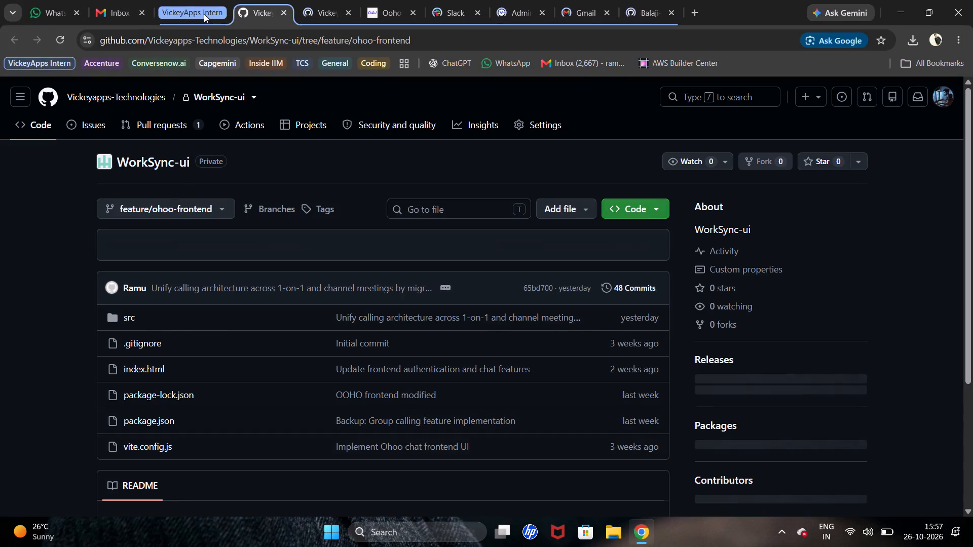
Go through the open pages of the VickeyApps Intern tab group, including Ooho attendance, Slack and the Vyaparly admin dashboard.
click(352, 0)
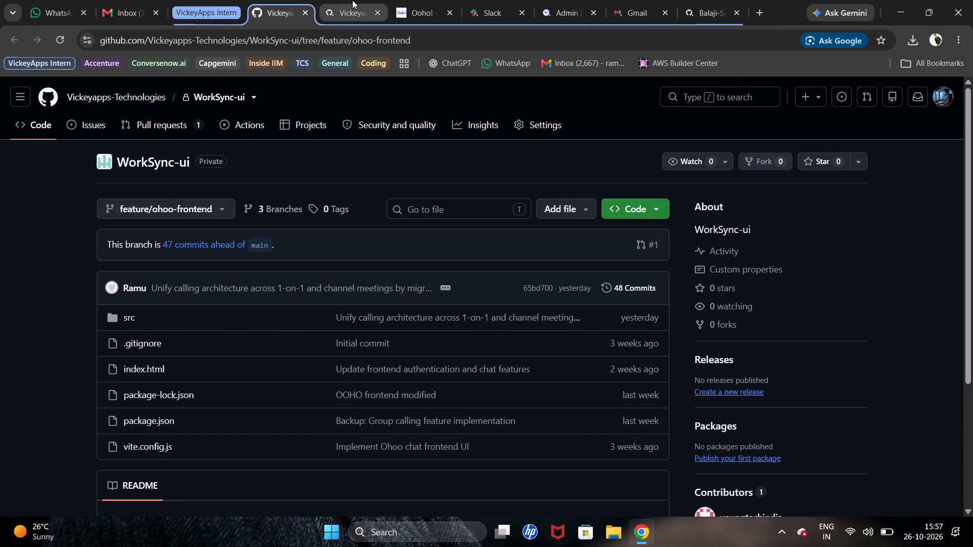
click(421, 0)
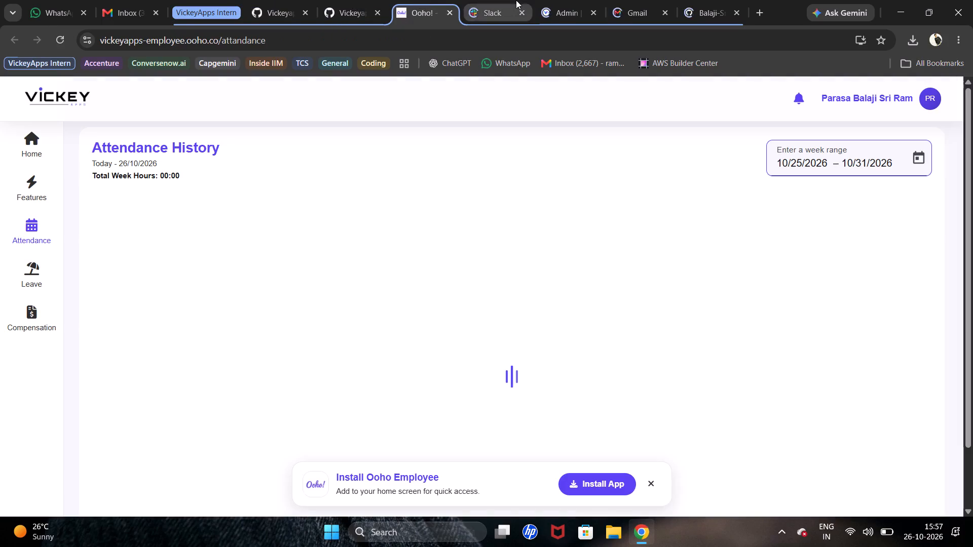
click(505, 0)
click(574, 0)
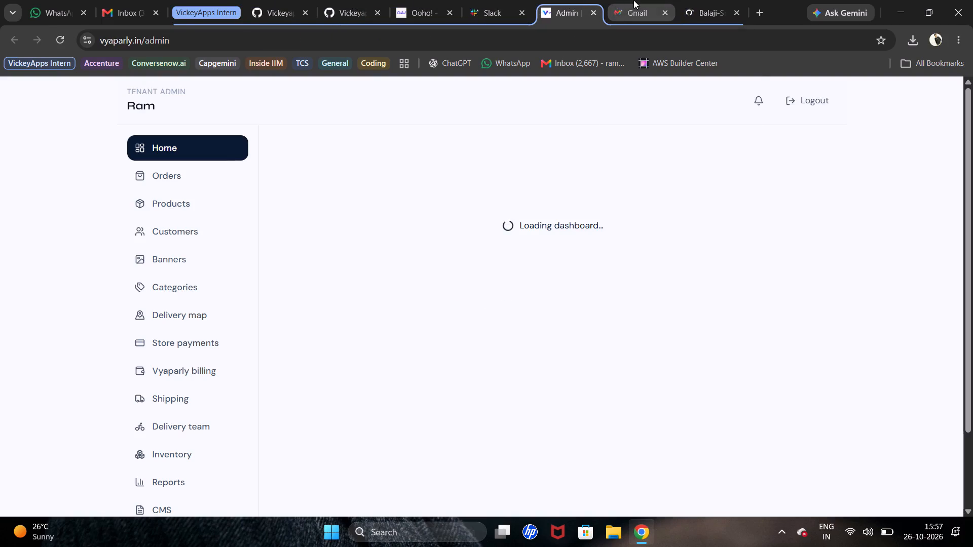
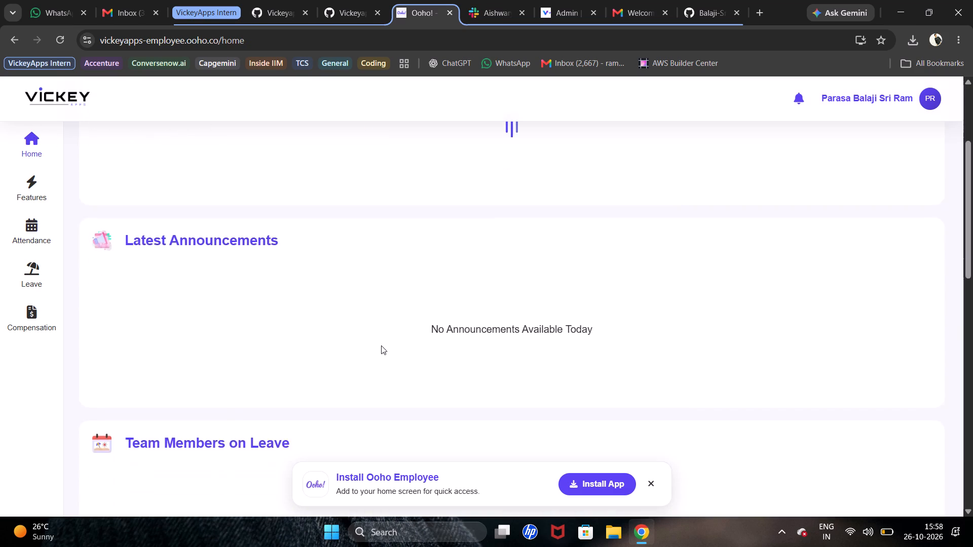
Open the attendance history for the current week and examine Monday 26's attendance entry.
scroll(381, 345, up, 10)
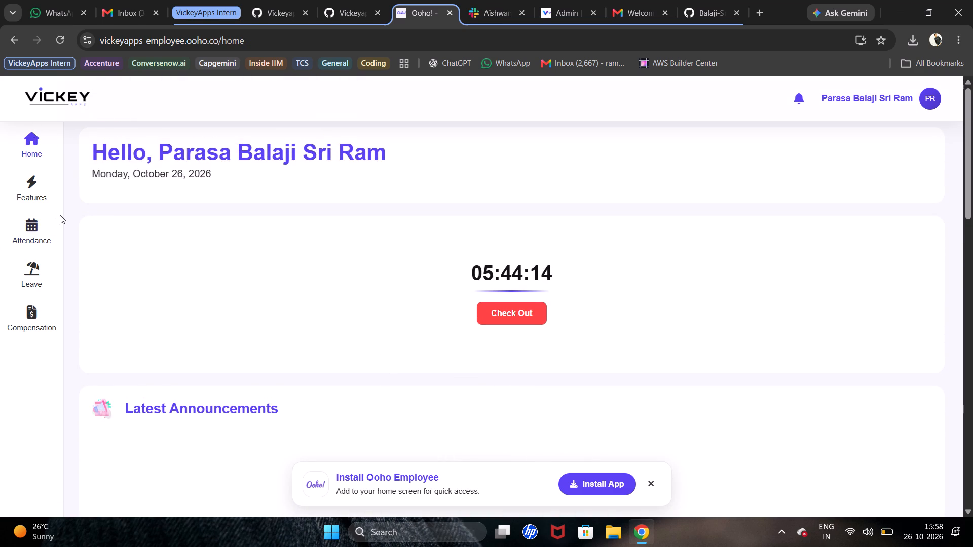
click(38, 228)
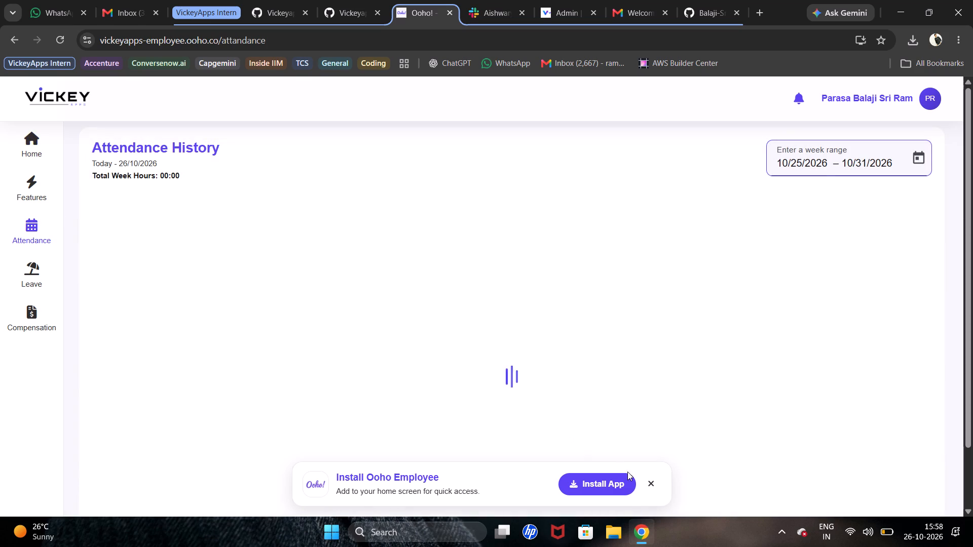
click(652, 481)
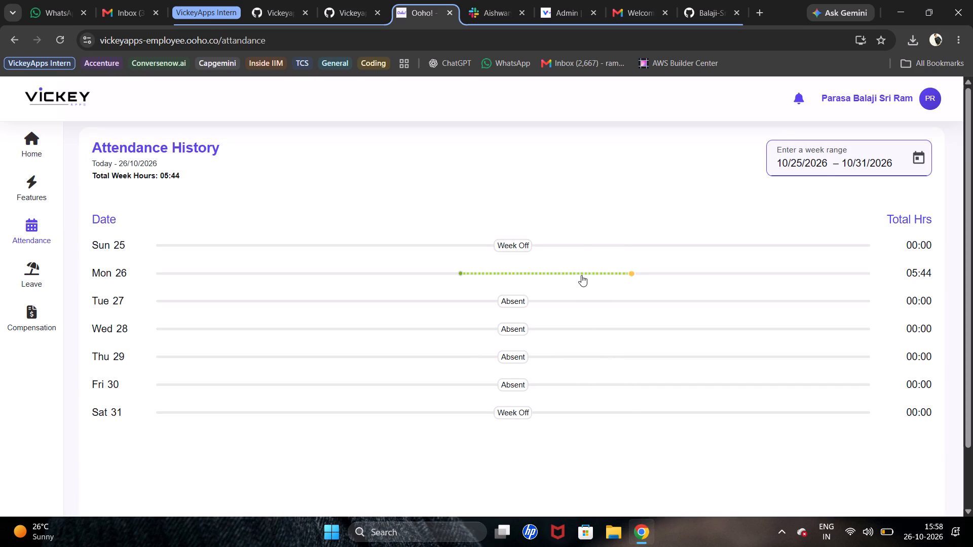
click(581, 275)
click(608, 232)
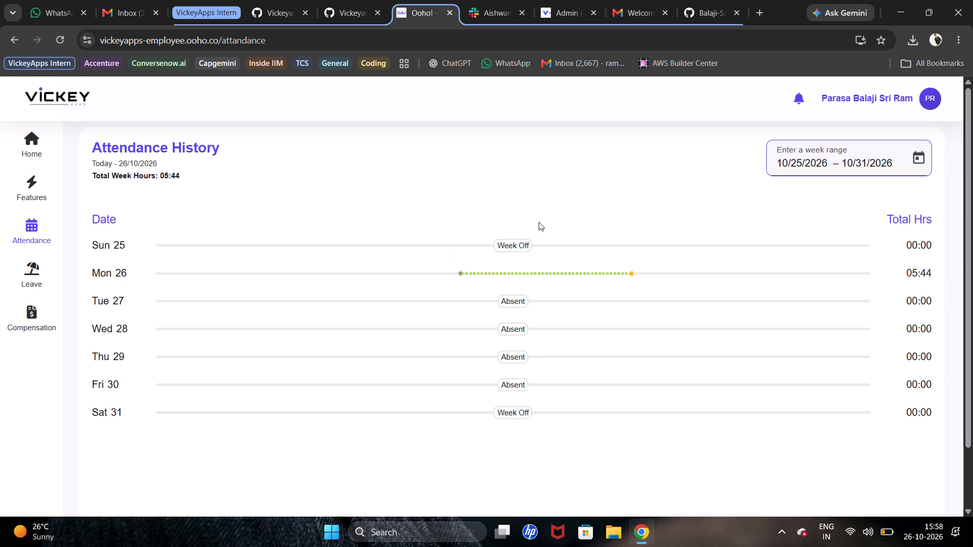
Review the employee home page's announcements, team leaves, leave report, upcoming holidays and October 2026 week-offs.
click(40, 133)
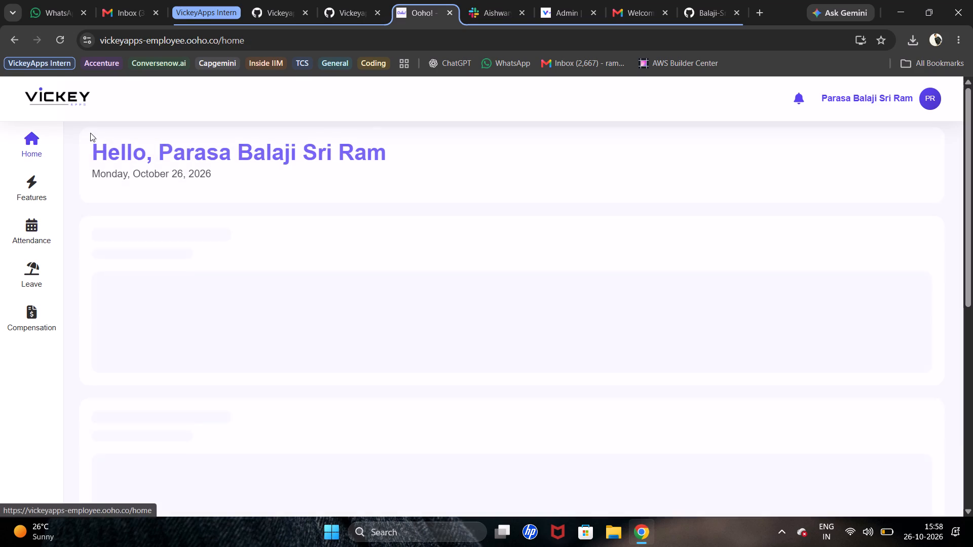
scroll(370, 335, down, 6)
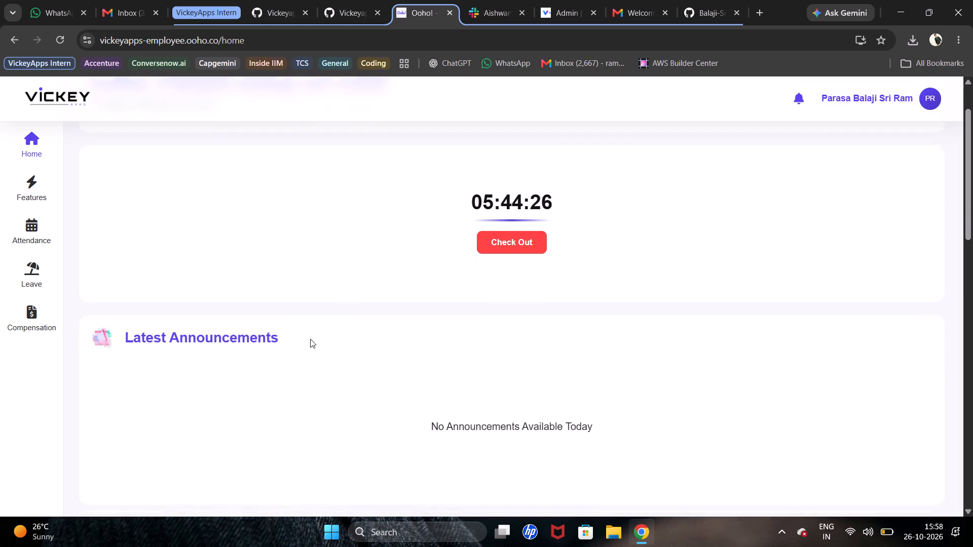
scroll(310, 339, down, 6)
scroll(255, 341, down, 8)
scroll(301, 312, down, 3)
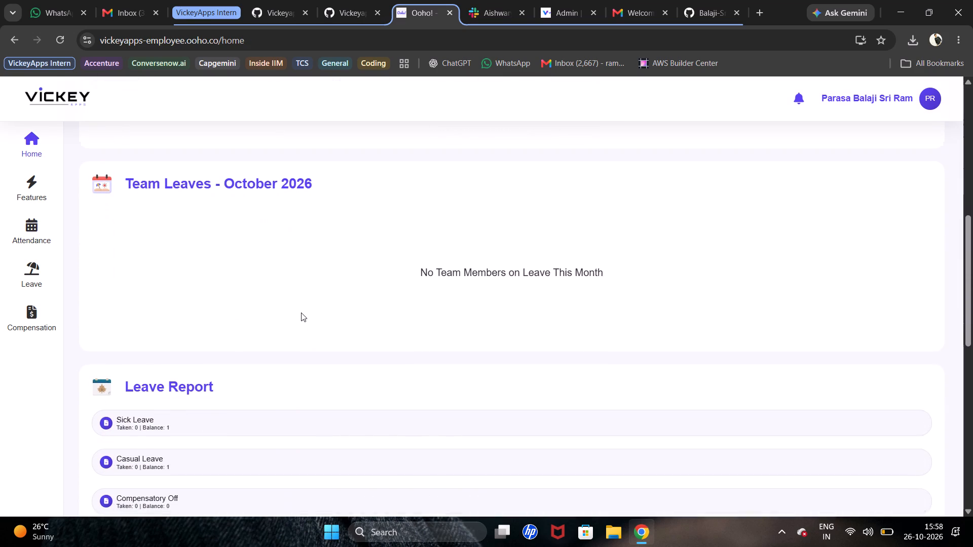
scroll(301, 312, down, 14)
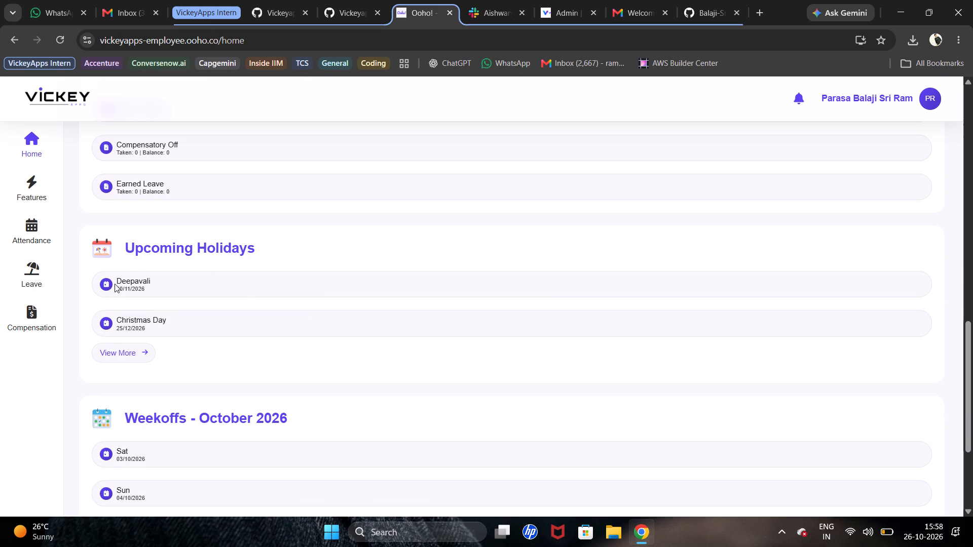
click(119, 282)
click(153, 299)
scroll(155, 295, down, 5)
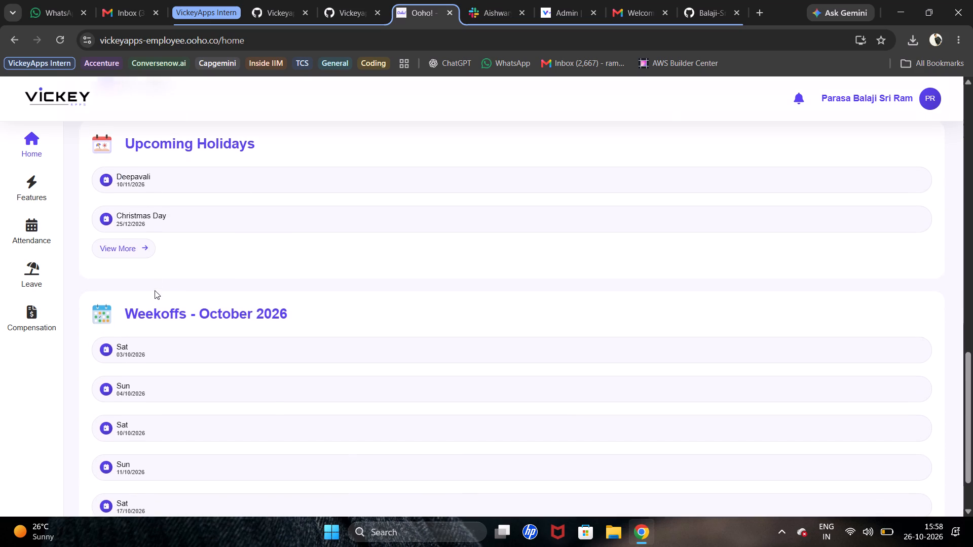
scroll(155, 290, down, 11)
scroll(203, 235, down, 11)
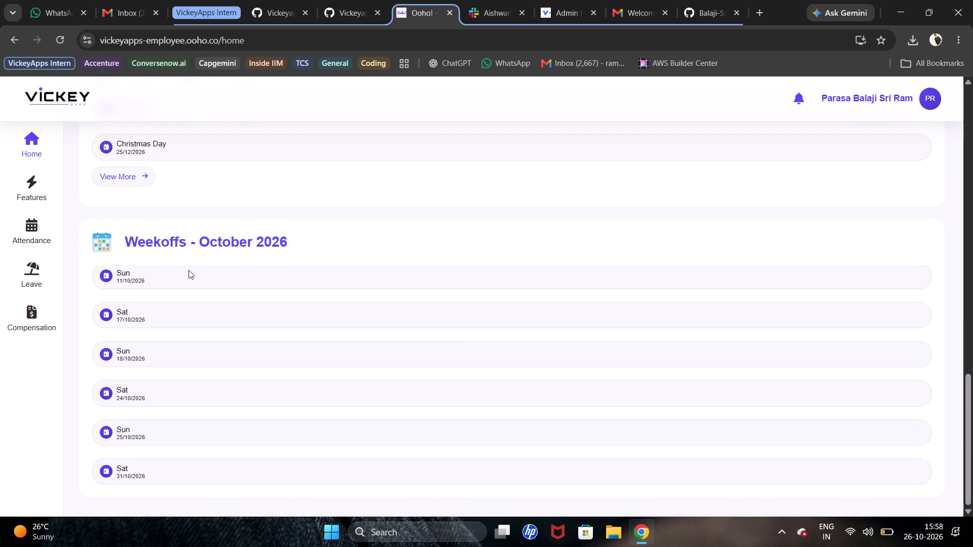
click(30, 148)
scroll(266, 275, up, 4)
scroll(264, 283, down, 8)
scroll(250, 312, up, 18)
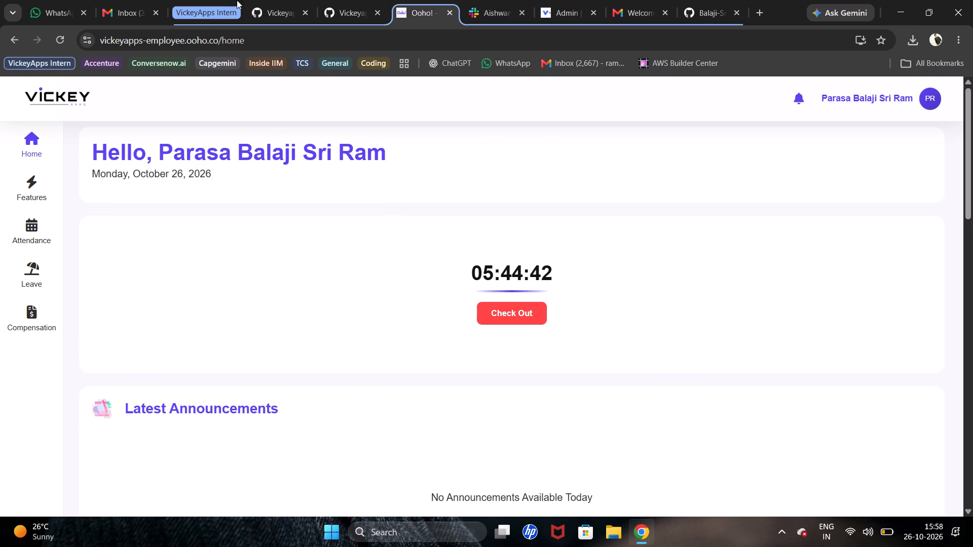
Look at the WorkSync-api and WorkSync-ui repository pages on GitHub.
click(314, 0)
click(359, 0)
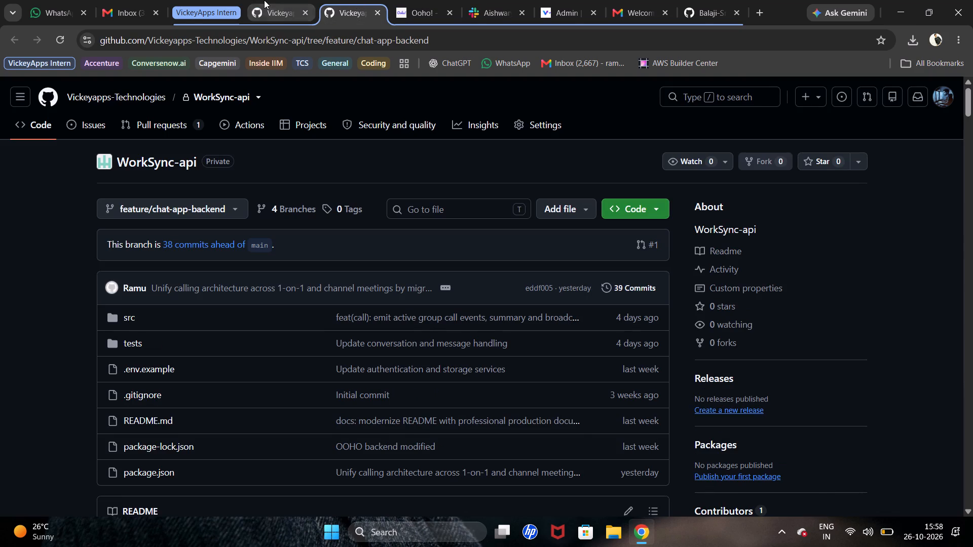
click(264, 0)
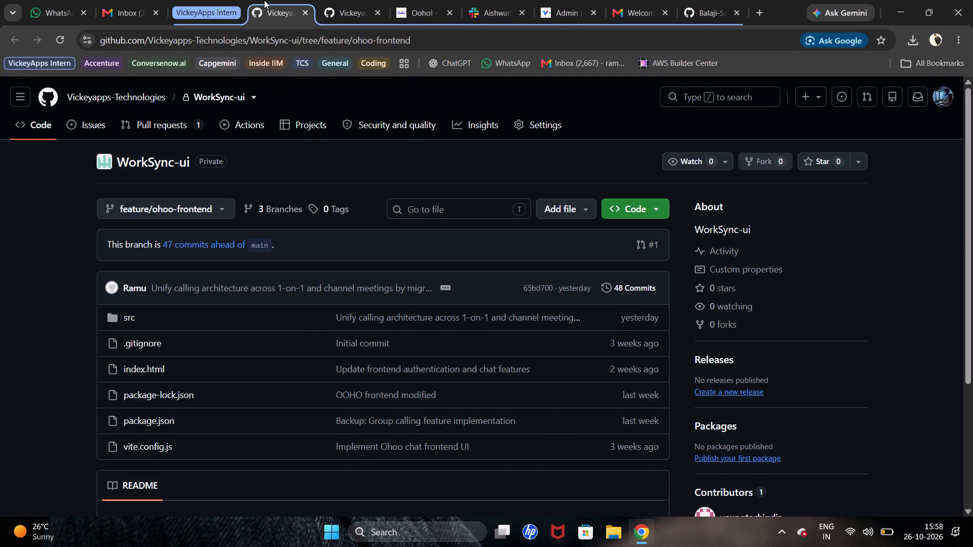
Switch to the Vyaparly store admin, open the live storefront and look over its categories and bestsellers.
click(572, 0)
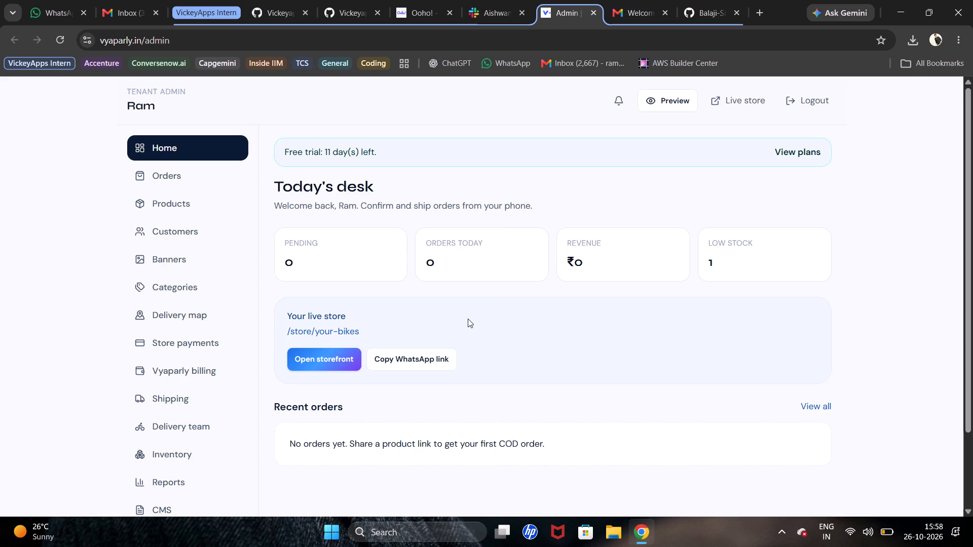
scroll(468, 319, up, 7)
click(722, 95)
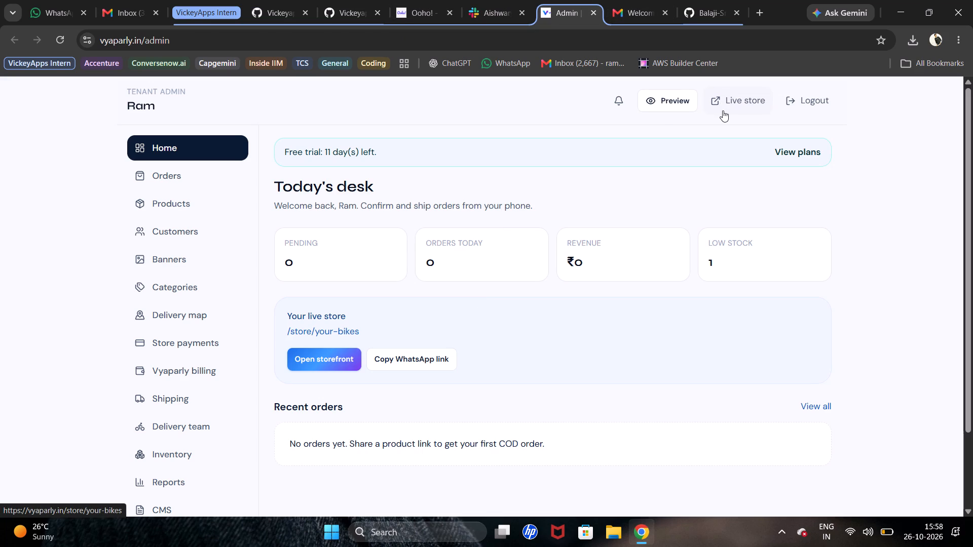
click(723, 100)
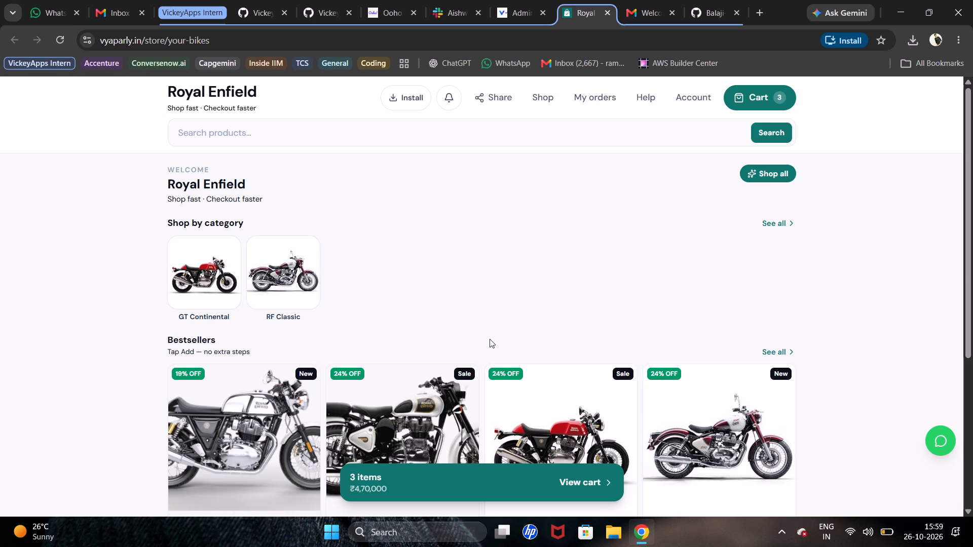
scroll(490, 339, down, 7)
scroll(490, 339, up, 8)
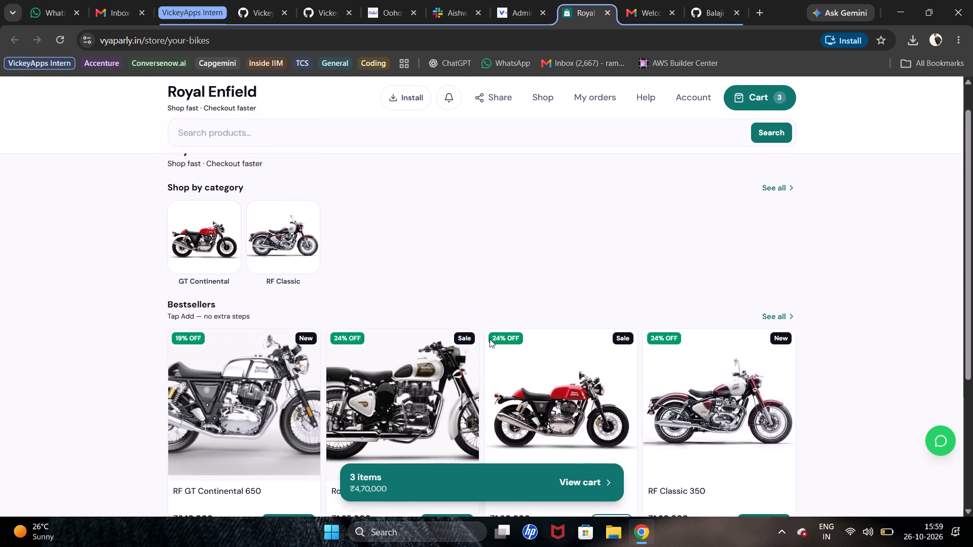
Return to the store admin and set the COD extra charge to ₹10 in the store payment settings.
click(545, 0)
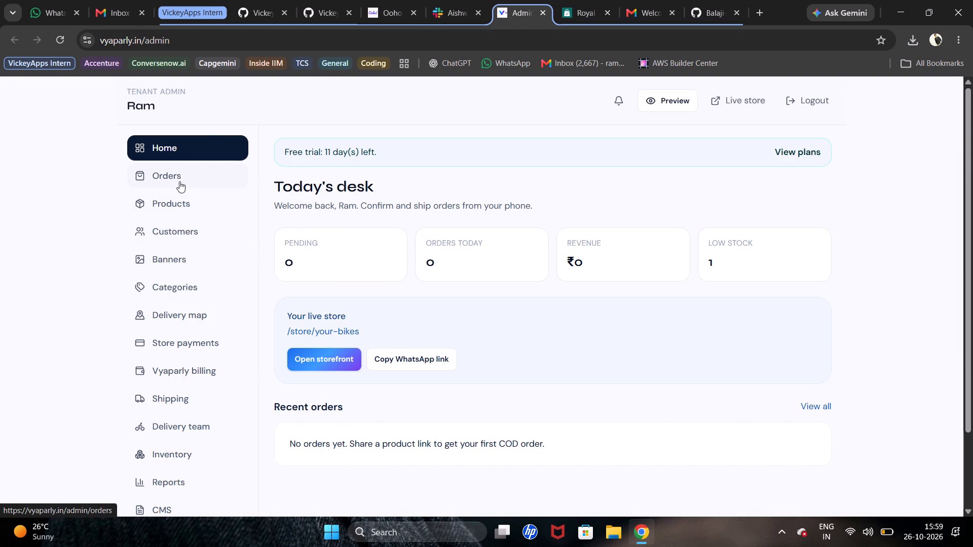
scroll(184, 285, down, 3)
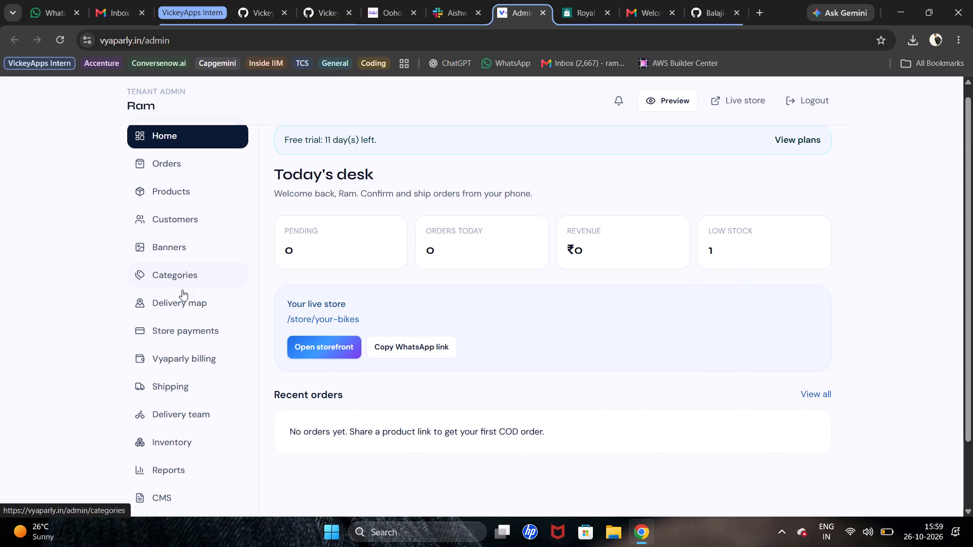
scroll(182, 290, down, 4)
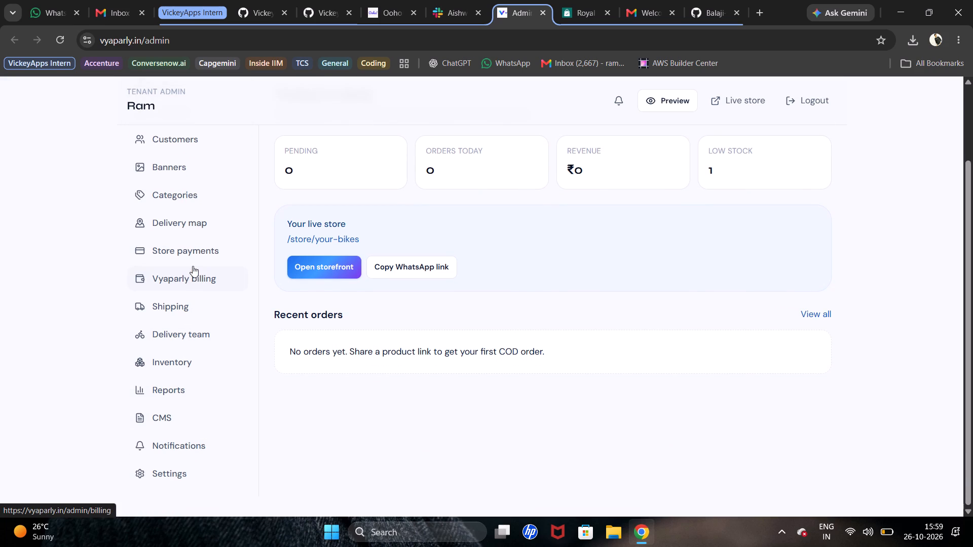
click(193, 281)
click(195, 338)
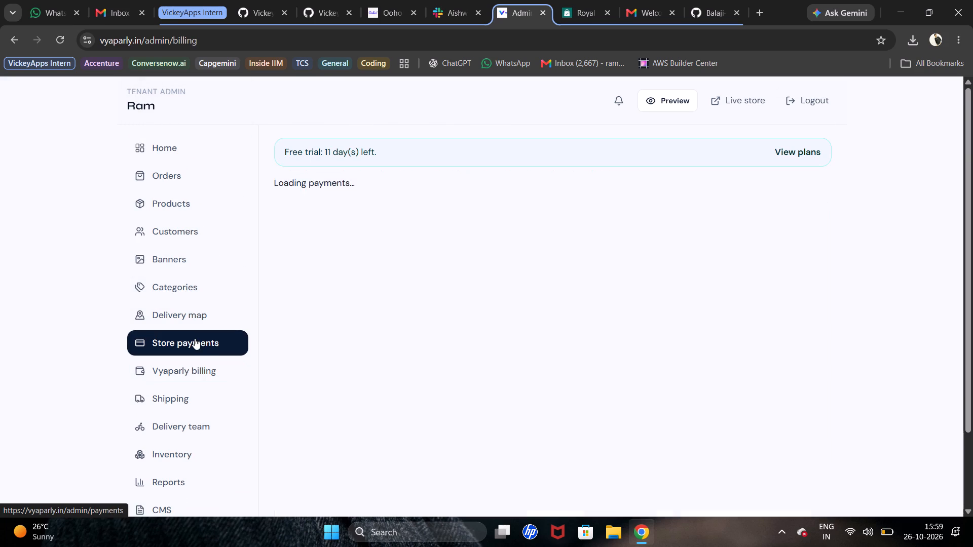
click(388, 279)
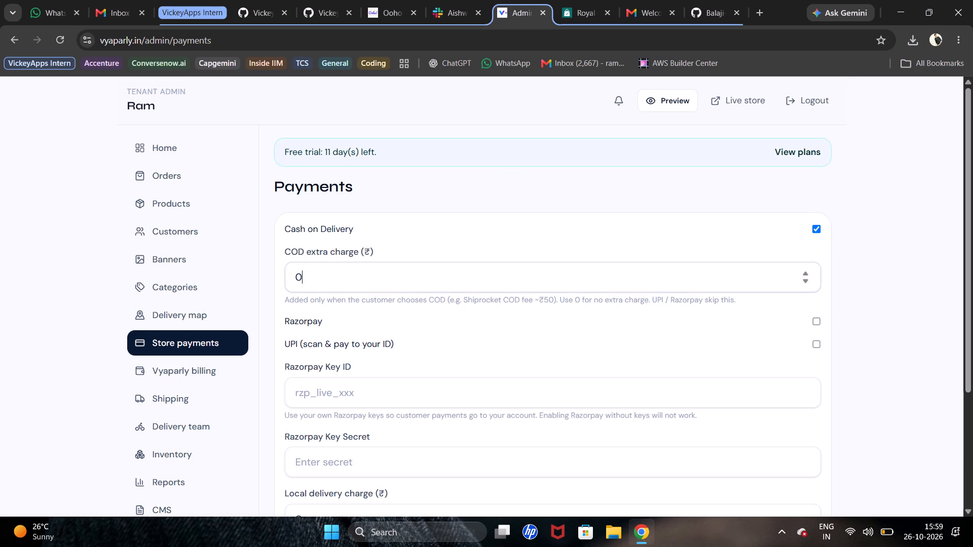
scroll(361, 246, down, 3)
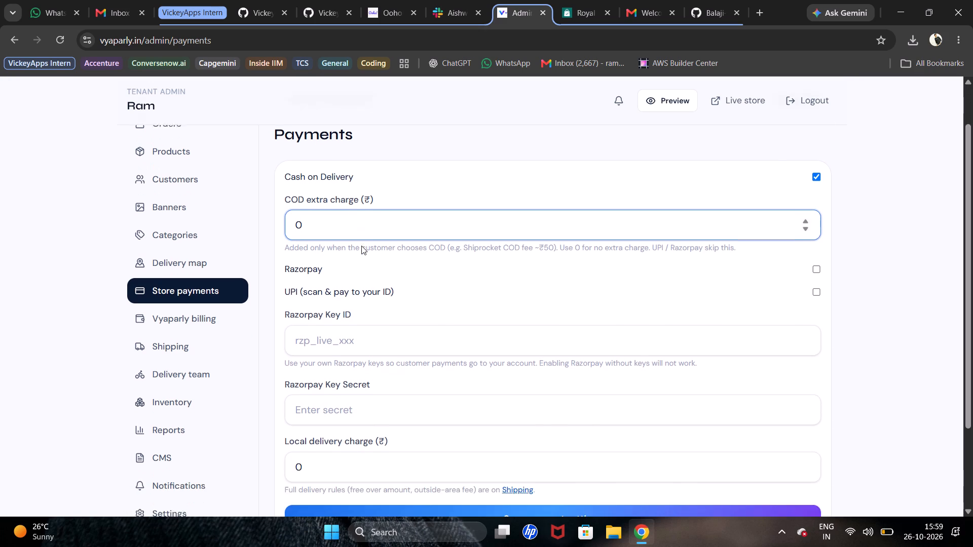
key(BackSpace)
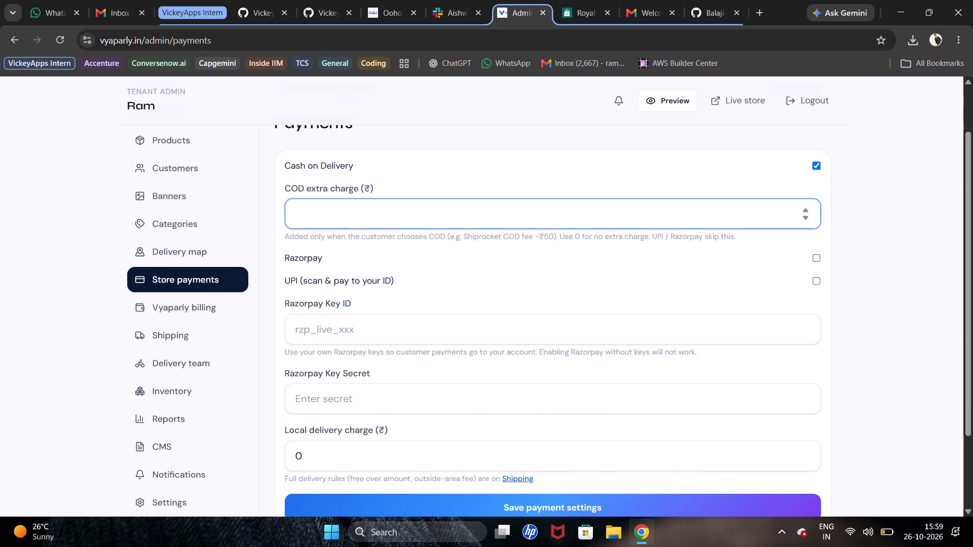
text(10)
click(425, 270)
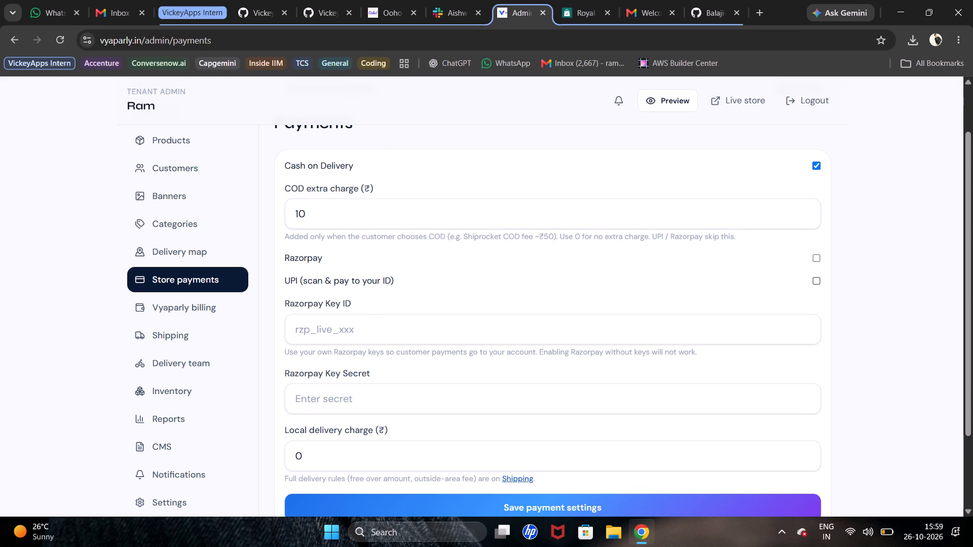
Enable the Razorpay and UPI (scan & pay) payment methods.
click(817, 261)
click(816, 285)
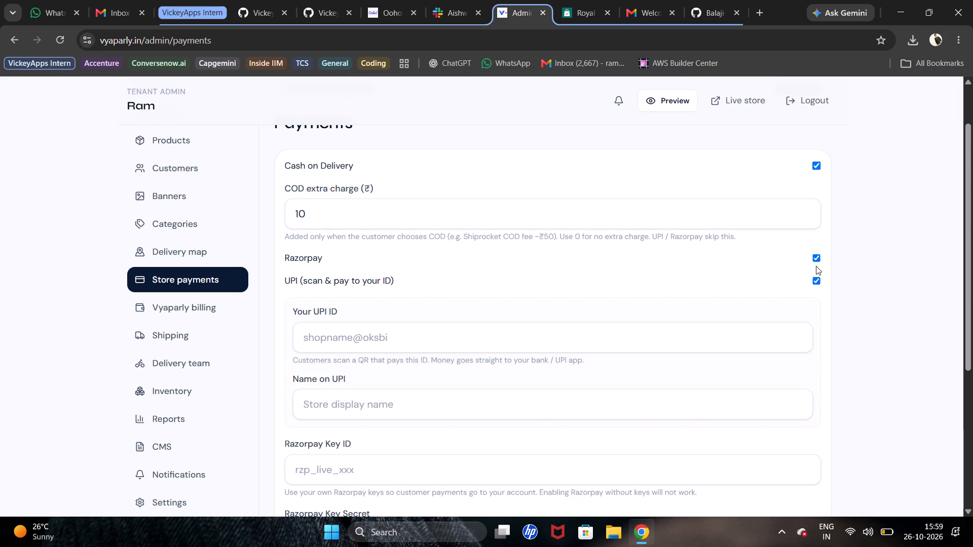
Enter the store's UPI ID in the UPI payment details.
scroll(452, 292, down, 3)
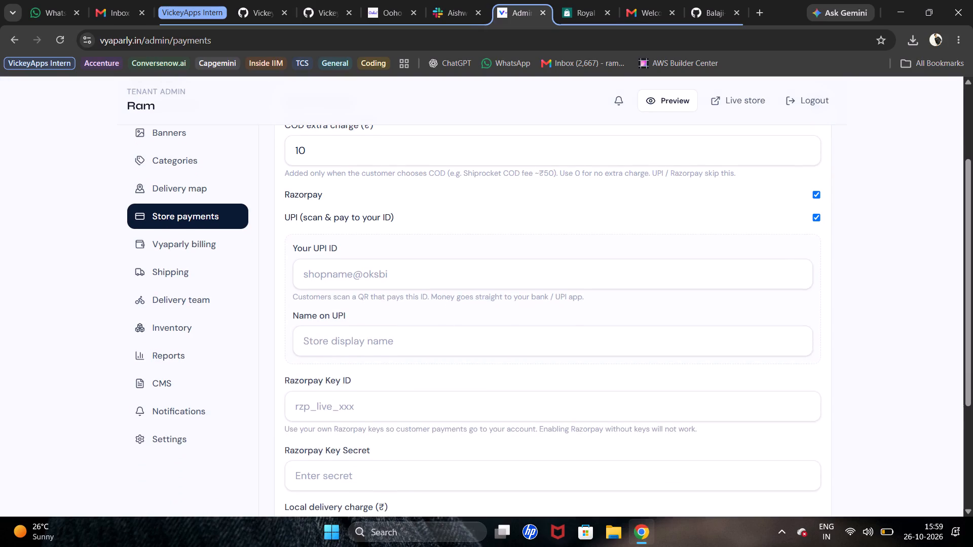
scroll(456, 369, down, 3)
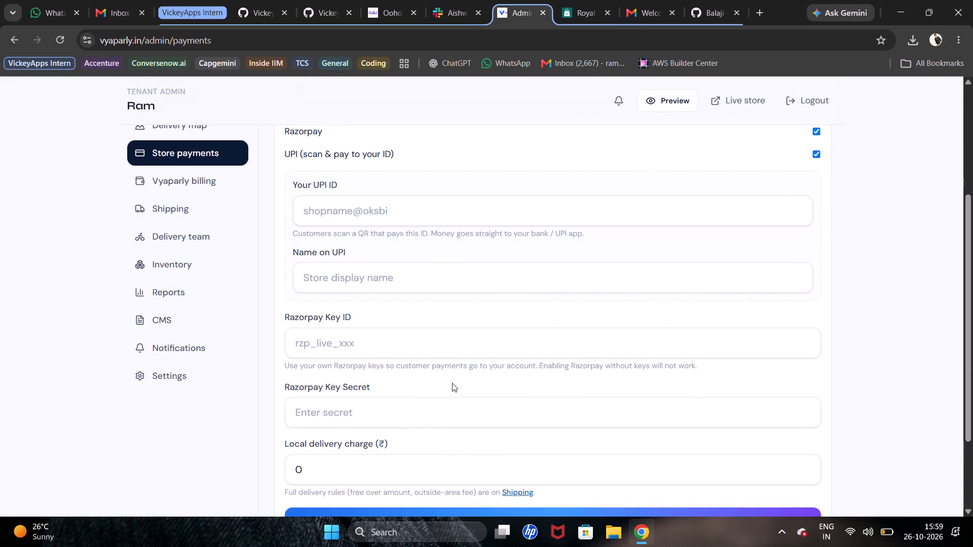
scroll(452, 383, down, 3)
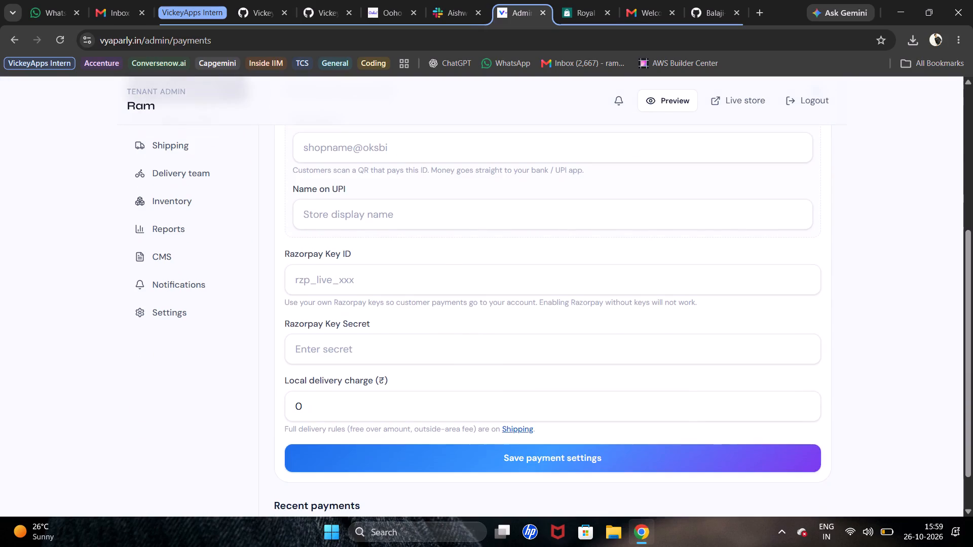
scroll(450, 434, up, 8)
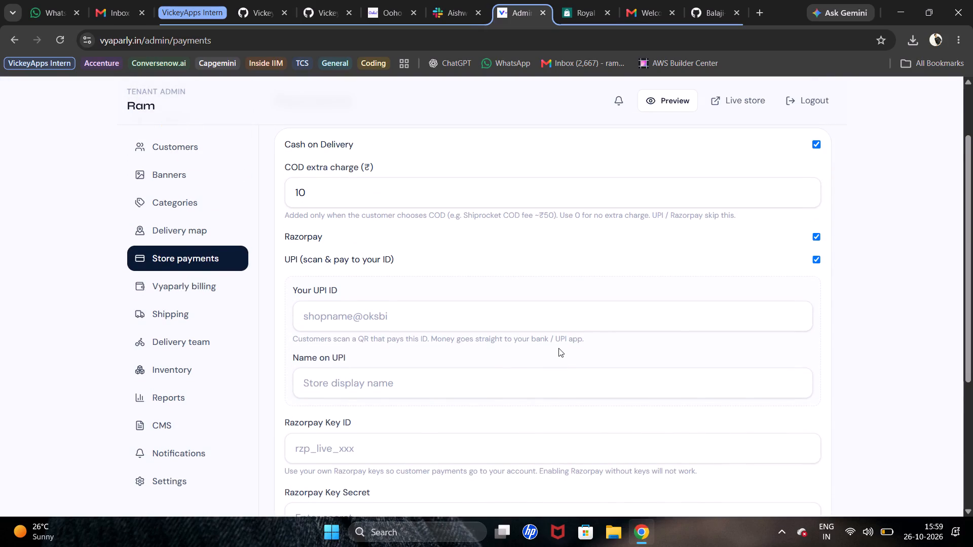
click(560, 312)
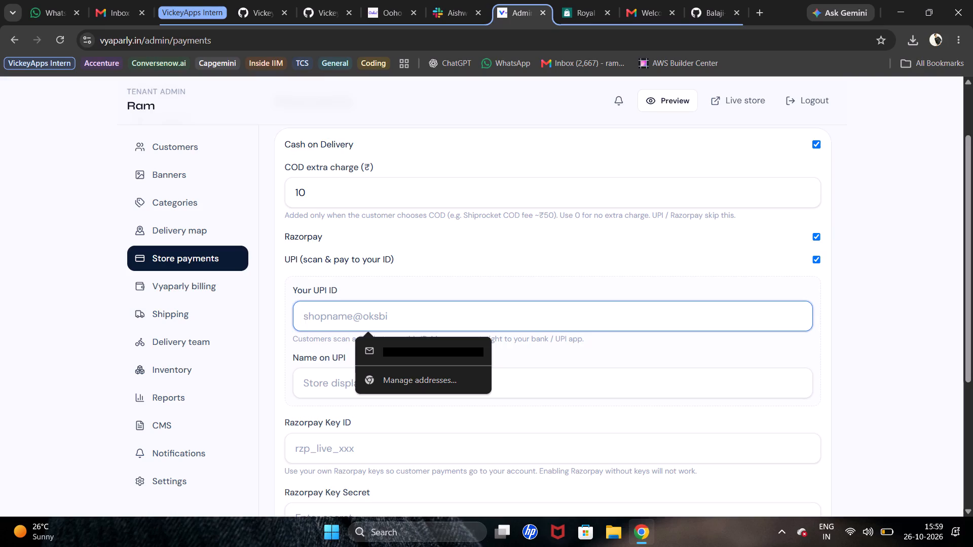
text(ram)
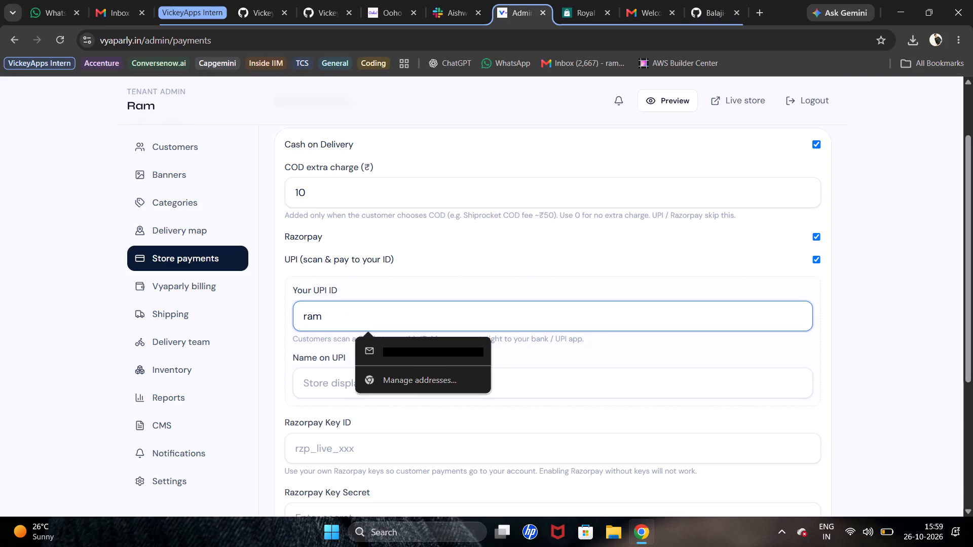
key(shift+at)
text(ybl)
Fill in the name on UPI with the store owner's first name and surname.
click(576, 387)
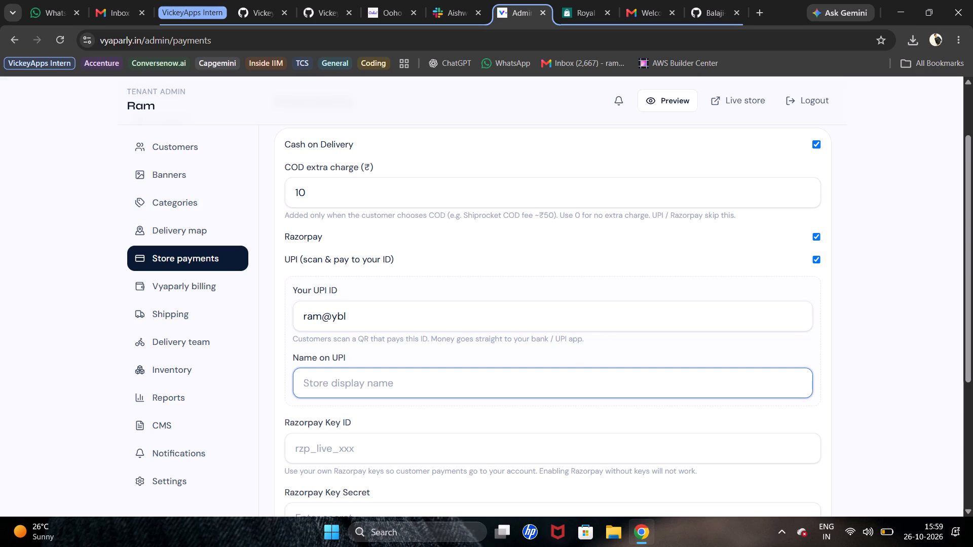
click(491, 374)
scroll(491, 374, down, 1)
click(434, 349)
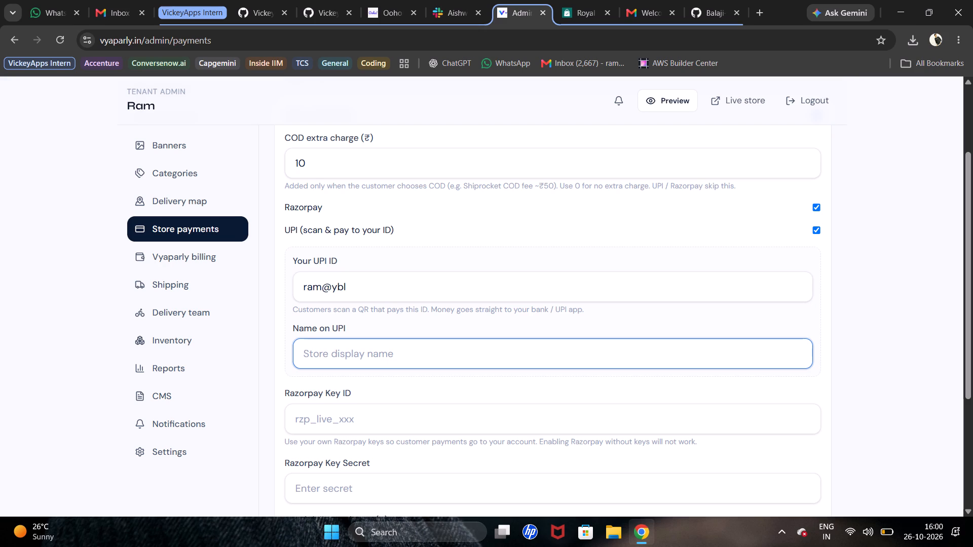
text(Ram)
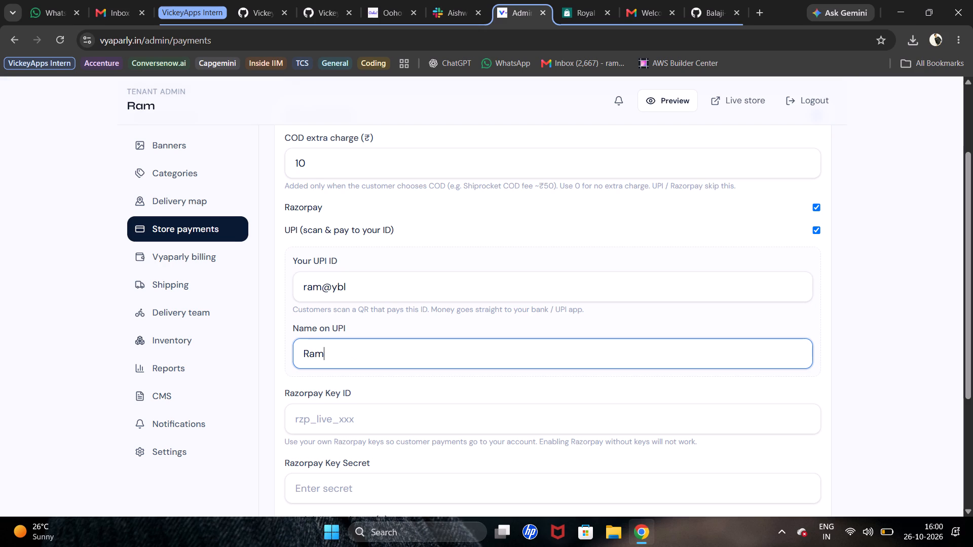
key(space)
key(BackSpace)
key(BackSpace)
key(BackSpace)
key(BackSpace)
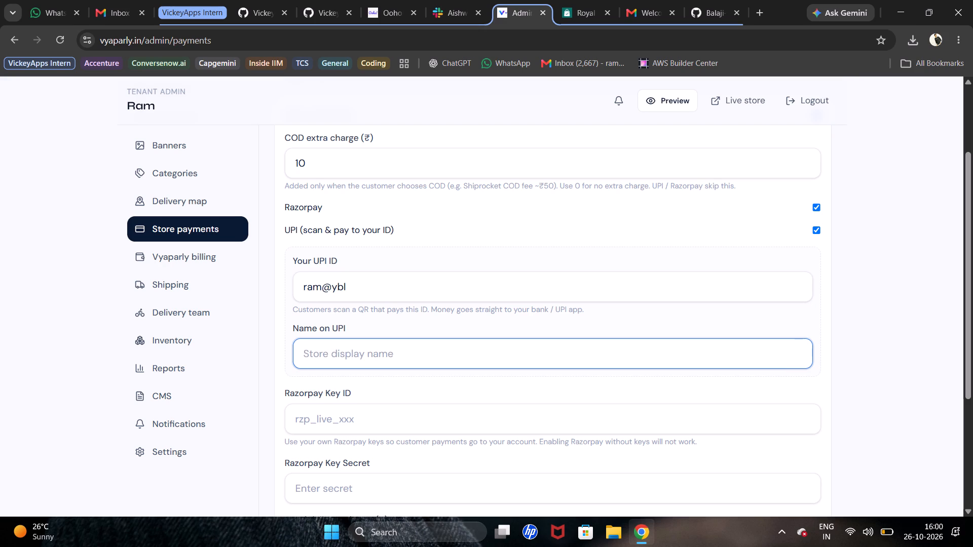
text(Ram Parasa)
Open the Razorpay Key ID for entry.
scroll(434, 349, down, 1)
click(312, 376)
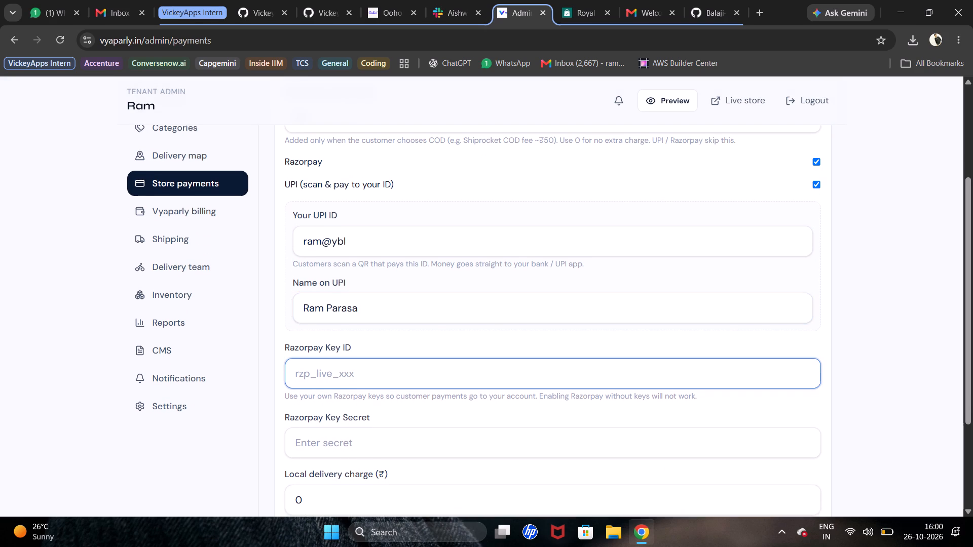
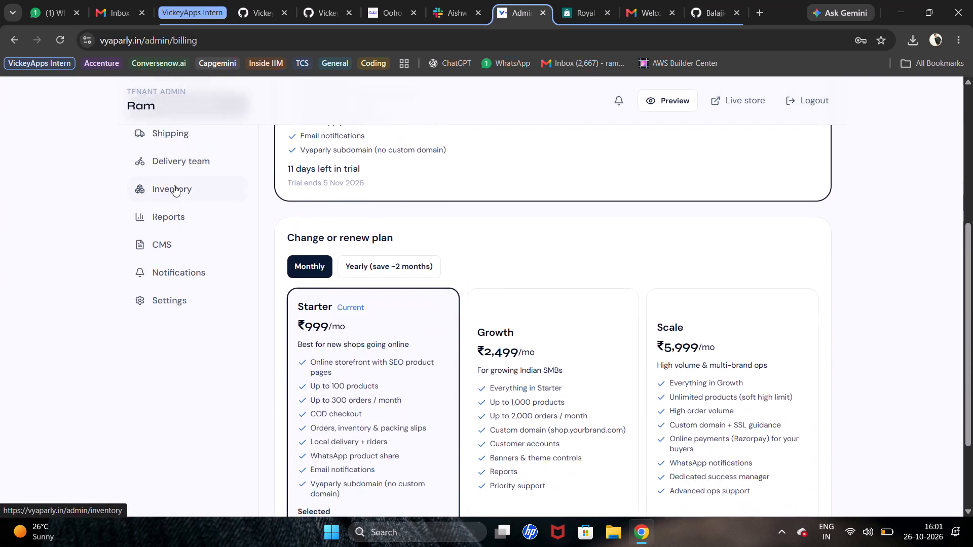
Review the store's shipping settings, comparing the Flat fee and Base + per km options for local delivery and leaving Flat fee selected.
scroll(174, 185, up, 1)
click(174, 198)
scroll(236, 388, down, 1)
scroll(229, 350, up, 1)
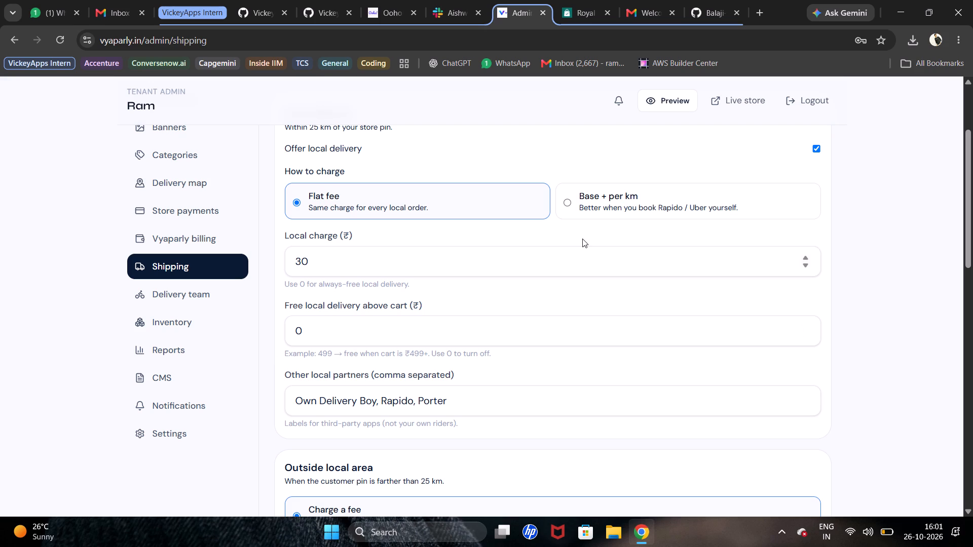
click(567, 229)
scroll(567, 229, up, 1)
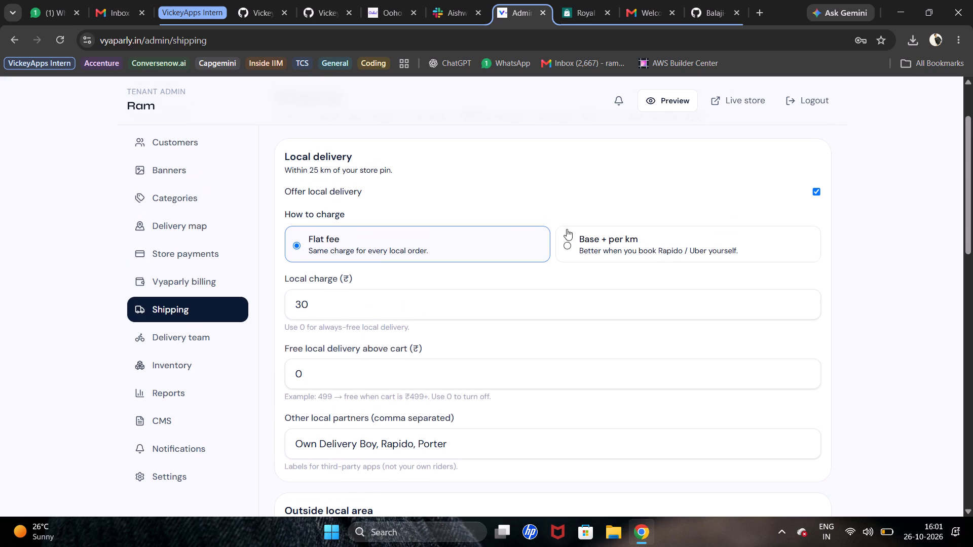
scroll(554, 211, up, 1)
scroll(554, 211, down, 1)
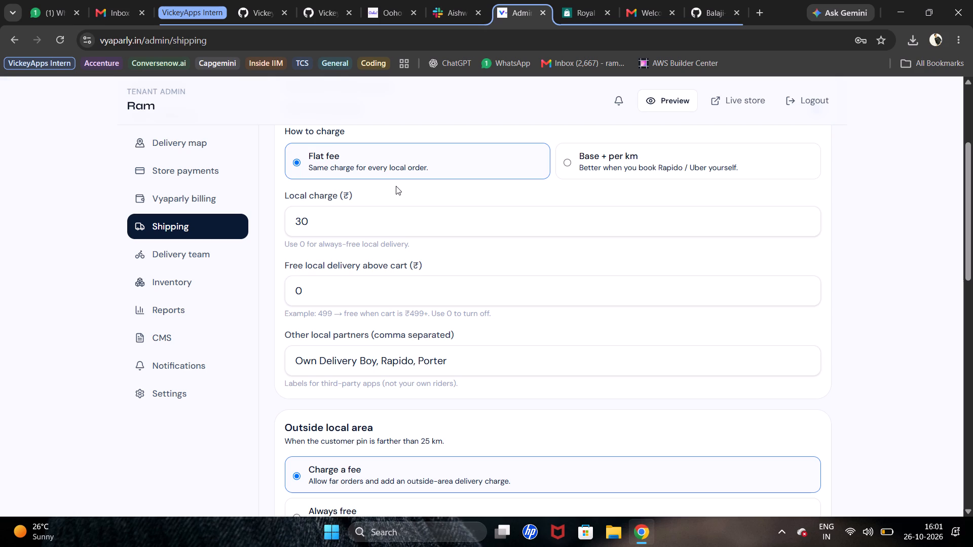
click(615, 158)
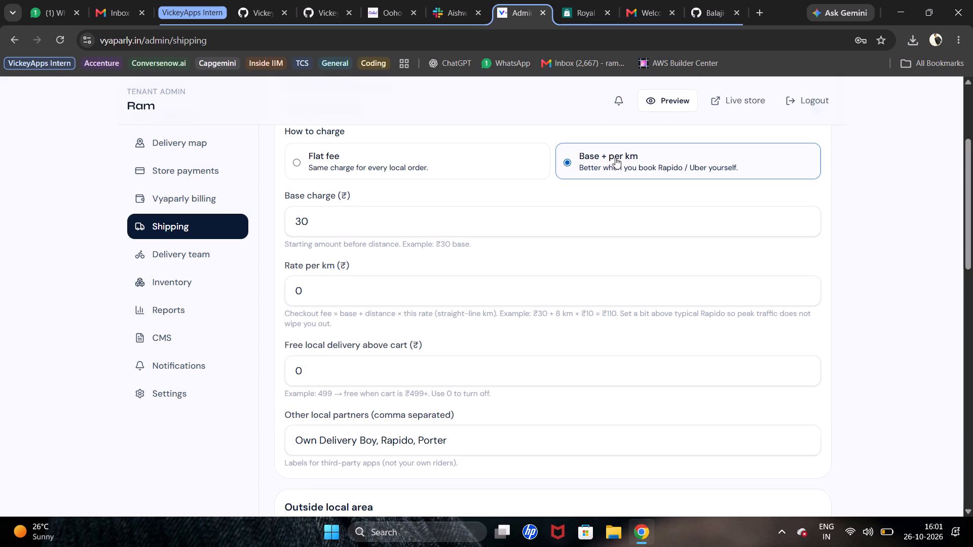
click(509, 151)
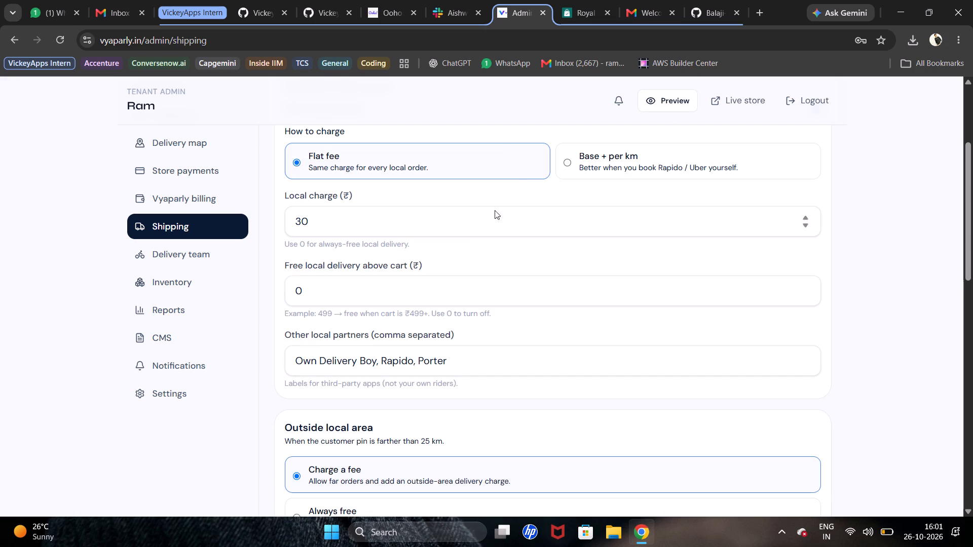
scroll(469, 260, down, 1)
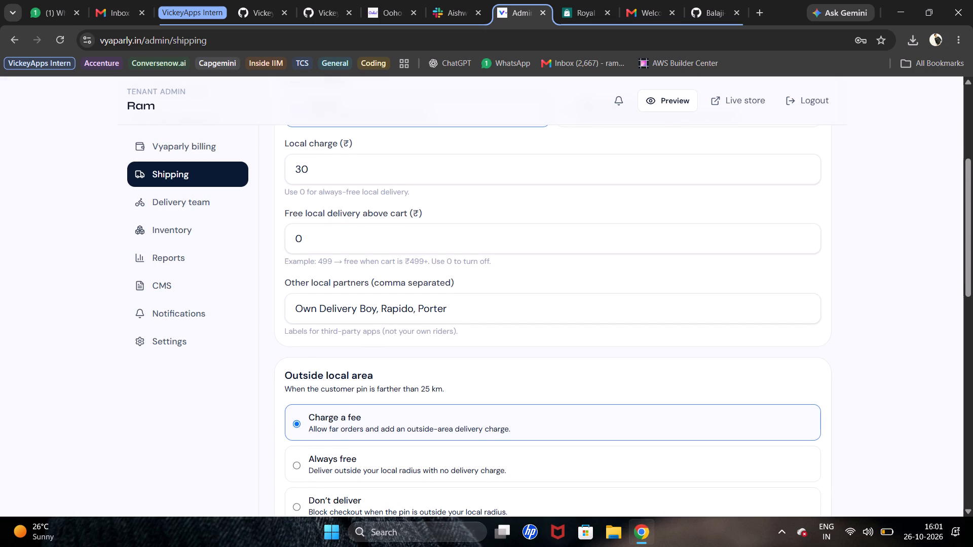
scroll(469, 260, down, 1)
scroll(327, 252, up, 2)
scroll(241, 247, up, 1)
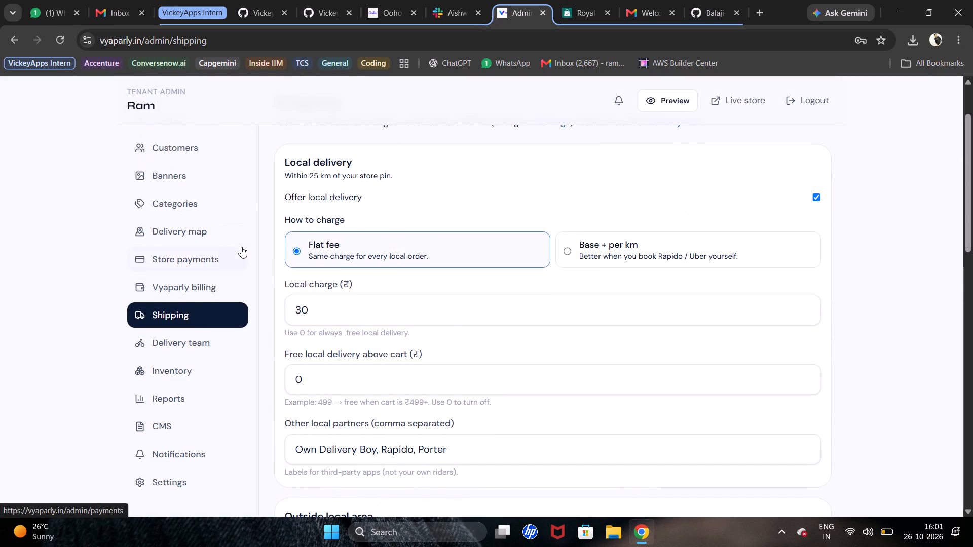
Check the store's Customers page and the Banners page with its live preview and slider settings.
click(168, 141)
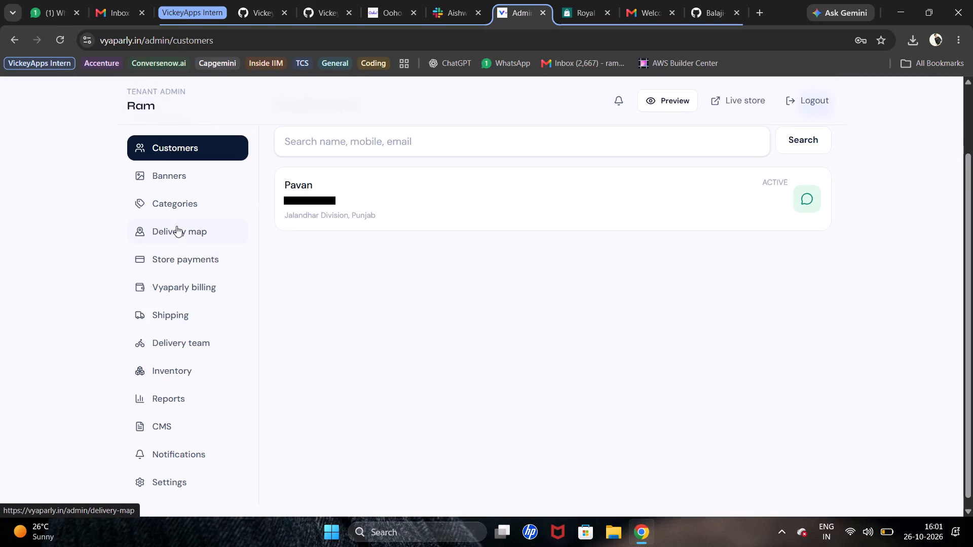
click(172, 181)
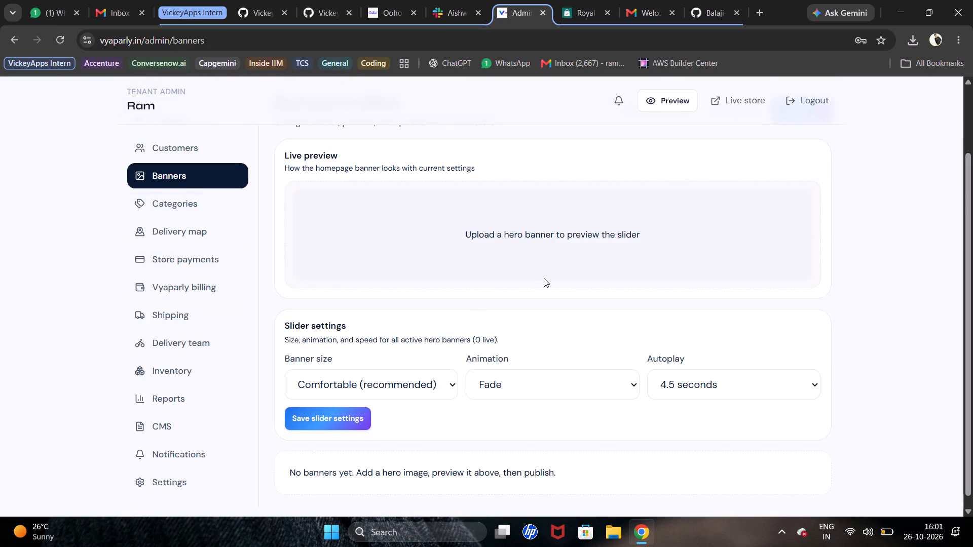
Search Google for "new royal enfield bike launch 2026" in a new browser tab.
click(765, 11)
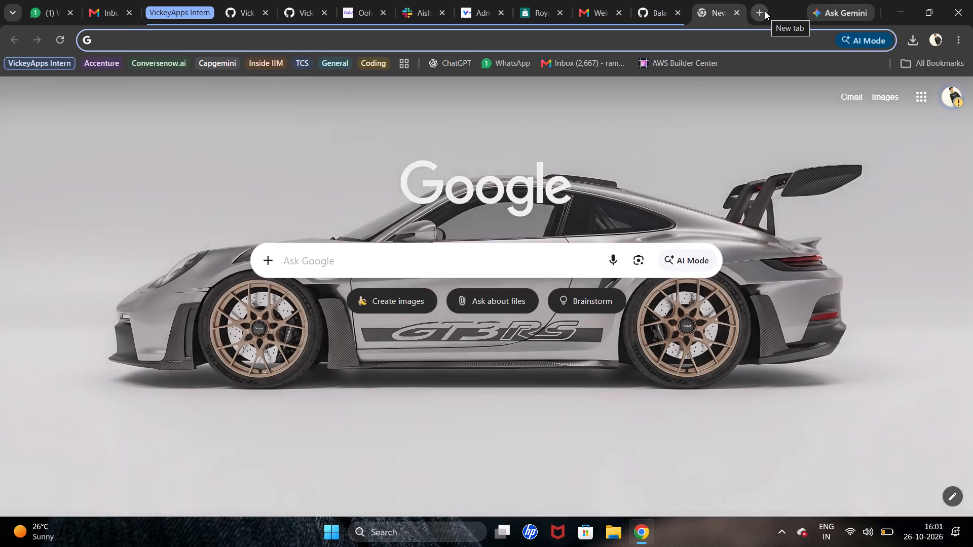
text(new)
key(space)
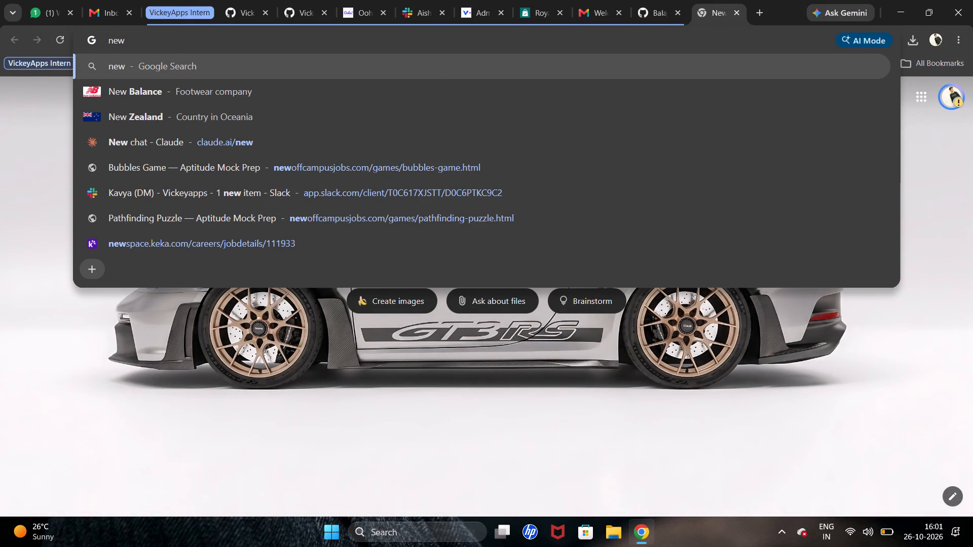
key(r)
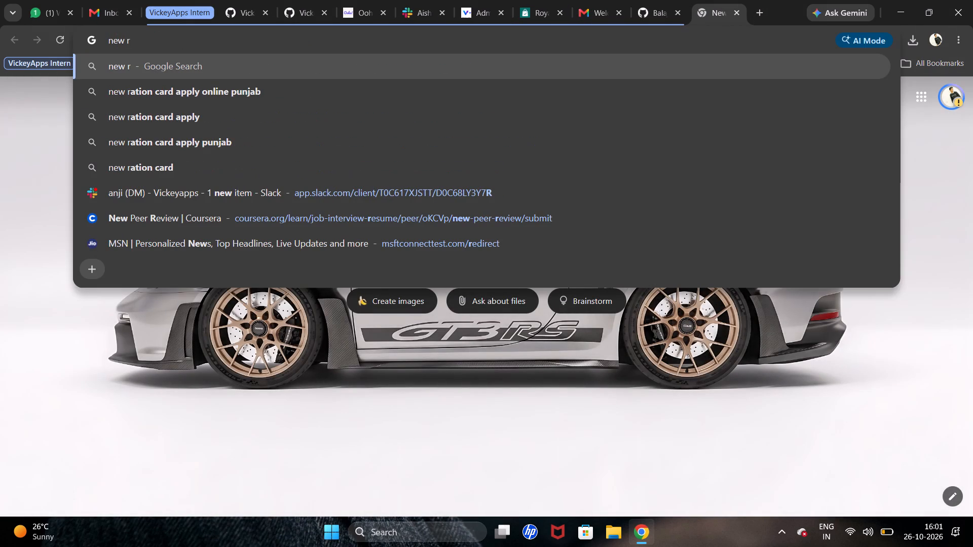
text(oyal en)
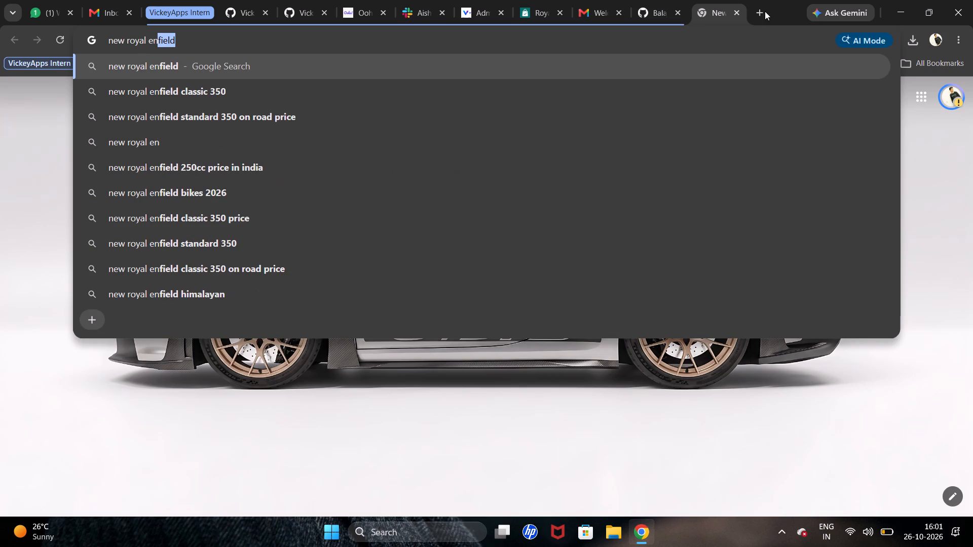
key(Right)
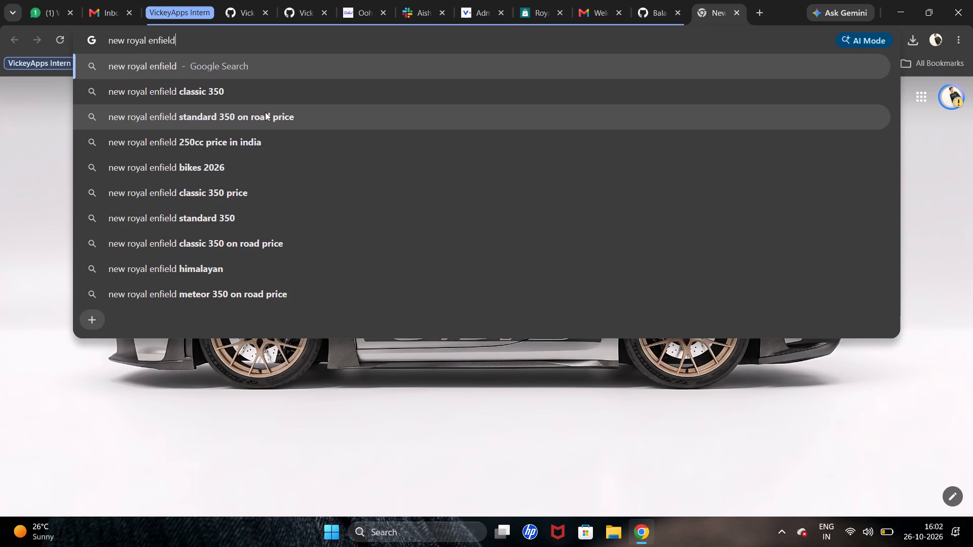
key(space)
text(bike)
key(space)
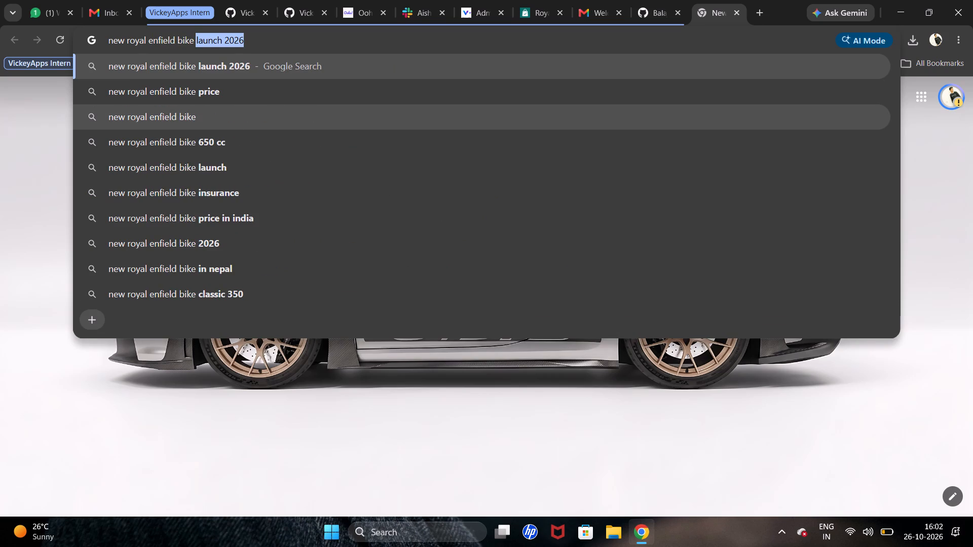
key(Right)
key(Return)
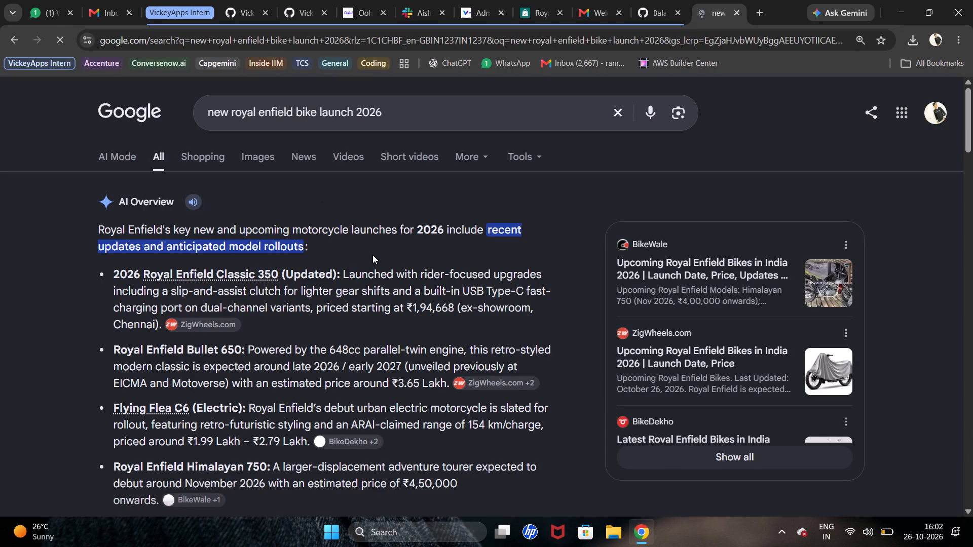
Examine the Royal Enfield Classic 350 details and pictures from the search overview.
click(243, 275)
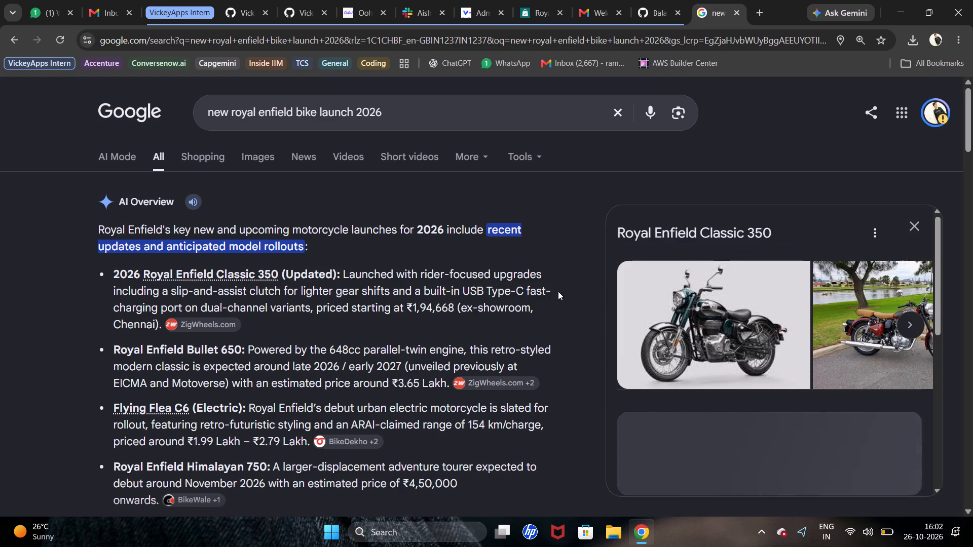
scroll(775, 323, left, 2)
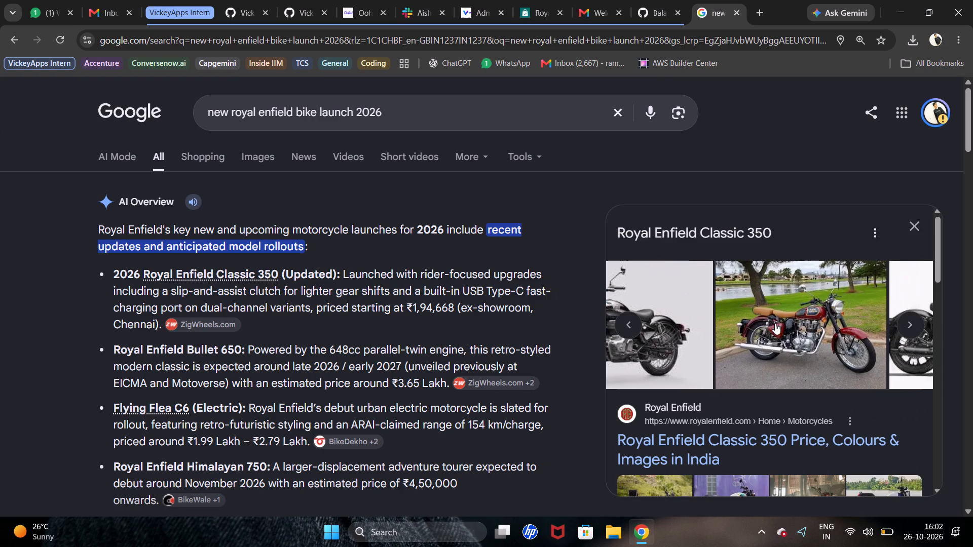
scroll(775, 323, left, 1)
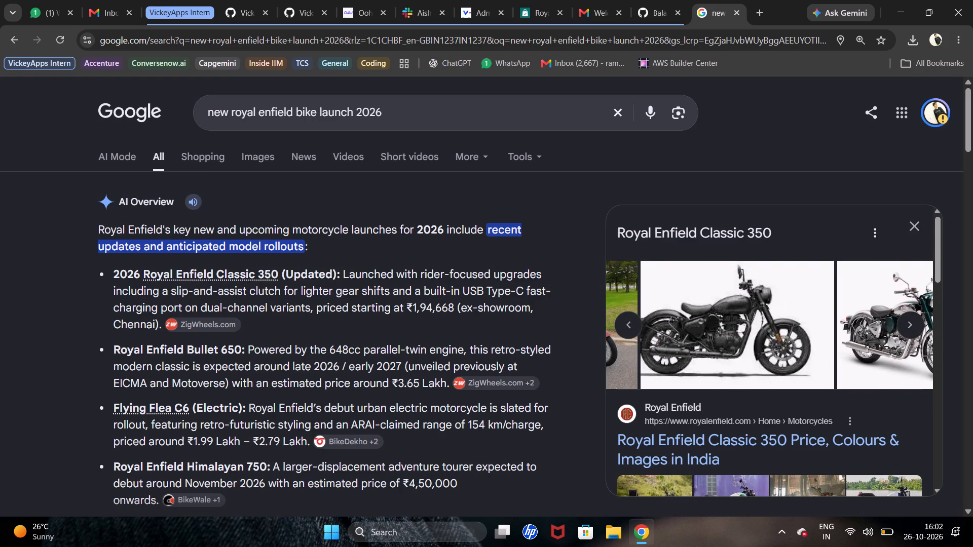
scroll(478, 289, down, 3)
scroll(321, 364, up, 4)
Browse the image results for the new Royal Enfield 2026 bike launches.
click(261, 152)
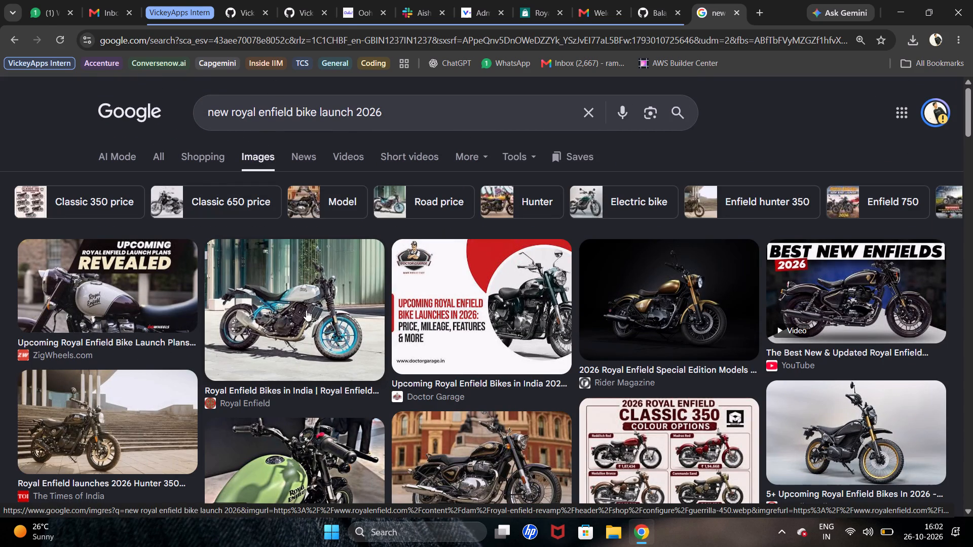
scroll(306, 310, down, 1)
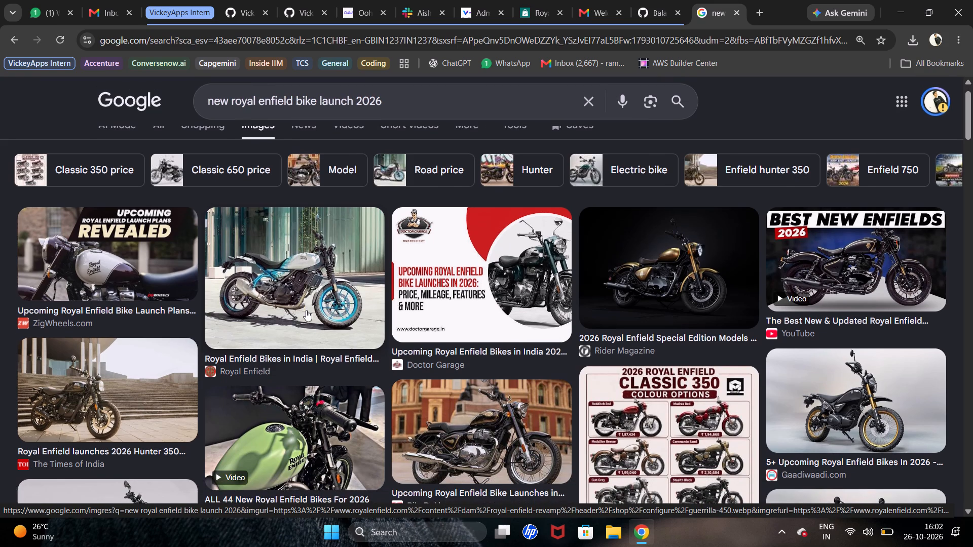
scroll(487, 341, down, 1)
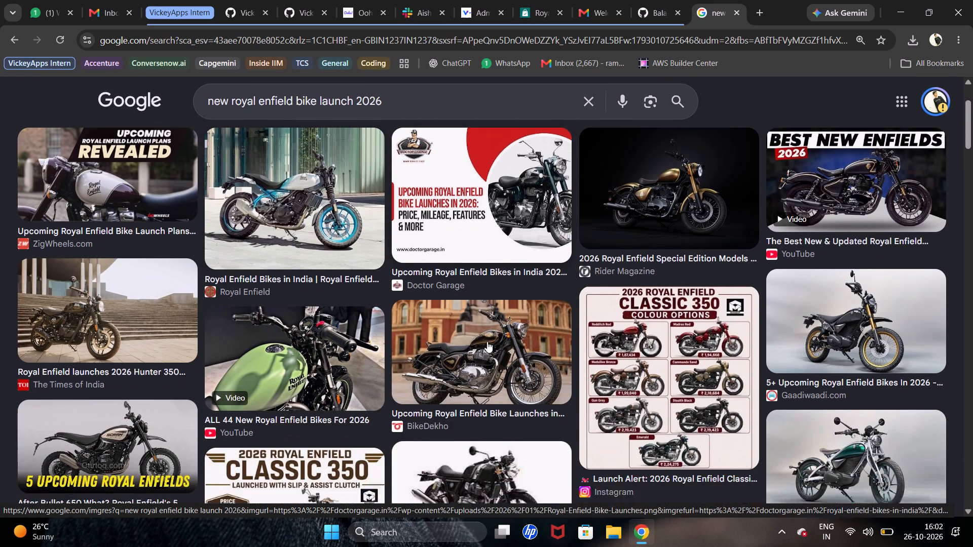
scroll(487, 341, down, 2)
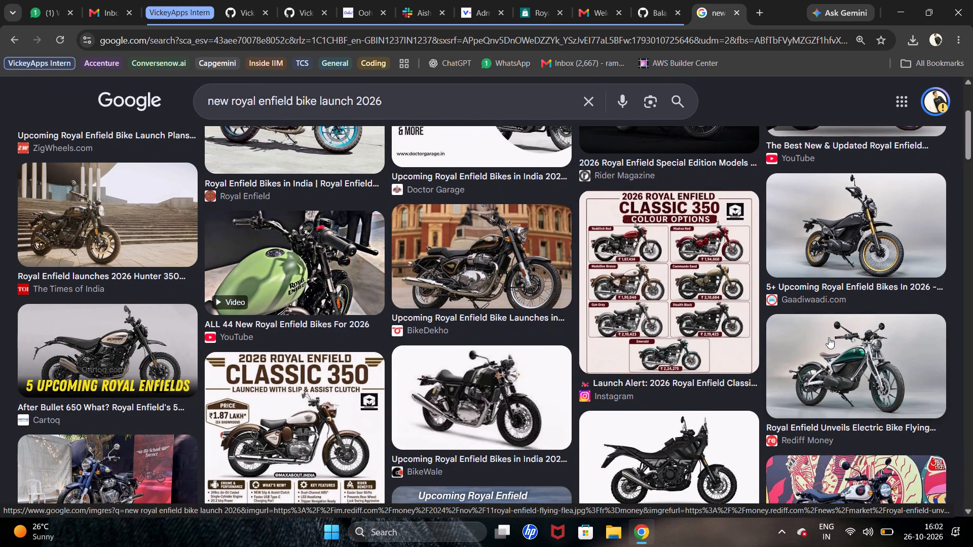
scroll(612, 410, down, 1)
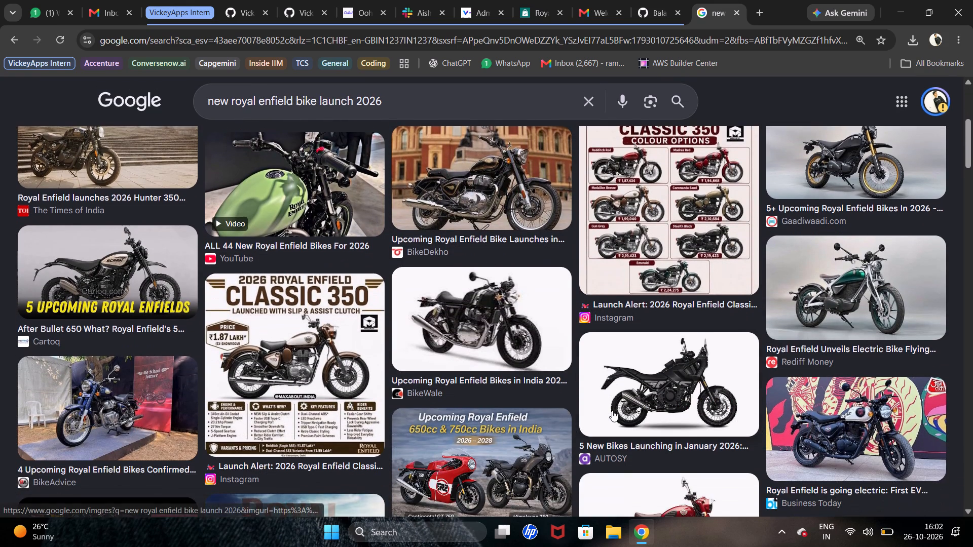
scroll(612, 410, down, 1)
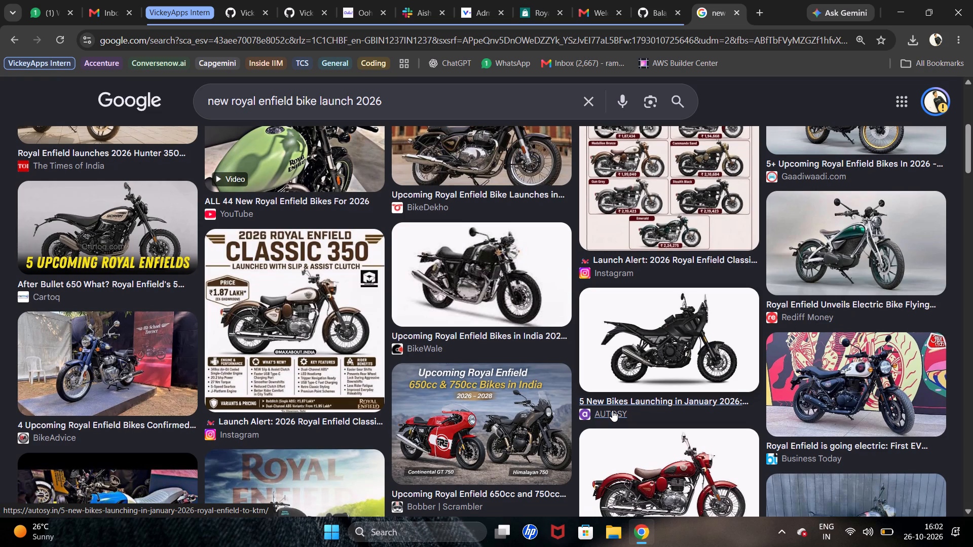
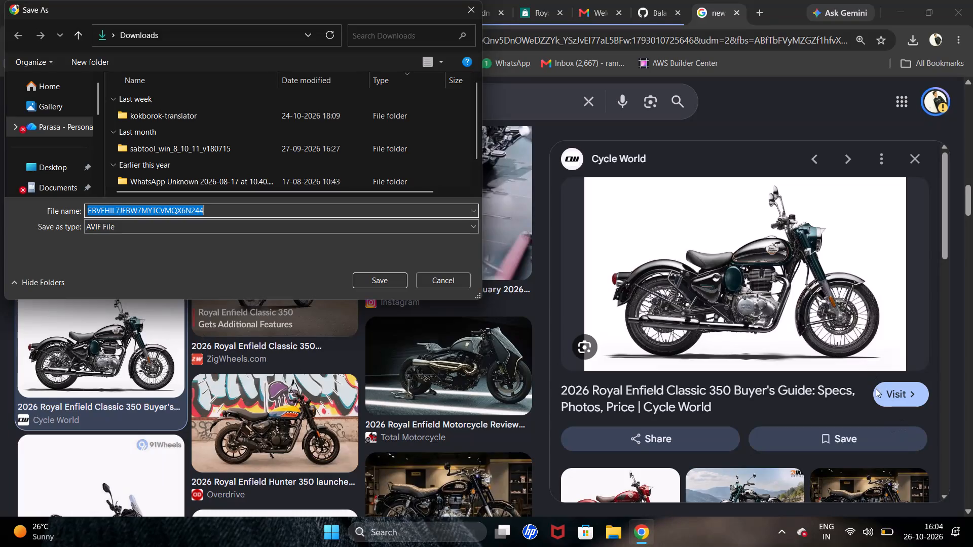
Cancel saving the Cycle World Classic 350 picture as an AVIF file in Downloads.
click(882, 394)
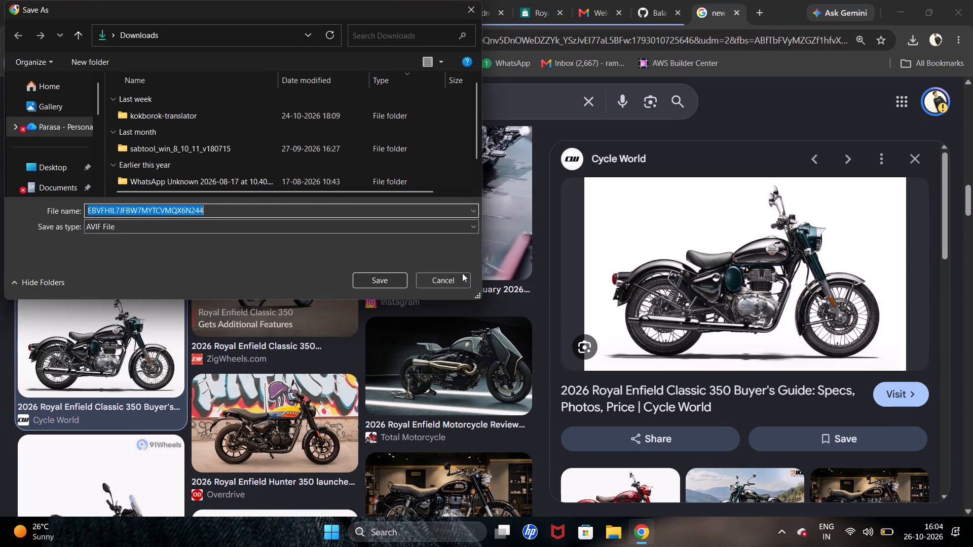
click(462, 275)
Open the Cycle World source page of the Royal Enfield Classic 350 picture from the image preview.
drag(795, 264, 797, 273)
click(812, 284)
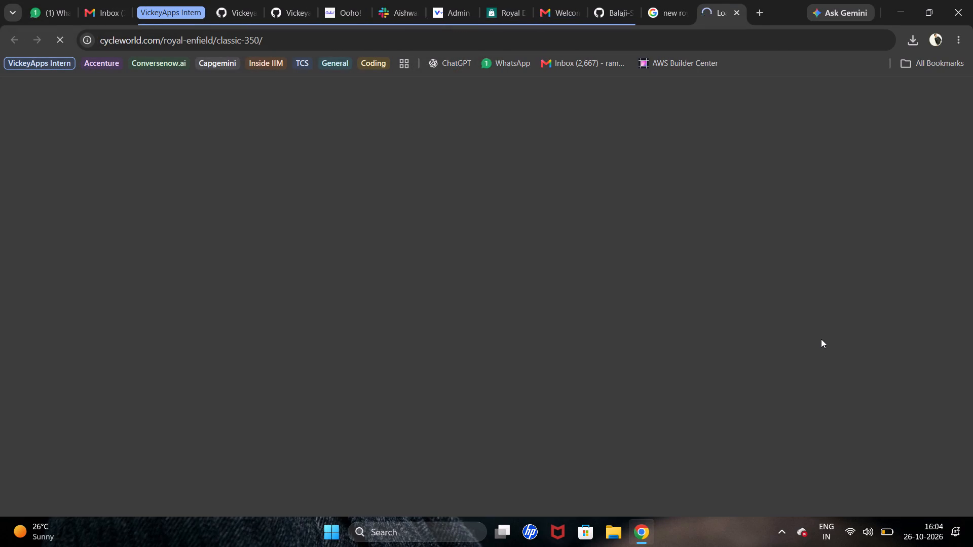
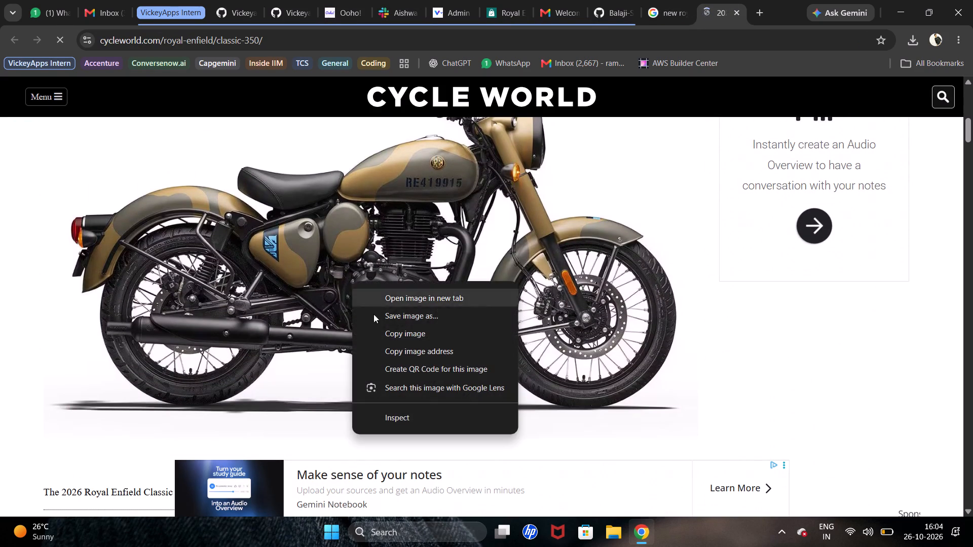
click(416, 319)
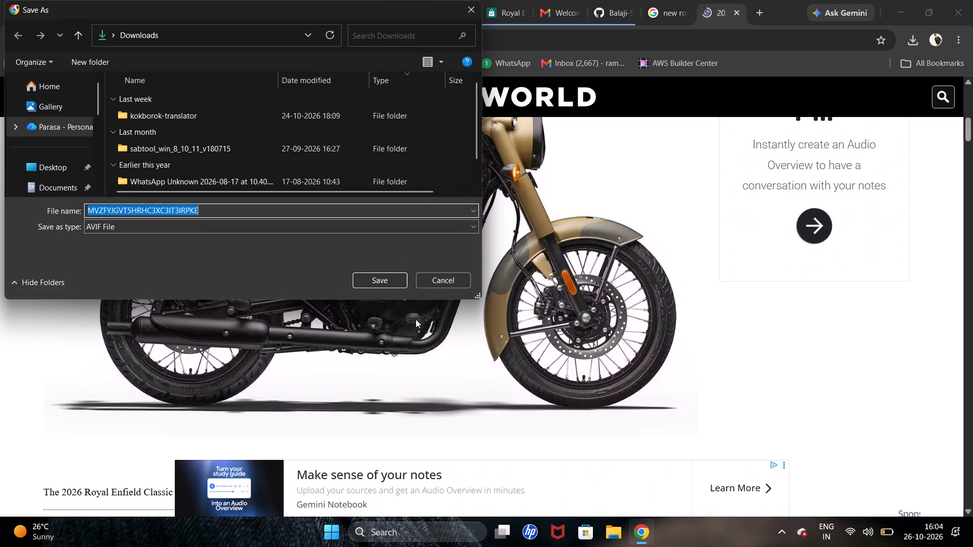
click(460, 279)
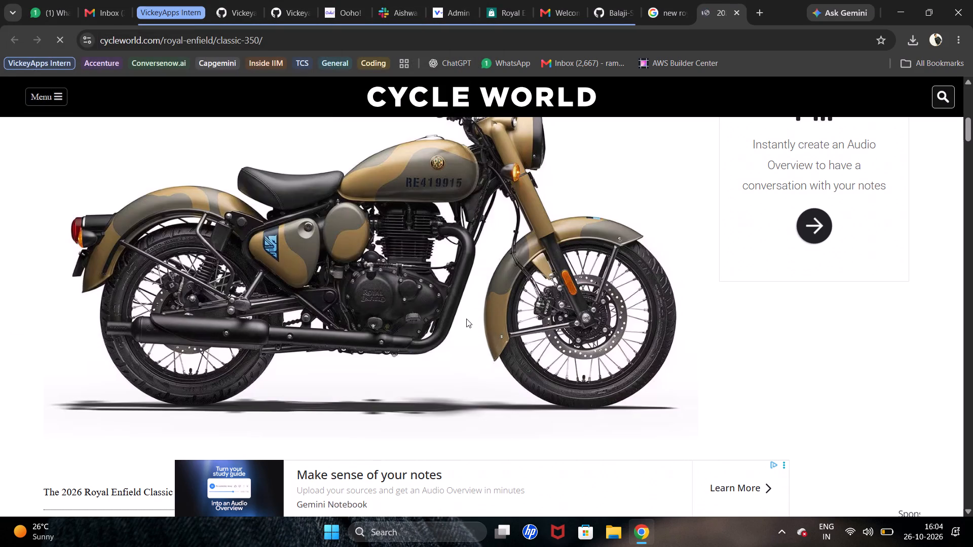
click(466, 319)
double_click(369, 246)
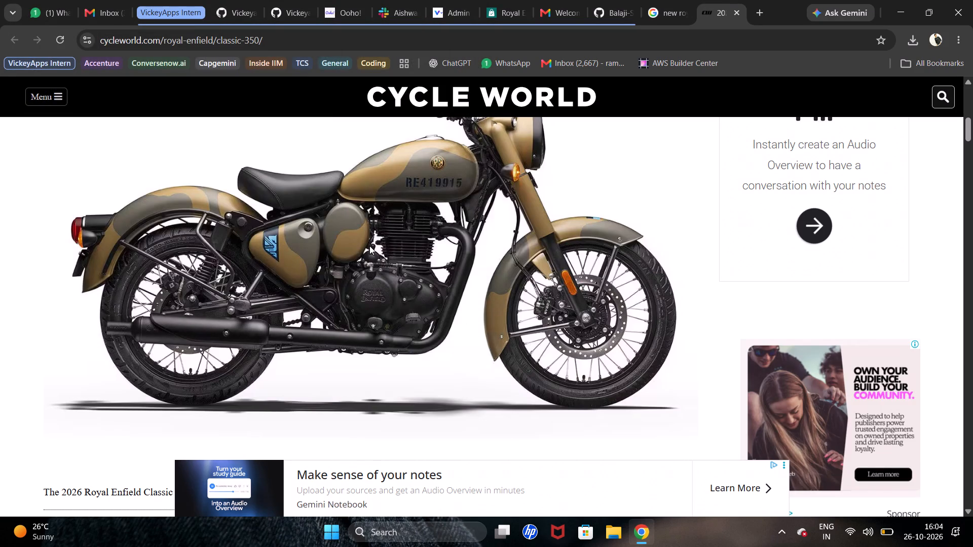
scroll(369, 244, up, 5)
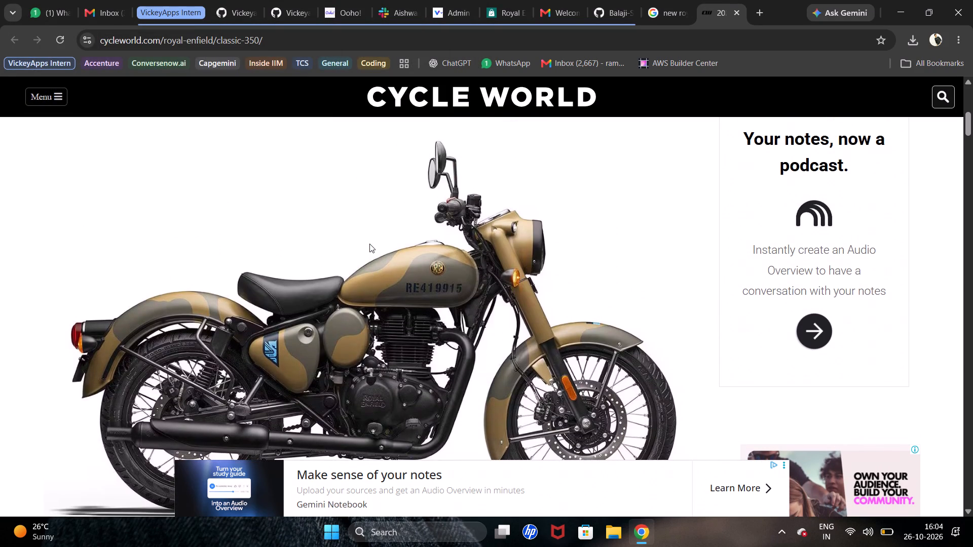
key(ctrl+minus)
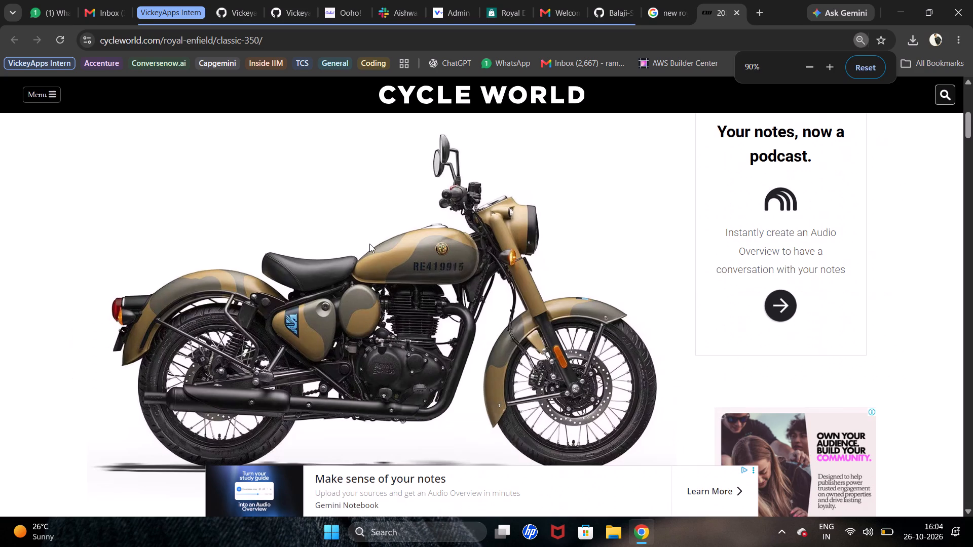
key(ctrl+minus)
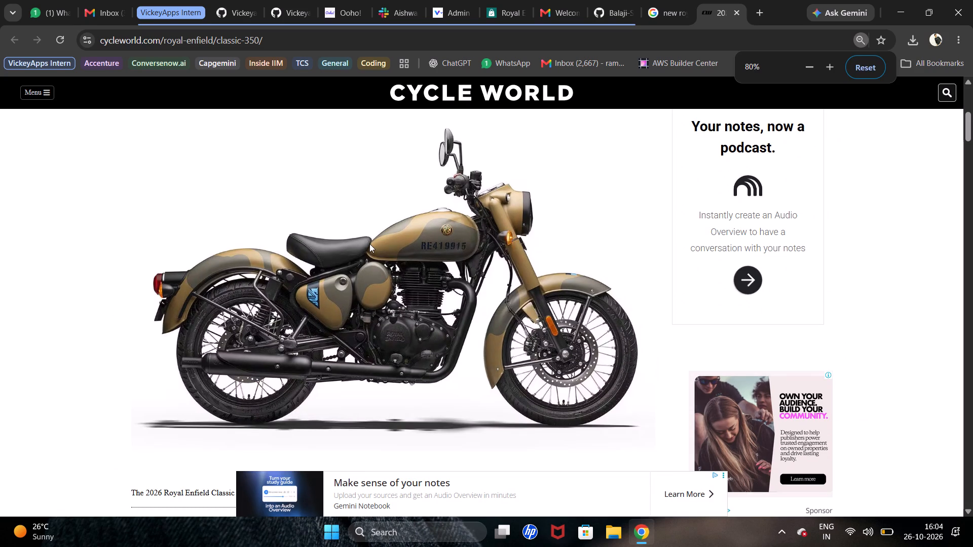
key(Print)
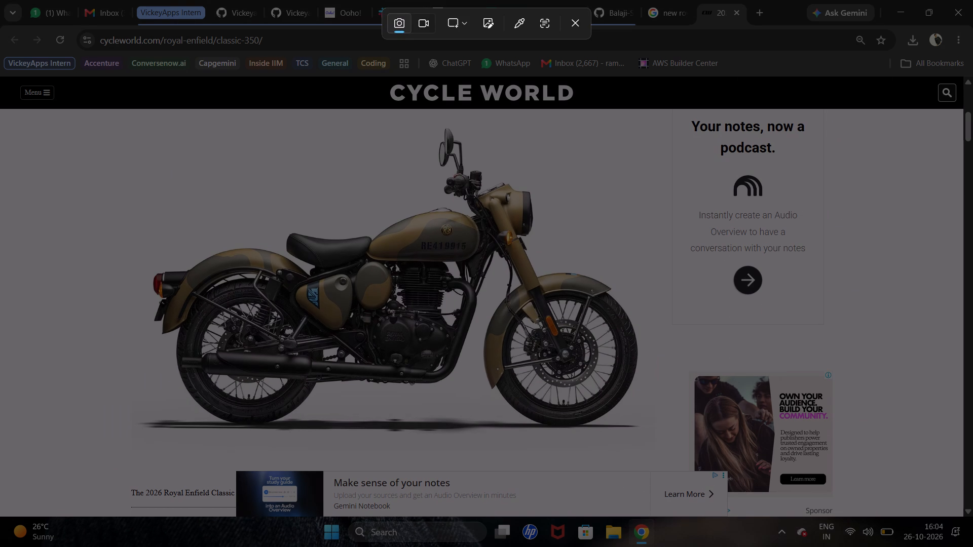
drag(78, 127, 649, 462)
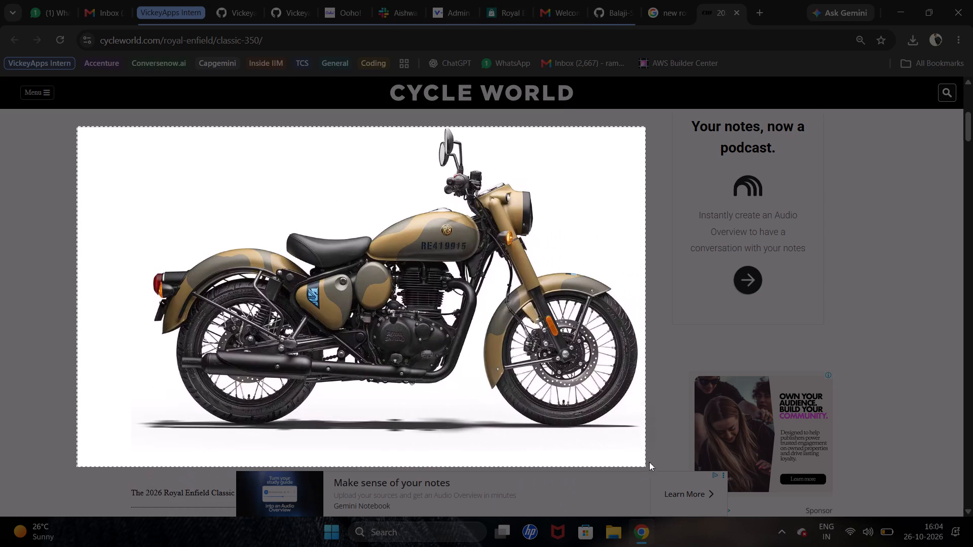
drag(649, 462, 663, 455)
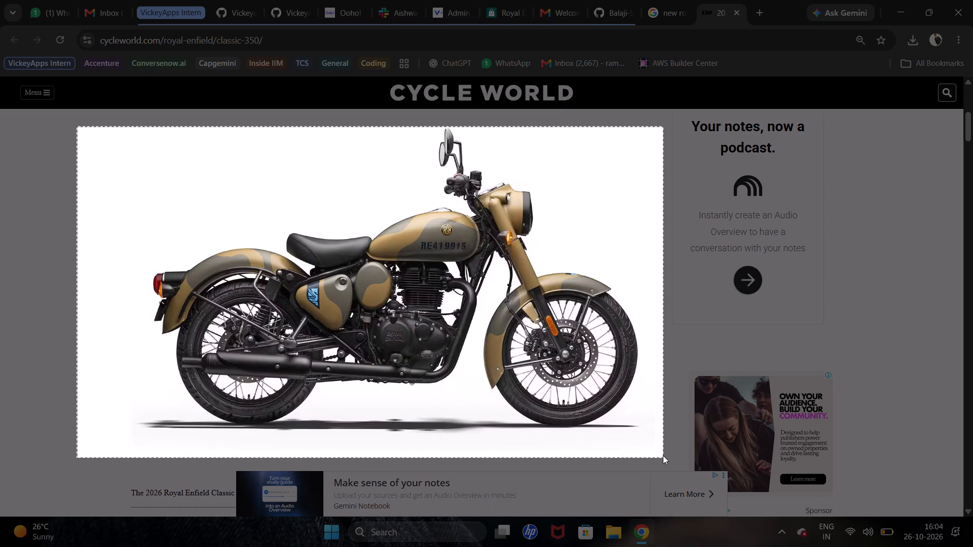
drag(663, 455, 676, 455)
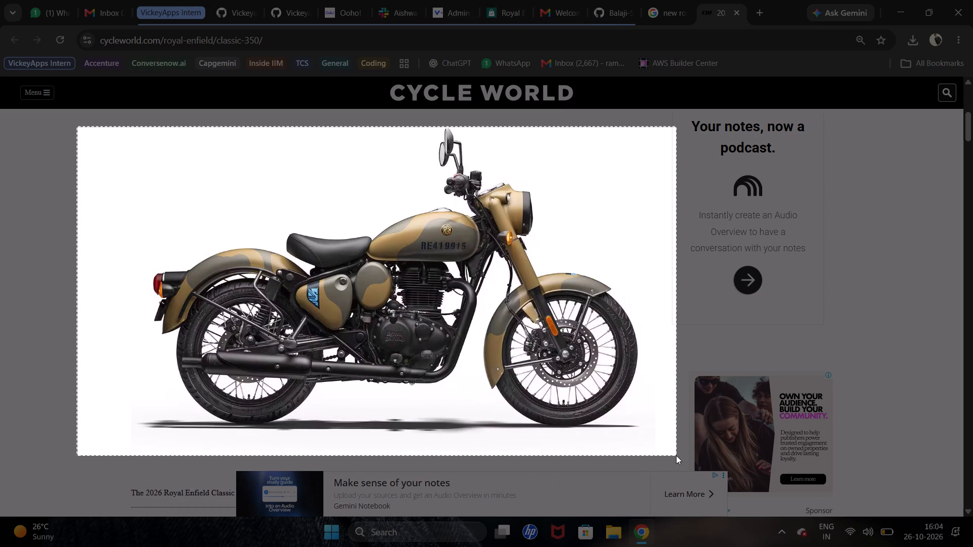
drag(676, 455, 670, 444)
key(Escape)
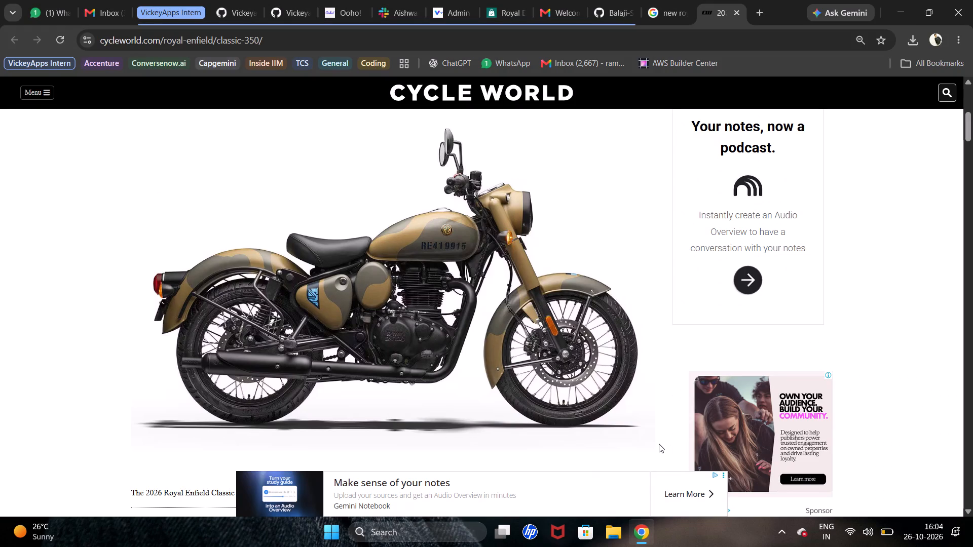
Capture a rectangular screen snip of the whole Commando Sand Royal Enfield Classic 350 picture with its white background.
scroll(659, 444, up, 1)
scroll(659, 428, down, 2)
scroll(659, 428, up, 1)
key(ctrl+minus)
key(Print)
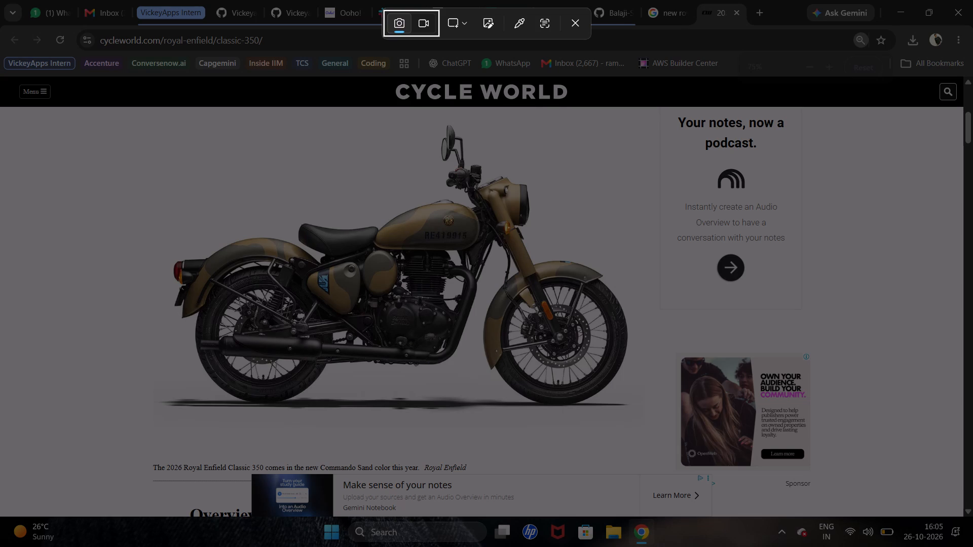
drag(654, 116, 665, 131)
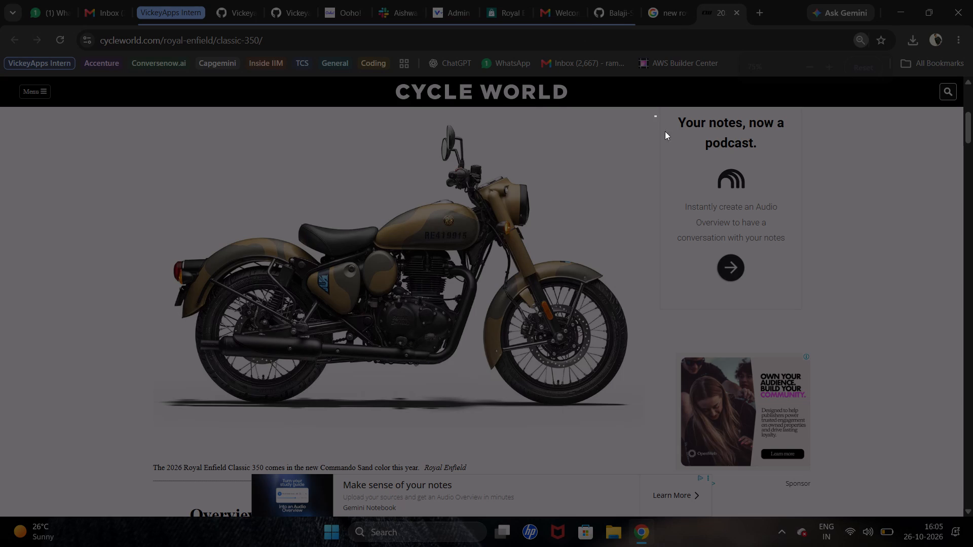
drag(665, 131, 244, 400)
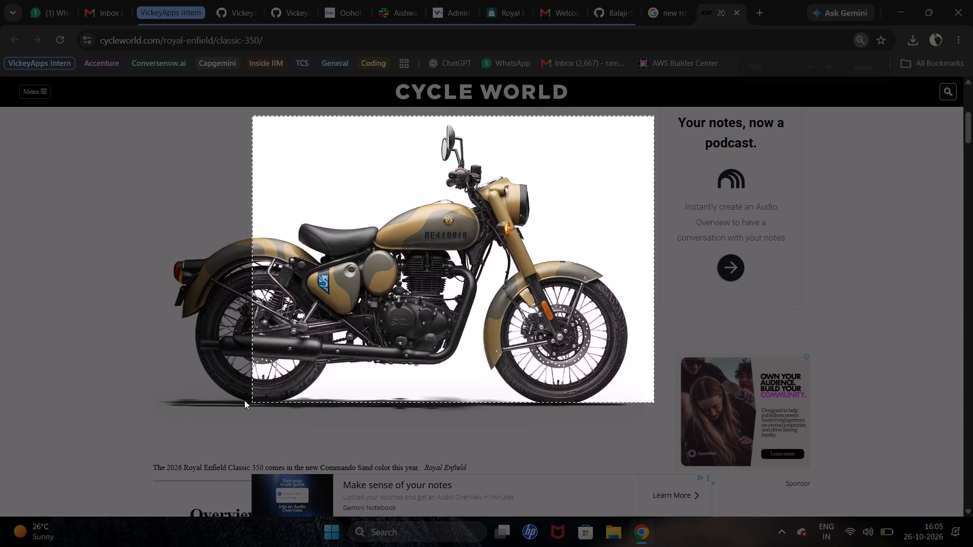
drag(244, 400, 104, 419)
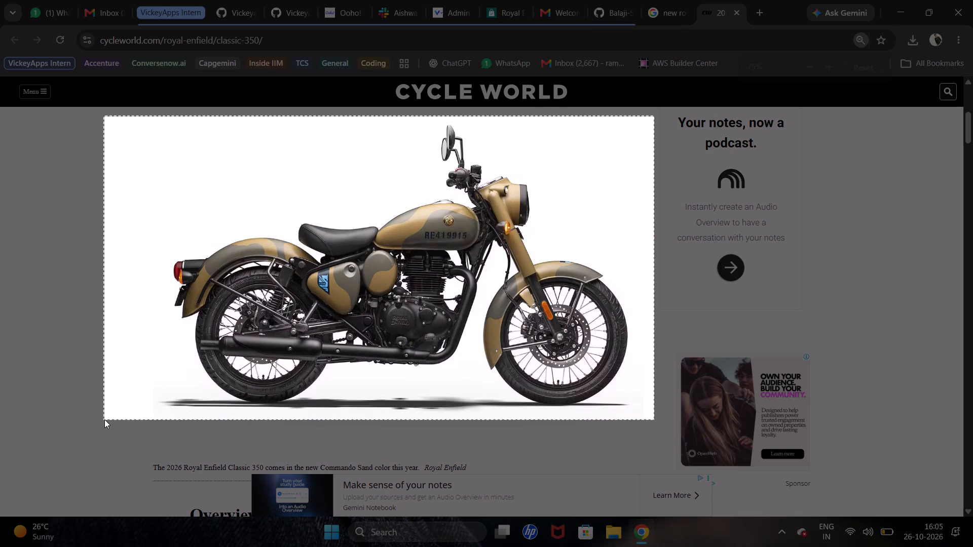
drag(104, 419, 117, 418)
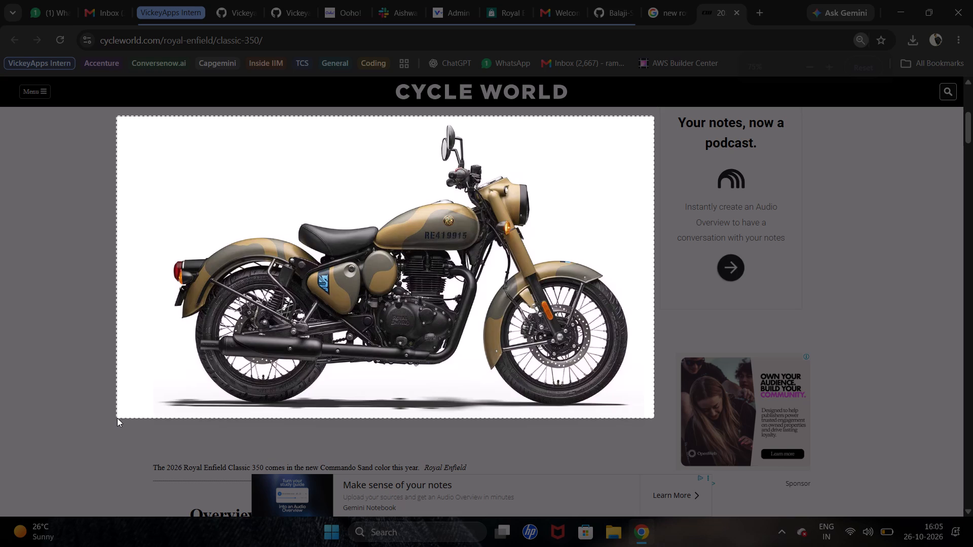
drag(117, 418, 126, 418)
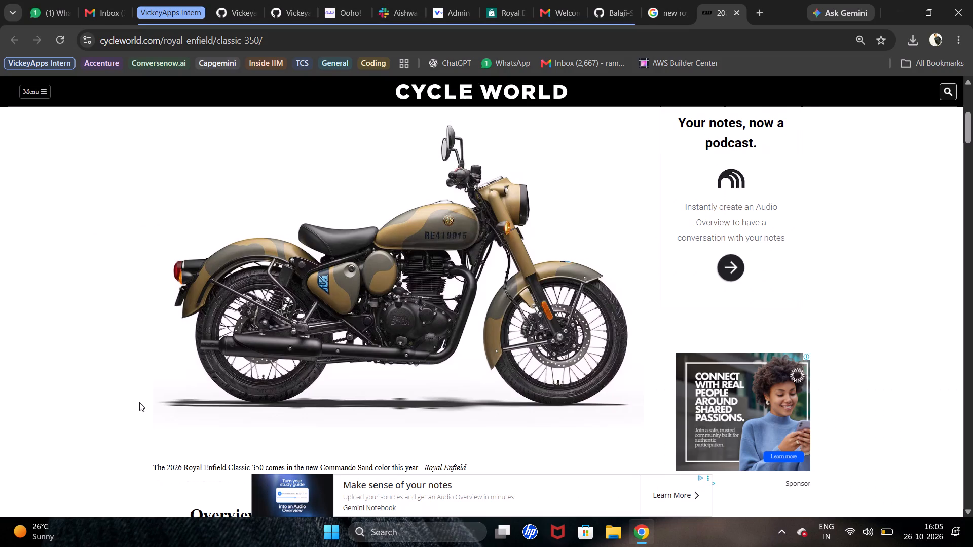
Open the web address of the Cycle World Classic 350 page for editing.
scroll(199, 371, down, 12)
scroll(269, 269, down, 7)
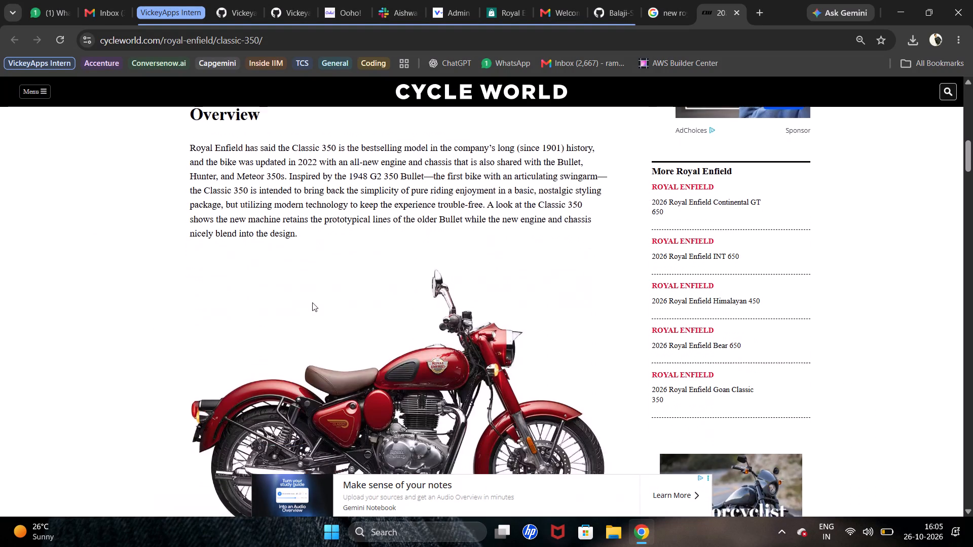
scroll(312, 302, down, 5)
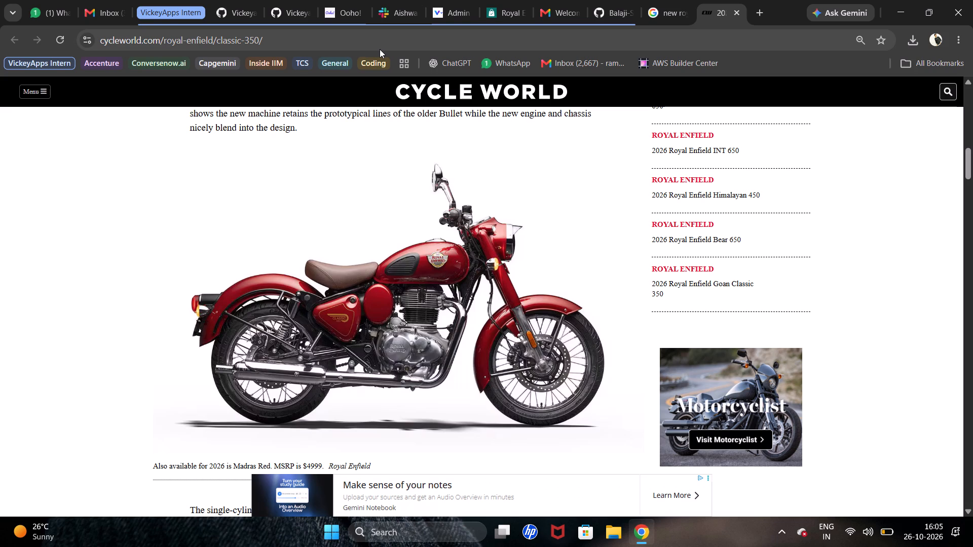
click(368, 38)
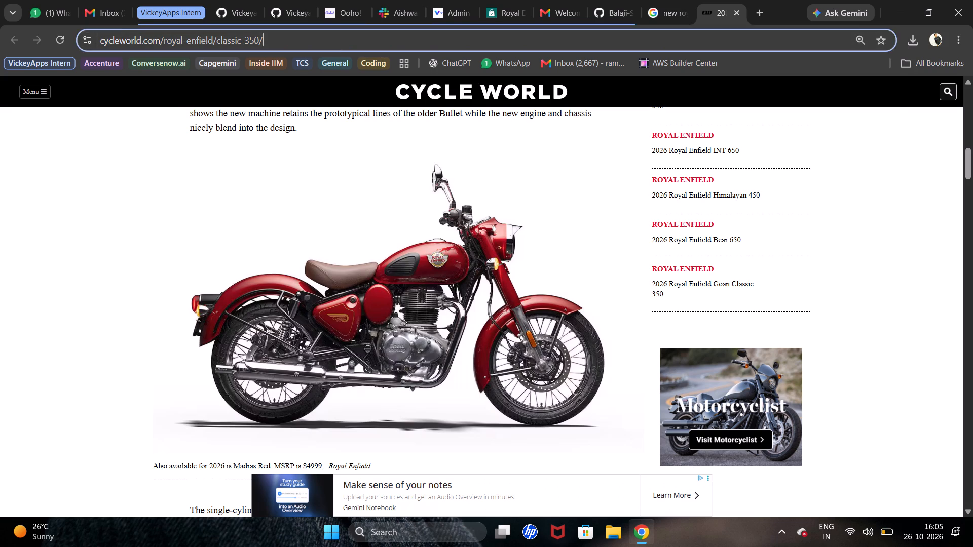
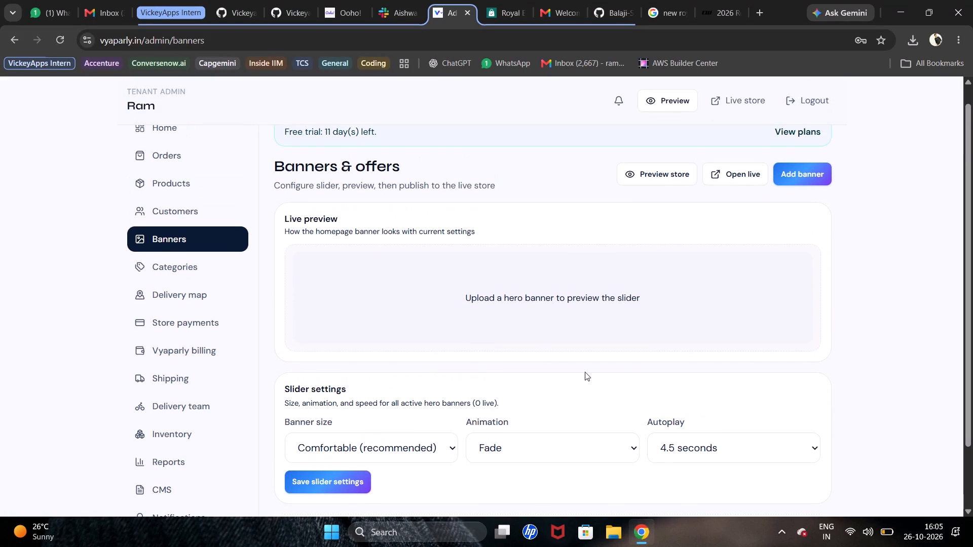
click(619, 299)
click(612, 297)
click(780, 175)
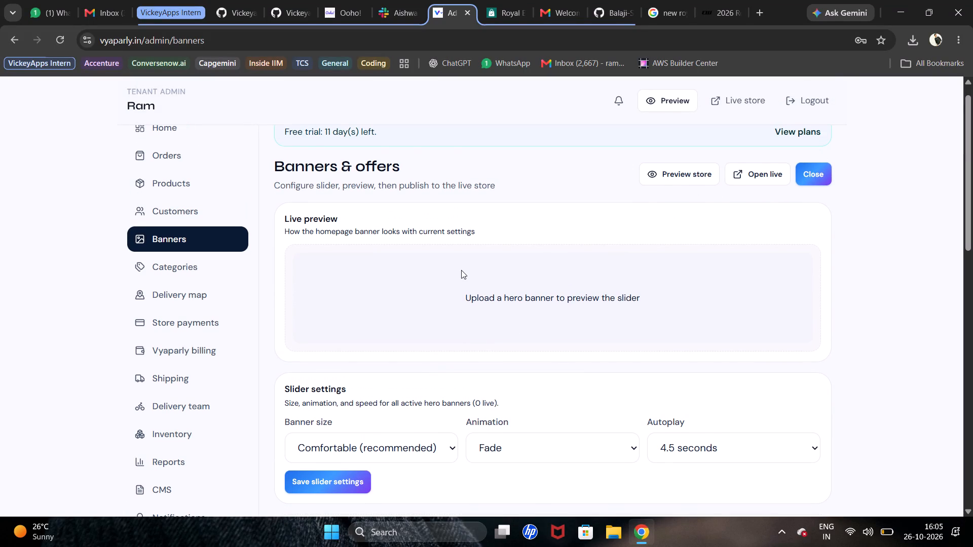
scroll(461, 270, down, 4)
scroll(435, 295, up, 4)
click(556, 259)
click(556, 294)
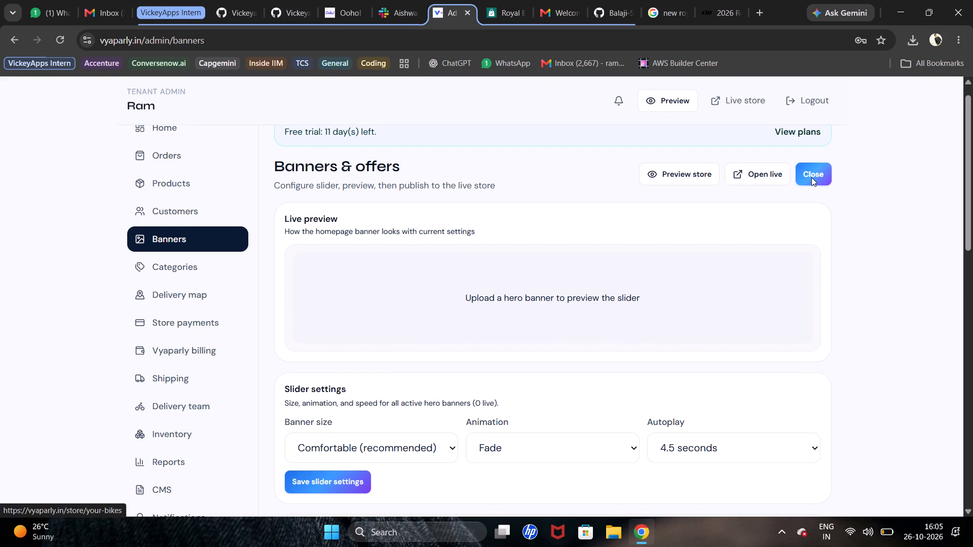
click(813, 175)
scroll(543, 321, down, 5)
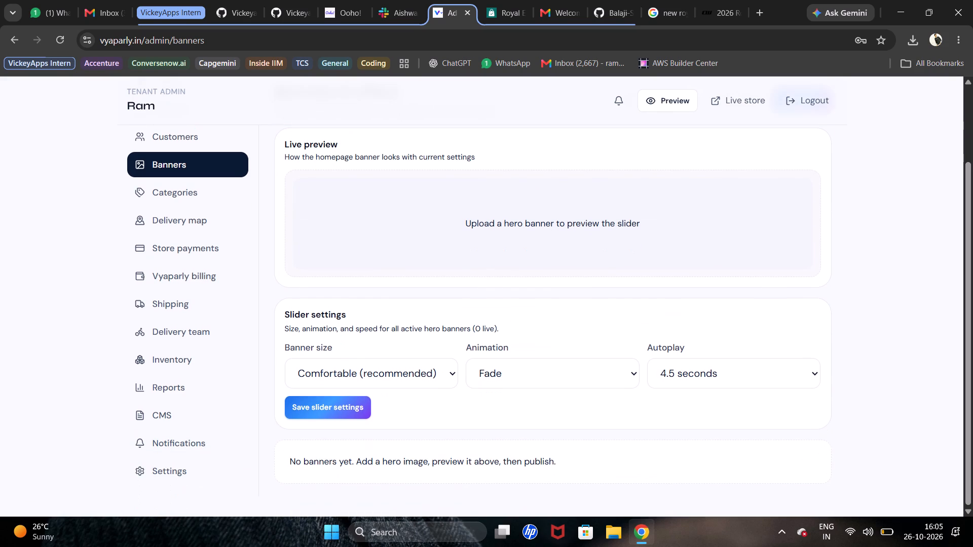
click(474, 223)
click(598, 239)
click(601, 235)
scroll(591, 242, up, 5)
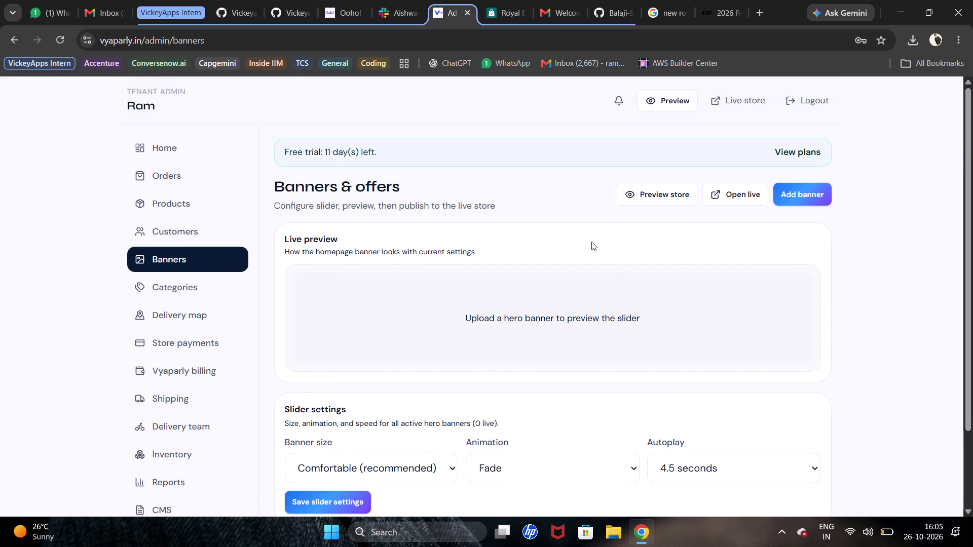
Preview the storefront, look over its homepage down to the bestsellers, and close the preview.
click(673, 201)
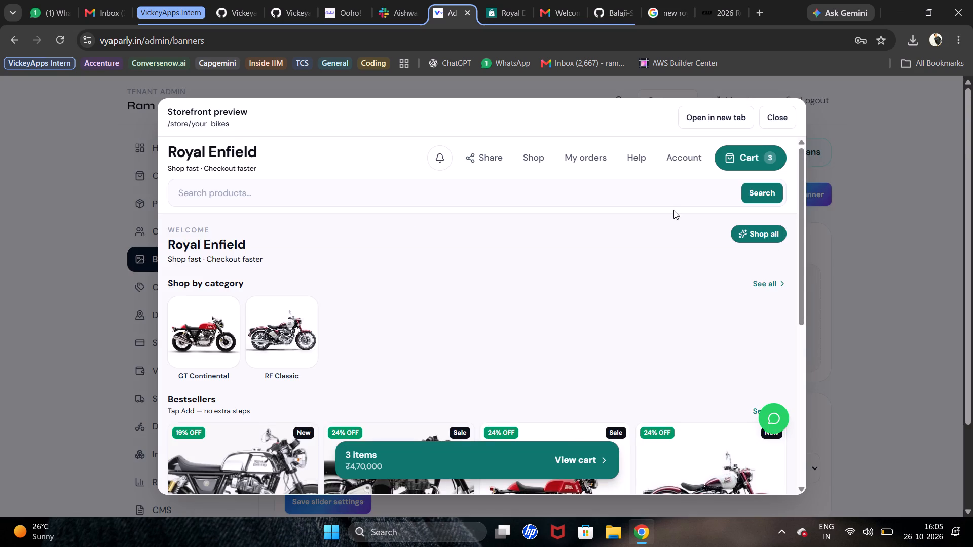
scroll(669, 232, down, 9)
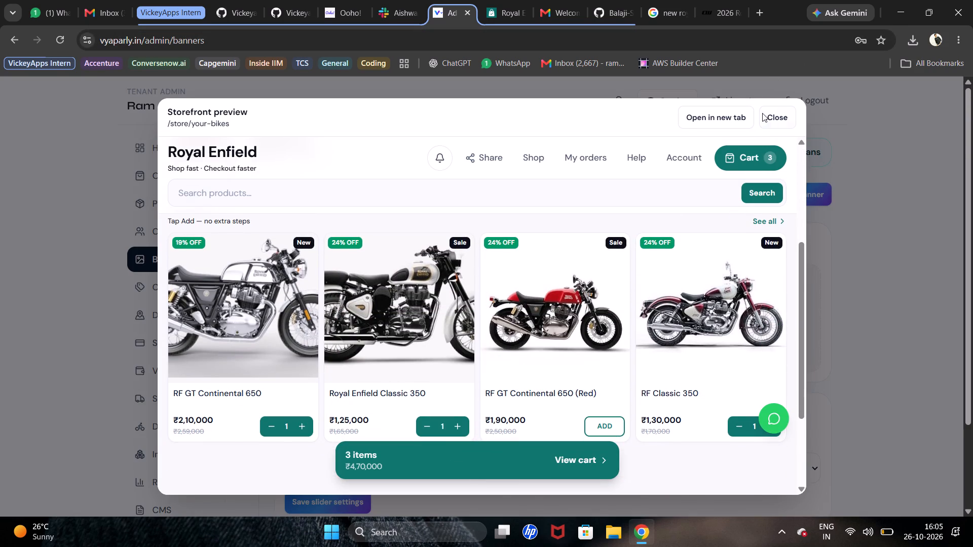
click(773, 114)
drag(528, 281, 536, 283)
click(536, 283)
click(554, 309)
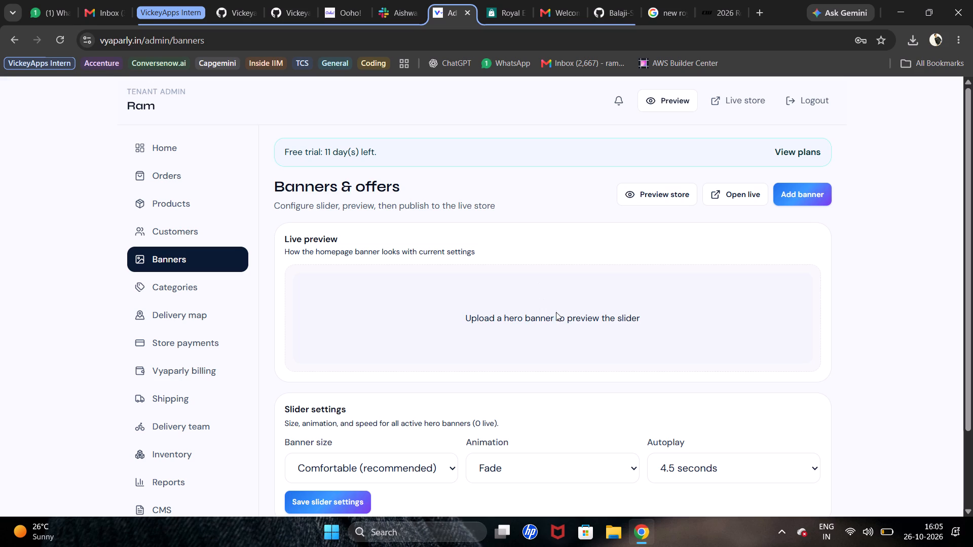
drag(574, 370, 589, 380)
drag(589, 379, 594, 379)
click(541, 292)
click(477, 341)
Check the banner size, animation and autoplay choices in the slider settings without changing them.
scroll(477, 341, down, 4)
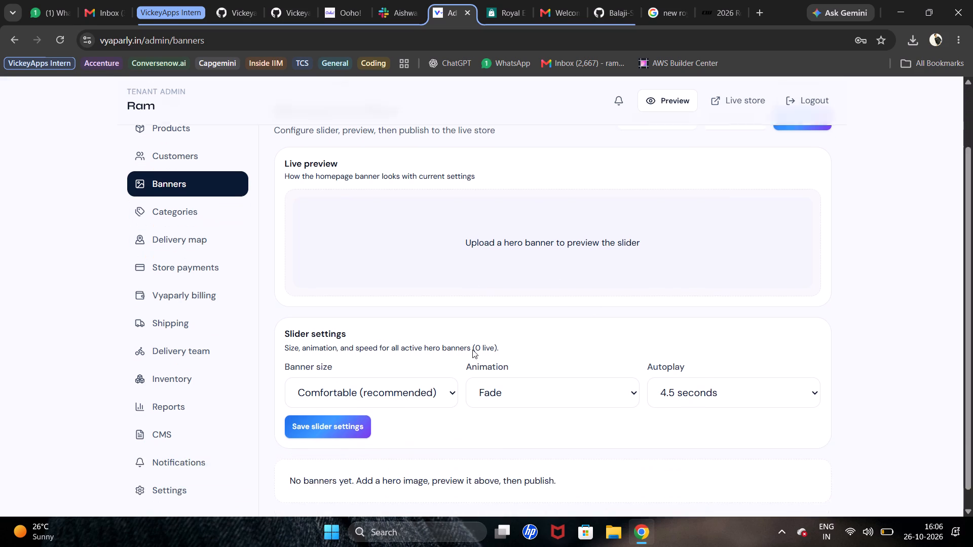
scroll(472, 349, down, 2)
click(446, 365)
click(446, 365)
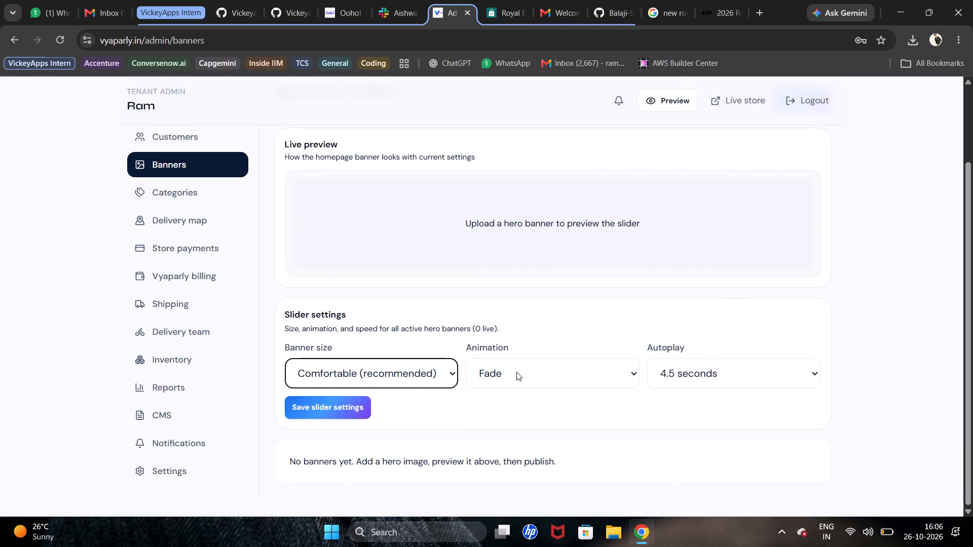
click(565, 363)
click(565, 363)
double_click(662, 374)
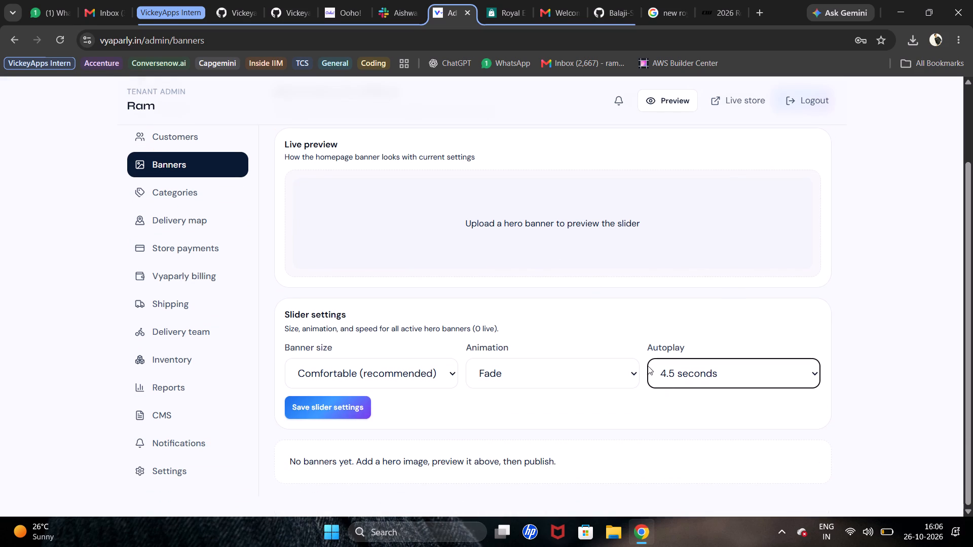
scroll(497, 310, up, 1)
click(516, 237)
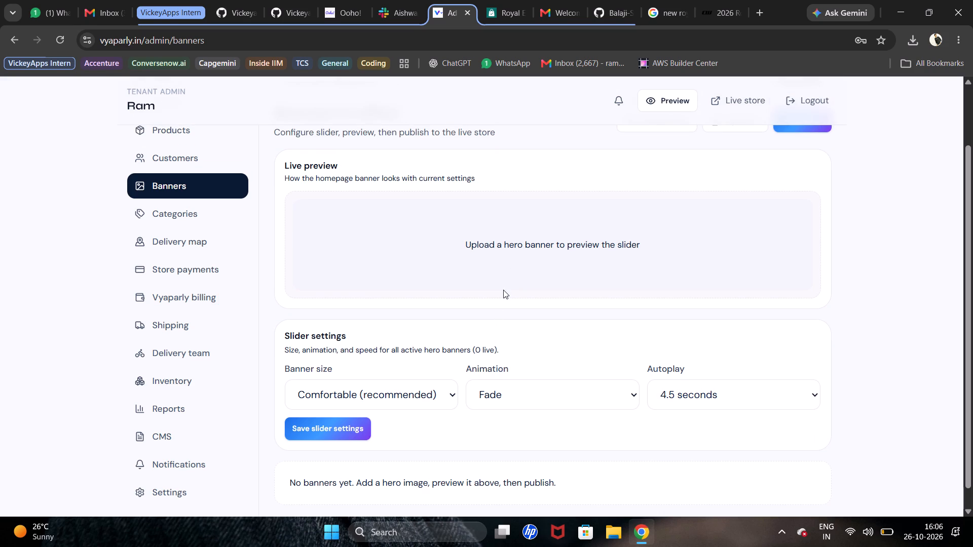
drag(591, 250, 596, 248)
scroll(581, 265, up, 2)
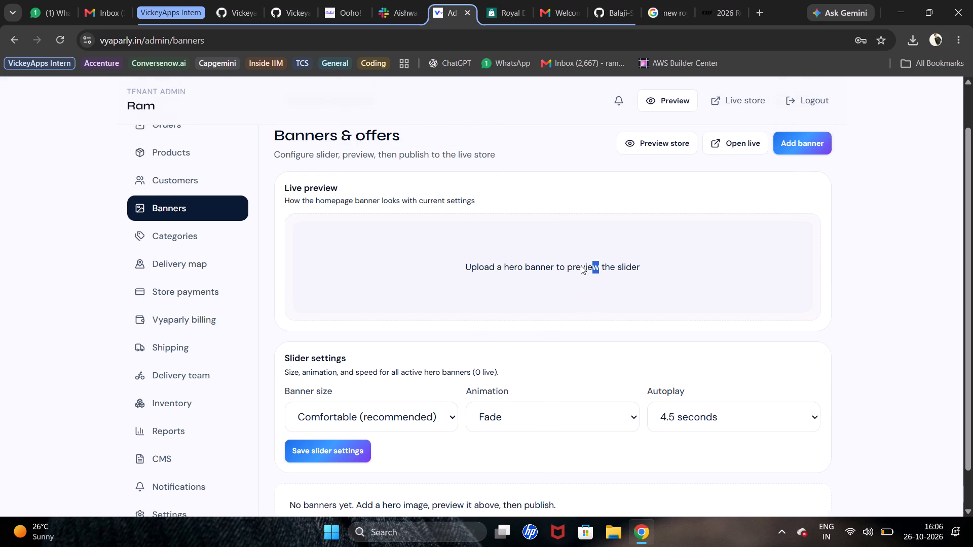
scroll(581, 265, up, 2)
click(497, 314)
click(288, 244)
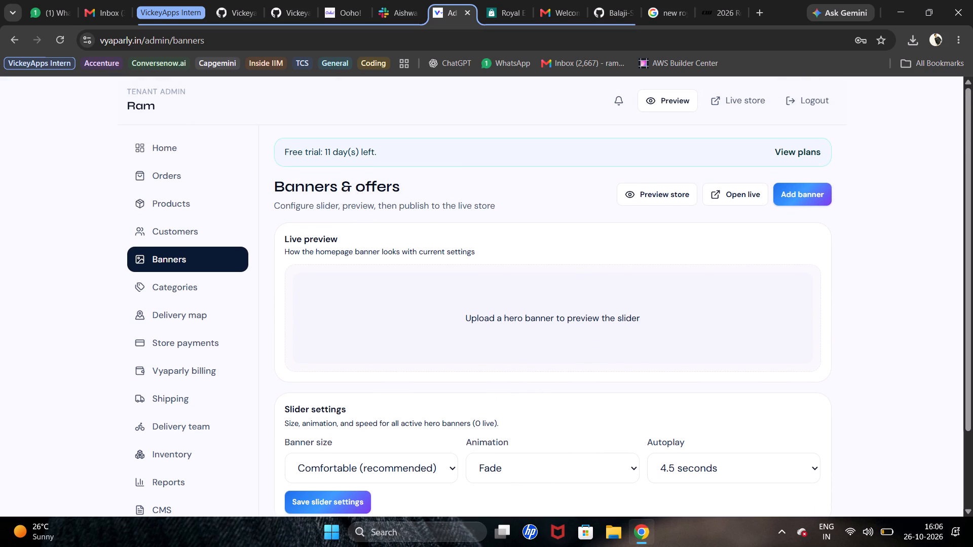
Reload the Banners & offers page.
click(64, 42)
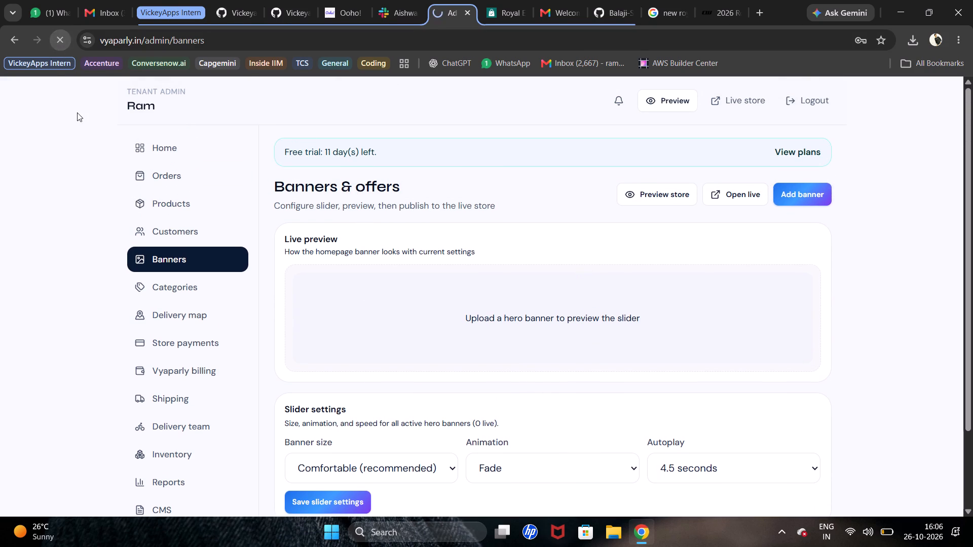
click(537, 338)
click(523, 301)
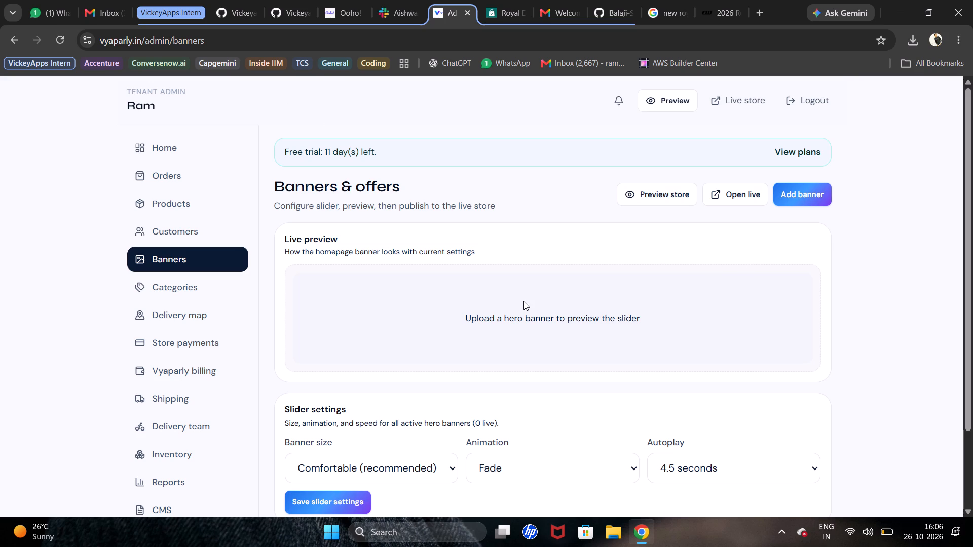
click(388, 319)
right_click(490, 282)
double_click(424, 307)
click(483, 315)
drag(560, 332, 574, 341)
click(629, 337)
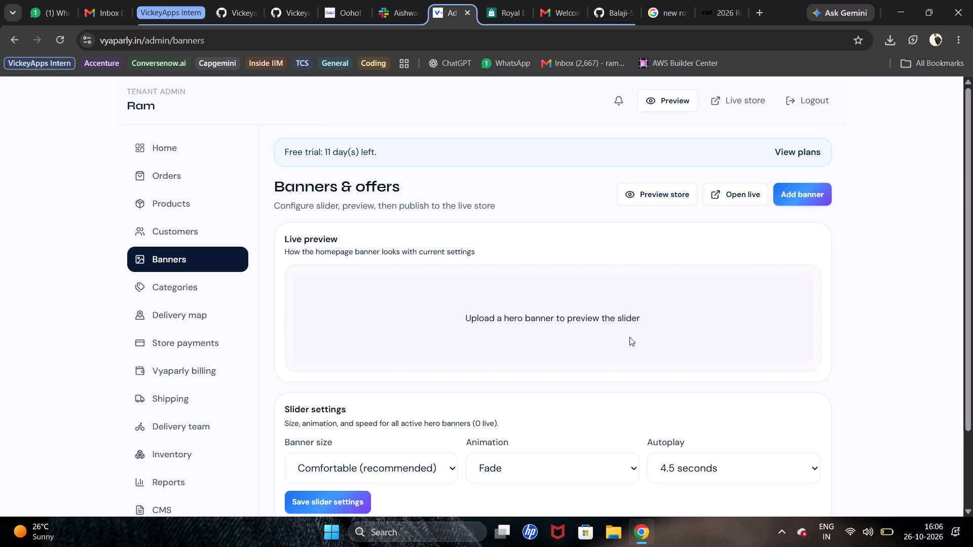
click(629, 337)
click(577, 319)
Start adding a new banner and bring up its image upload area.
click(798, 195)
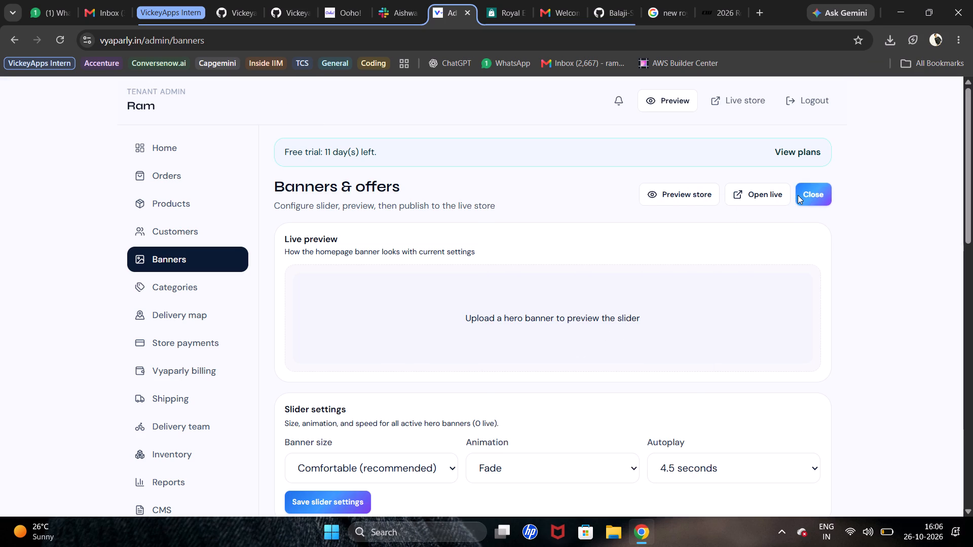
click(552, 301)
click(548, 312)
scroll(543, 323, down, 3)
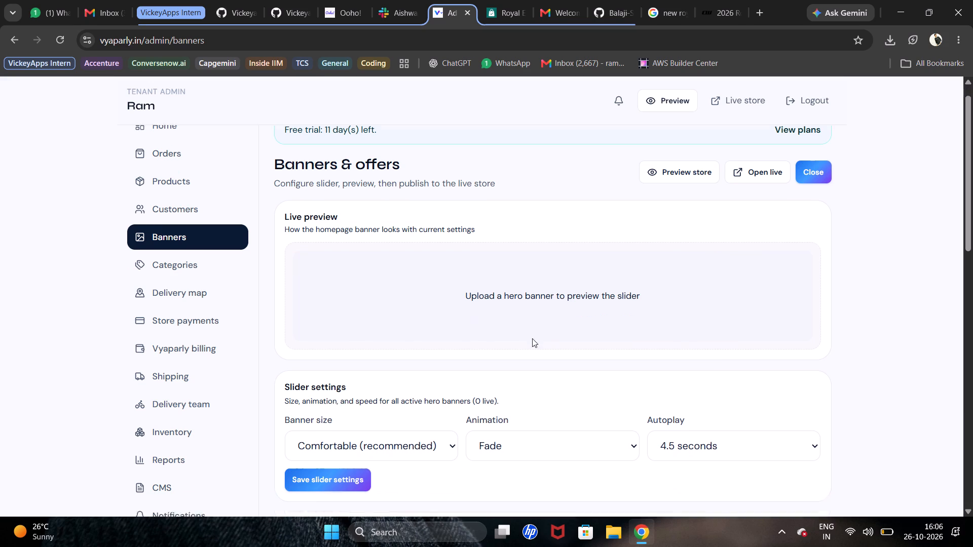
scroll(532, 330, down, 14)
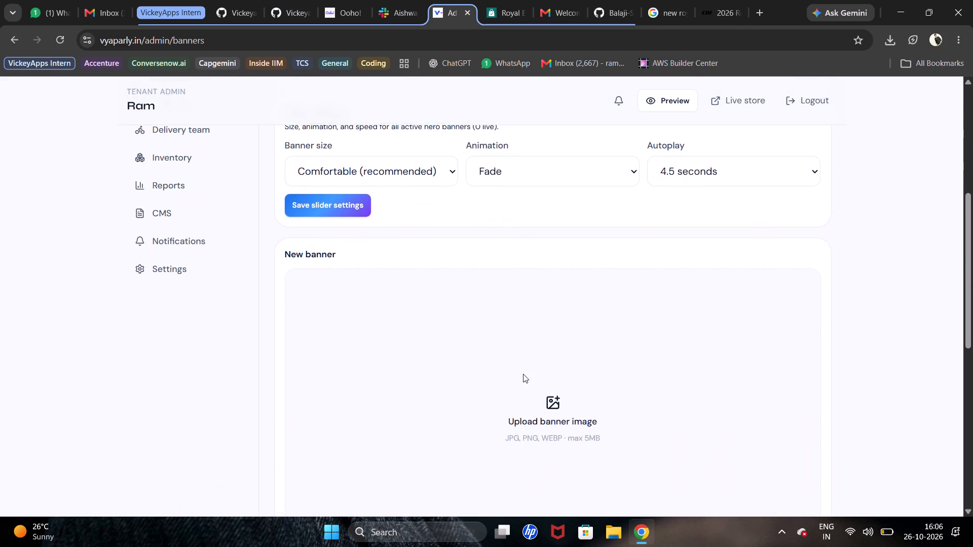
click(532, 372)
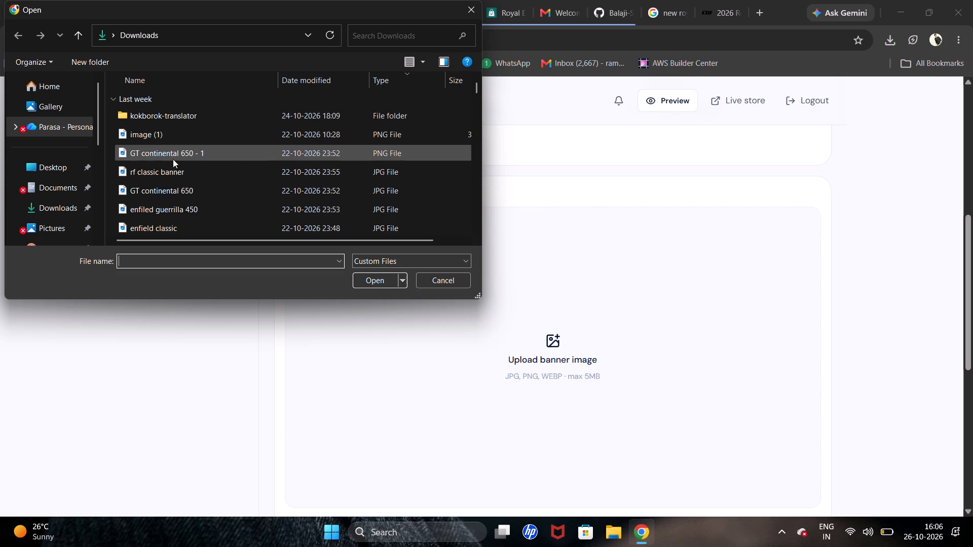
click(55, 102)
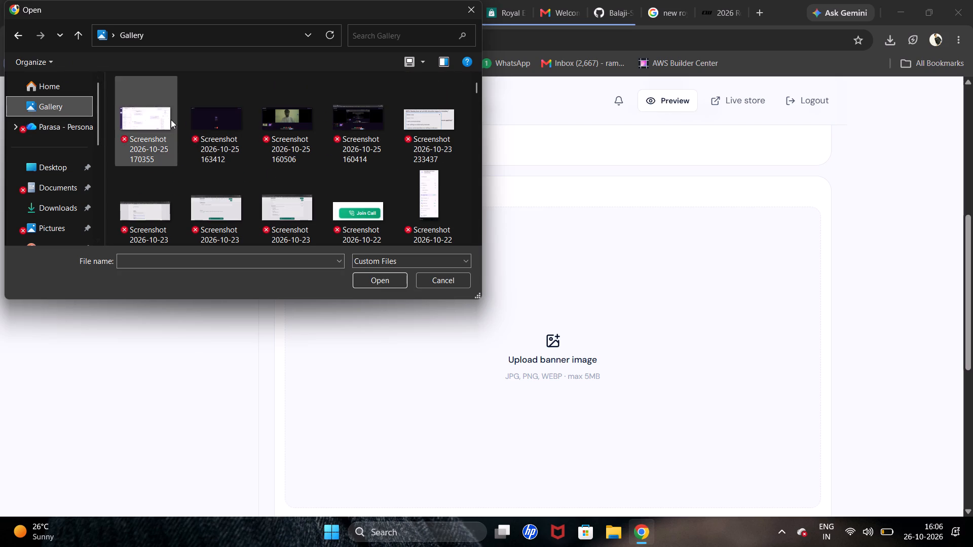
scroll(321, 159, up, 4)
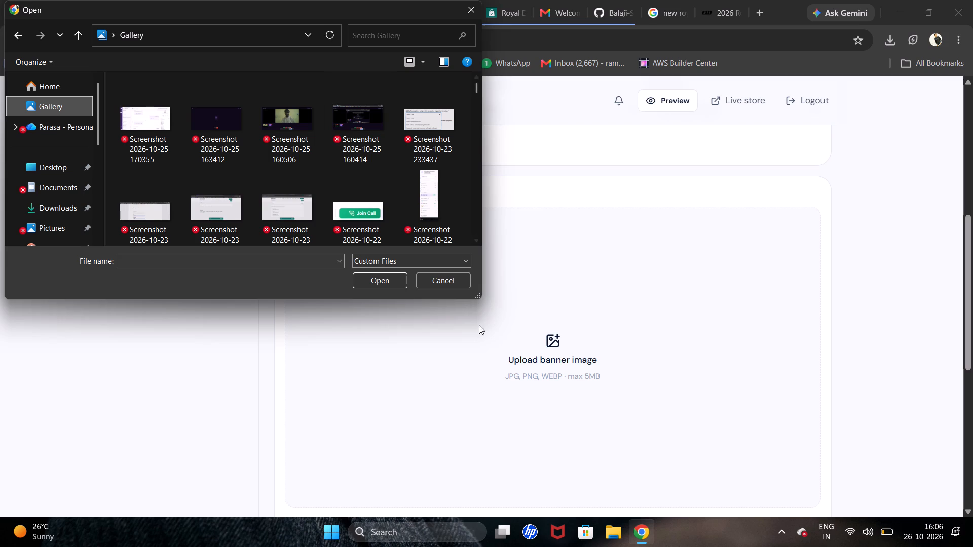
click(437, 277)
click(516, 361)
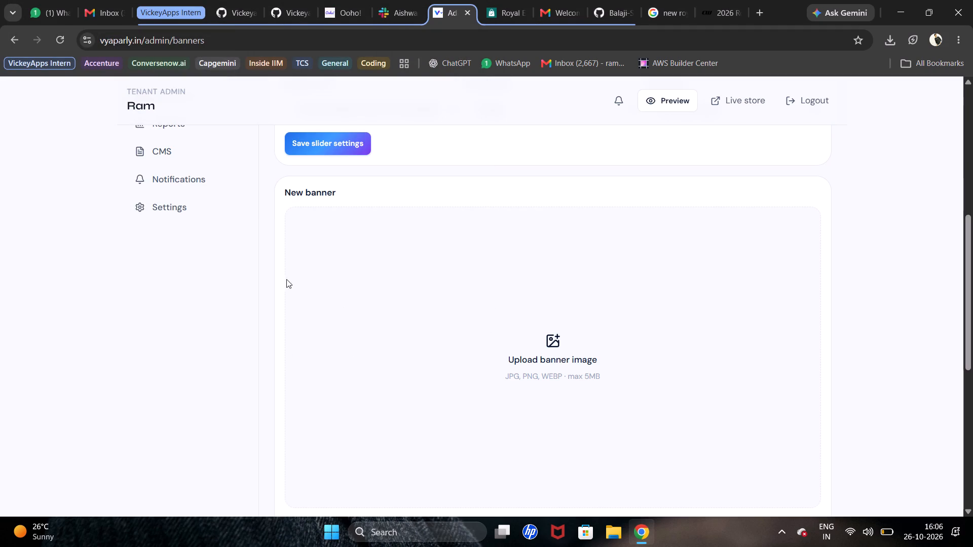
click(568, 330)
click(563, 341)
scroll(561, 345, down, 4)
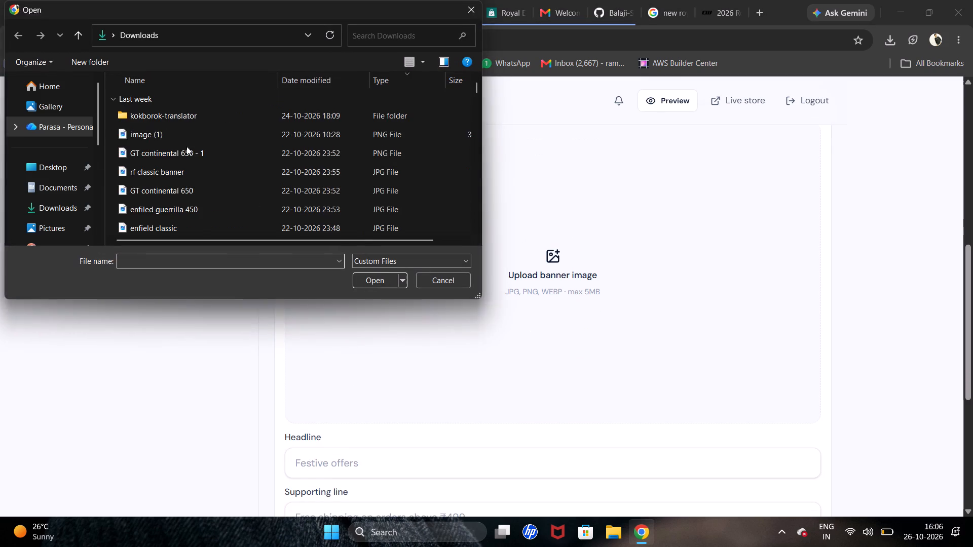
click(73, 106)
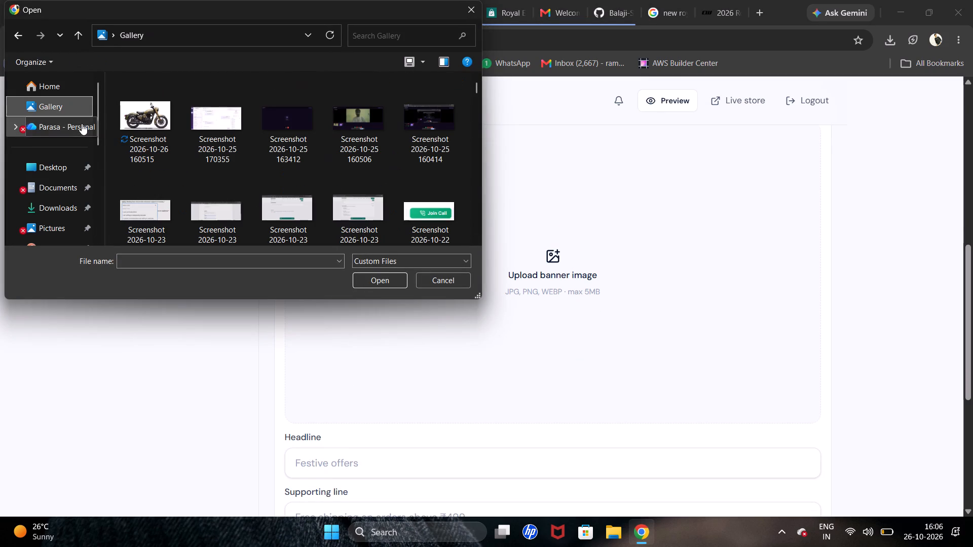
double_click(162, 108)
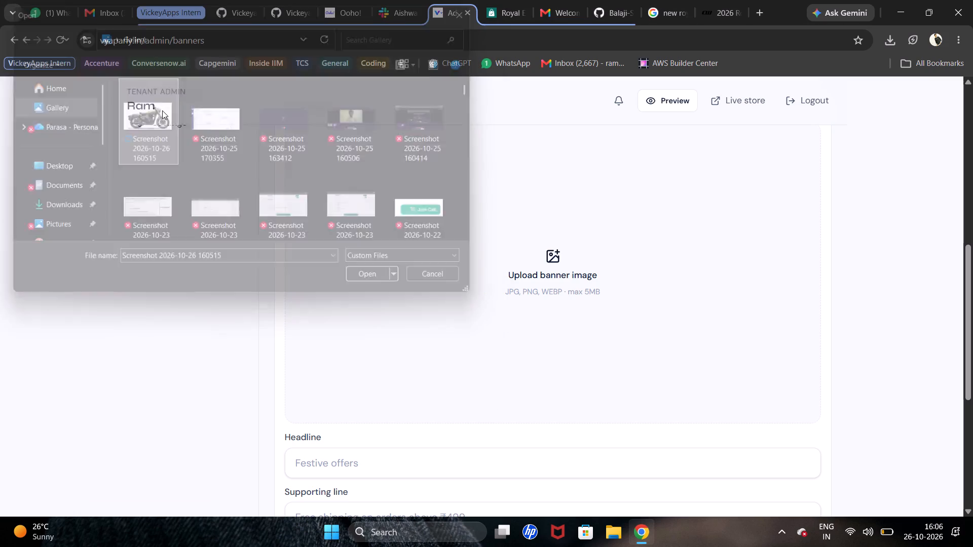
Enter "New Classic 350 color launch" as the new banner's headline.
scroll(412, 288, down, 6)
drag(432, 330, 434, 334)
scroll(459, 350, up, 9)
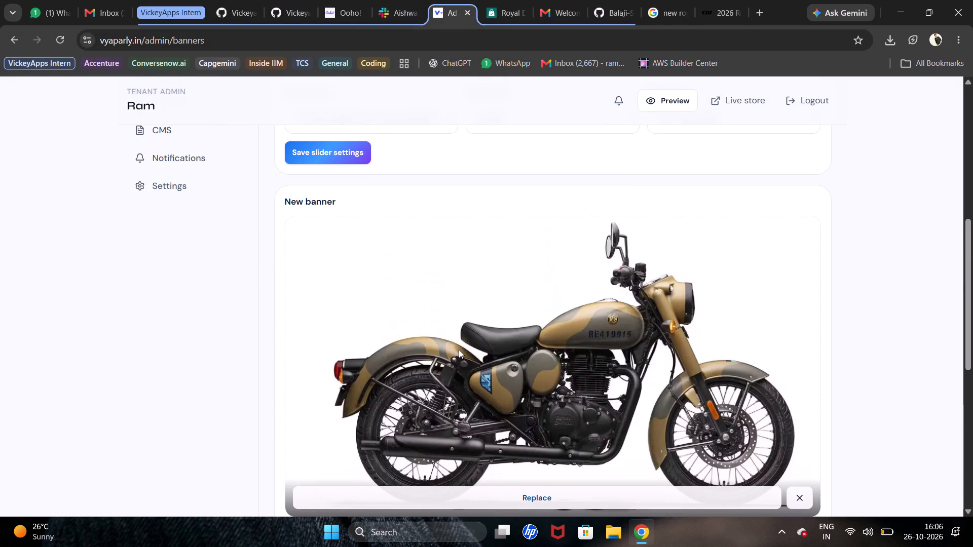
scroll(459, 349, down, 9)
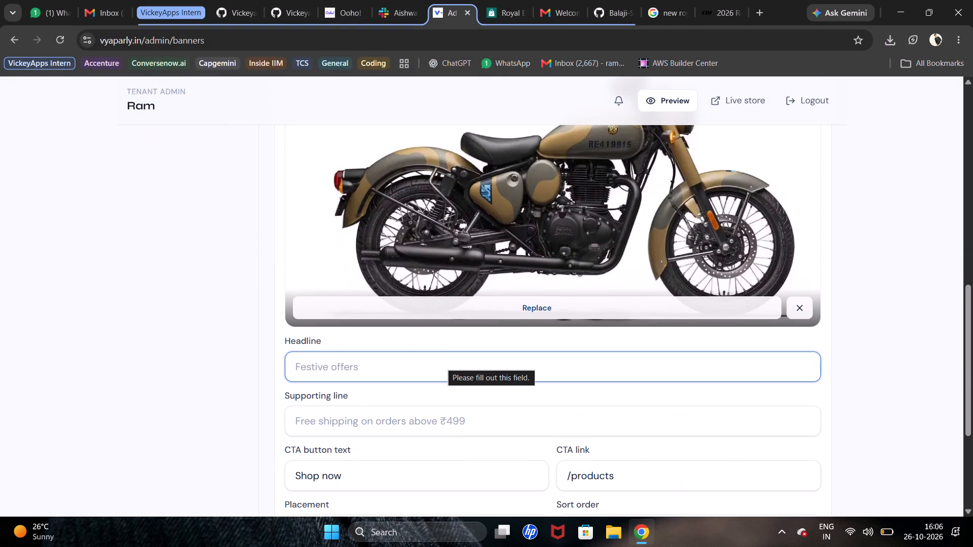
scroll(441, 359, up, 3)
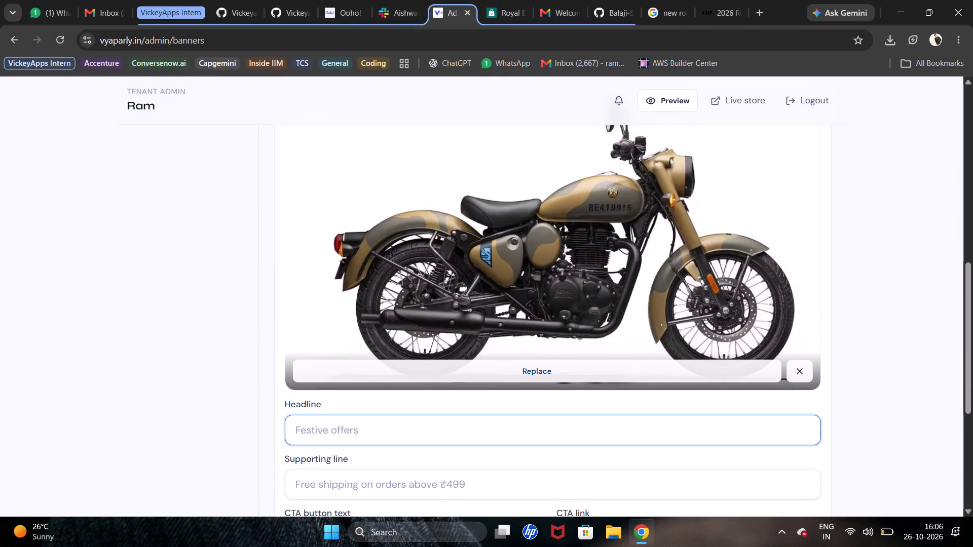
scroll(435, 365, down, 4)
text(New C)
key(BackSpace)
text(Classix)
key(BackSpace)
text(c)
key(space)
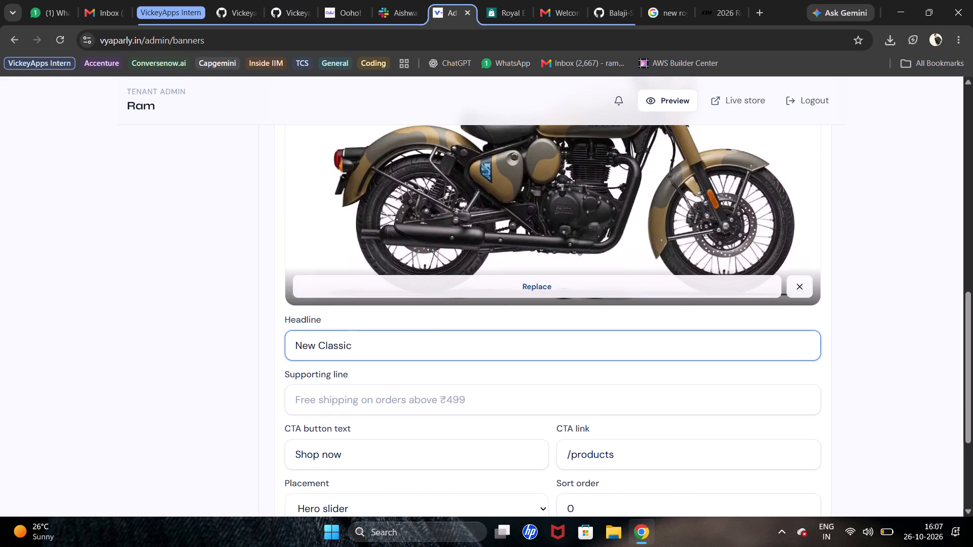
text(350)
key(space)
text(colo)
key(BackSpace)
text(or l)
text(aunch)
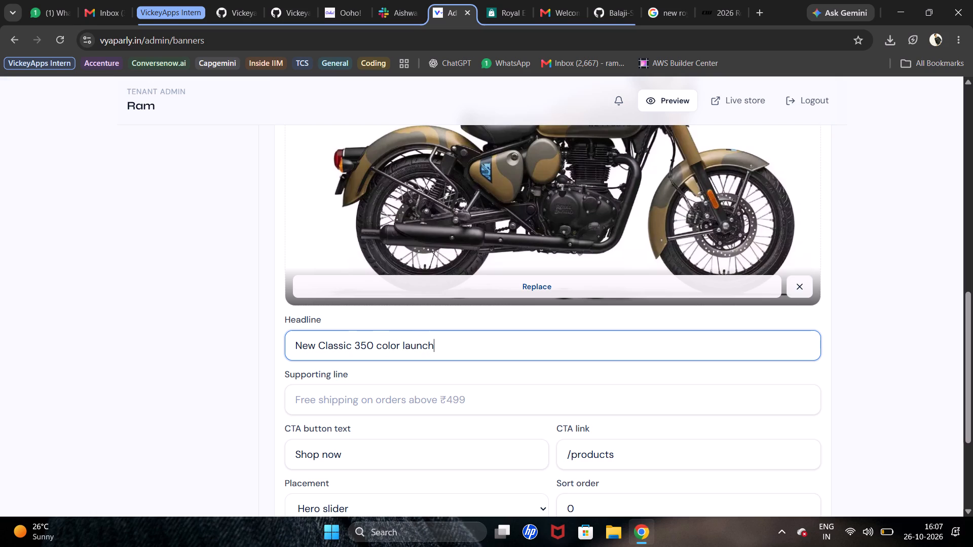
Fill in the banner's supporting line with "Book in advance ASAP".
scroll(430, 411, down, 1)
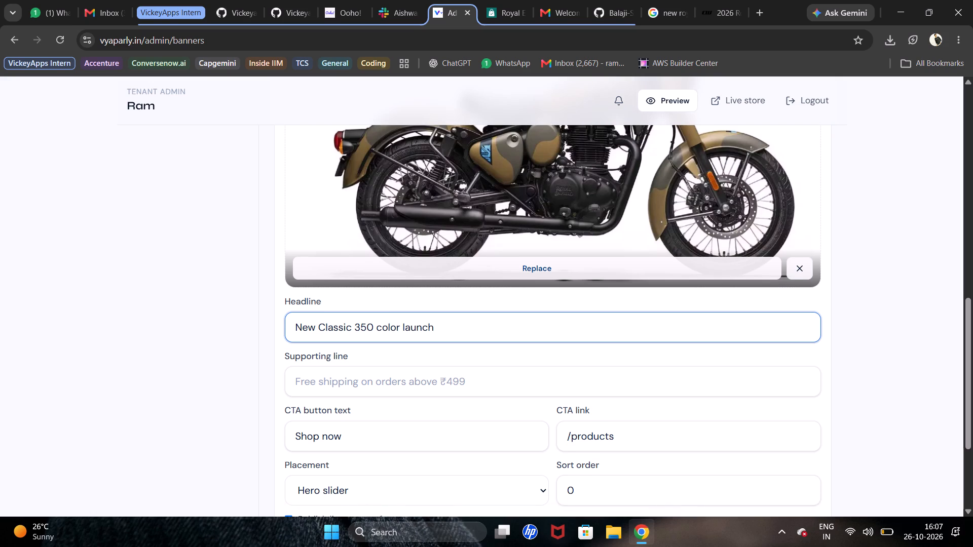
click(416, 390)
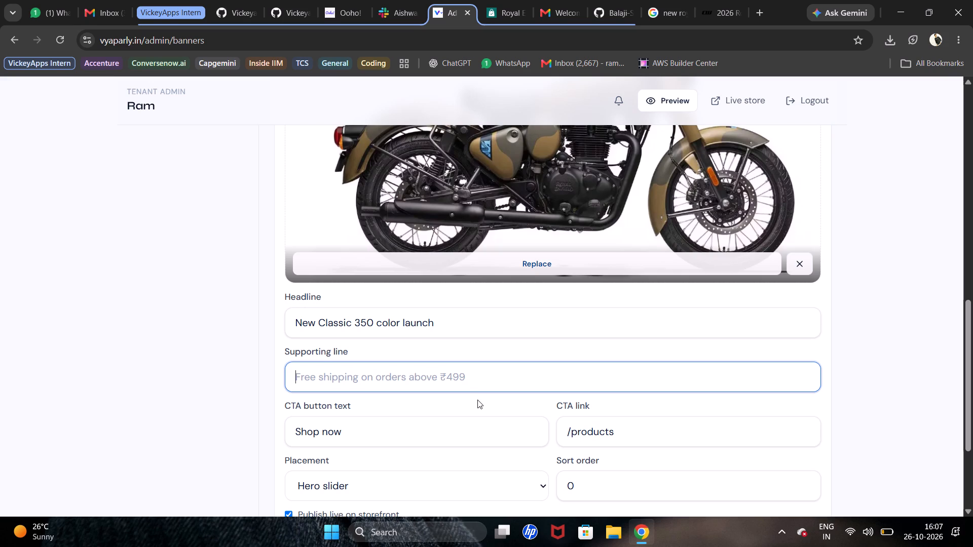
scroll(477, 400, up, 2)
scroll(477, 400, down, 2)
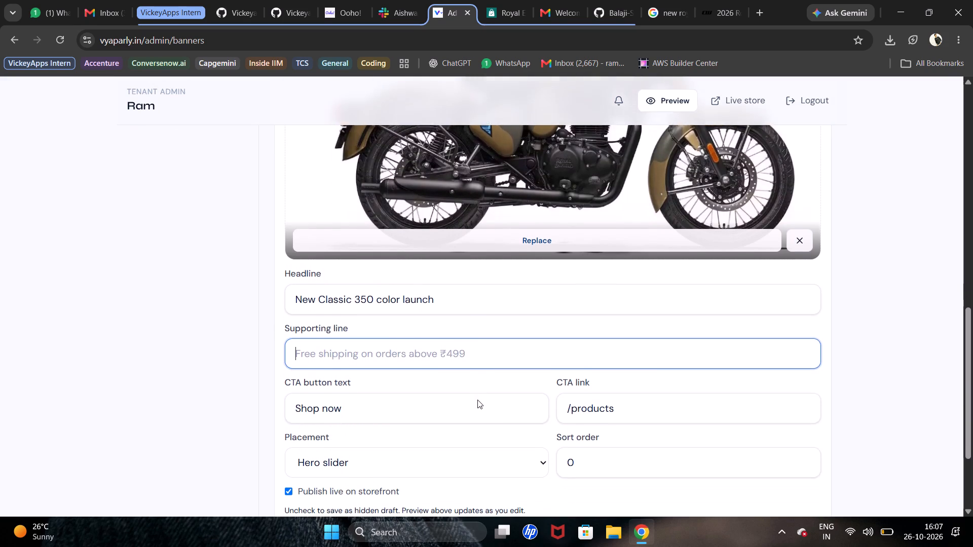
text(Pre)
key(space)
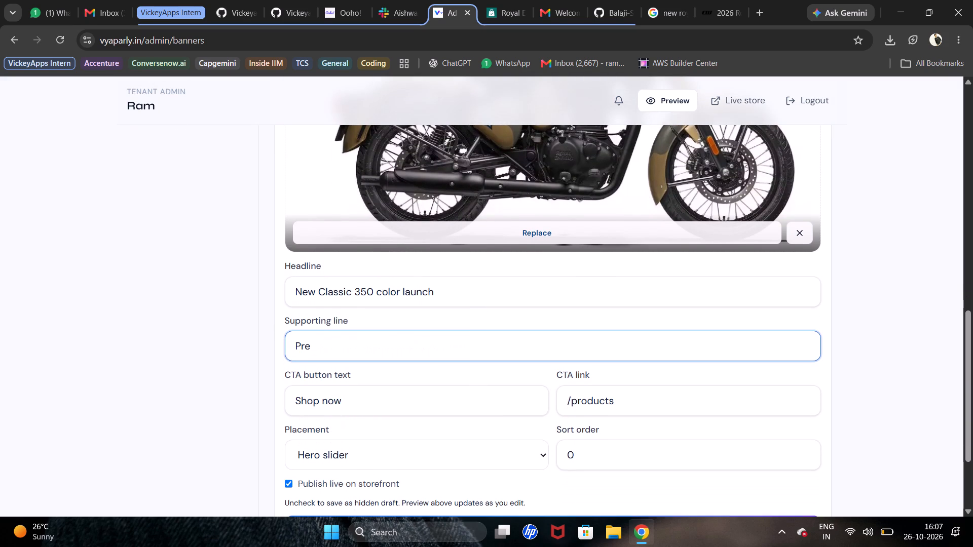
key(BackSpace)
key(BackSpace)
key(BackSpace)
key(BackSpace)
text(Book in adba)
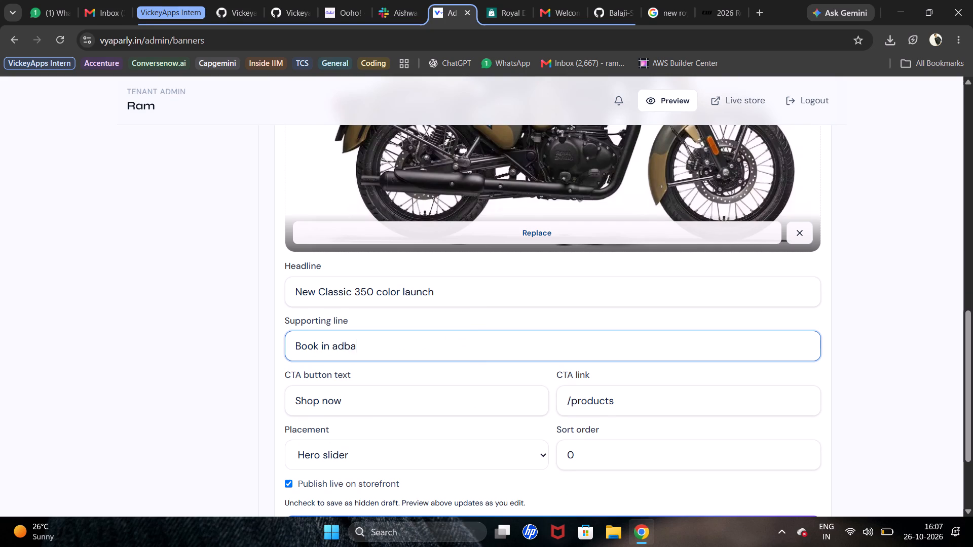
key(BackSpace)
key(BackSpace)
text(vacn)
key(BackSpace)
key(BackSpace)
text(nce)
key(space)
text(ASAP)
Review the banner's CTA button text and link, and choose Hero slider as its placement.
scroll(482, 404, down, 1)
click(441, 375)
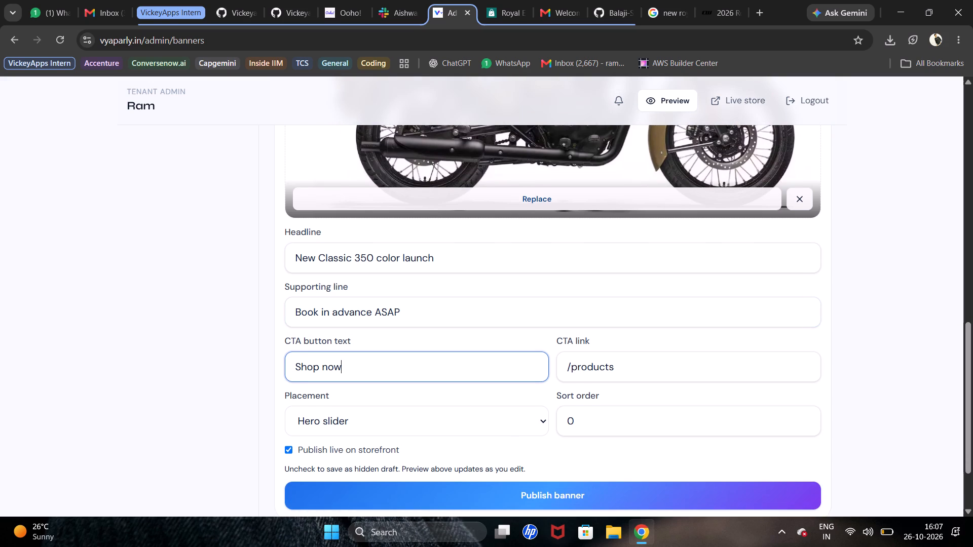
click(644, 377)
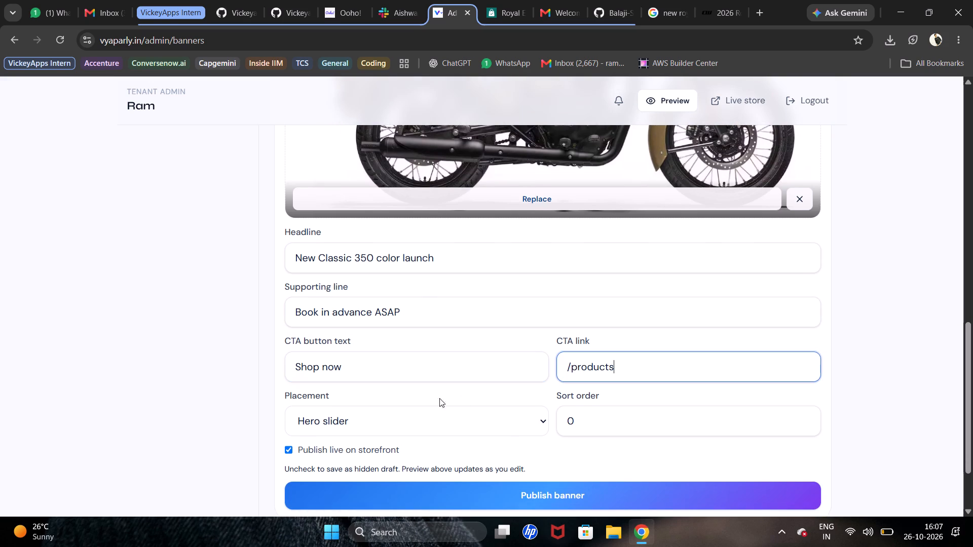
click(424, 400)
scroll(424, 400, down, 1)
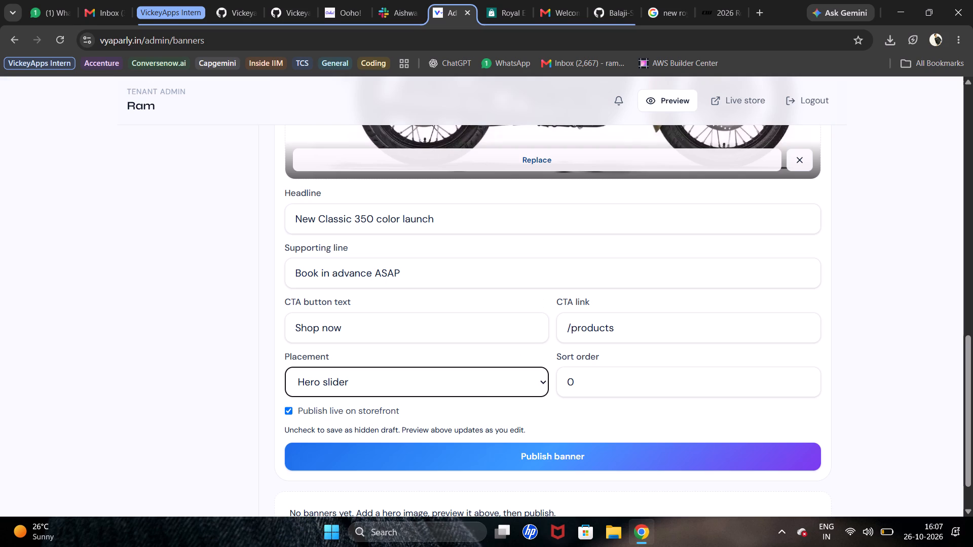
click(653, 322)
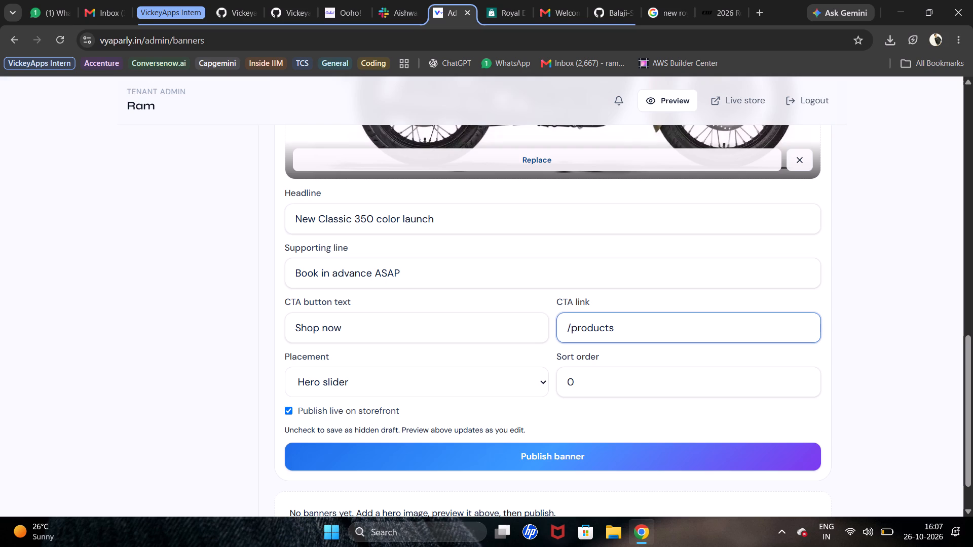
click(403, 388)
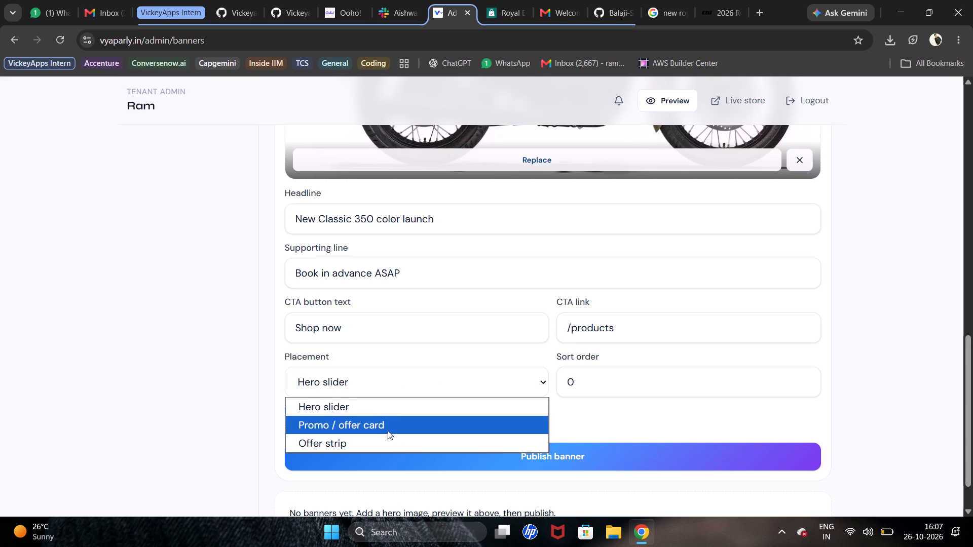
click(381, 411)
Set the banner's sort order to -6.
click(597, 377)
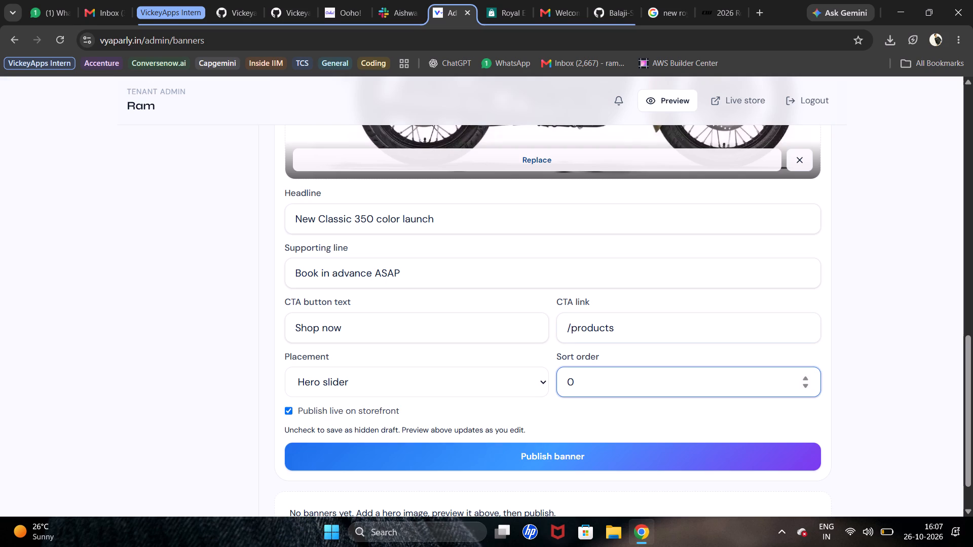
scroll(597, 377, down, 2)
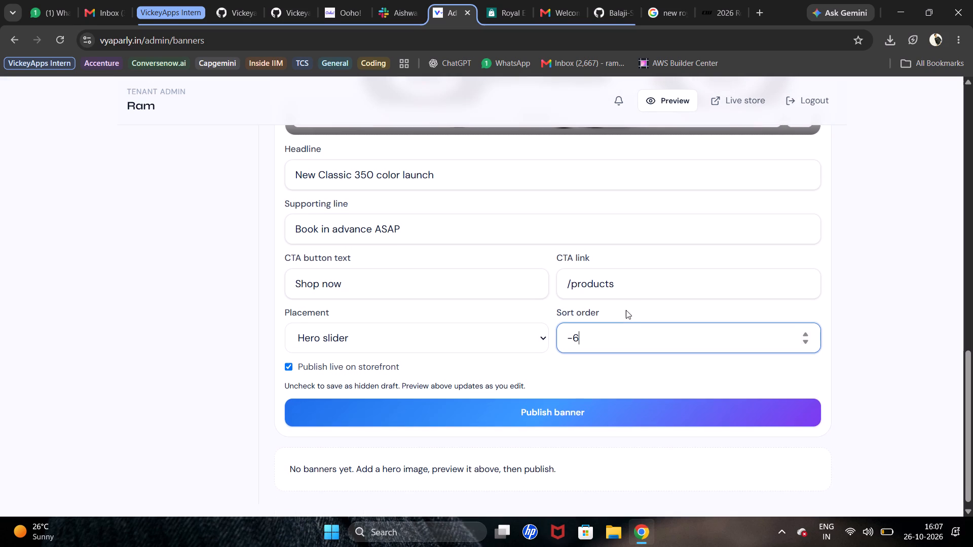
Recheck the completed banner form and publish the banner live on the storefront.
click(626, 284)
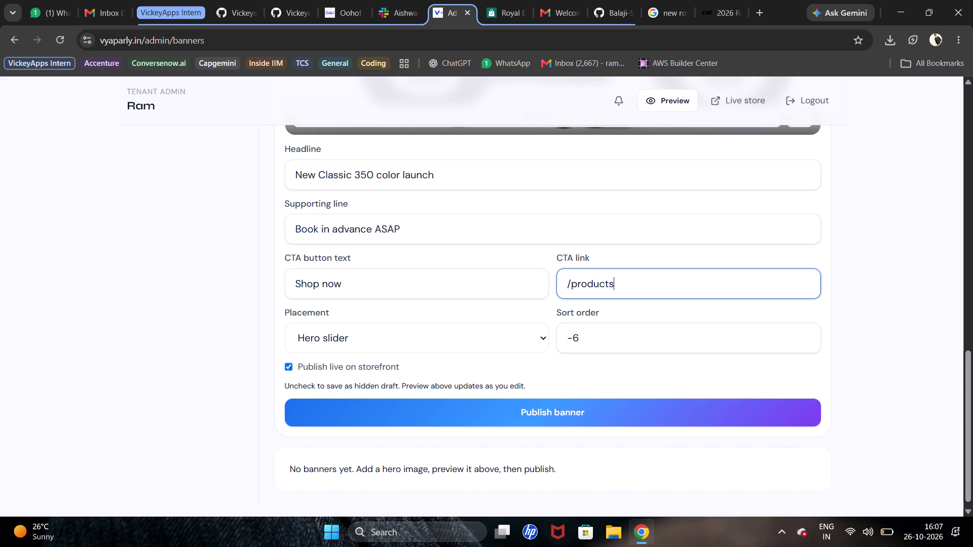
scroll(626, 284, up, 1)
scroll(626, 284, down, 1)
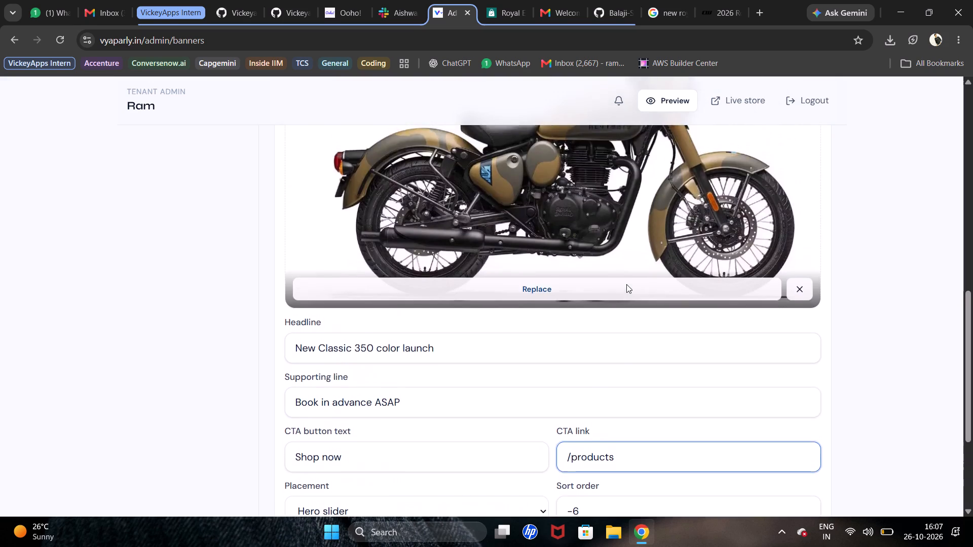
scroll(626, 284, down, 1)
click(535, 404)
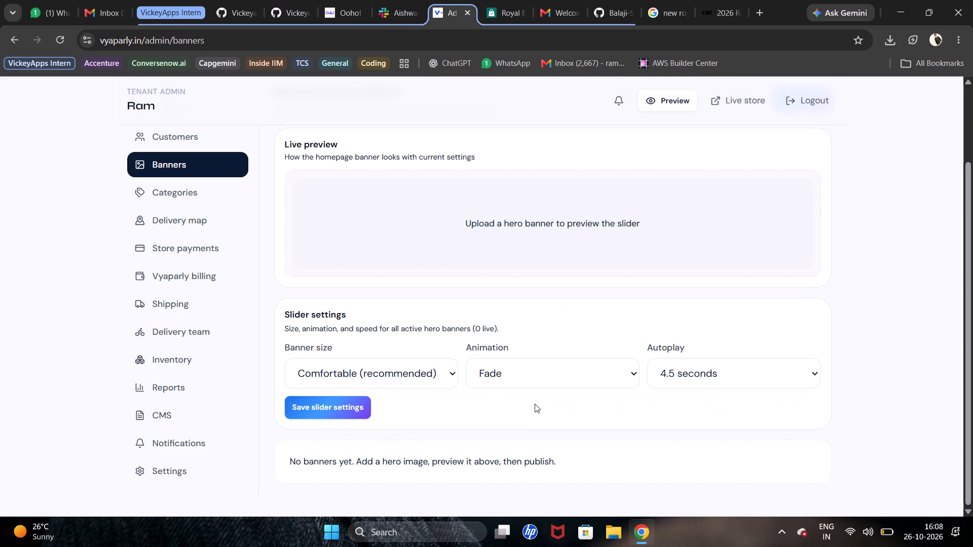
Look for the published banner on the Banners & offers page, reload the page, and try Shop now in the live preview.
scroll(527, 369, down, 5)
scroll(526, 401, up, 4)
scroll(526, 401, down, 5)
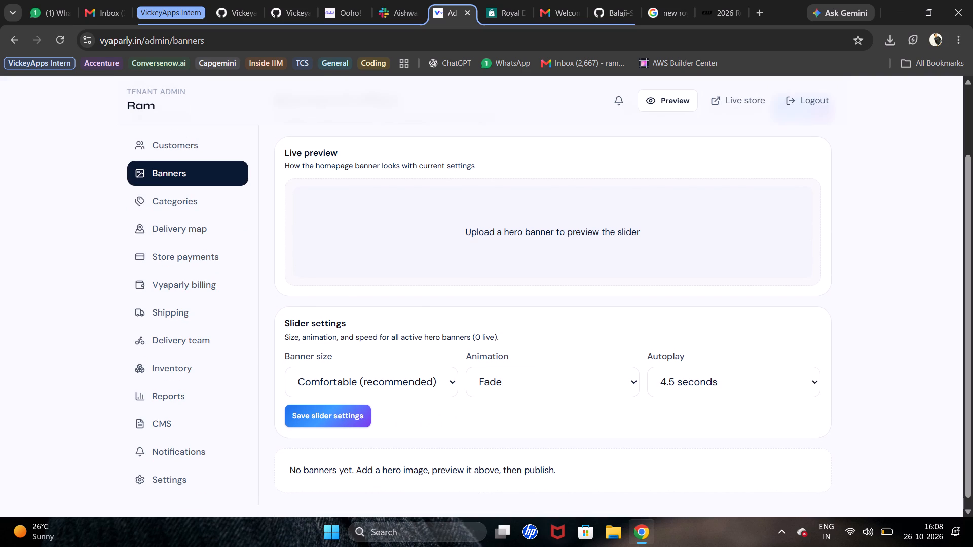
double_click(392, 474)
click(392, 474)
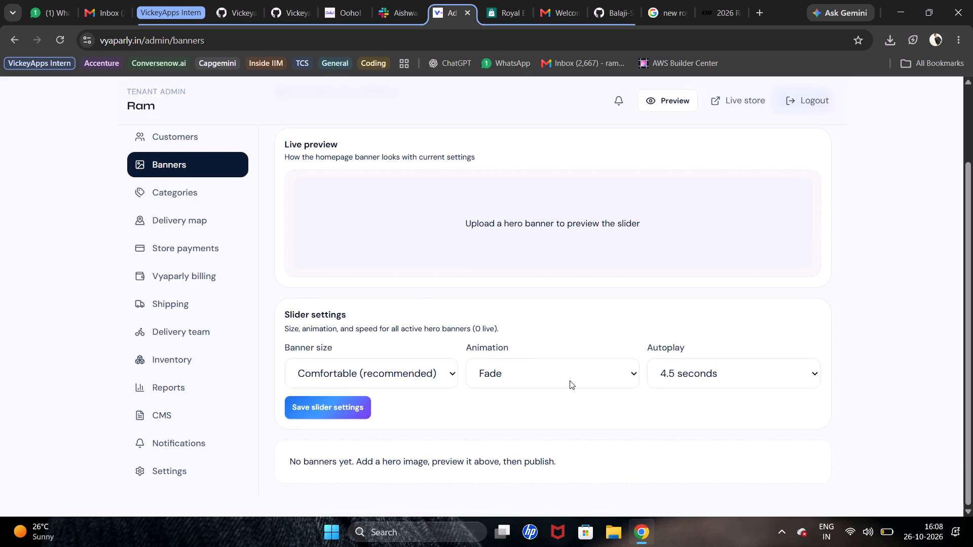
scroll(570, 380, up, 2)
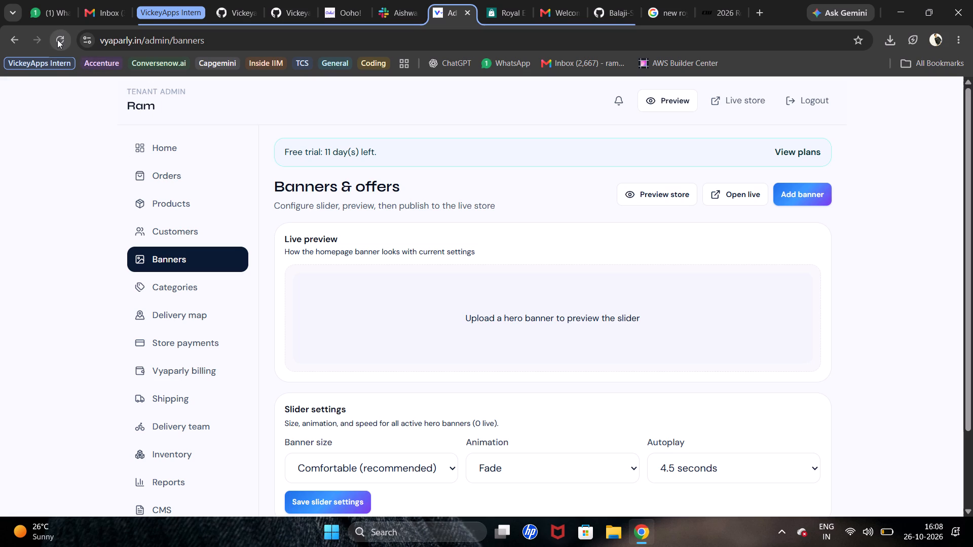
click(57, 40)
scroll(362, 327, down, 2)
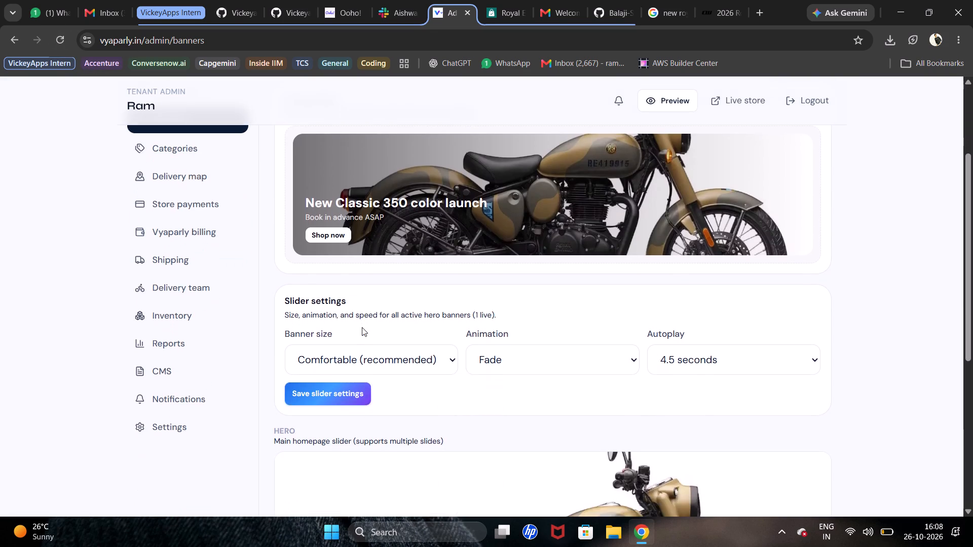
scroll(362, 327, up, 1)
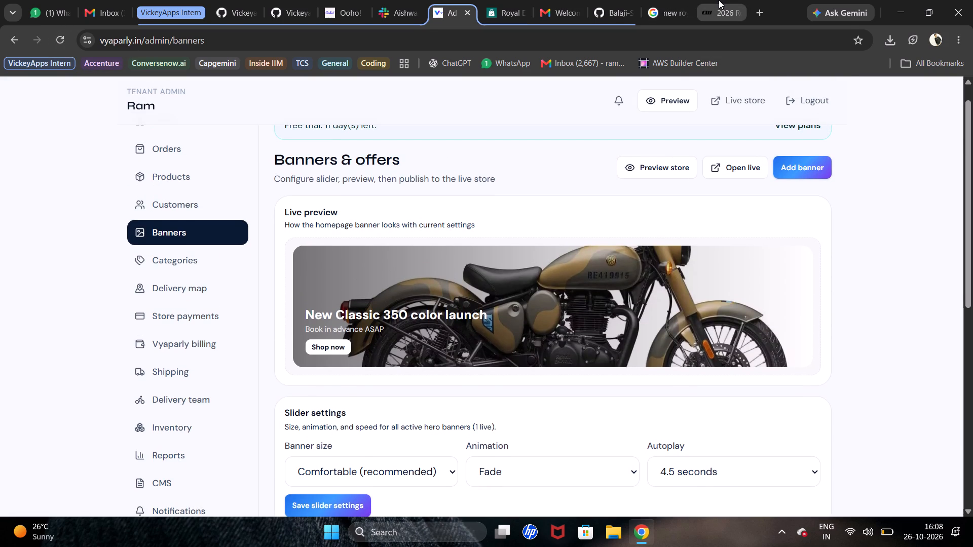
click(340, 347)
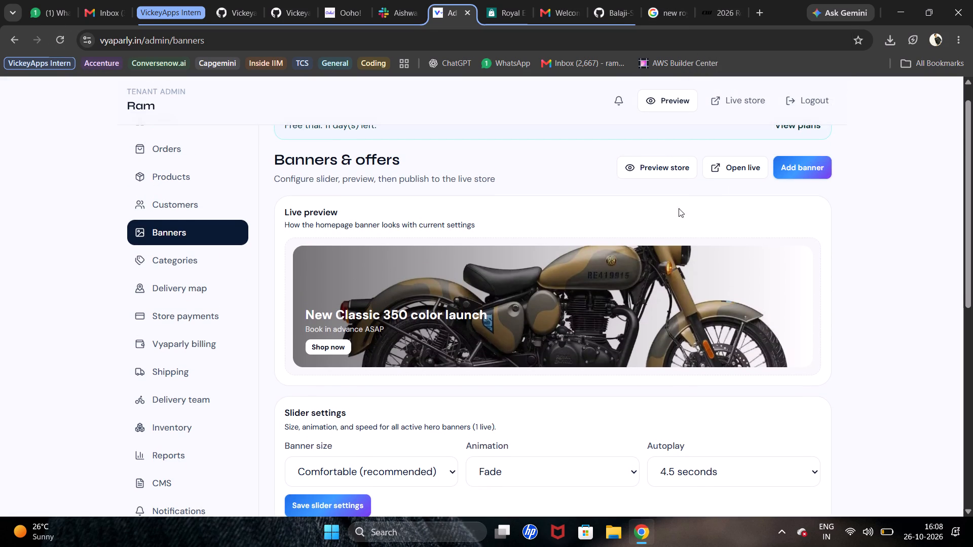
Open the live store, examine the homepage hero banner, and follow it to the product listing.
click(731, 104)
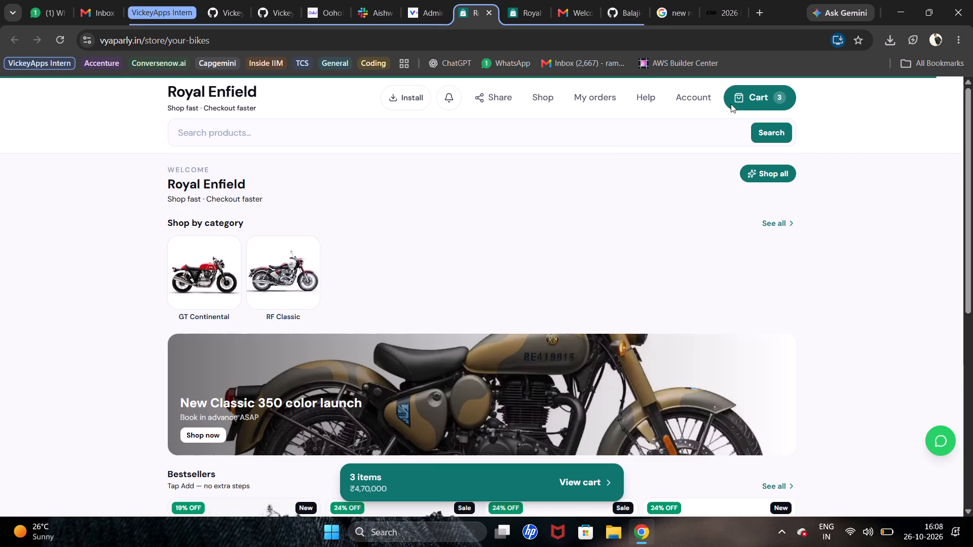
scroll(570, 252, down, 1)
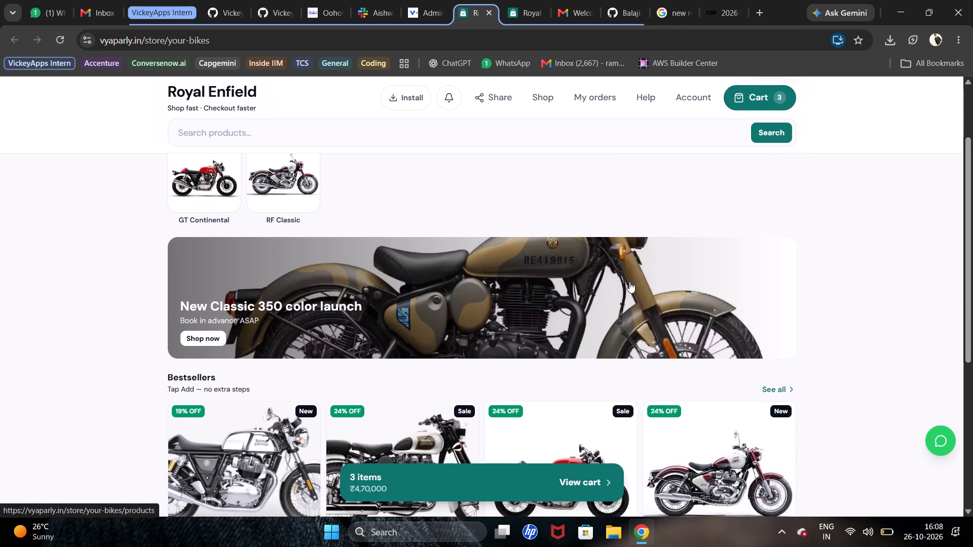
scroll(563, 286, down, 1)
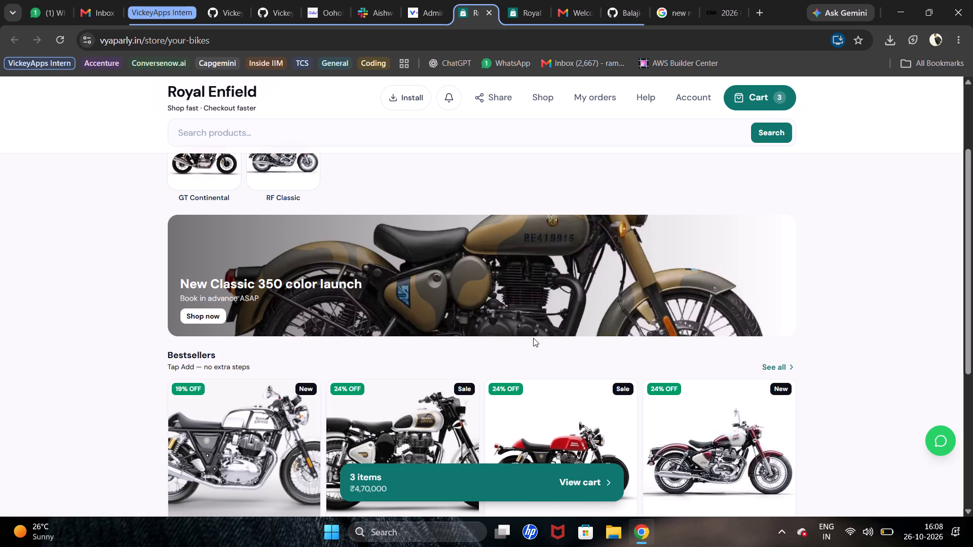
click(542, 271)
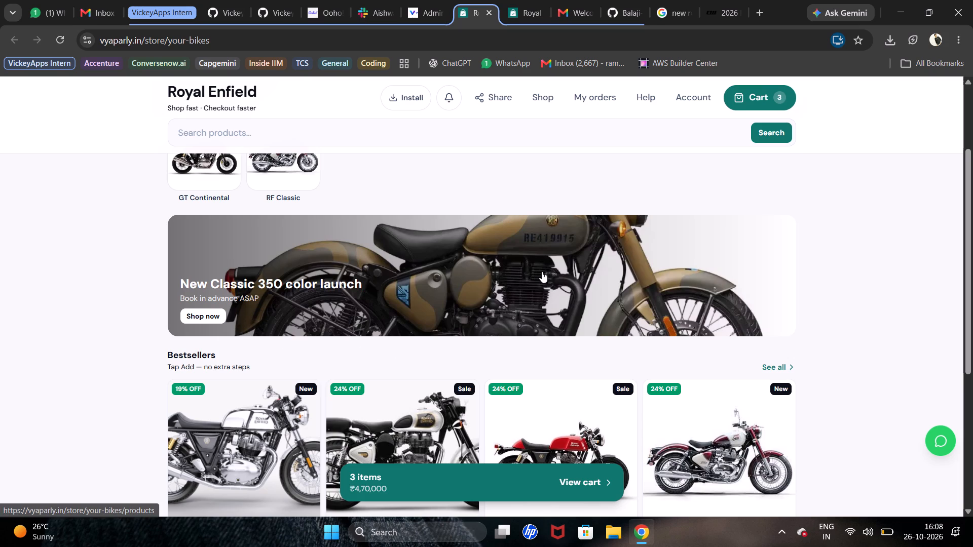
scroll(542, 271, down, 2)
scroll(542, 271, up, 2)
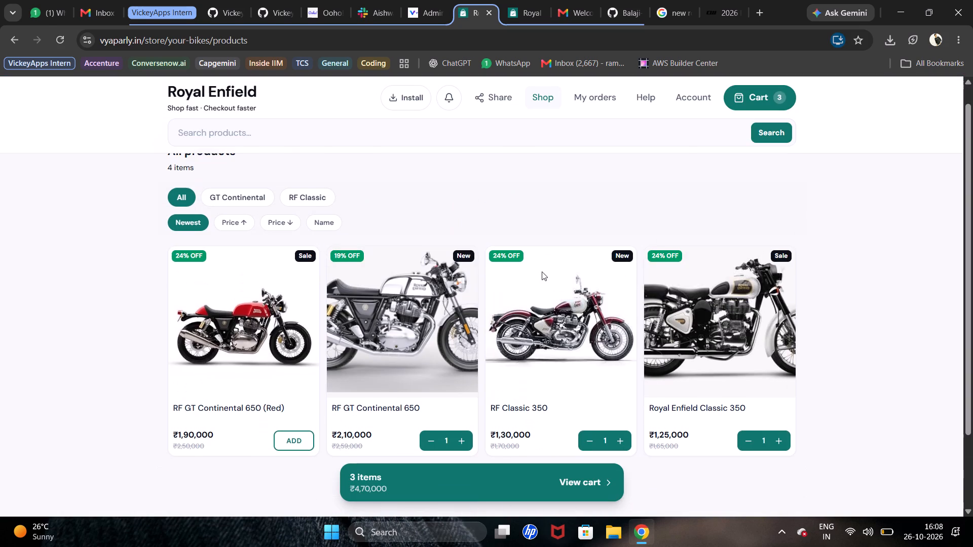
Look through the Google bike image results and the Cycle World page, then switch to the other open Royal Enfield store homepage.
click(668, 1)
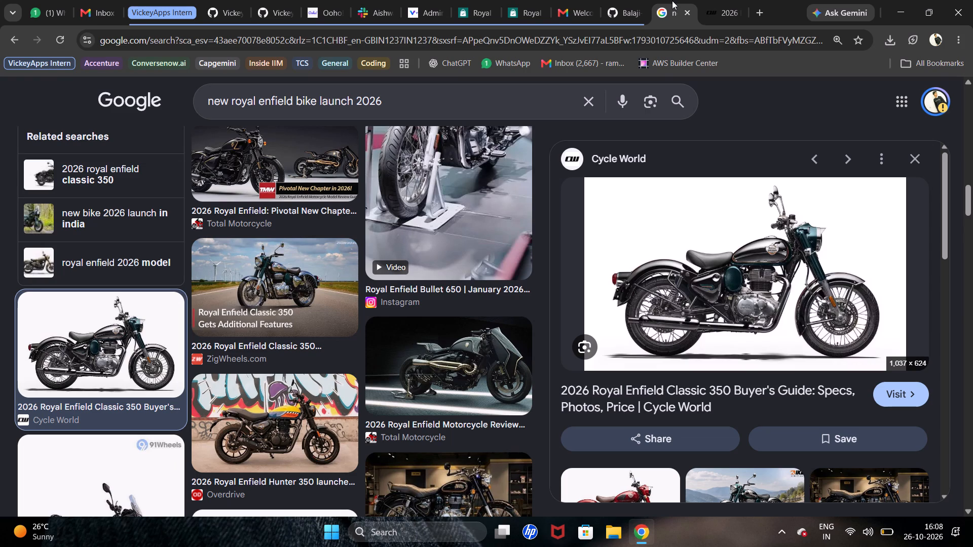
click(759, 3)
click(737, 13)
click(707, 0)
click(498, 0)
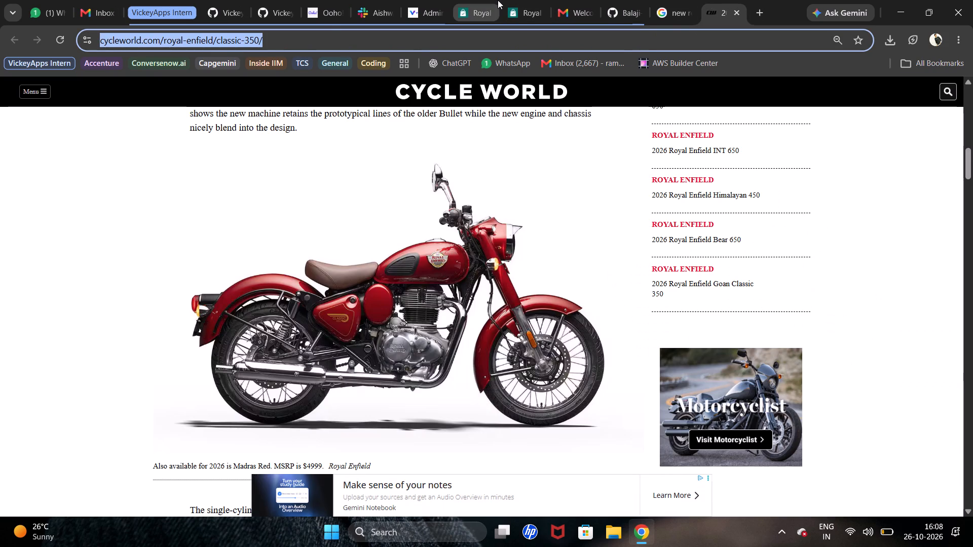
click(506, 3)
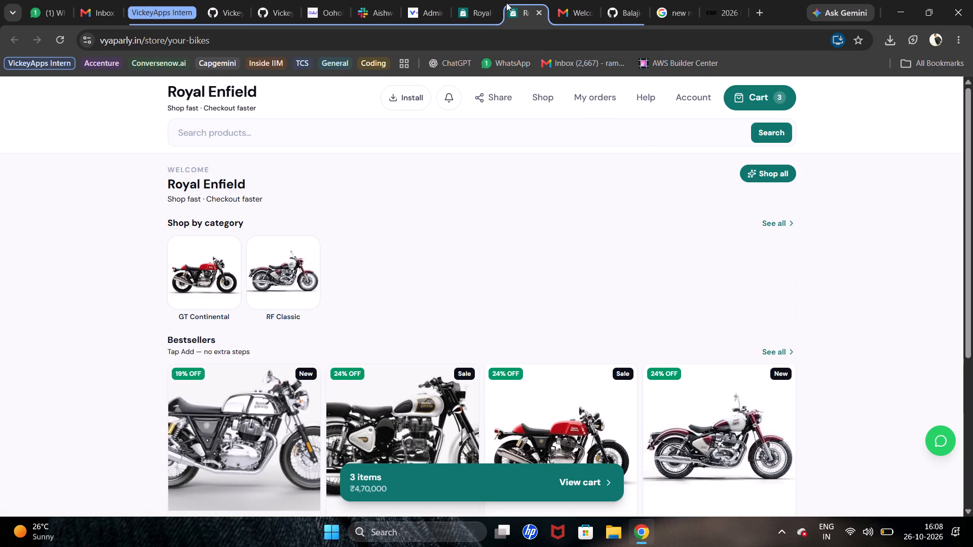
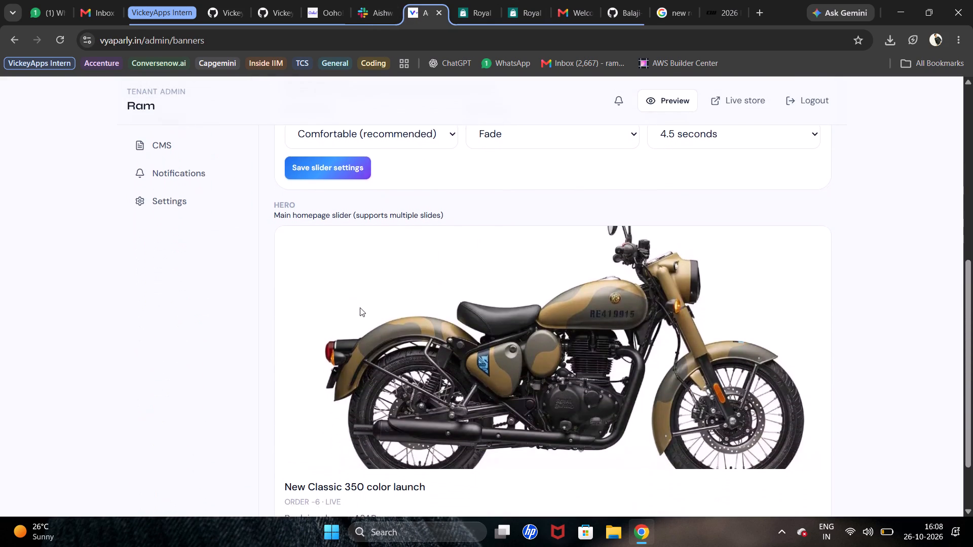
Look over the hero banner entry on the Banners page, then the Categories and Orders pages.
scroll(360, 307, down, 1)
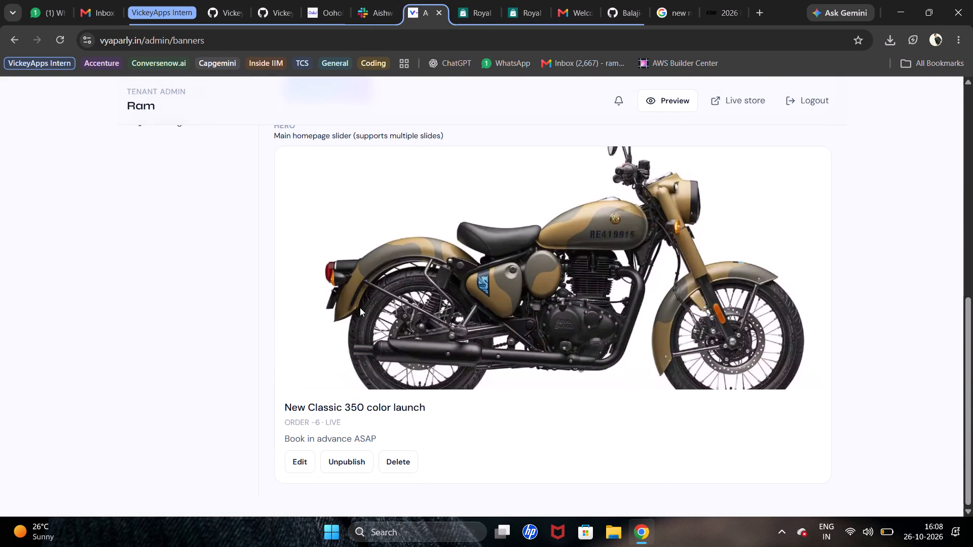
scroll(360, 307, up, 3)
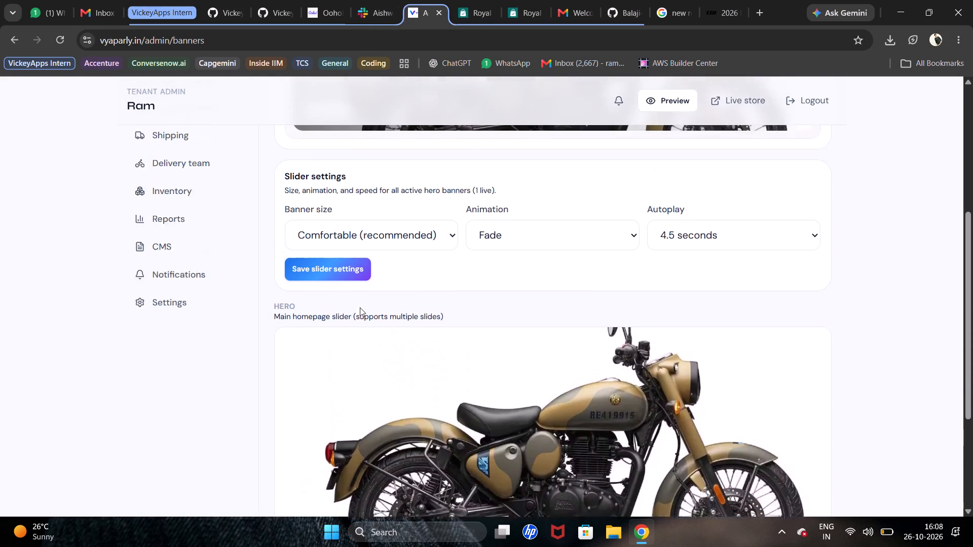
scroll(360, 307, up, 2)
click(165, 216)
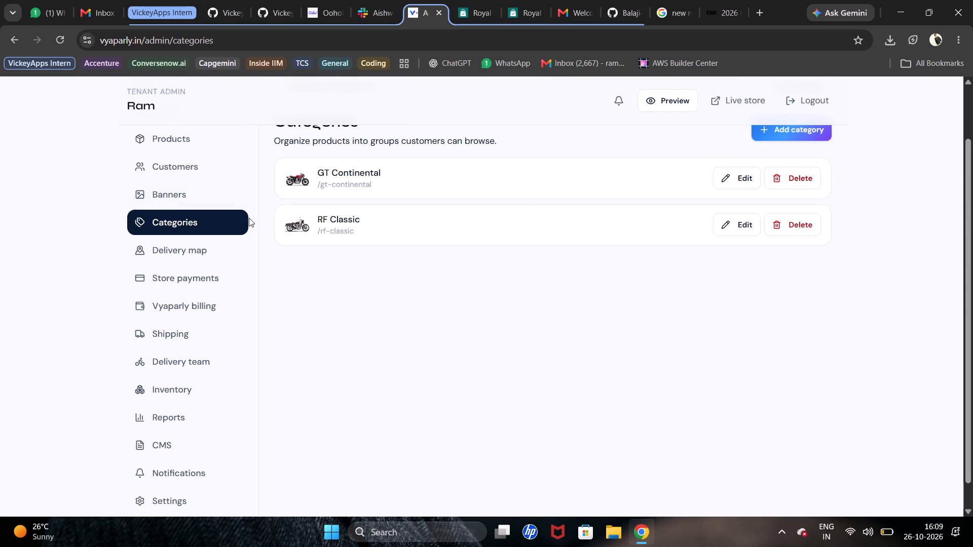
scroll(190, 142, up, 1)
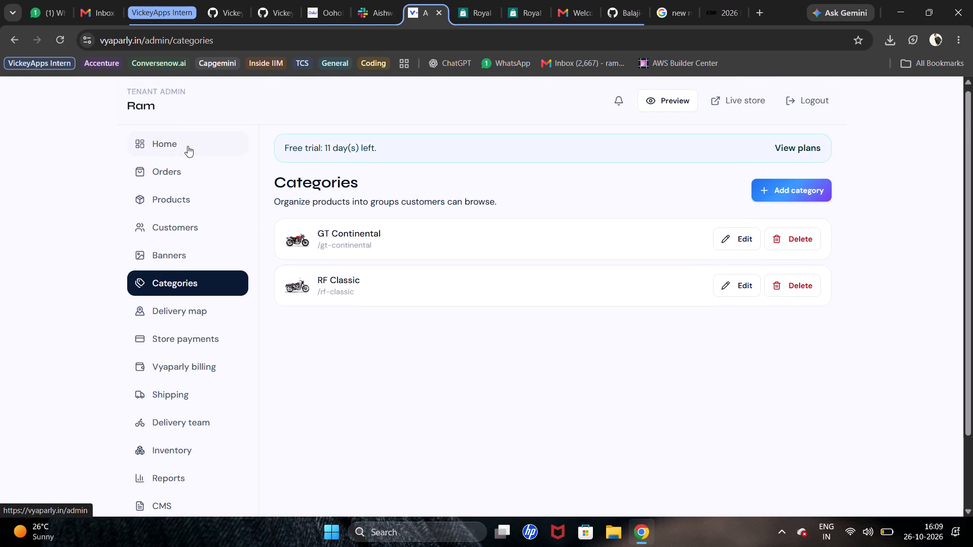
click(186, 163)
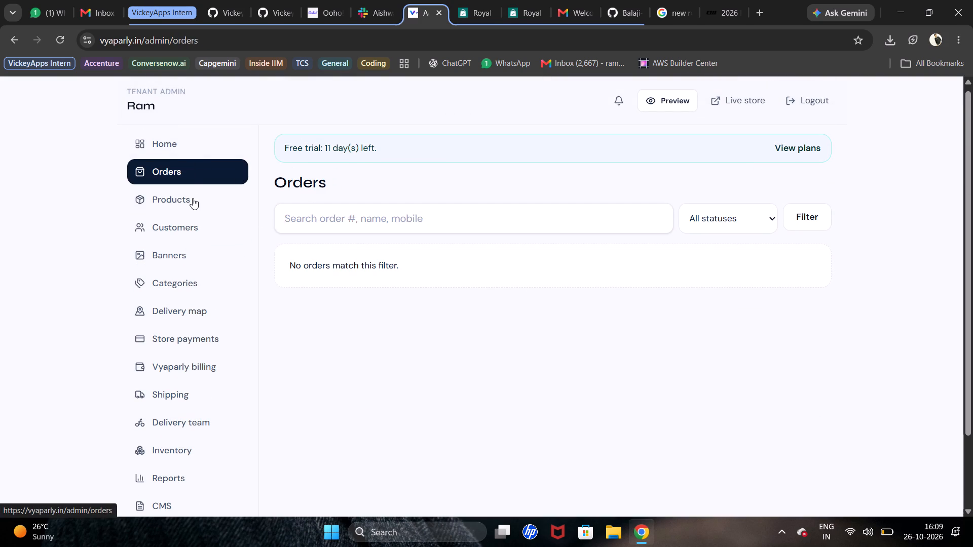
Start a new product in the Products list and name it Classic 350 RF.
click(194, 202)
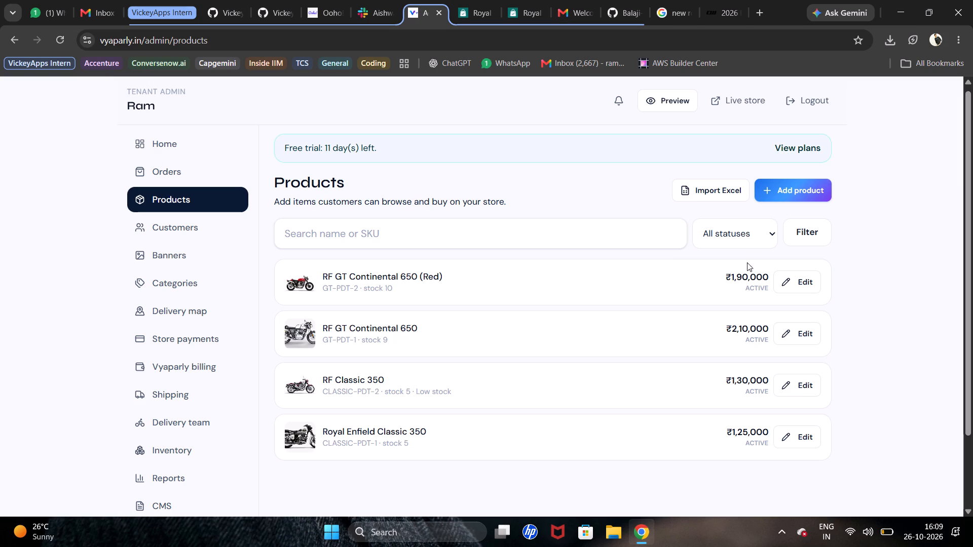
click(776, 181)
click(438, 178)
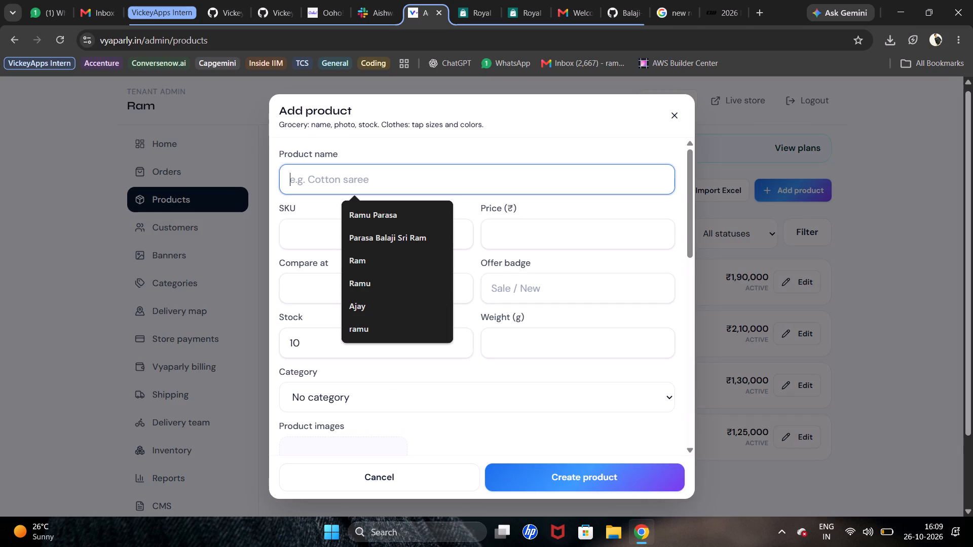
text(Cla)
text(si)
key(BackSpace)
text(sic)
key(space)
text(350)
key(space)
text(RF)
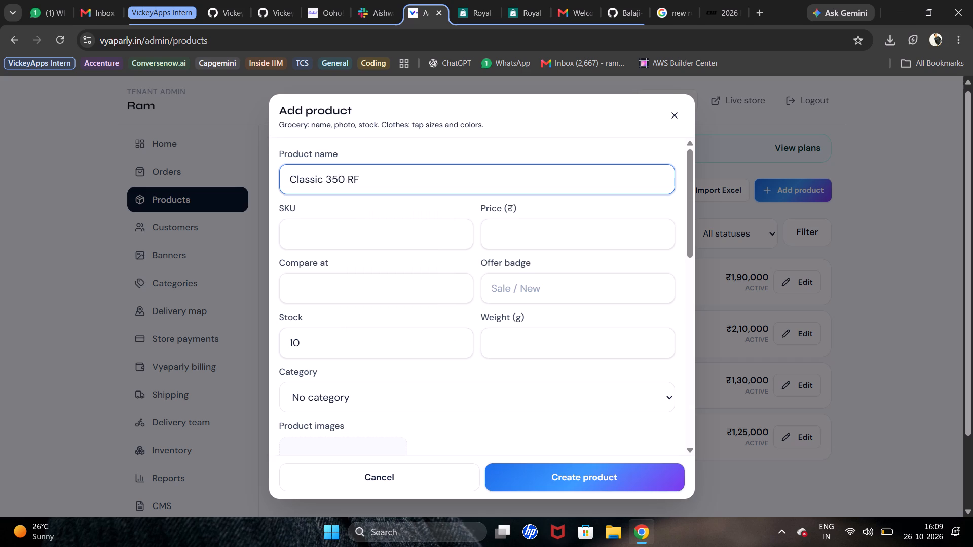
Fill in the product's SKU as CLASSIC-PDT-3, its price as 175000 and its offer badge as New.
click(367, 231)
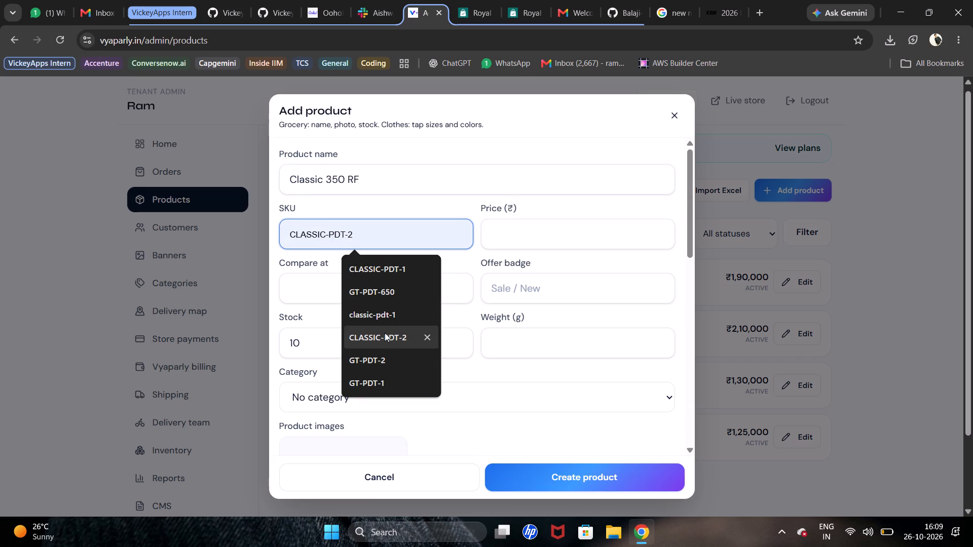
click(385, 333)
key(BackSpace)
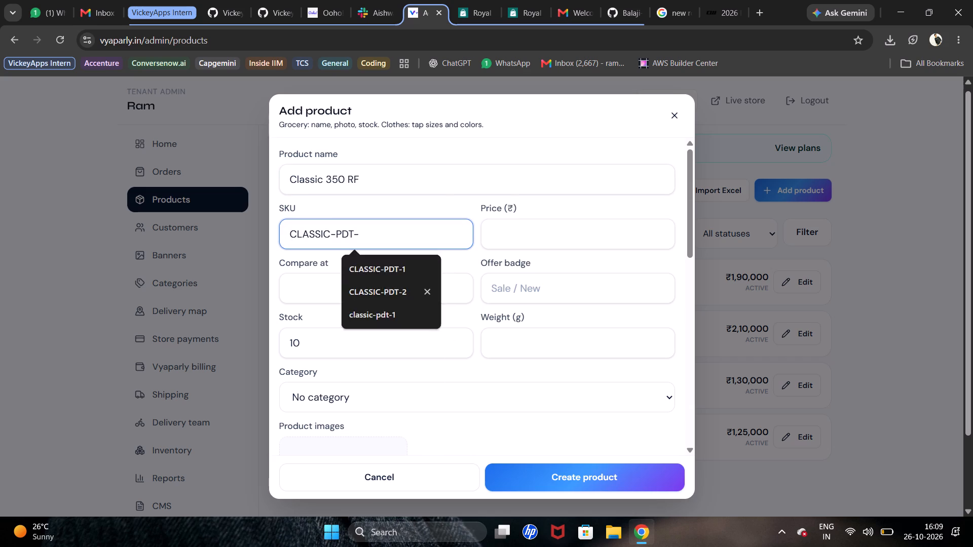
key(3)
click(506, 237)
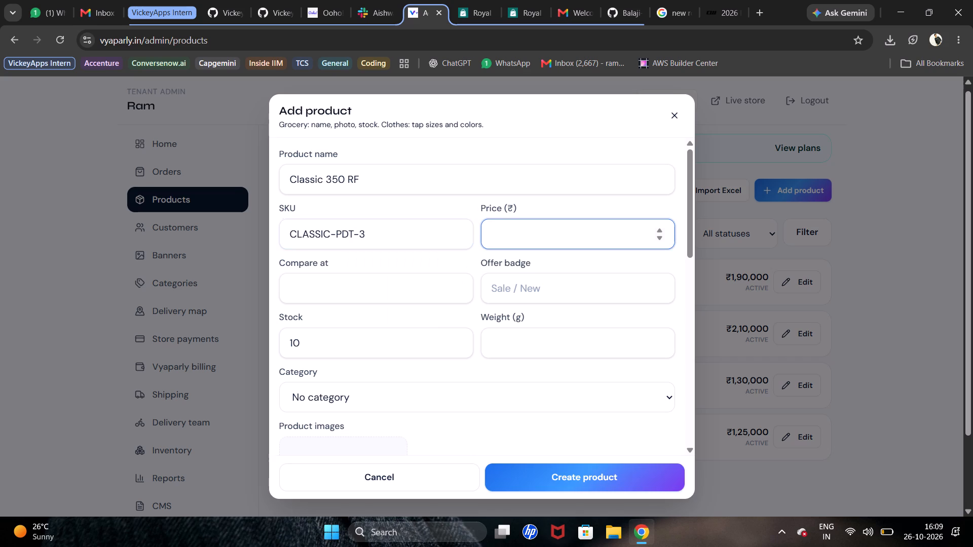
key(1)
text(,75)
text(000)
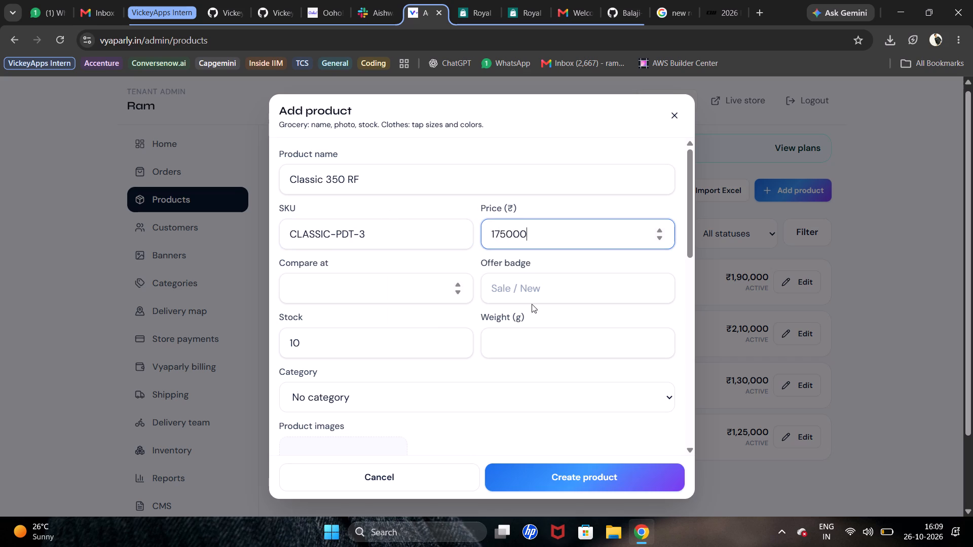
click(530, 293)
text(New)
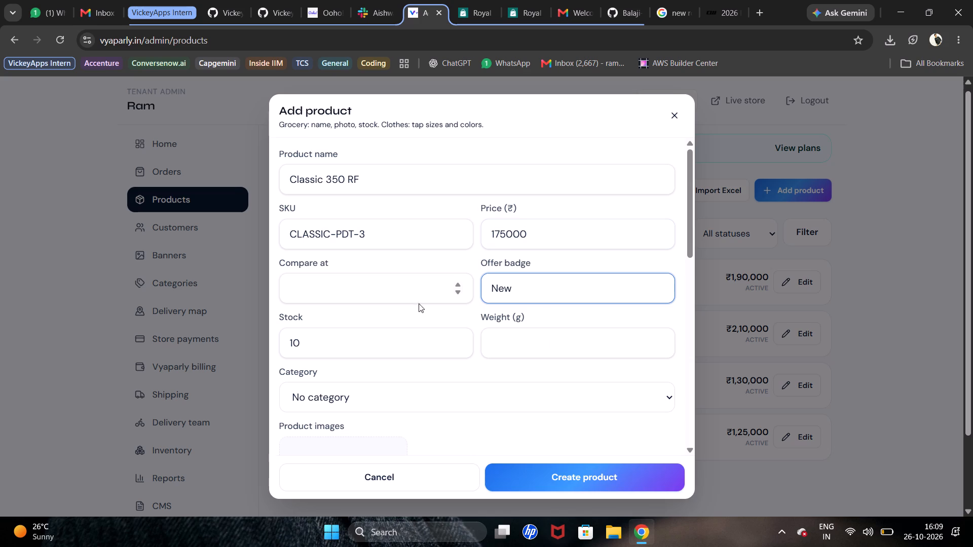
Set the product's compare-at price to 200000.
click(403, 294)
click(426, 362)
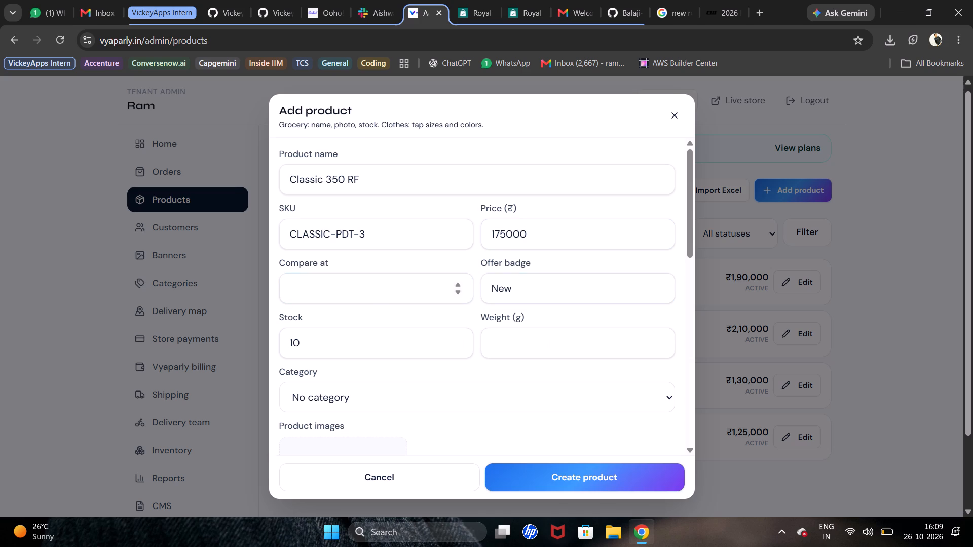
click(371, 285)
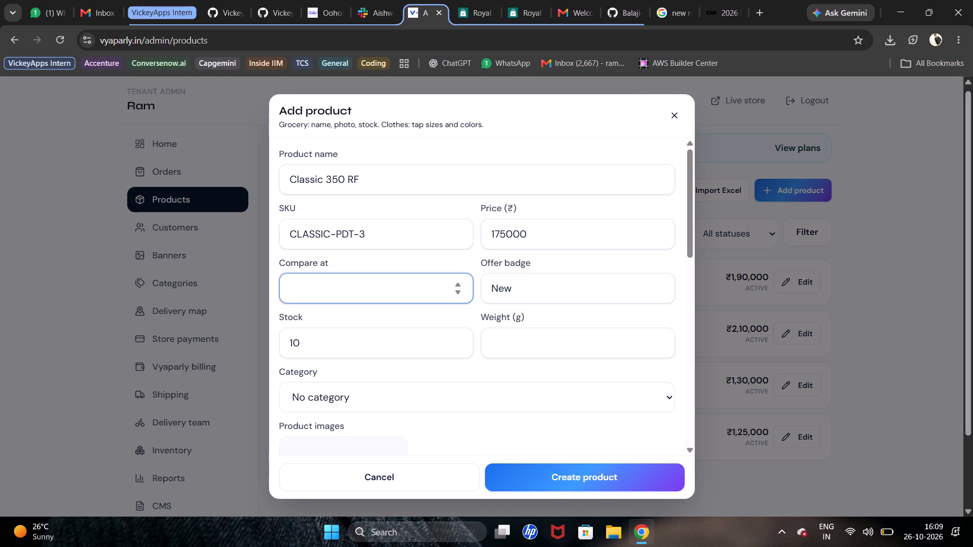
key(1)
key(BackSpace)
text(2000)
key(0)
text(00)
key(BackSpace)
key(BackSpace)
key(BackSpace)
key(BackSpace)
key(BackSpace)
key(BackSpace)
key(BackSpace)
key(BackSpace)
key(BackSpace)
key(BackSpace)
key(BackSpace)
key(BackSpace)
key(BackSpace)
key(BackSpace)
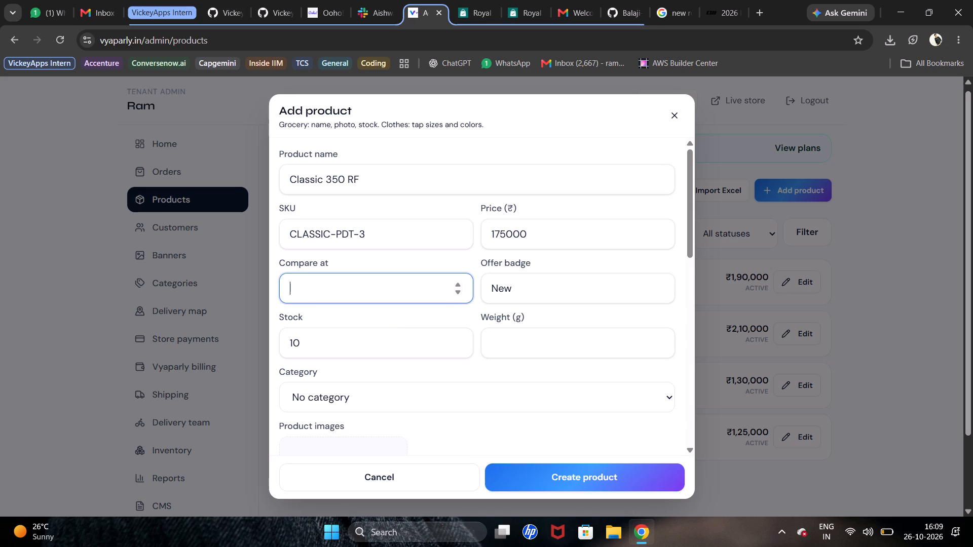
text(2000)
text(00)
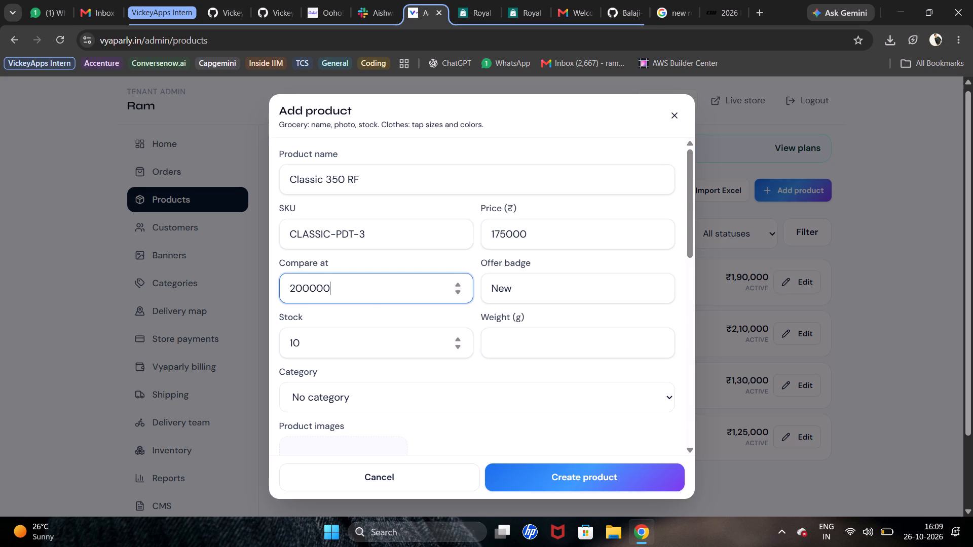
Set the product's stock to 5 and leave the weight blank.
click(390, 342)
key(BackSpace)
key(BackSpace)
key(3)
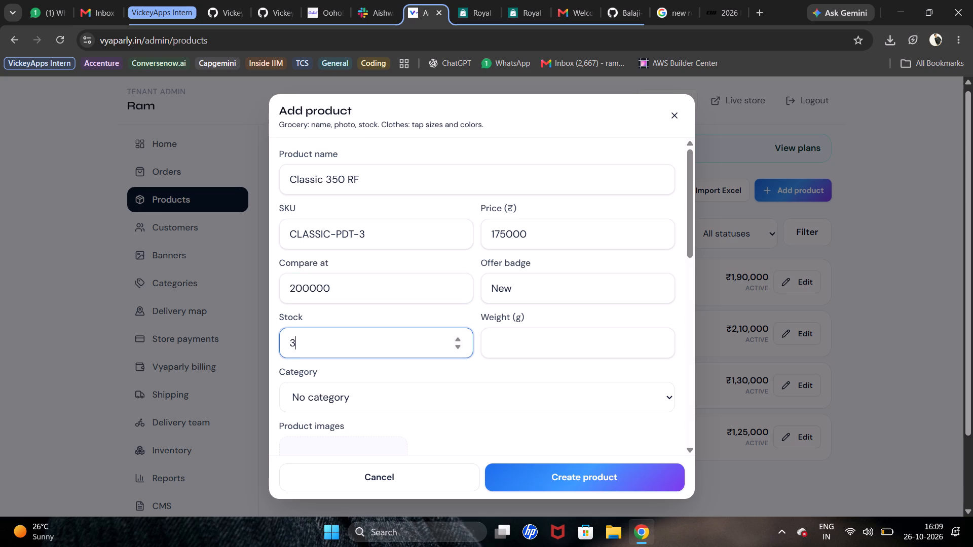
click(560, 340)
scroll(560, 340, down, 1)
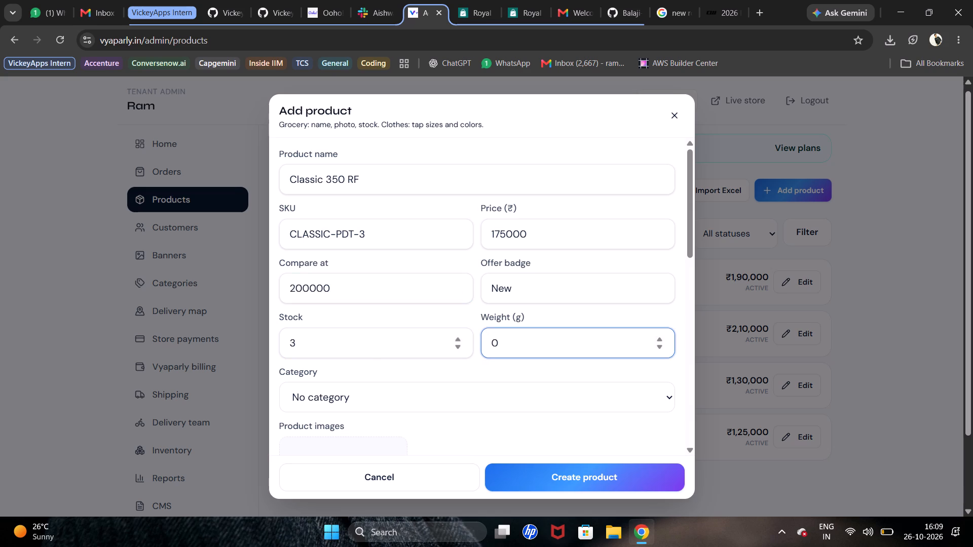
click(370, 359)
click(362, 348)
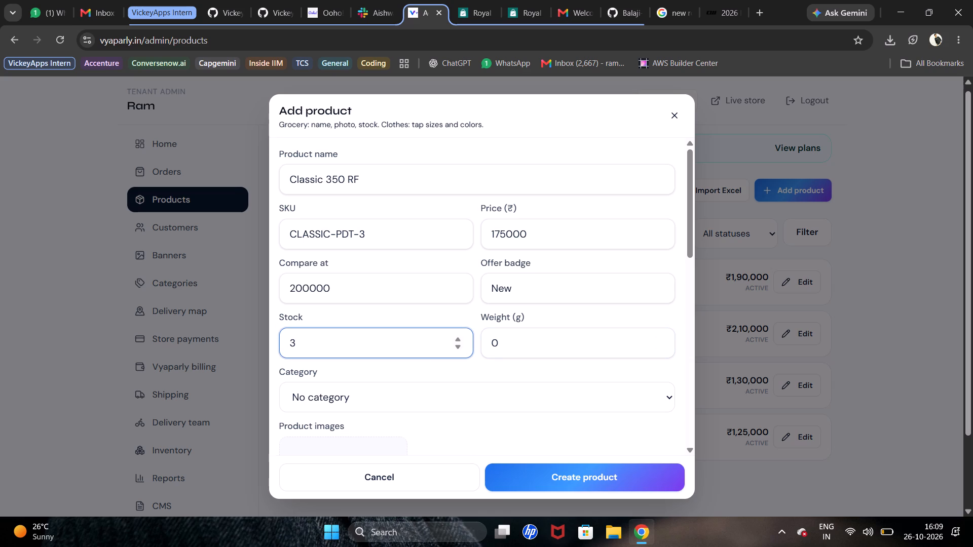
key(BackSpace)
key(5)
click(519, 343)
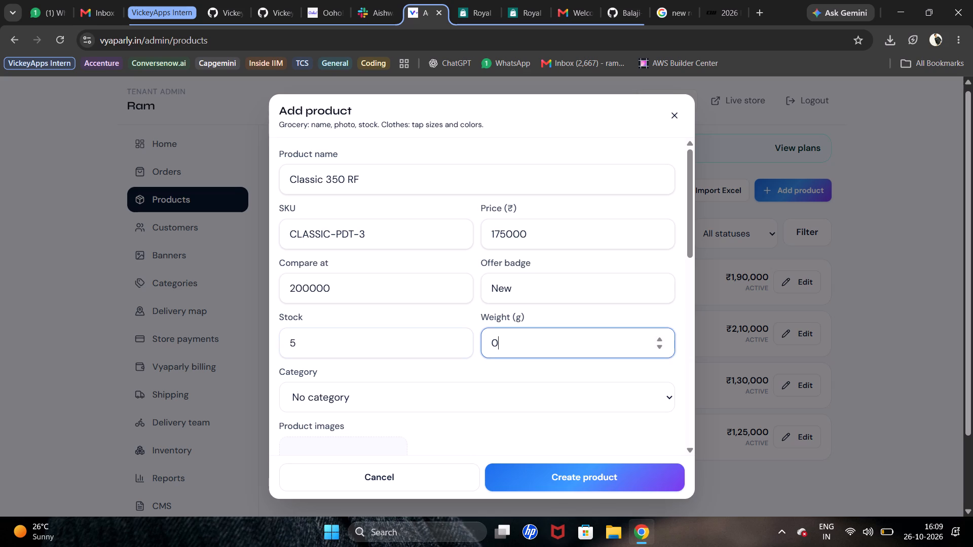
key(BackSpace)
Assign the product to the RF Classic category.
click(459, 371)
scroll(459, 371, down, 1)
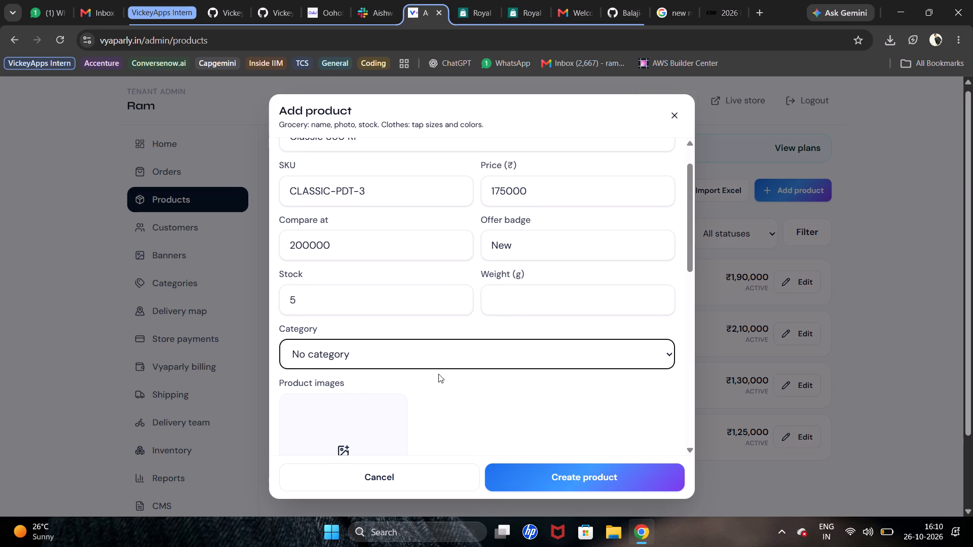
click(427, 351)
click(366, 419)
scroll(366, 419, down, 1)
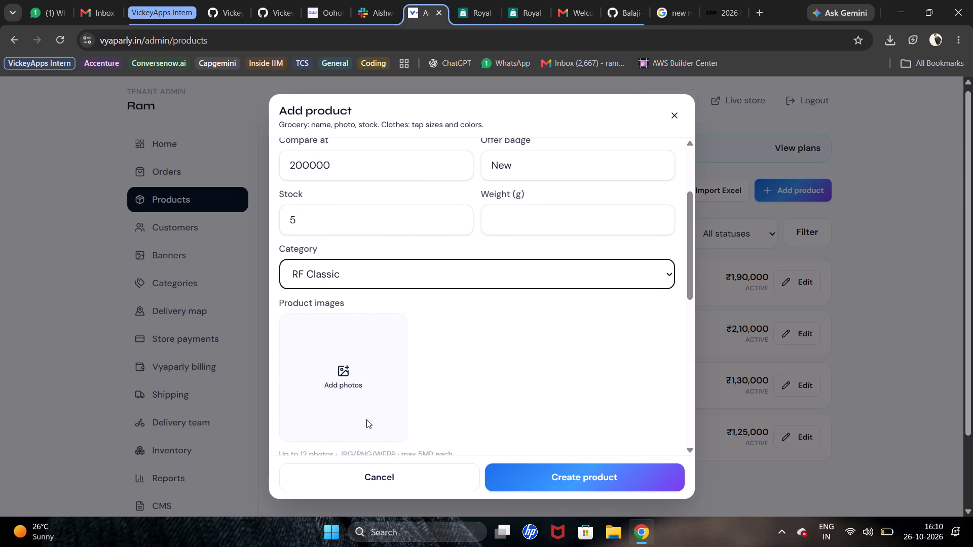
click(348, 382)
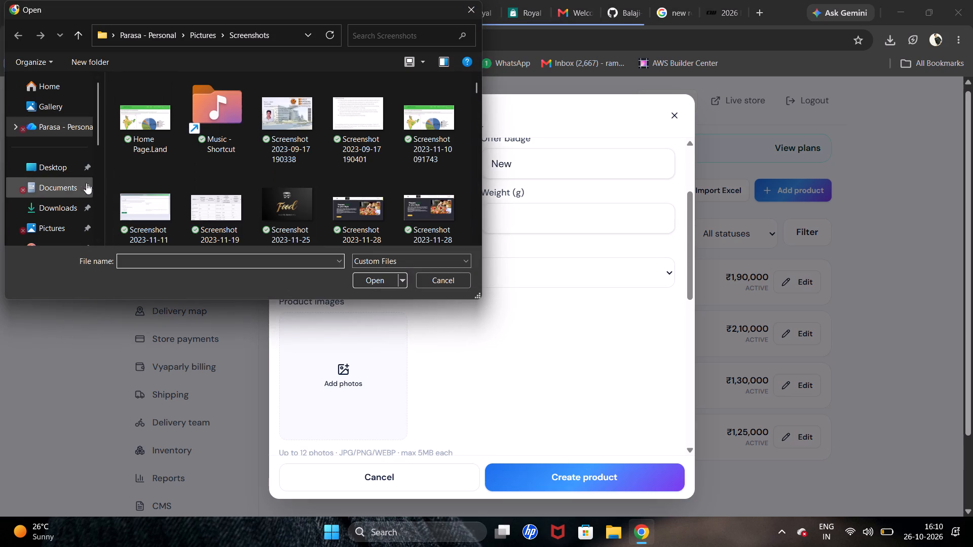
click(44, 100)
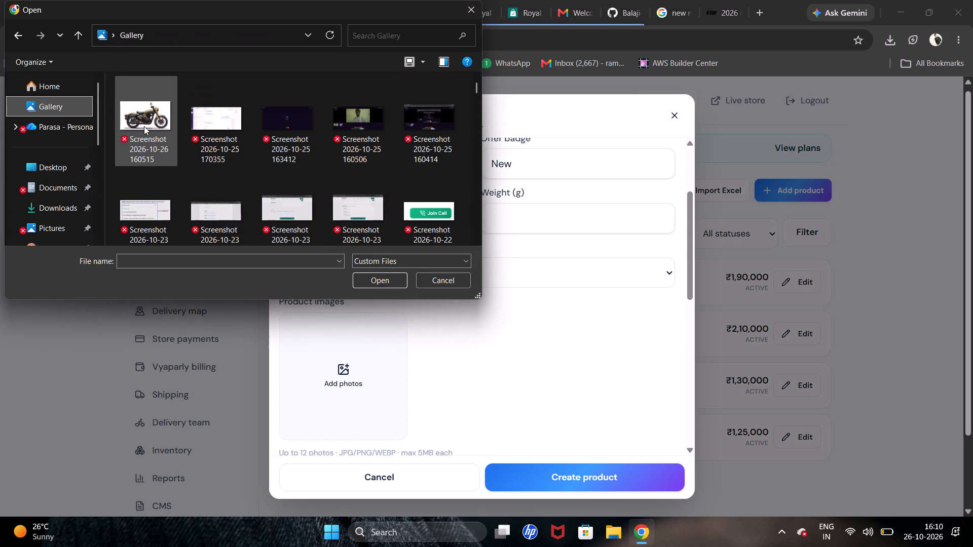
double_click(144, 126)
Make the product eligible for return with a return window of 7 days after delivery.
scroll(412, 302, down, 2)
scroll(450, 344, down, 1)
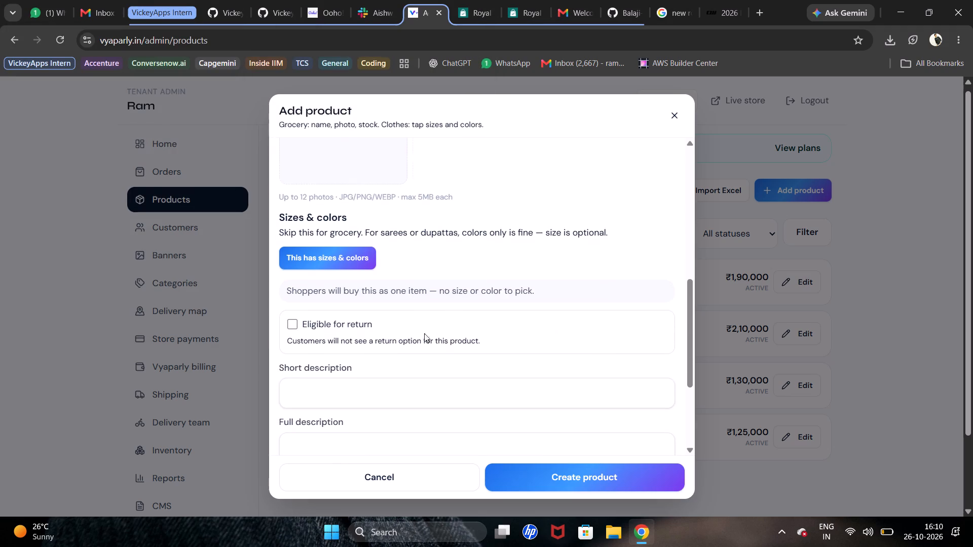
scroll(401, 306, down, 1)
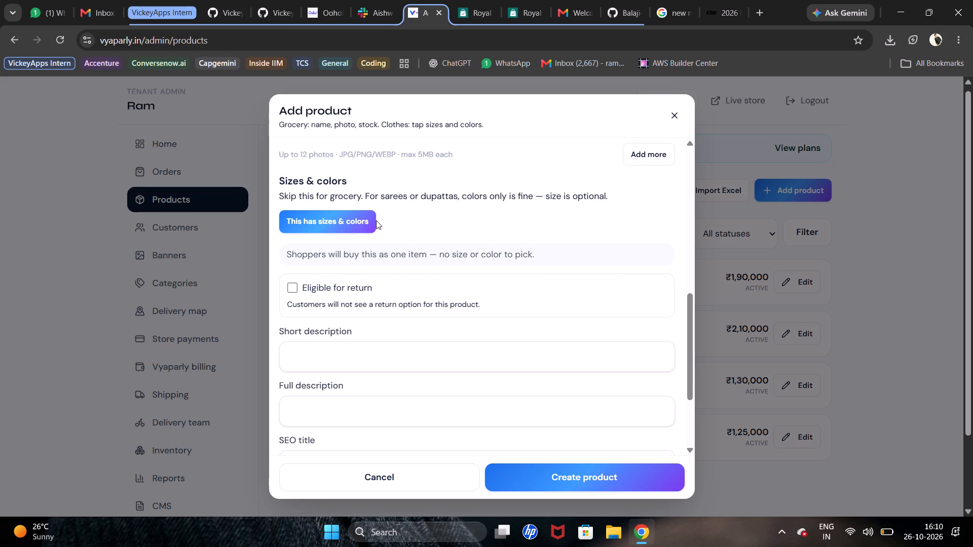
scroll(376, 220, down, 2)
click(294, 237)
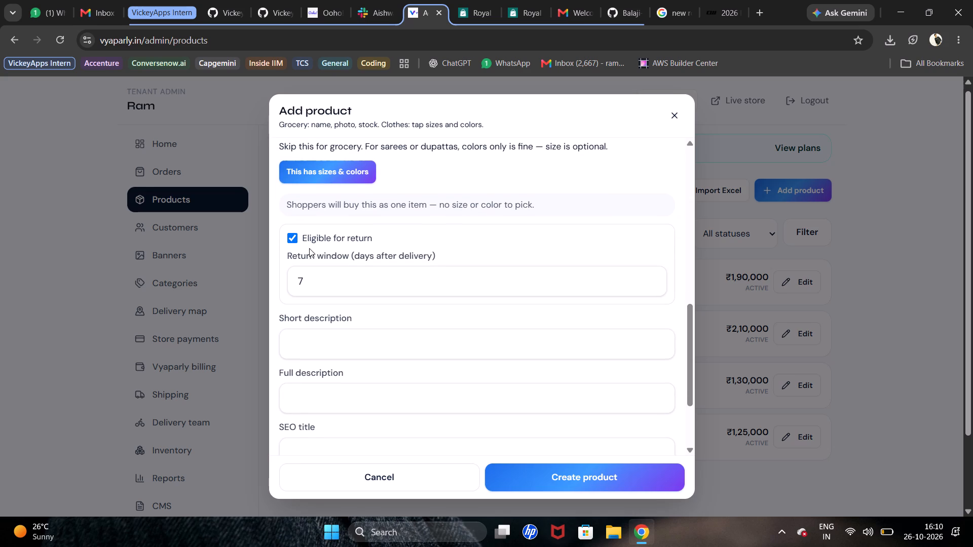
click(320, 275)
click(320, 275)
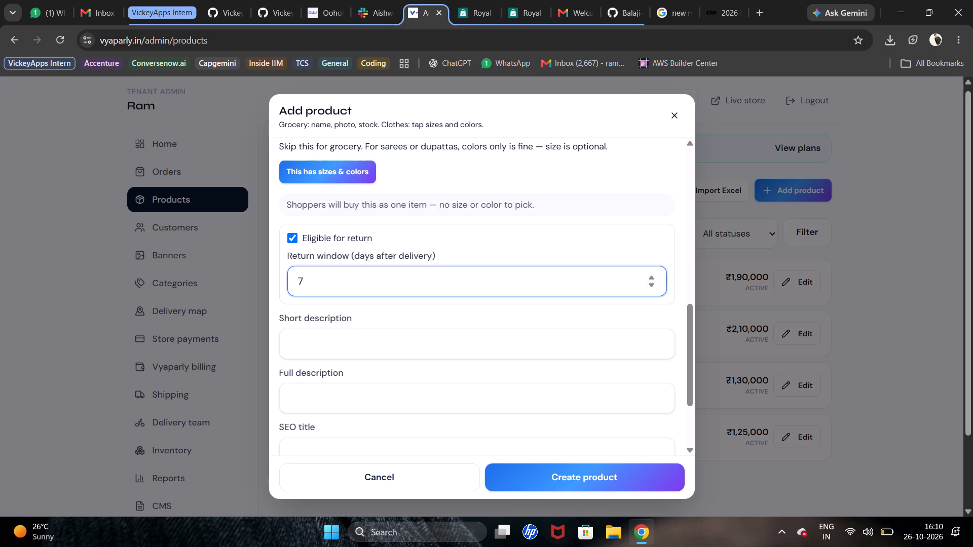
scroll(320, 275, down, 1)
key(BackSpace)
text(10)
key(BackSpace)
key(BackSpace)
key(7)
Leave both descriptions blank and set the SEO title to "Royal Enfield | Classic 350 | New Color".
click(330, 341)
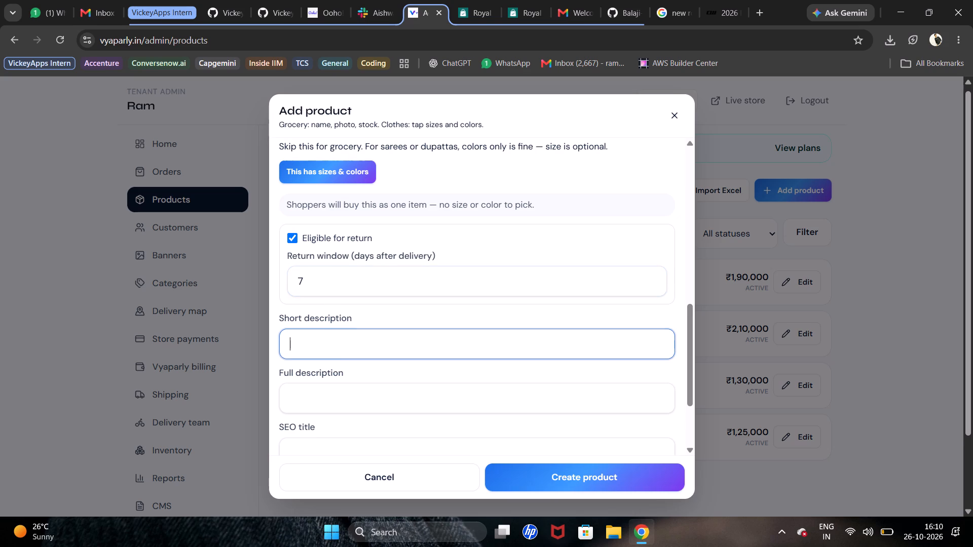
scroll(331, 333, down, 1)
click(319, 299)
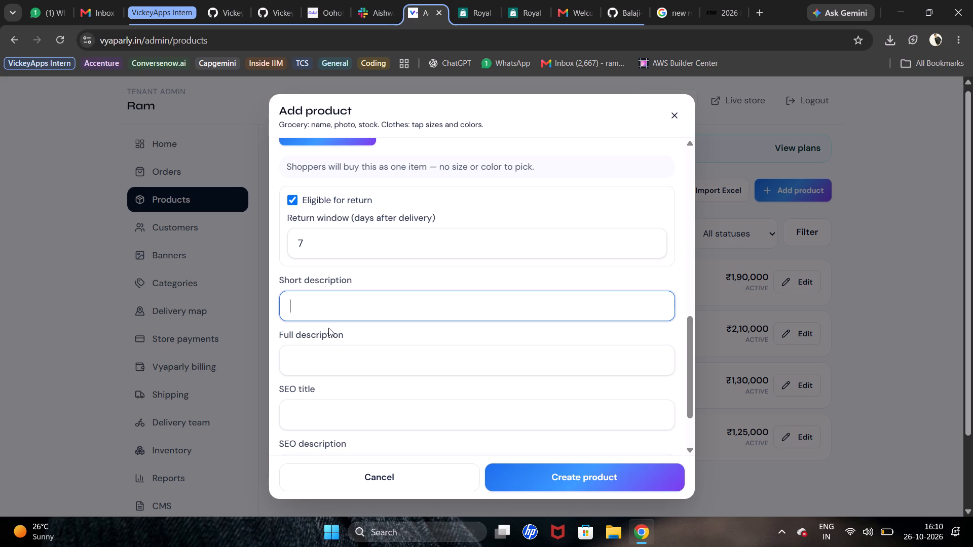
click(339, 357)
scroll(339, 357, down, 1)
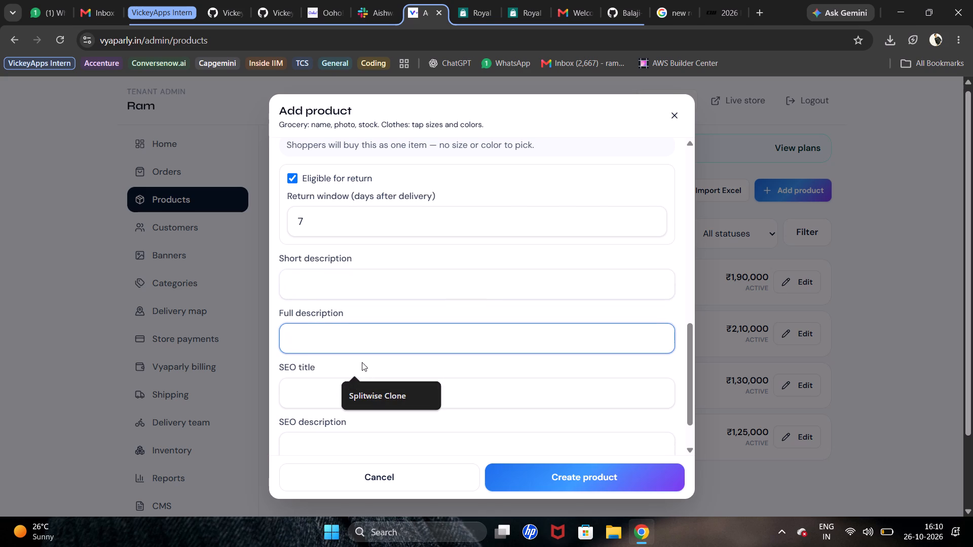
scroll(347, 330, down, 1)
click(332, 355)
scroll(332, 355, down, 1)
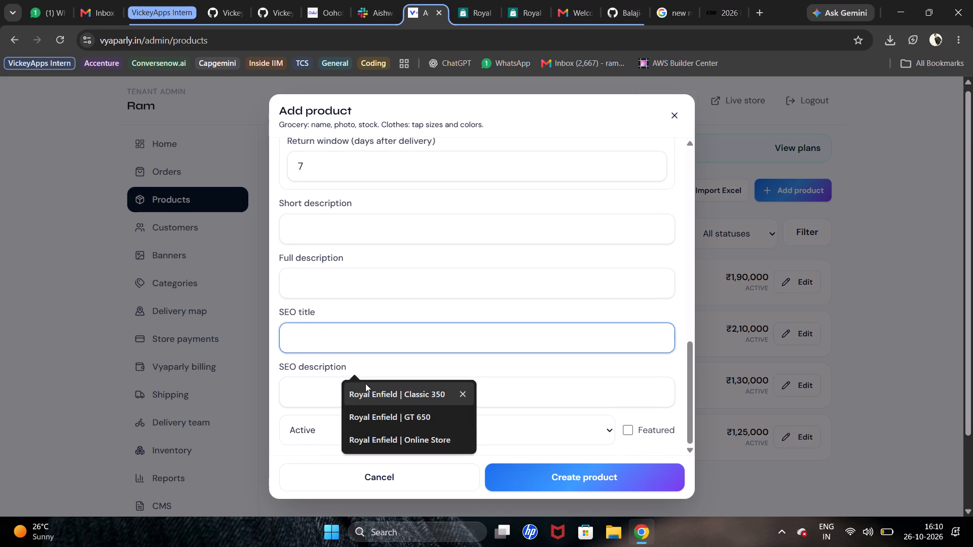
click(376, 396)
key(space)
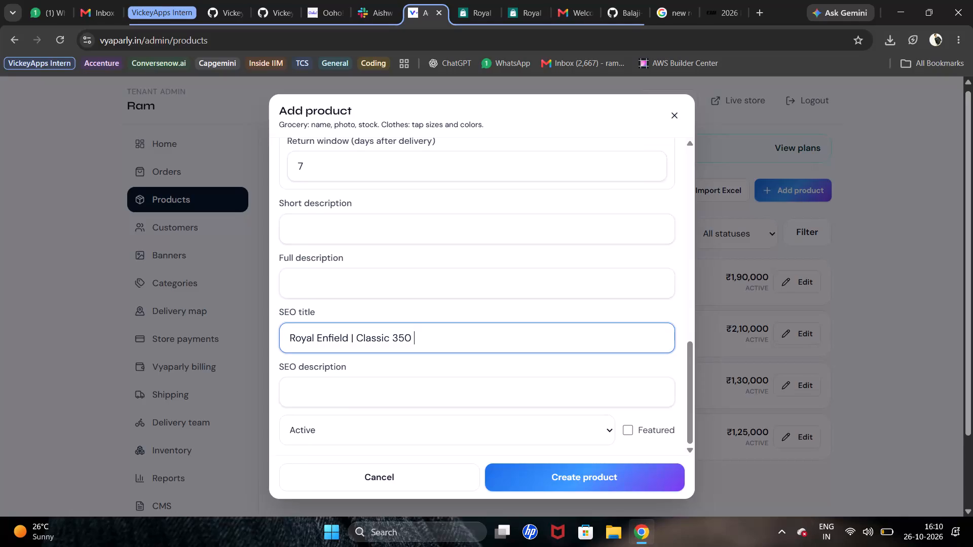
text(|)
key(space)
text(New Co)
text(lor)
Set the SEO description to "Buy Royal Enfield Classic 350 online".
click(324, 396)
click(378, 426)
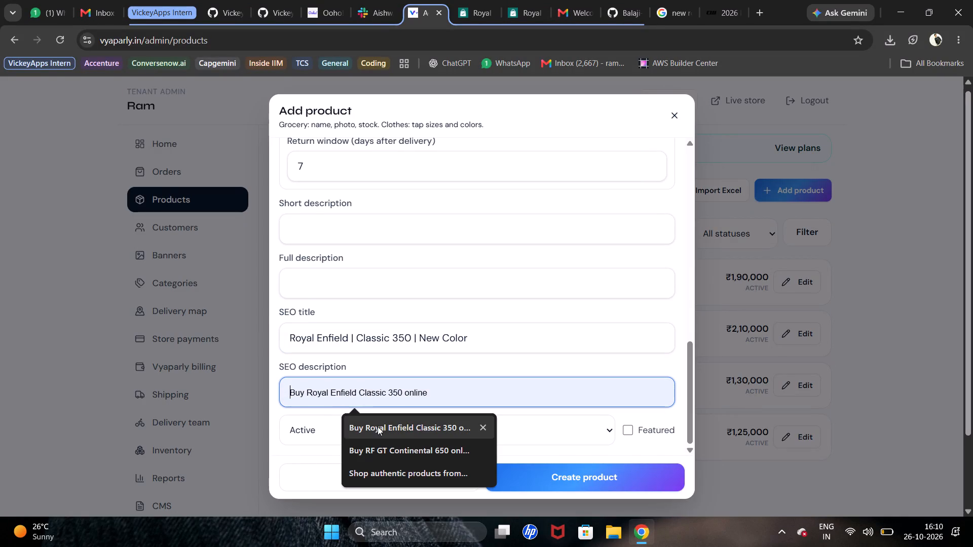
key(BackSpace)
key(BackSpace)
key(BackSpace)
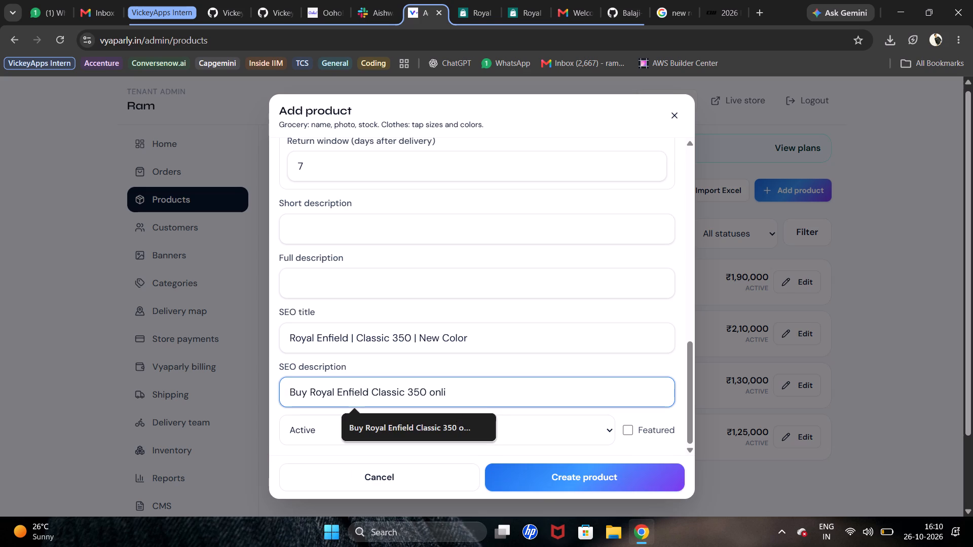
key(ctrl+z)
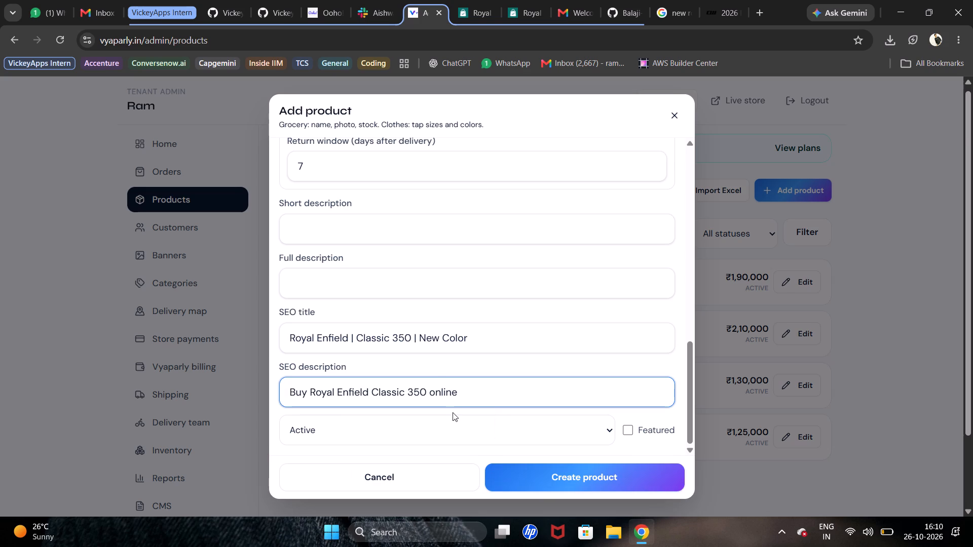
scroll(453, 412, down, 1)
click(528, 365)
scroll(528, 365, down, 1)
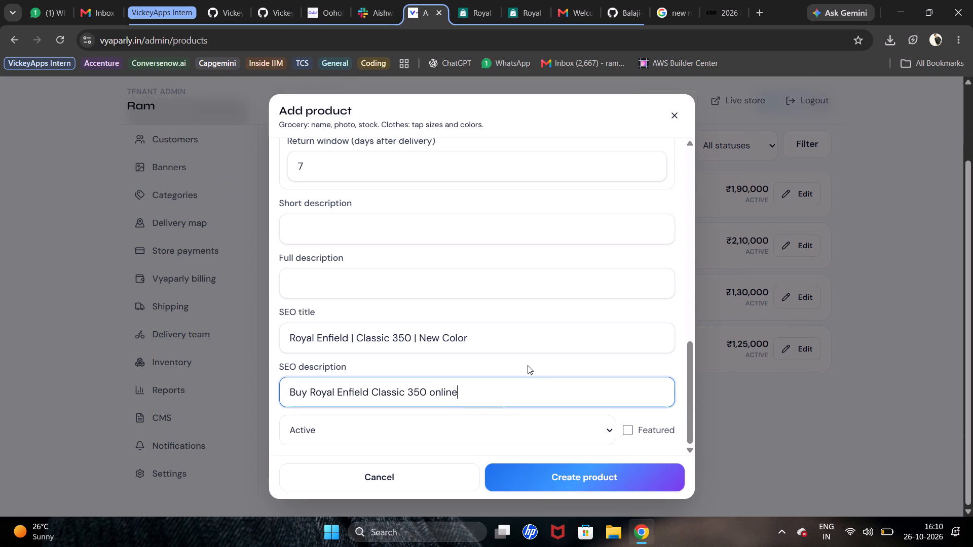
Keep the product status as Active and create the product.
click(309, 426)
click(396, 431)
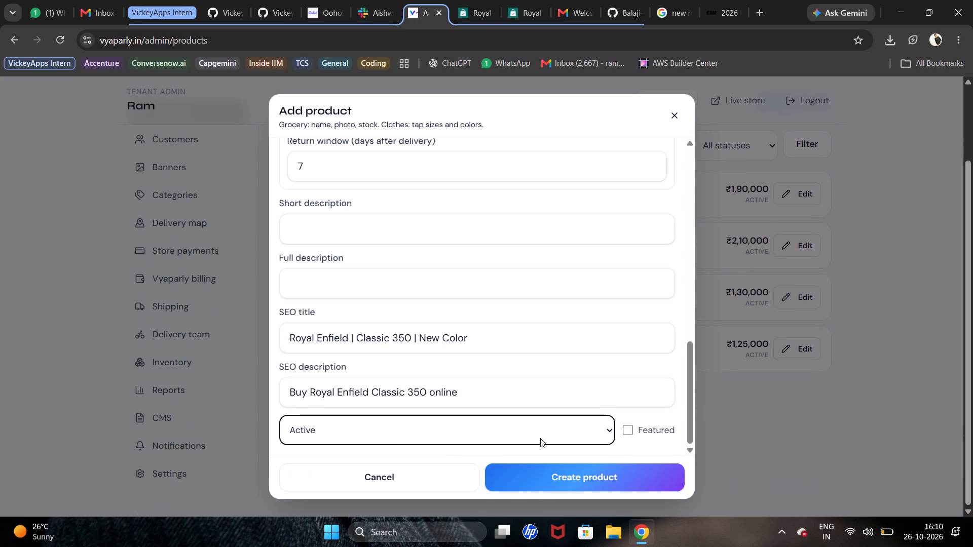
click(618, 476)
scroll(558, 360, up, 1)
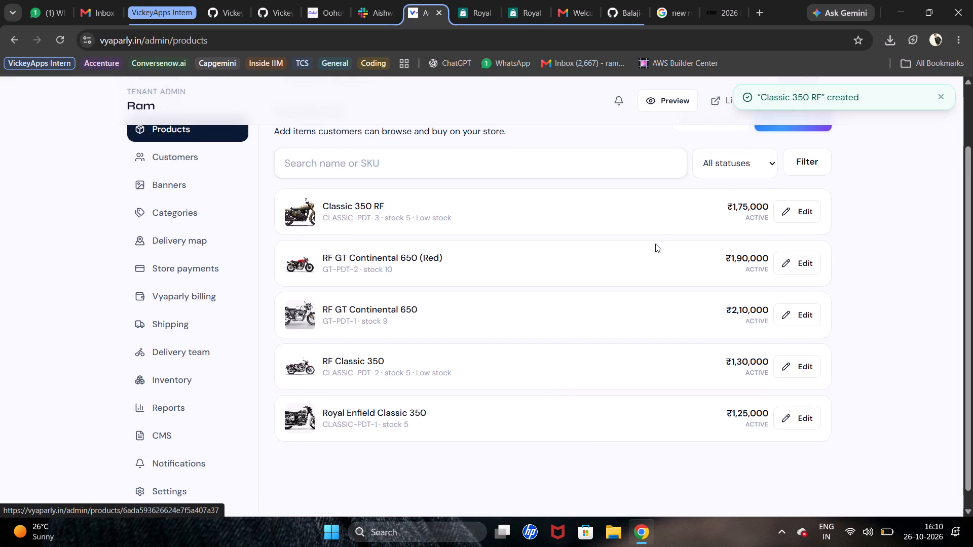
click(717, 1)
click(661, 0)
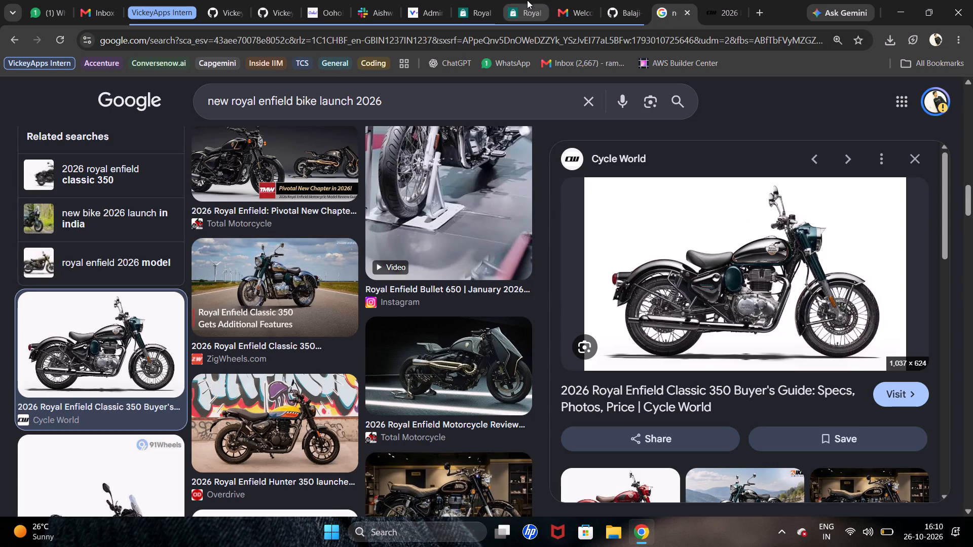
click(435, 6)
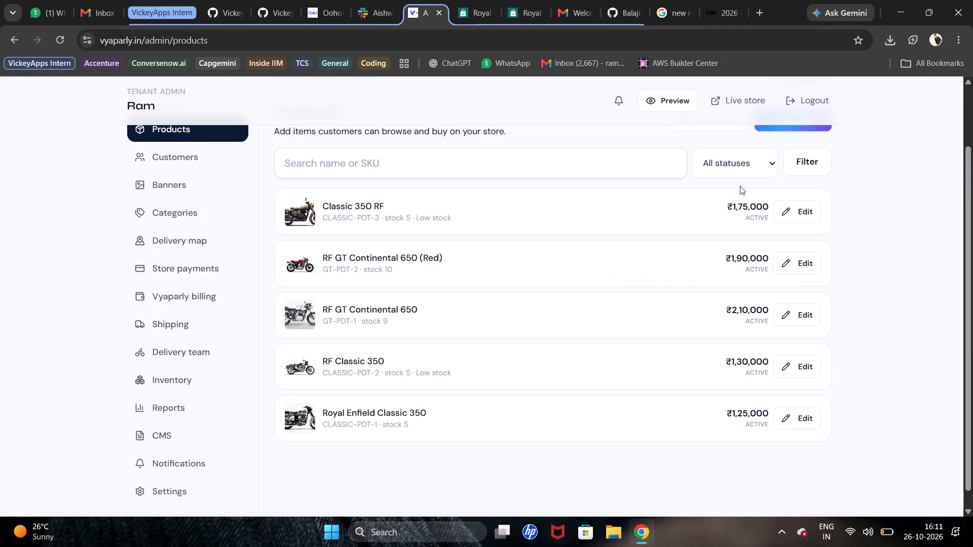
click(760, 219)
Refresh the storefront's product listing and open the Classic 350 RF product page.
click(486, 0)
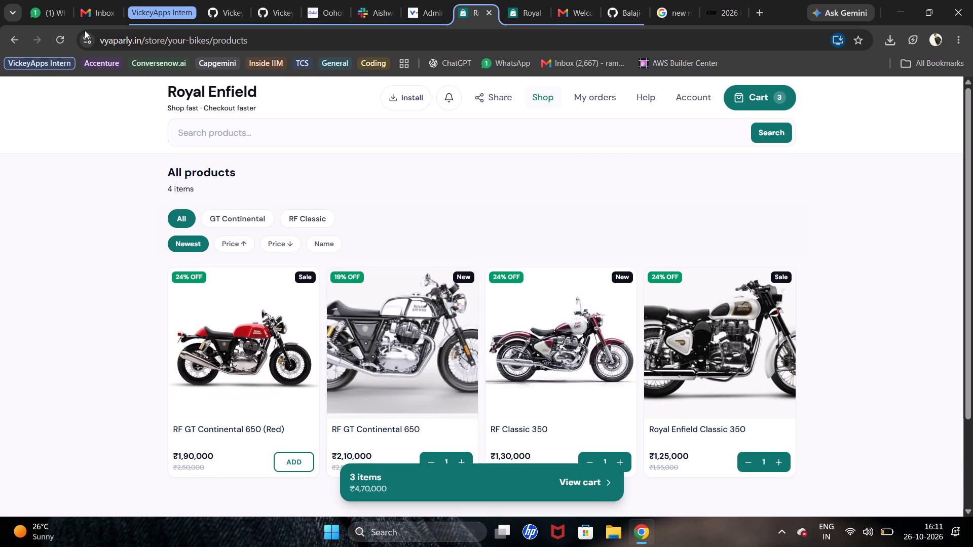
click(61, 34)
scroll(300, 199, down, 1)
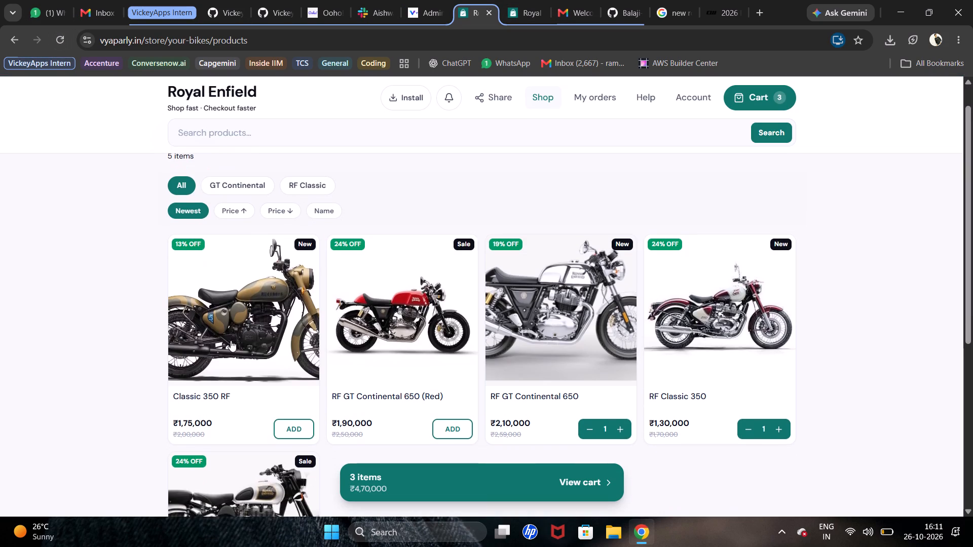
scroll(229, 328, down, 1)
click(218, 265)
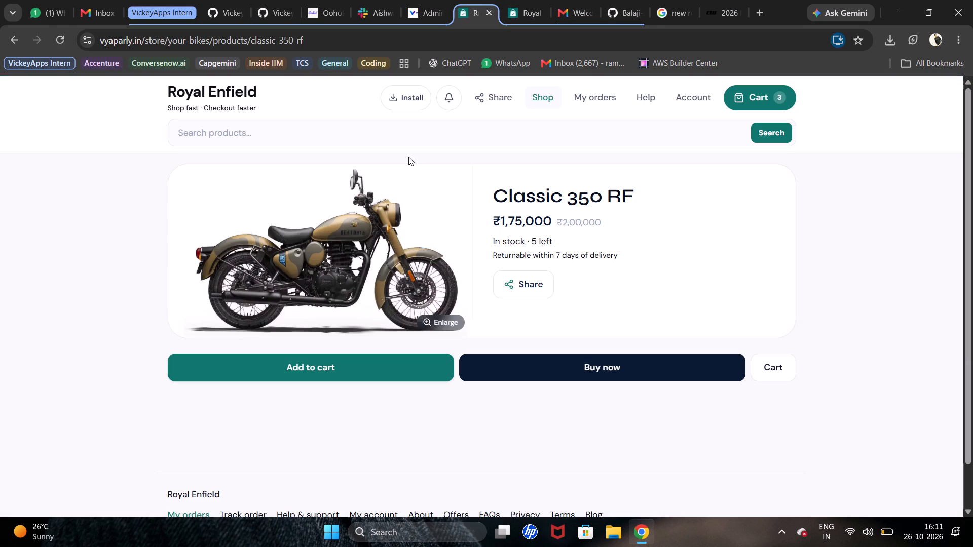
Copy the Classic 350 RF product's share link and close the sharing window.
scroll(649, 354, up, 1)
scroll(540, 237, up, 2)
click(512, 280)
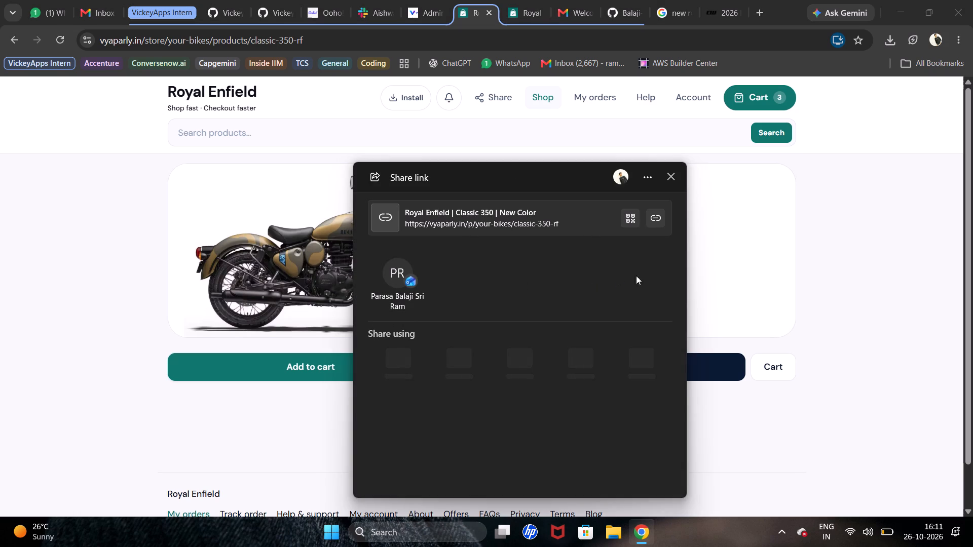
click(656, 217)
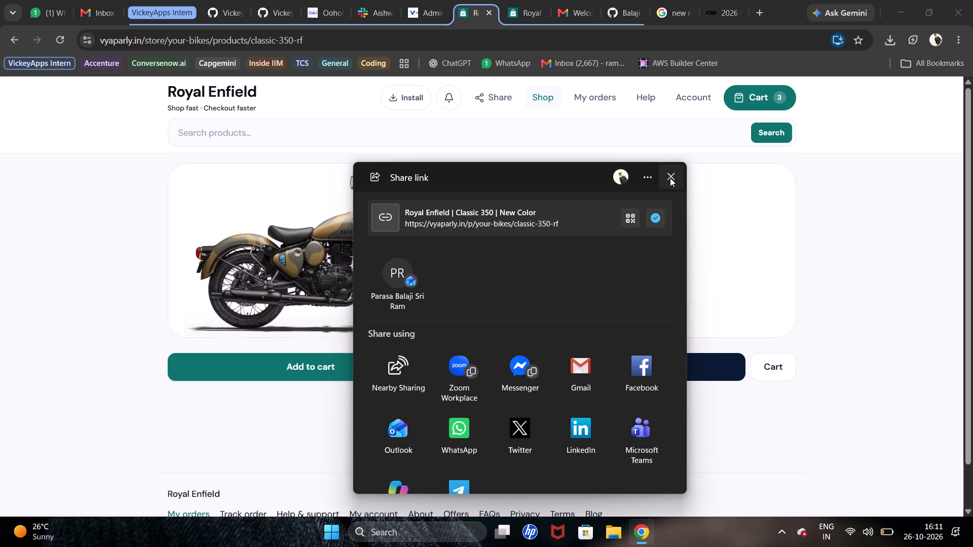
click(675, 166)
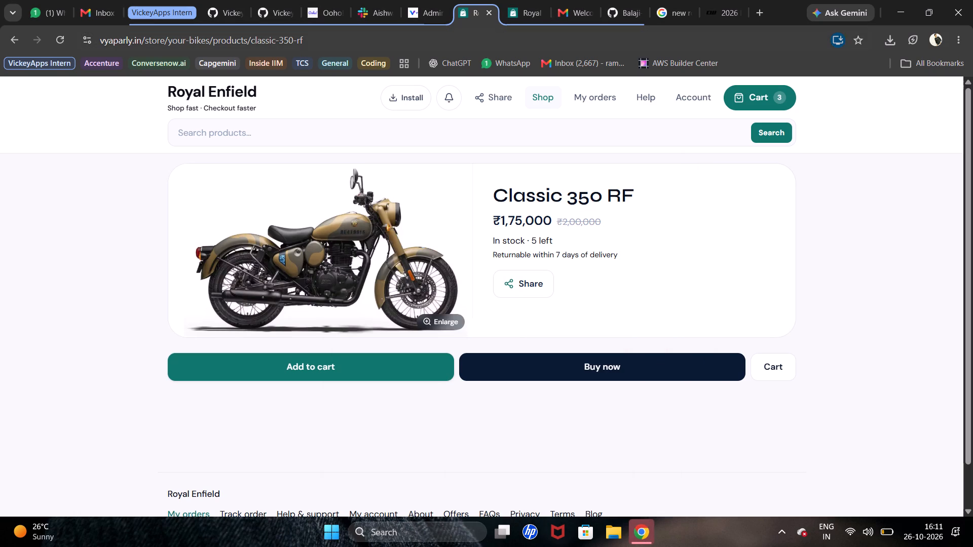
Open the "New Classic 350 color launch" hero banner in the store admin for editing and set its sort order to 0.
click(418, 0)
click(182, 181)
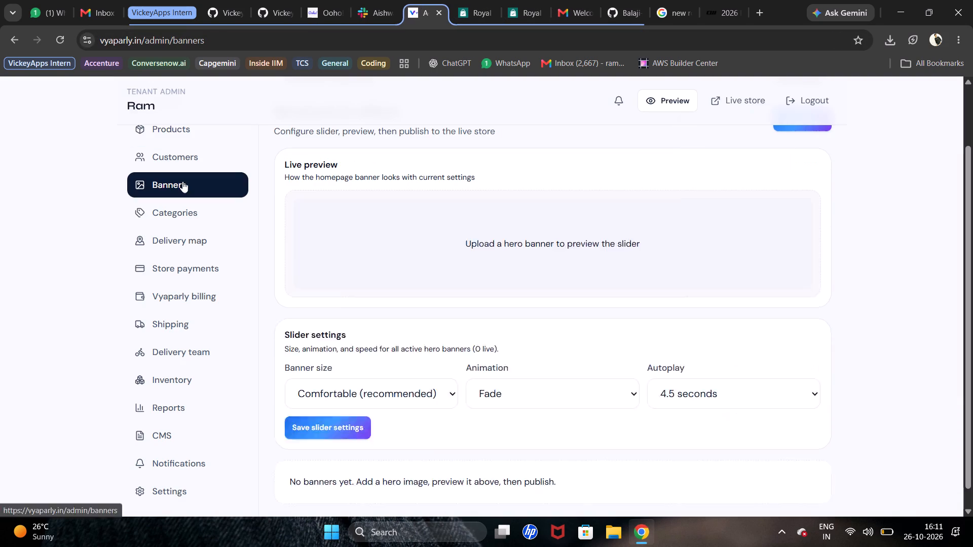
scroll(456, 308, down, 2)
scroll(363, 327, down, 2)
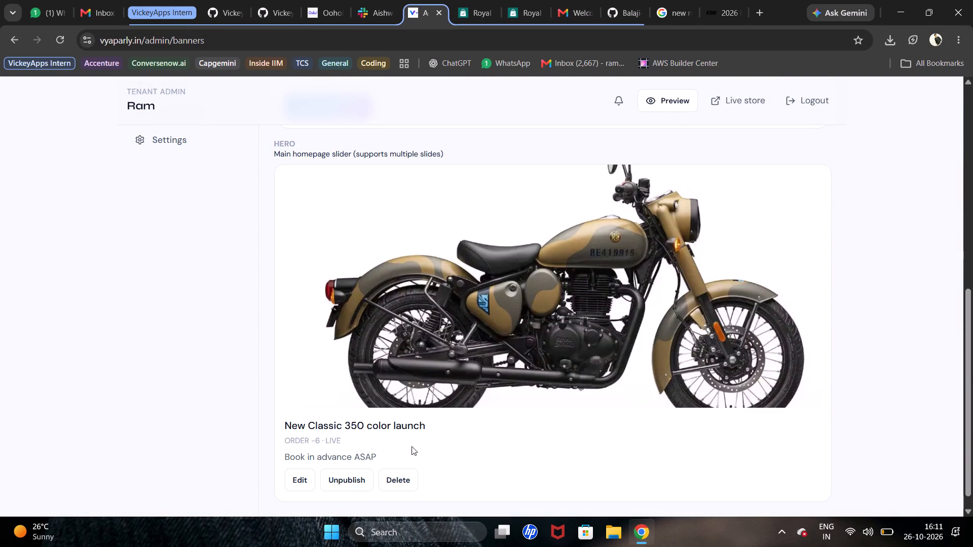
click(298, 461)
scroll(419, 456, down, 2)
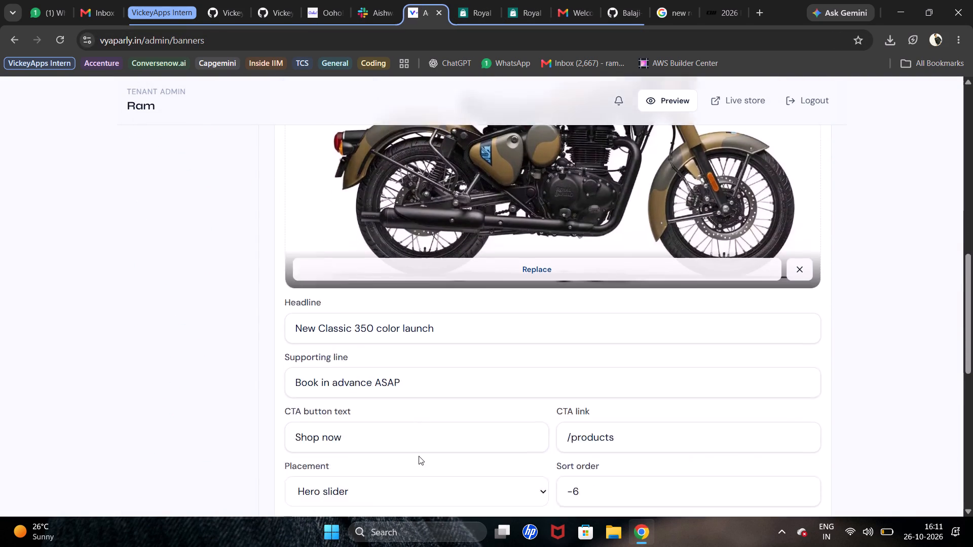
scroll(419, 456, down, 2)
scroll(419, 456, up, 3)
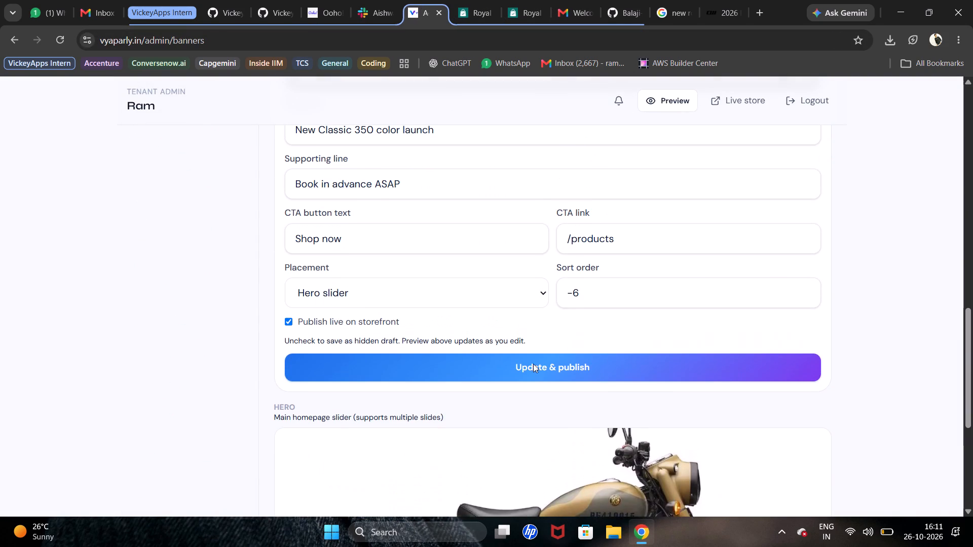
click(649, 291)
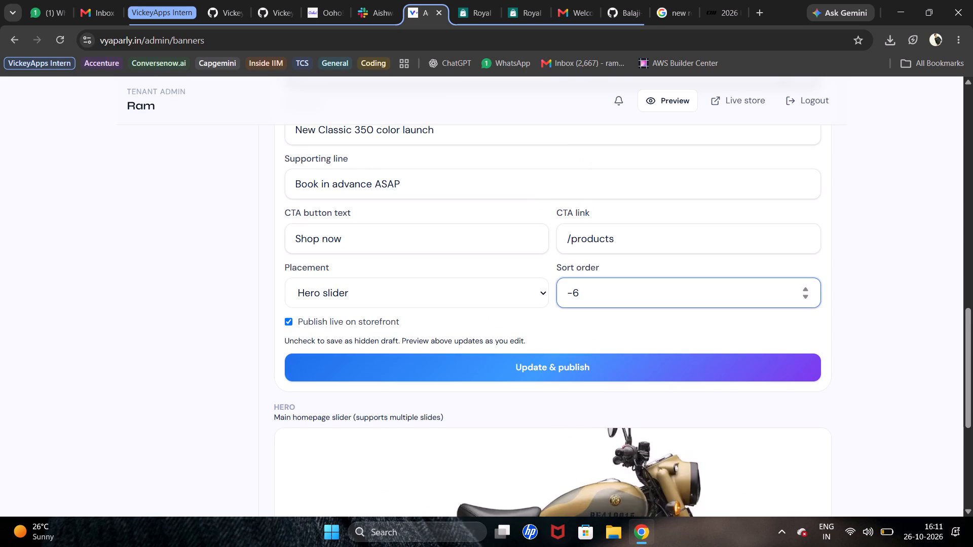
key(BackSpace)
key(BackSpace)
key(0)
click(687, 233)
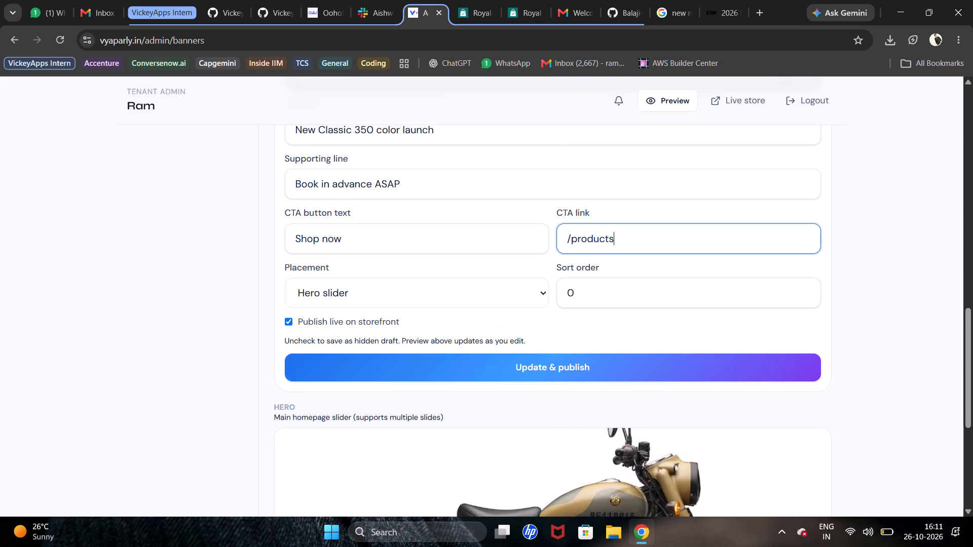
key(ctrl+a)
key(ctrl+v)
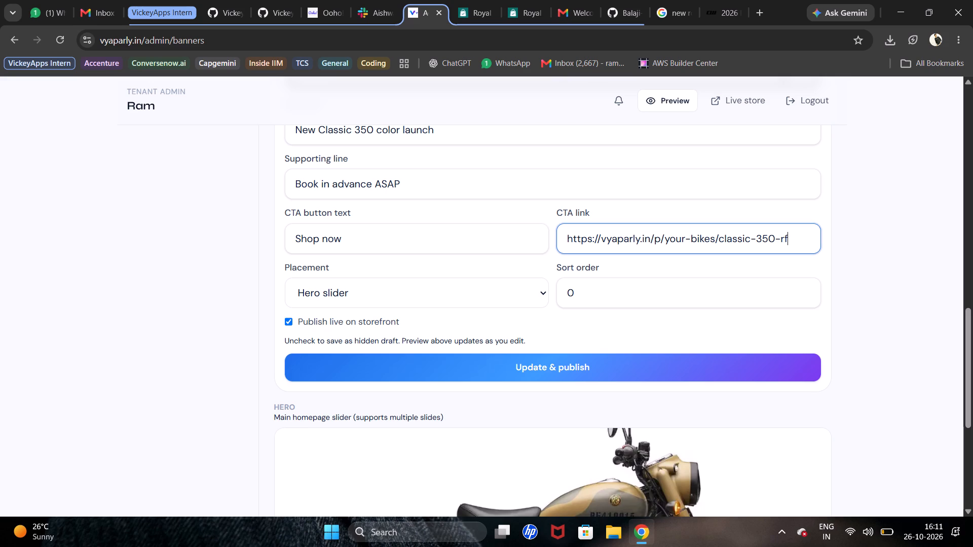
drag(661, 237, 557, 232)
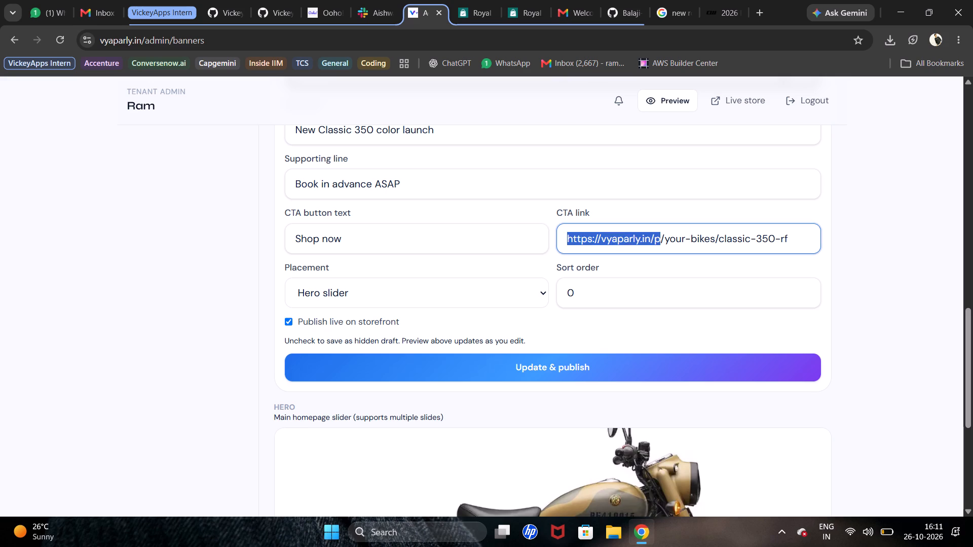
drag(557, 232, 557, 231)
key(BackSpace)
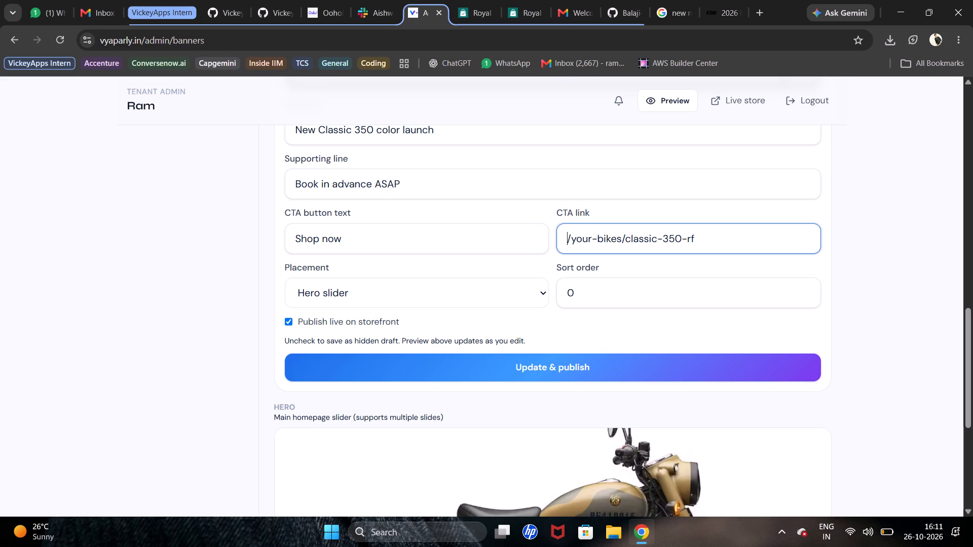
Go to the storefront home page, follow the New Classic 350 color launch banner, and open the Classic 350 RF product page.
click(505, 4)
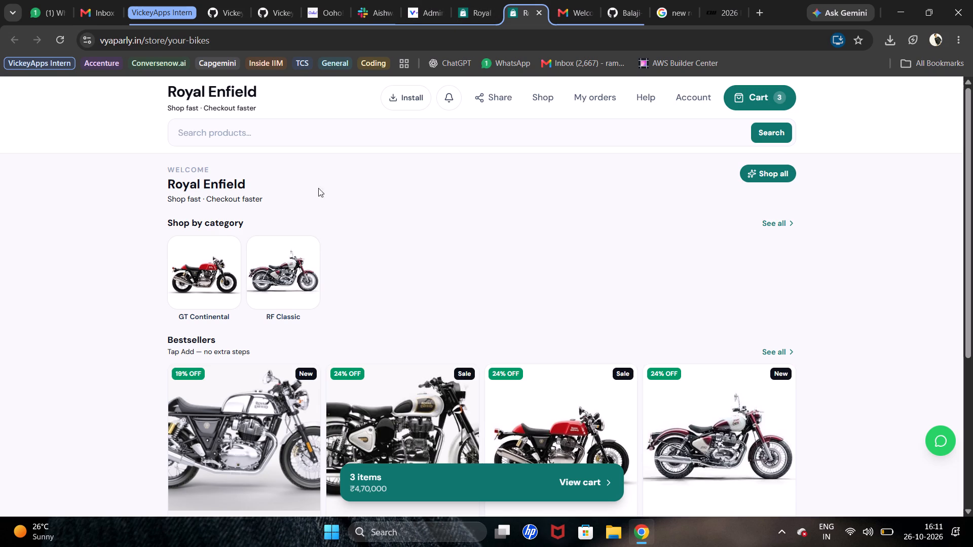
scroll(301, 311, down, 1)
scroll(291, 283, up, 1)
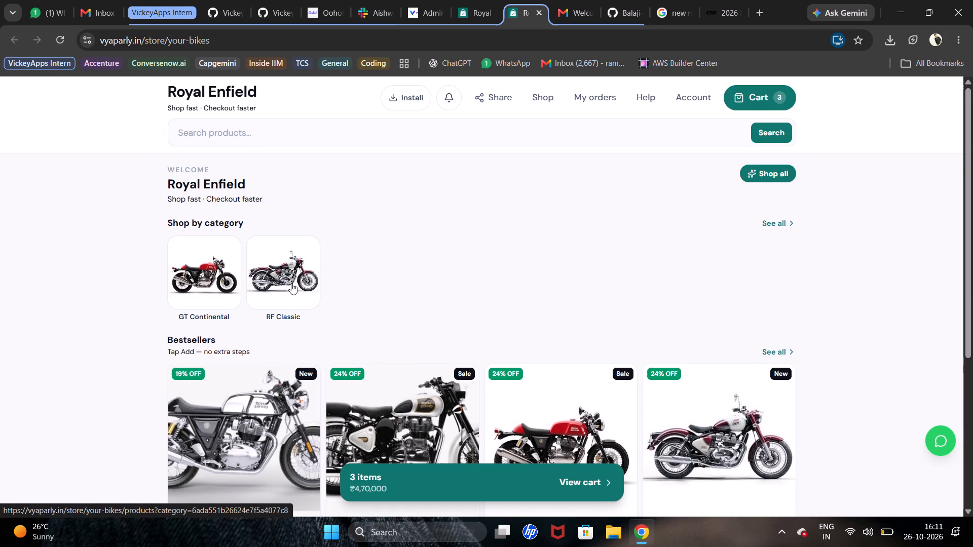
click(219, 94)
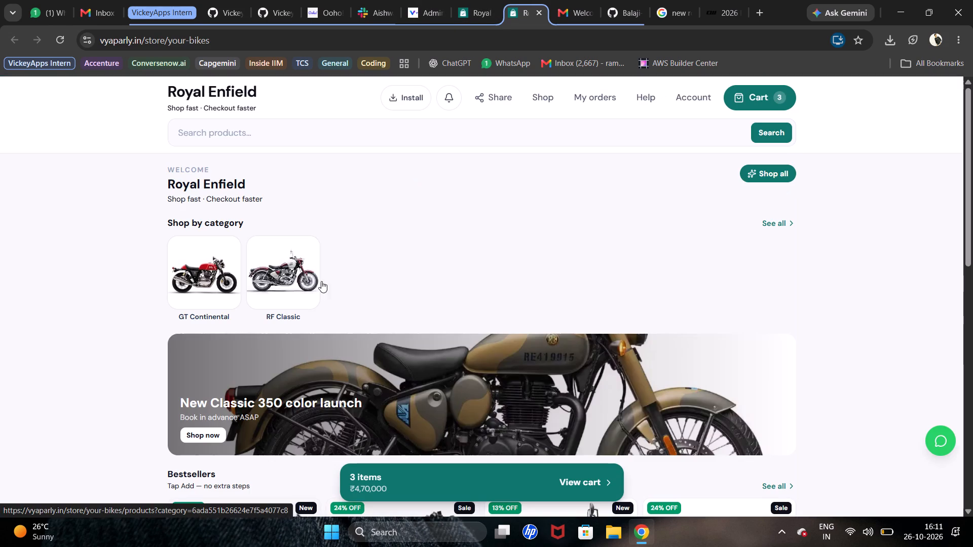
click(335, 351)
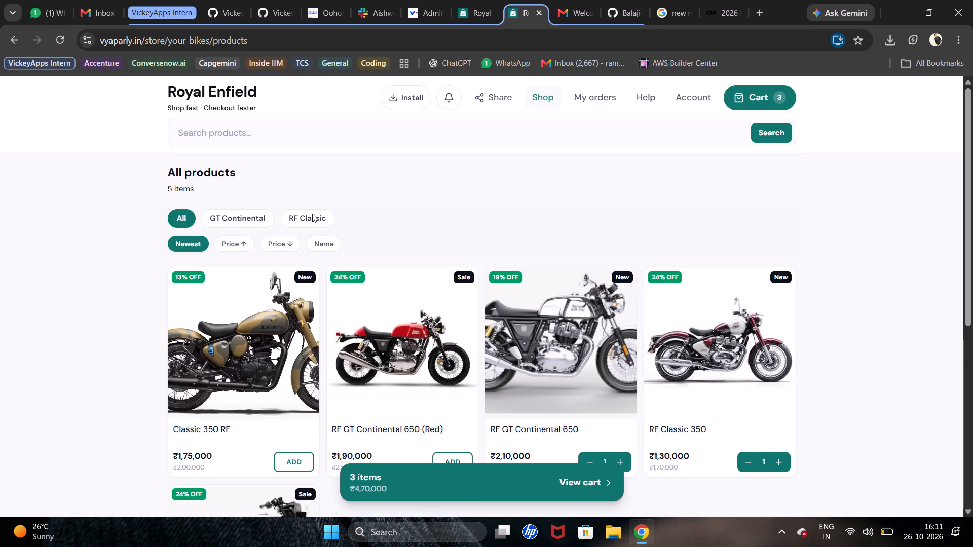
scroll(407, 215, down, 1)
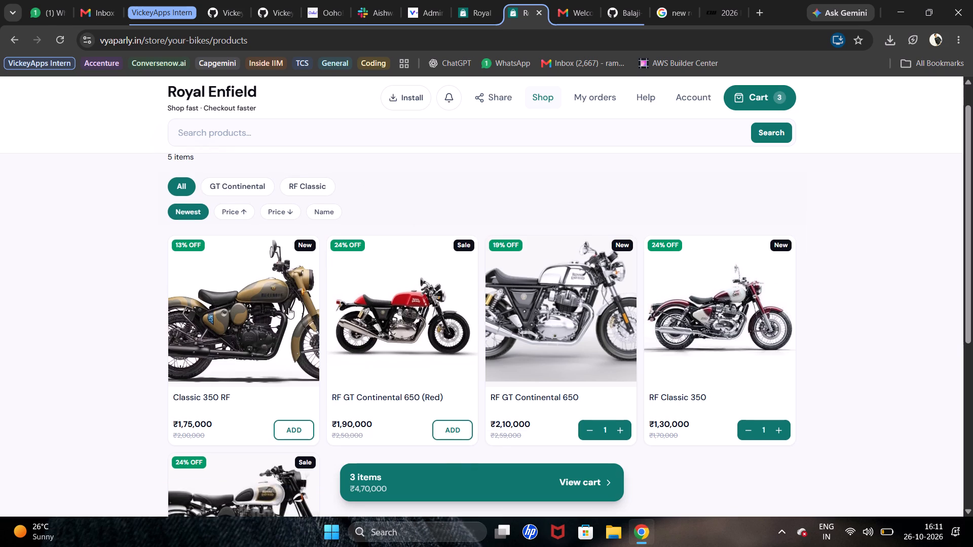
click(284, 310)
Copy the path portion of the Classic 350 RF product page's address, ending in classic-350-rf.
drag(346, 34, 343, 34)
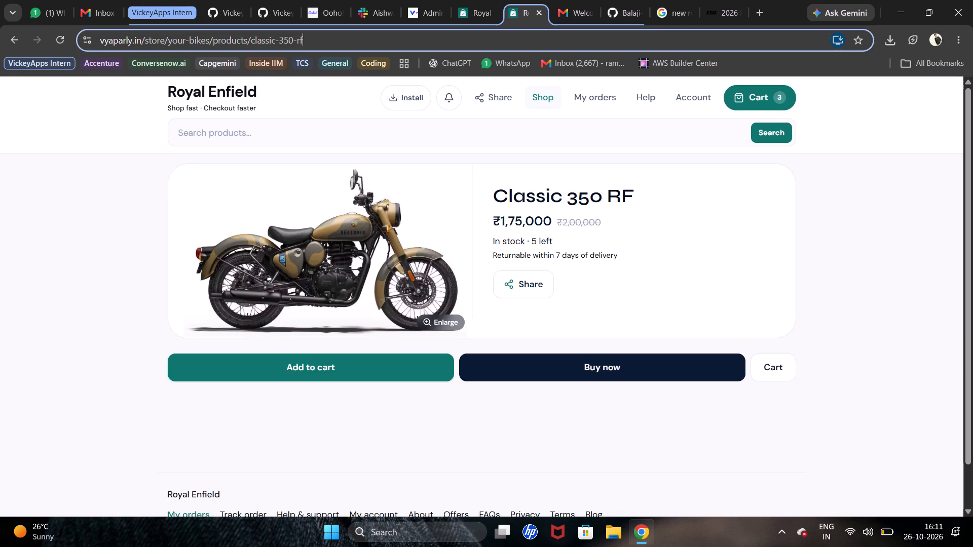
drag(343, 34, 214, 33)
key(ctrl+c)
click(481, 2)
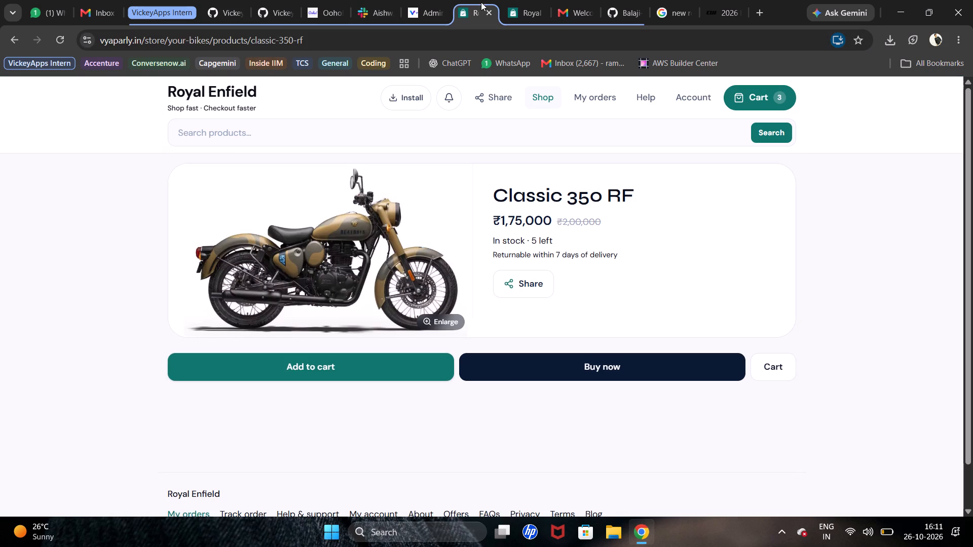
Set the New Classic 350 color launch banner's CTA link to /products/classic-350-rf in the store admin and publish the update.
click(427, 0)
drag(709, 240, 691, 240)
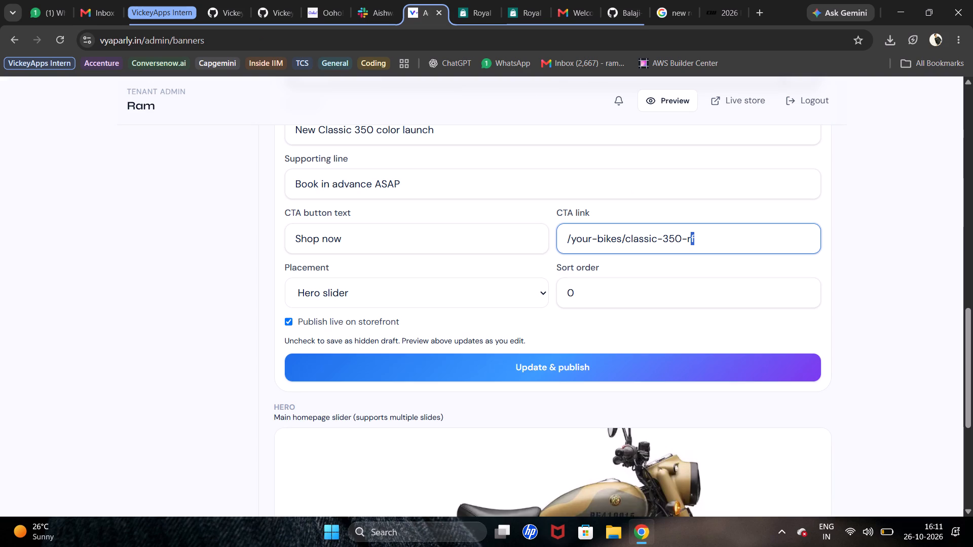
drag(691, 240, 687, 237)
drag(712, 239, 721, 248)
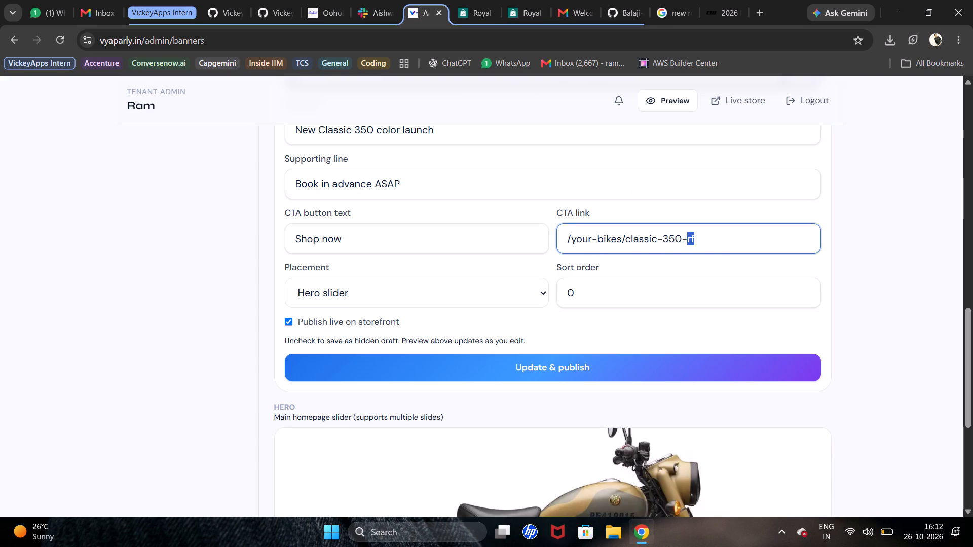
click(721, 248)
drag(721, 238, 551, 249)
key(ctrl+v)
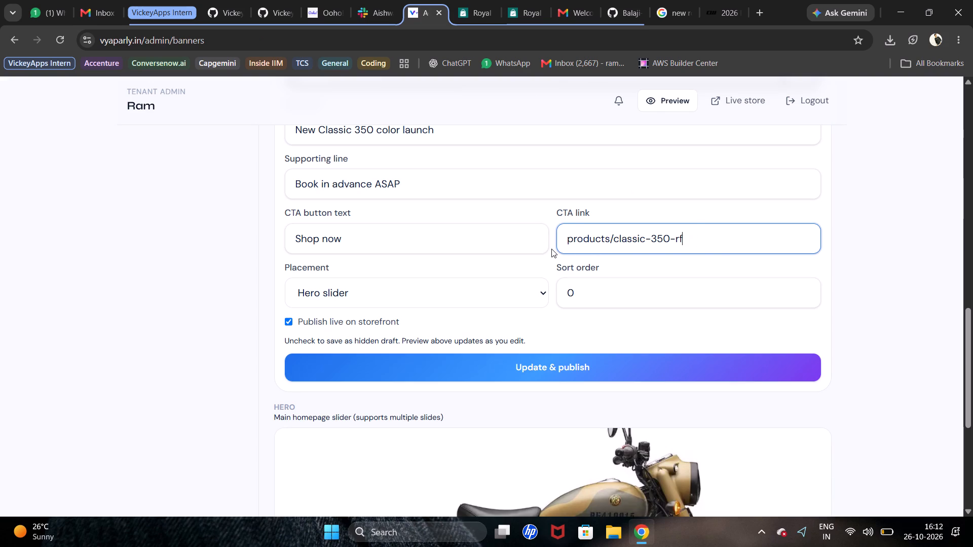
click(560, 238)
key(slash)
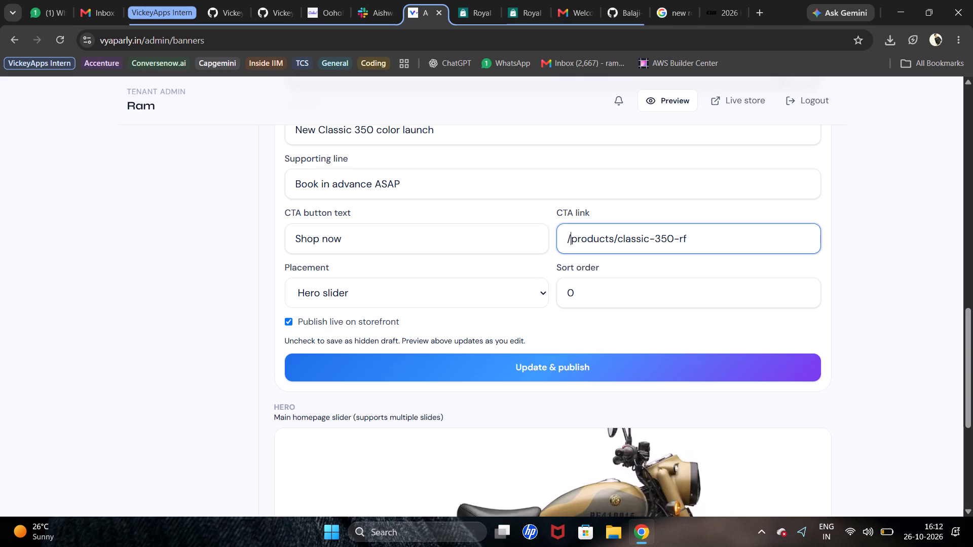
click(653, 310)
click(624, 365)
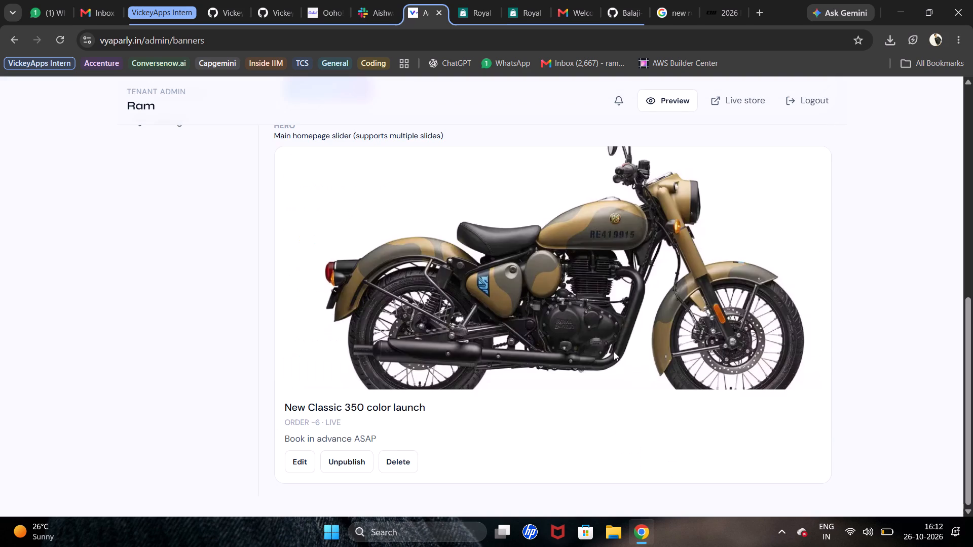
Return to the storefront's open Classic 350 RF product page to check the updated banner link.
scroll(614, 351, down, 3)
scroll(614, 355, up, 2)
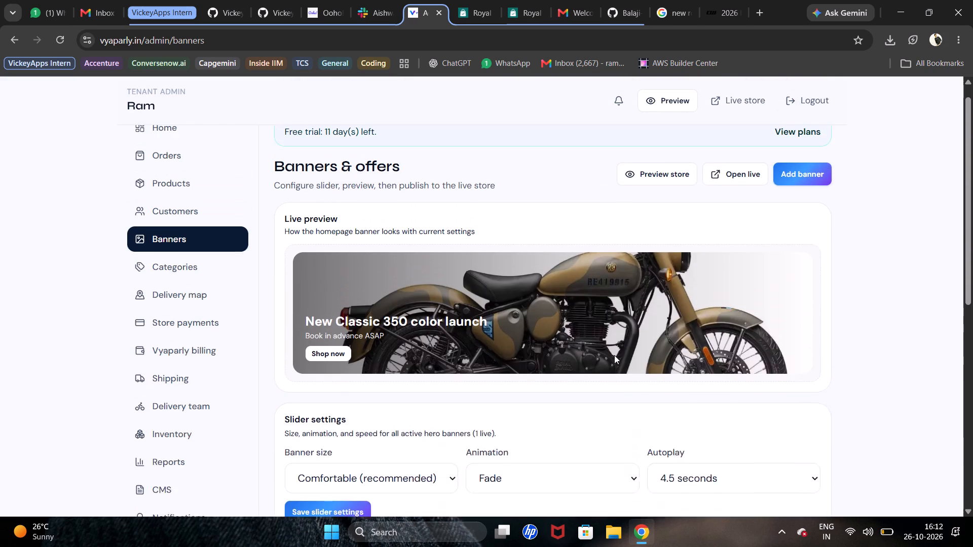
click(503, 0)
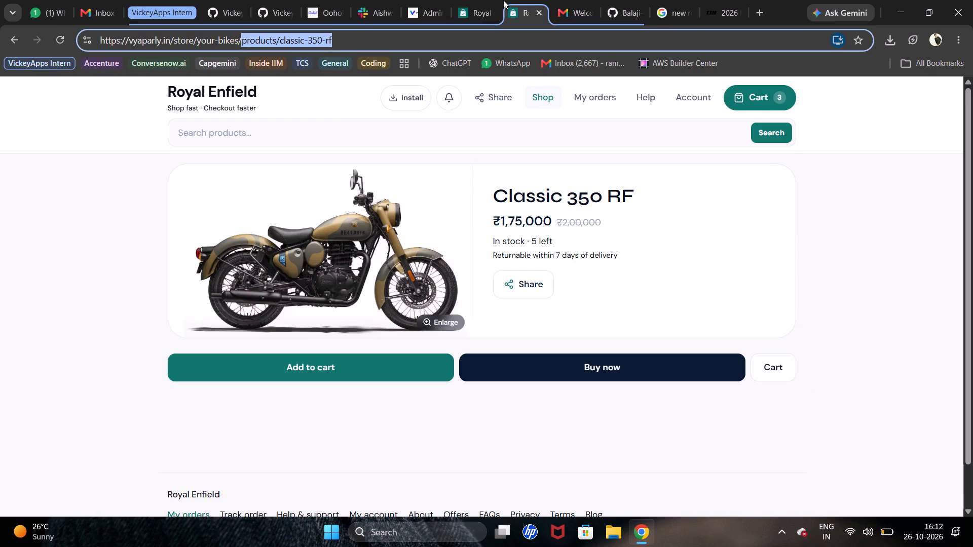
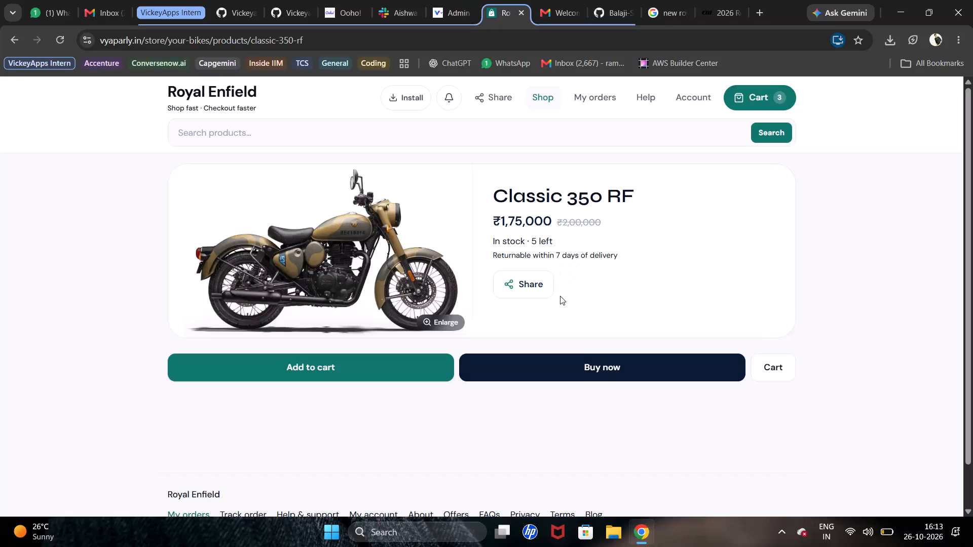
Start an immediate purchase of the Classic 350 RF to reach checkout.
scroll(560, 296, up, 3)
click(575, 369)
Select the first saved address as the delivery address for the order.
scroll(597, 323, down, 5)
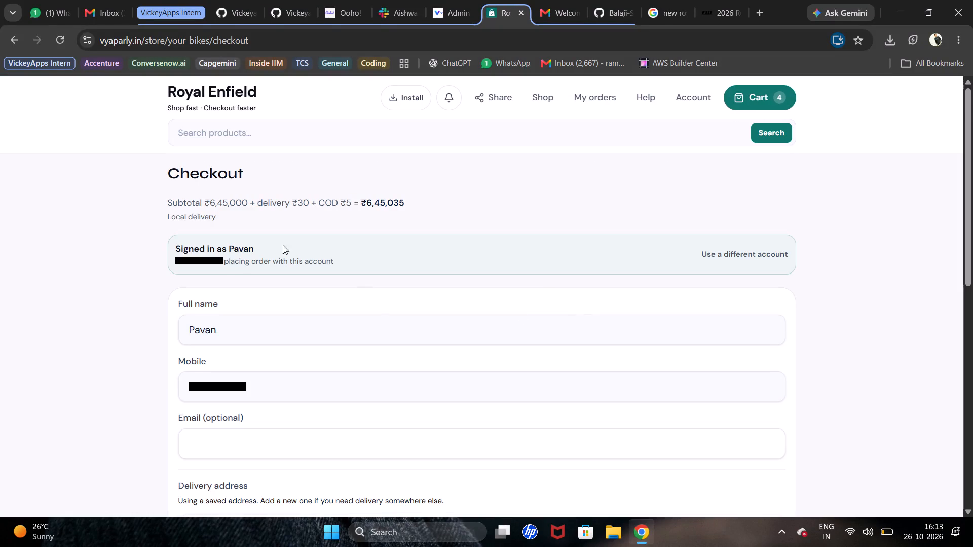
scroll(265, 254, down, 3)
scroll(329, 318, down, 4)
click(297, 311)
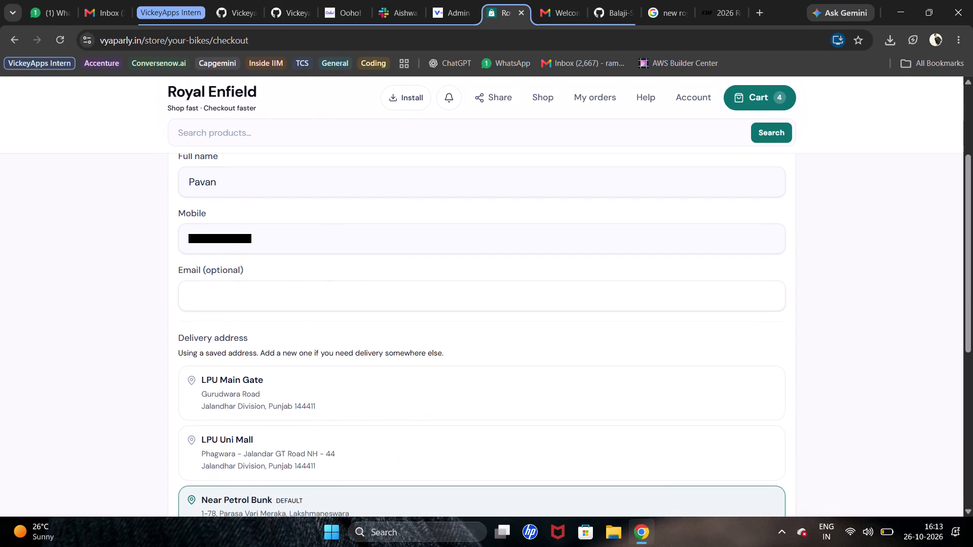
click(297, 296)
scroll(302, 309, down, 2)
click(211, 361)
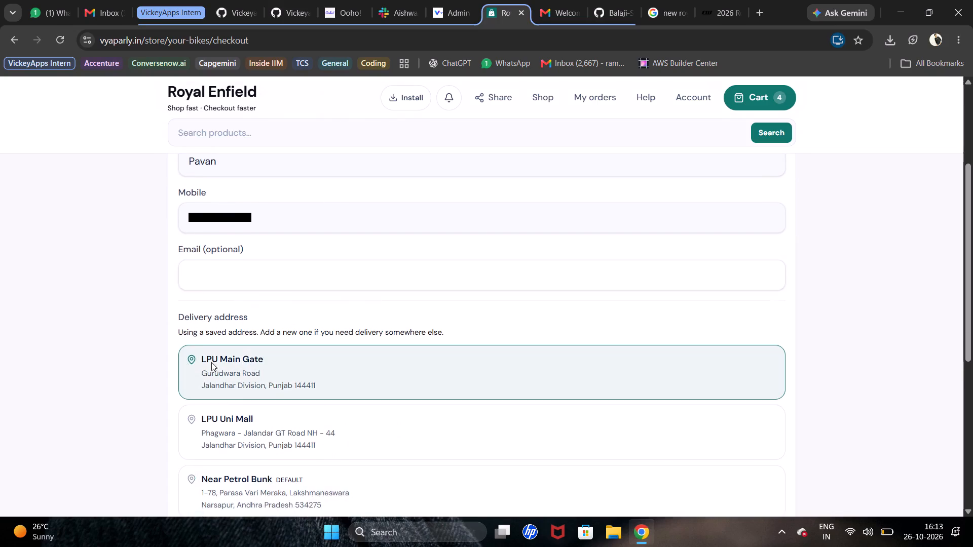
Set the order's payment method to UPI (scan & pay).
scroll(224, 380, down, 12)
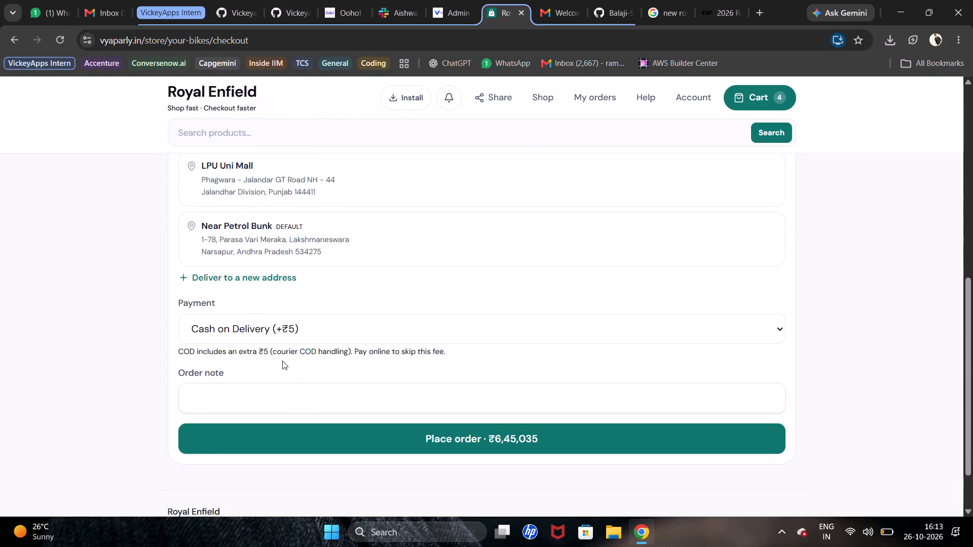
click(329, 323)
click(329, 323)
click(329, 321)
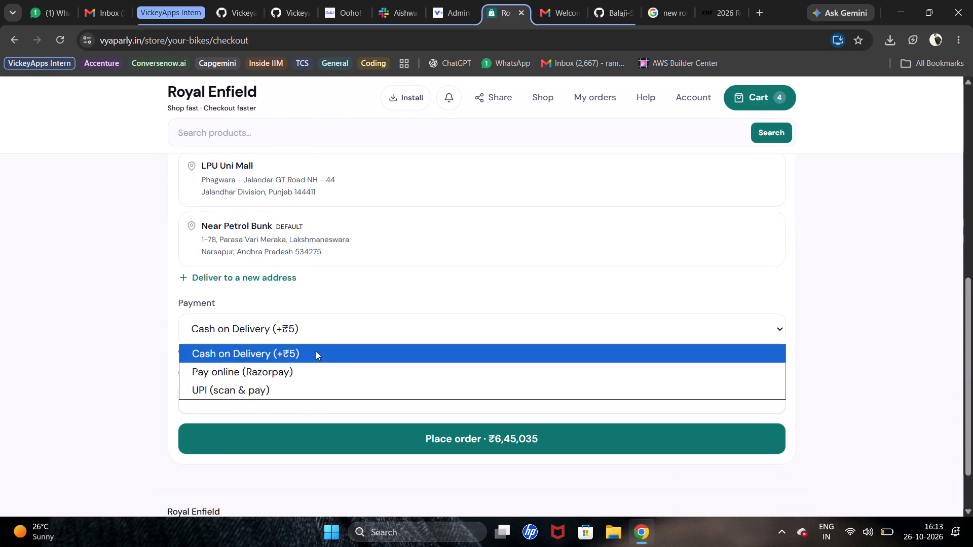
click(314, 365)
click(305, 321)
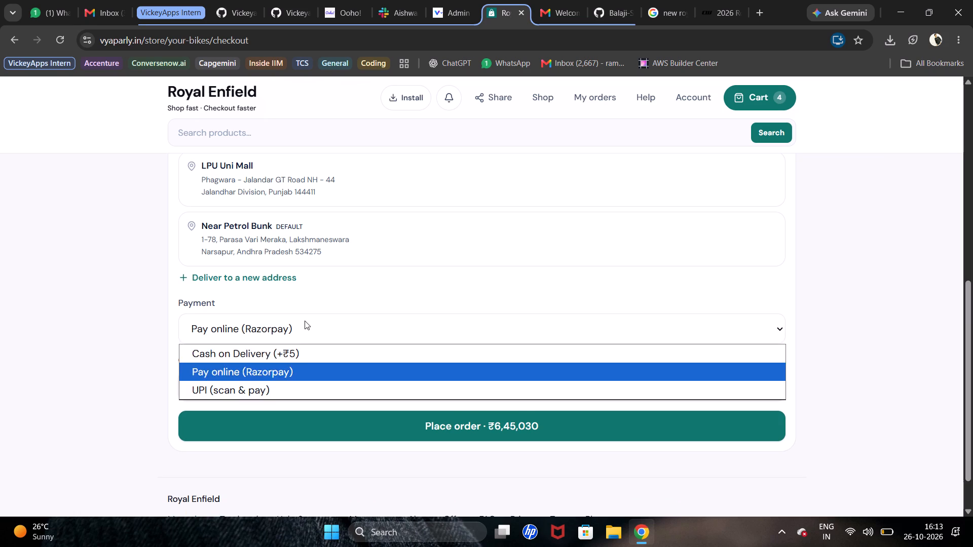
click(294, 400)
click(305, 332)
click(296, 394)
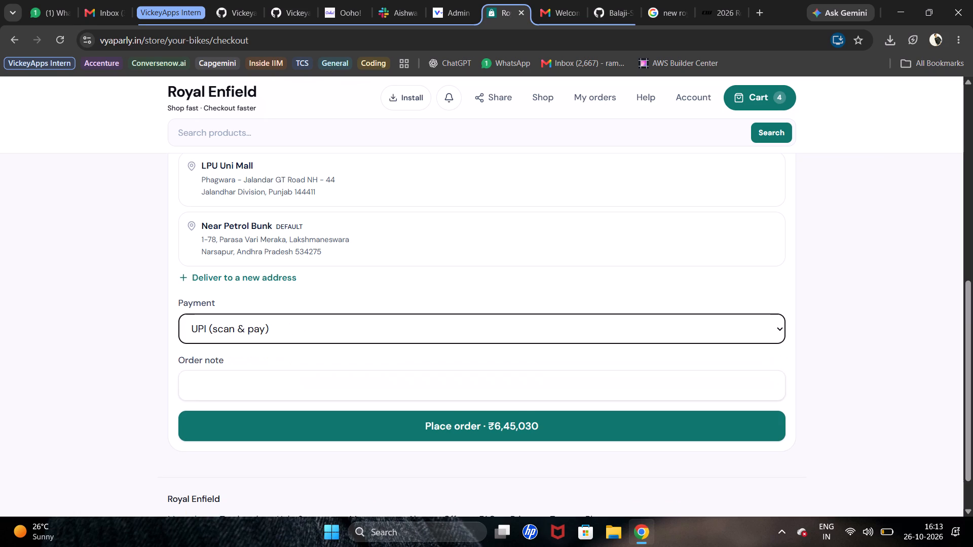
Enter the order note "Please deliver with extra care.".
scroll(296, 376, down, 3)
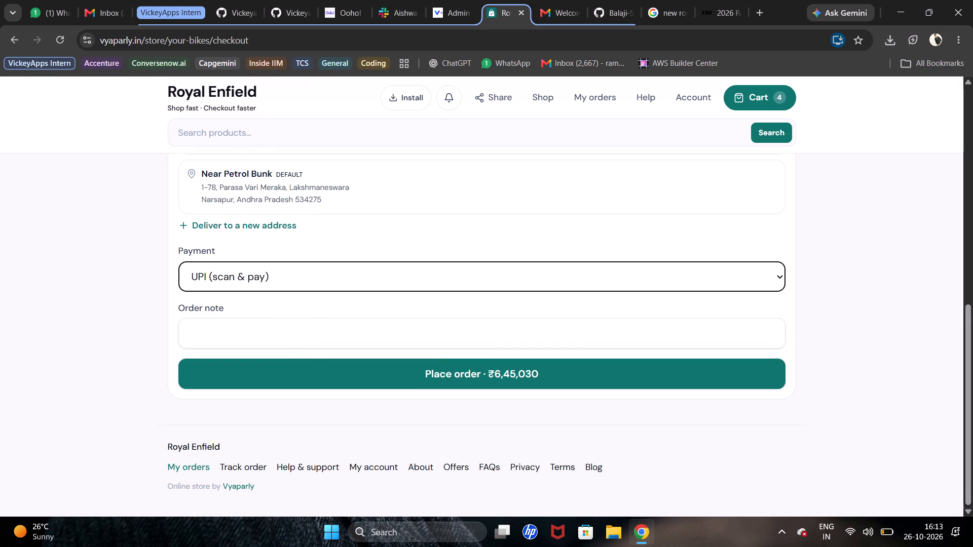
drag(311, 344, 315, 349)
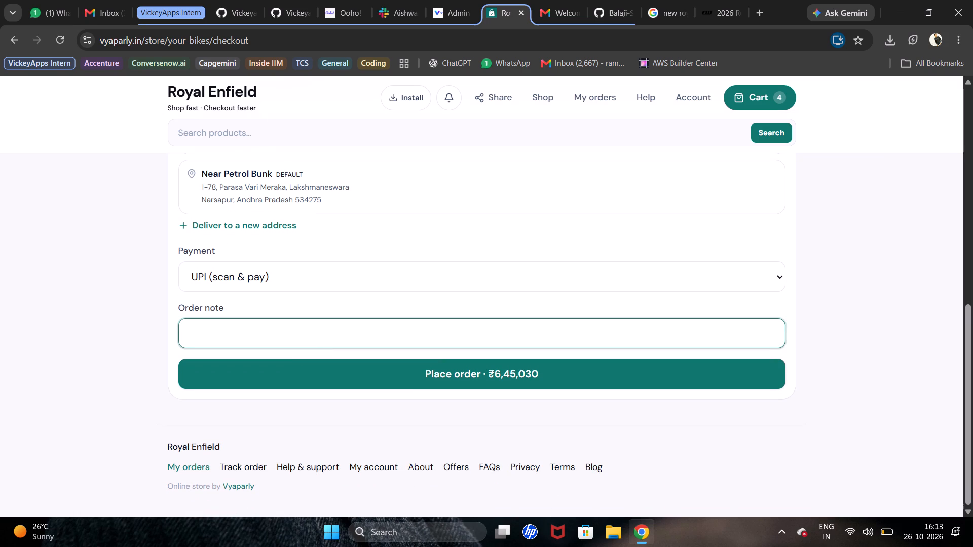
text(Please take)
key(BackSpace)
key(BackSpace)
key(BackSpace)
key(BackSpace)
text(deliver with)
key(space)
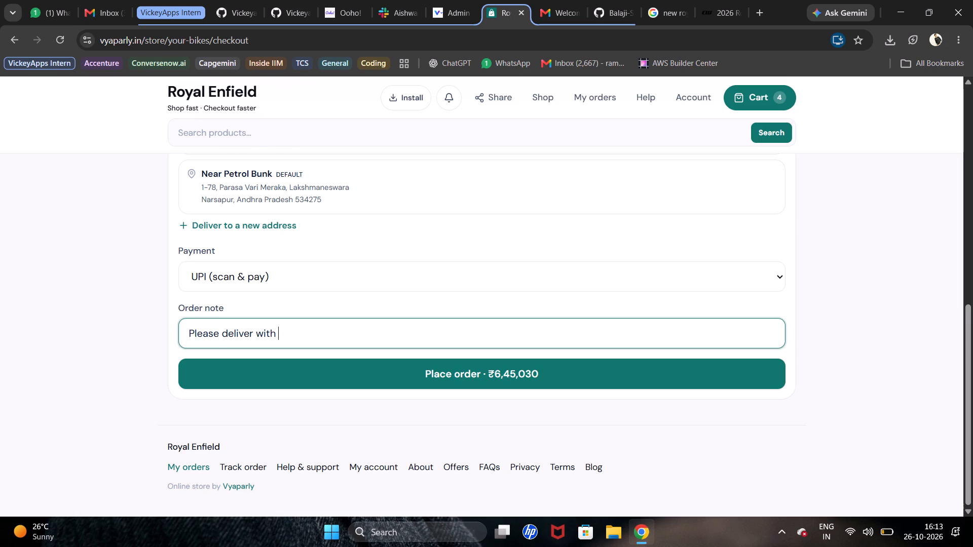
text(care)
key(Left)
key(Left)
key(Left)
key(Left)
text(extra)
key(space)
key(Down)
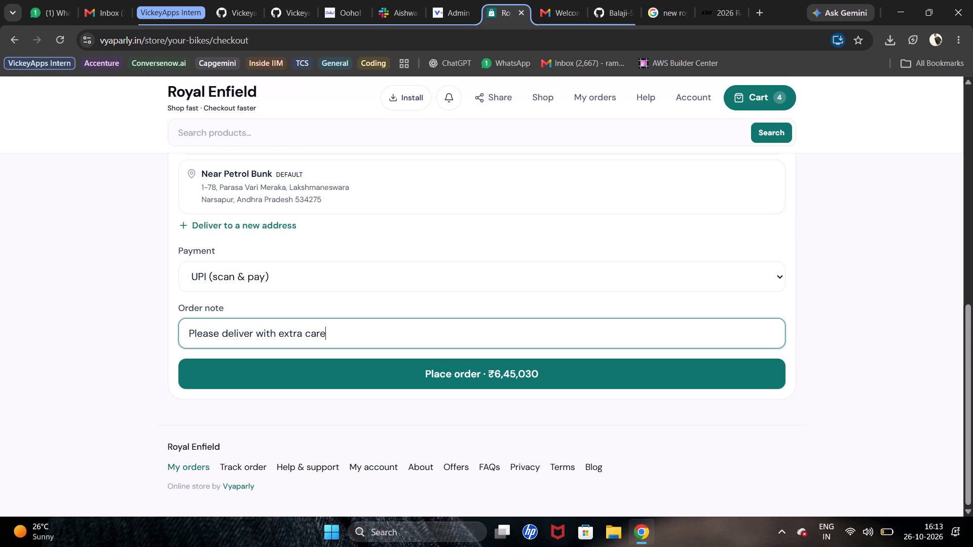
key(period)
Place the order with the chosen address, UPI payment and note.
click(340, 372)
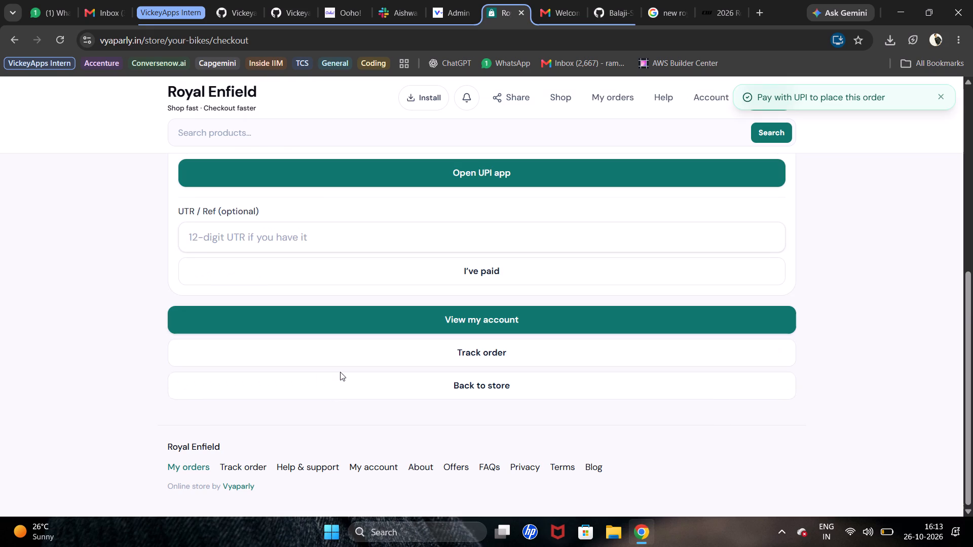
Examine the UPI payment page for the order, including its amount, status, QR code and payment confirmation options.
scroll(353, 376, up, 10)
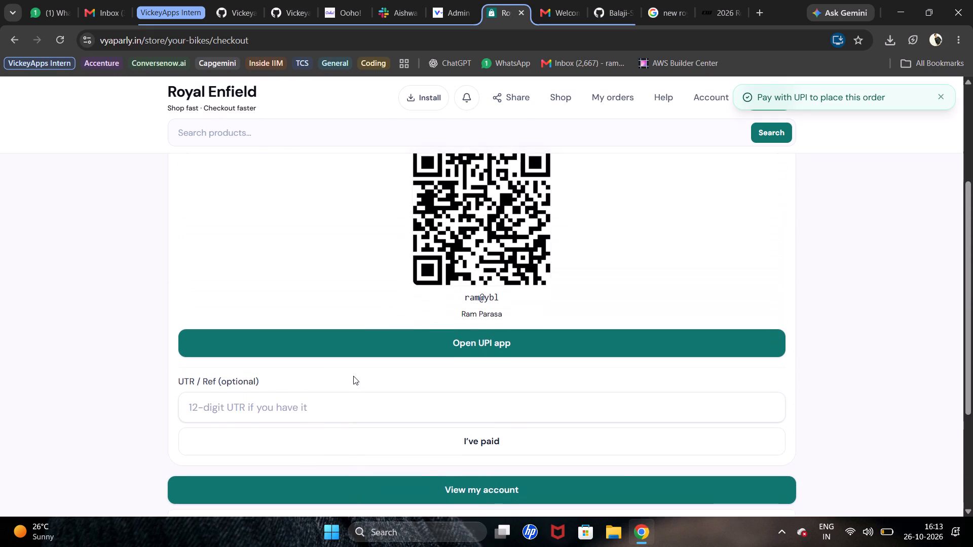
scroll(353, 376, up, 4)
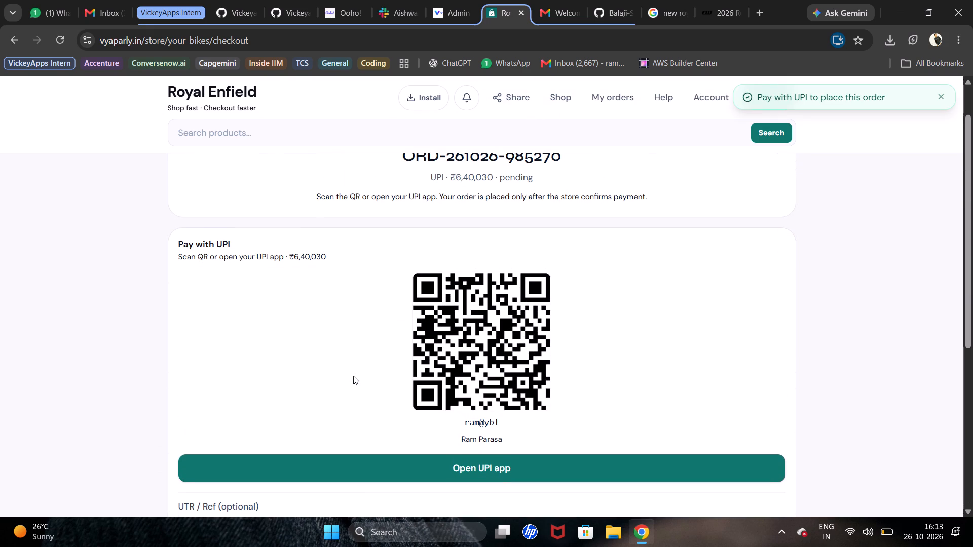
scroll(353, 376, up, 1)
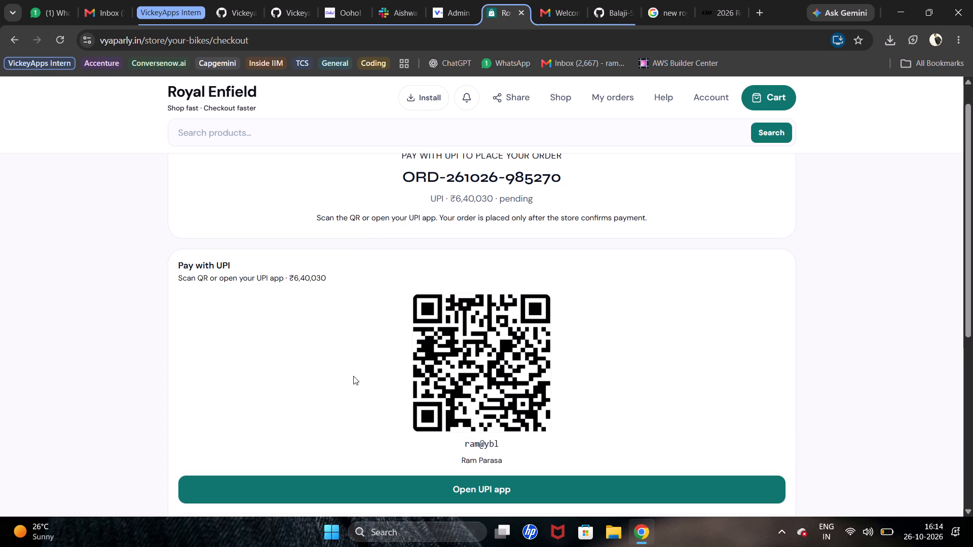
scroll(353, 376, down, 1)
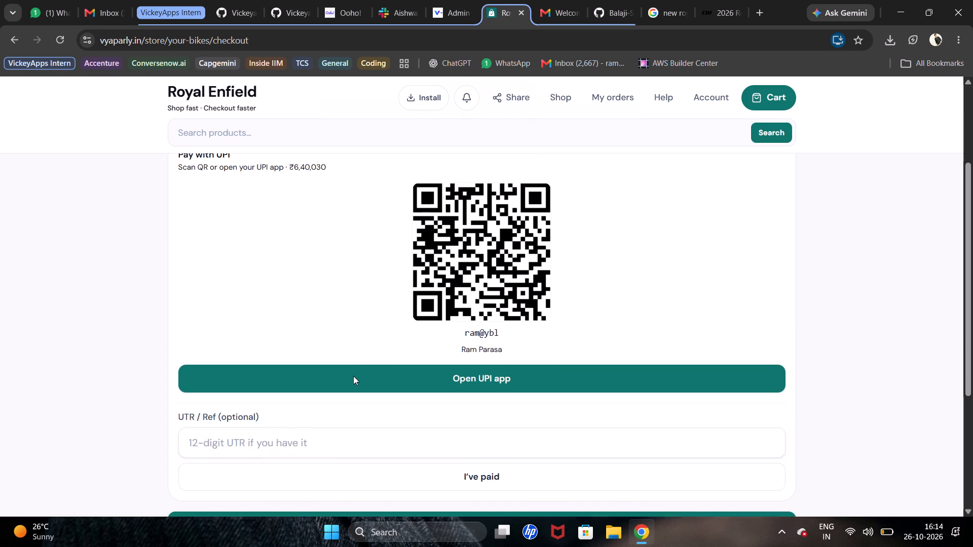
scroll(353, 376, down, 2)
scroll(353, 376, up, 3)
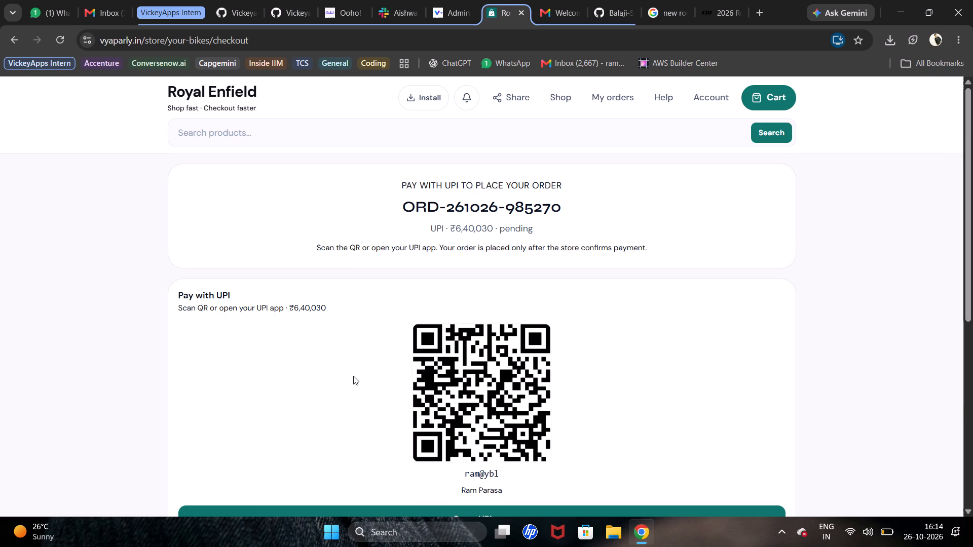
scroll(353, 391, down, 5)
scroll(362, 385, up, 4)
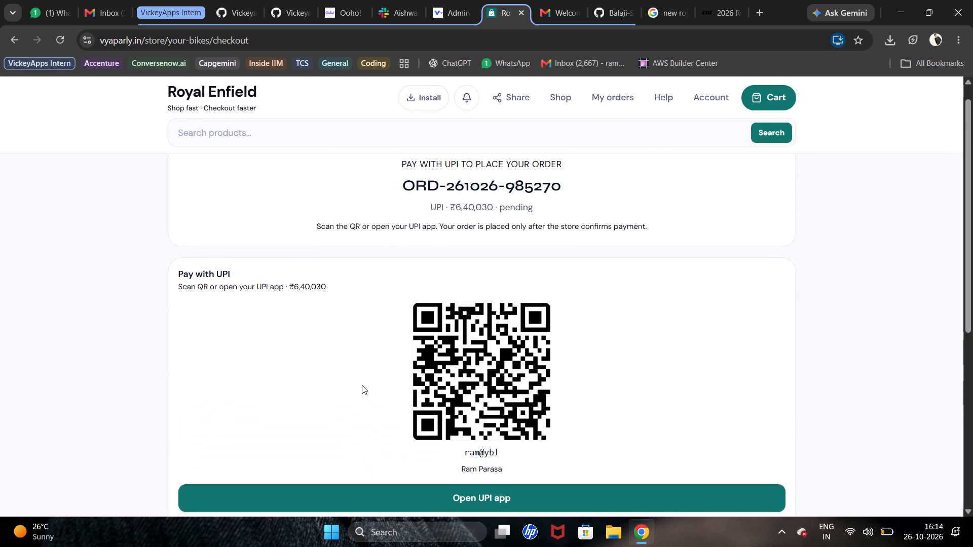
scroll(362, 383, up, 4)
Check the cart's contents, then navigate back to the Classic 350 RF product page.
click(779, 99)
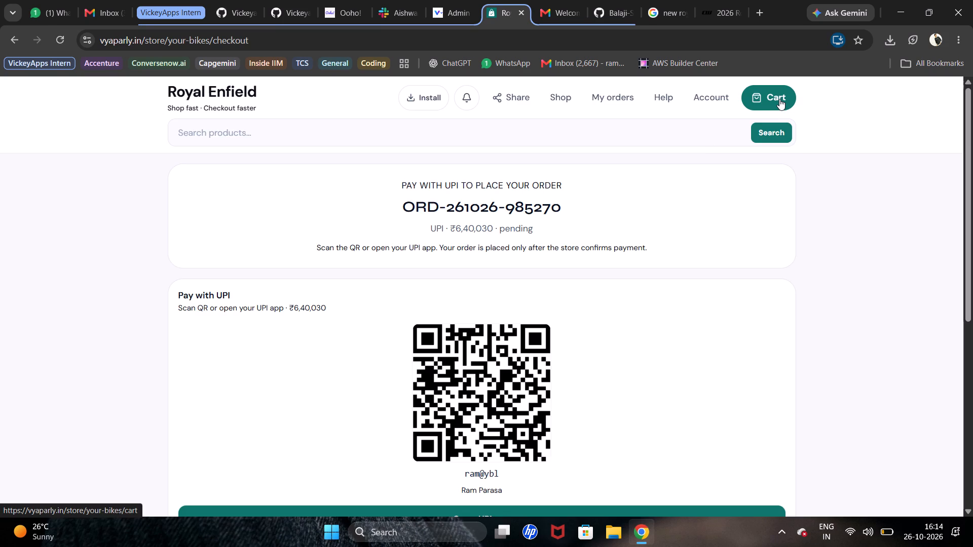
scroll(659, 210, up, 5)
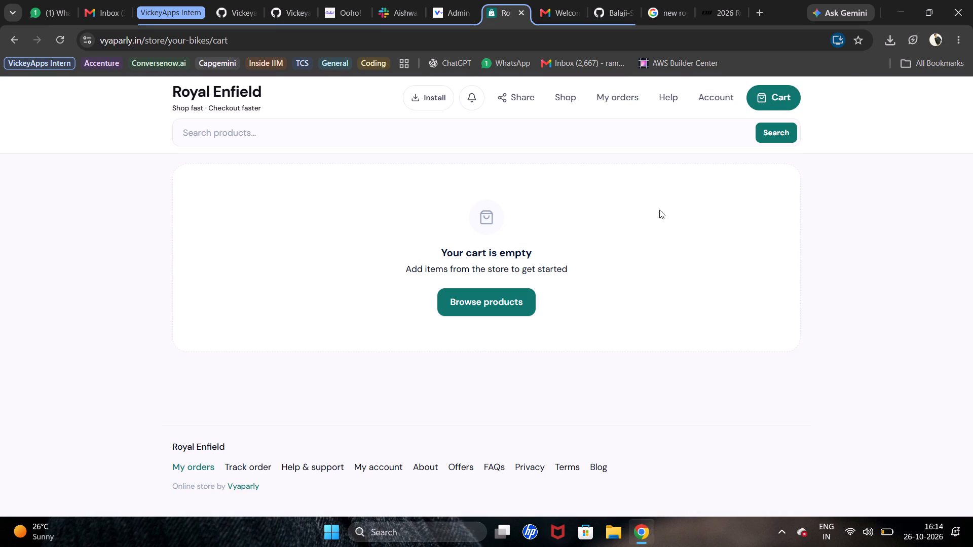
click(0, 35)
click(0, 35)
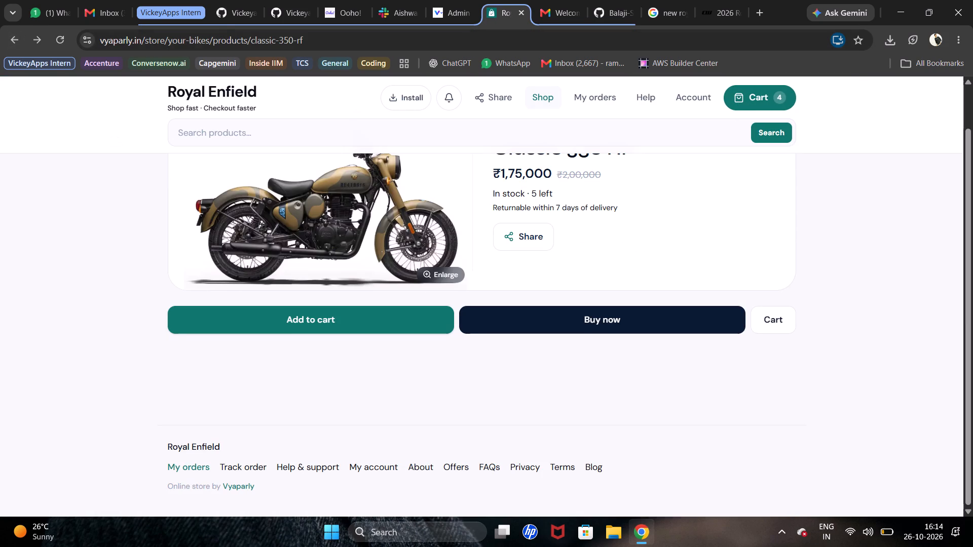
Go to the storefront home page and open Classic 350 RF from the Bestsellers section.
scroll(641, 432, up, 8)
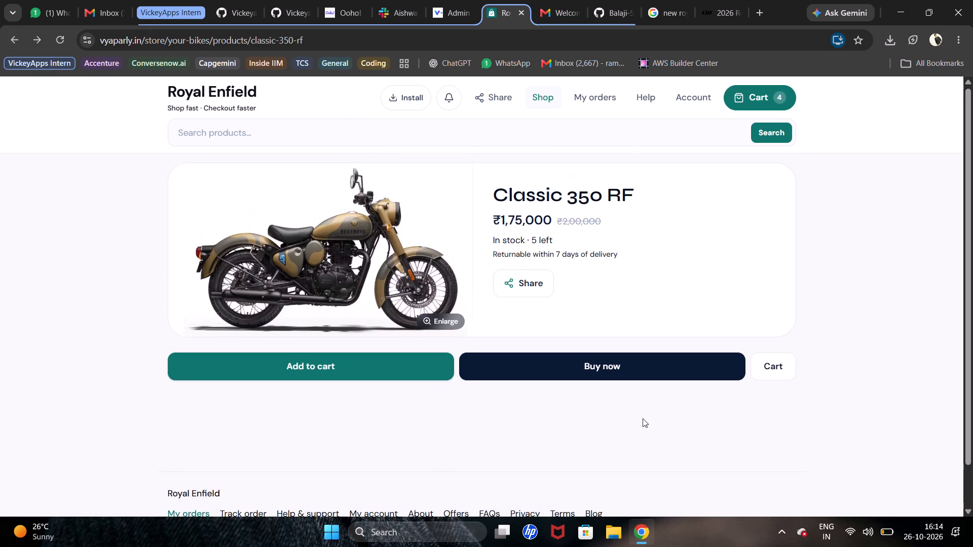
scroll(643, 405, up, 1)
click(168, 88)
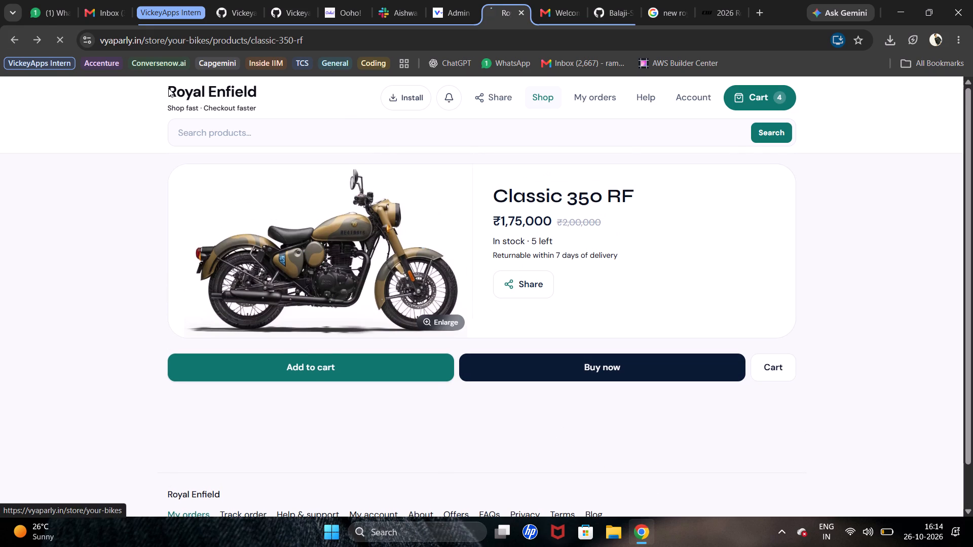
scroll(443, 307, down, 3)
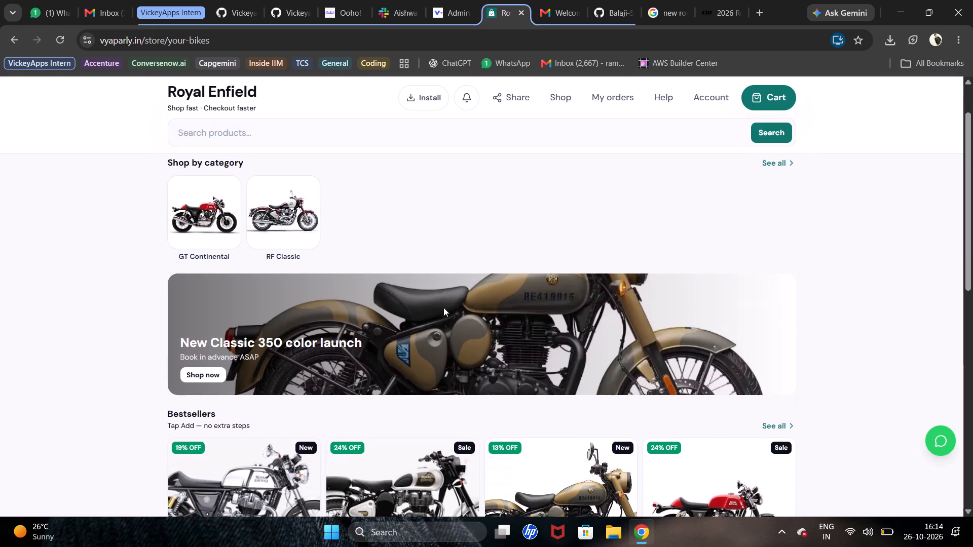
scroll(443, 305, down, 11)
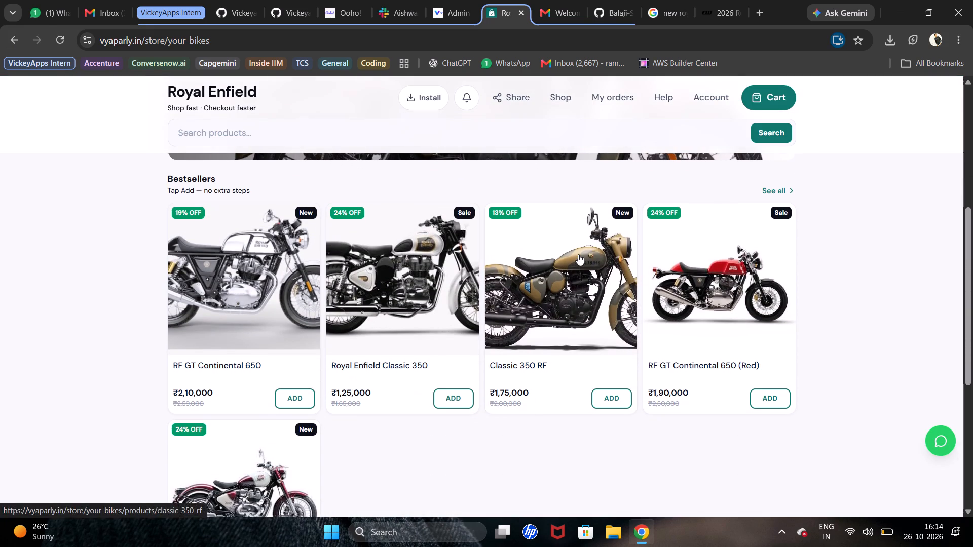
click(578, 254)
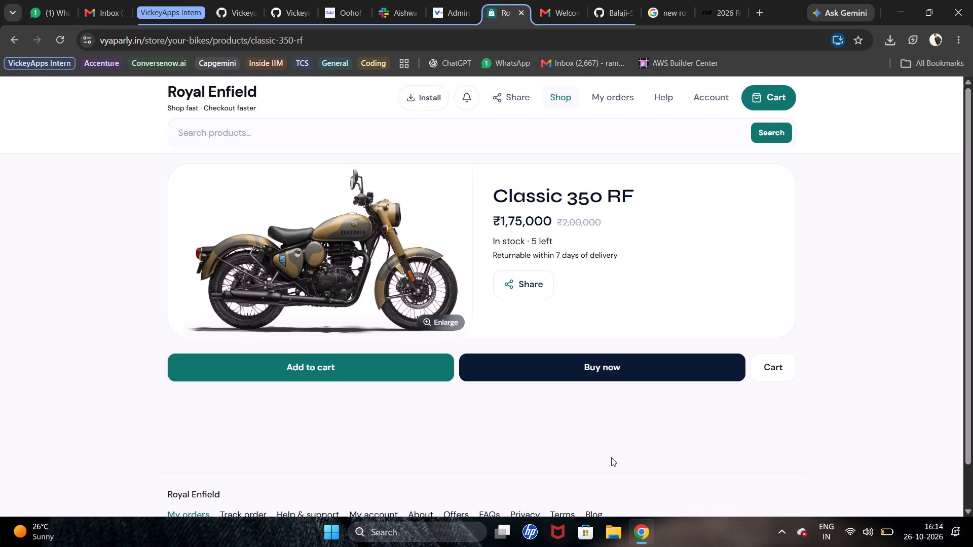
Check the cart from the product page, then return to the storefront home page and open the cart again.
click(785, 96)
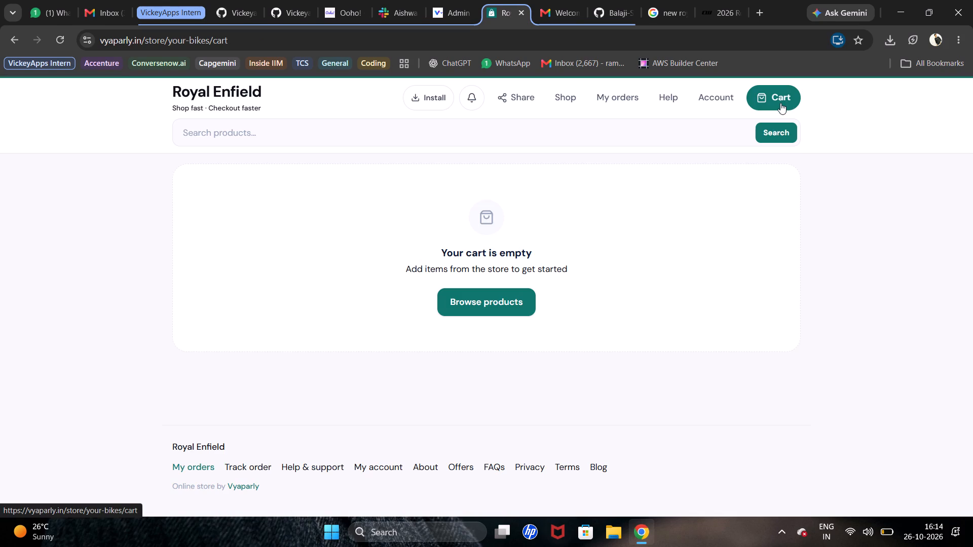
click(181, 96)
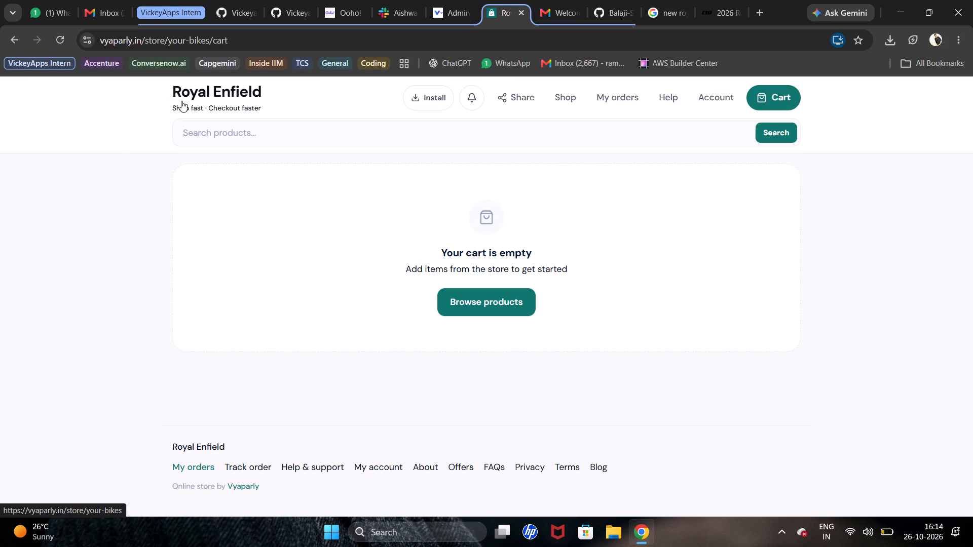
click(185, 90)
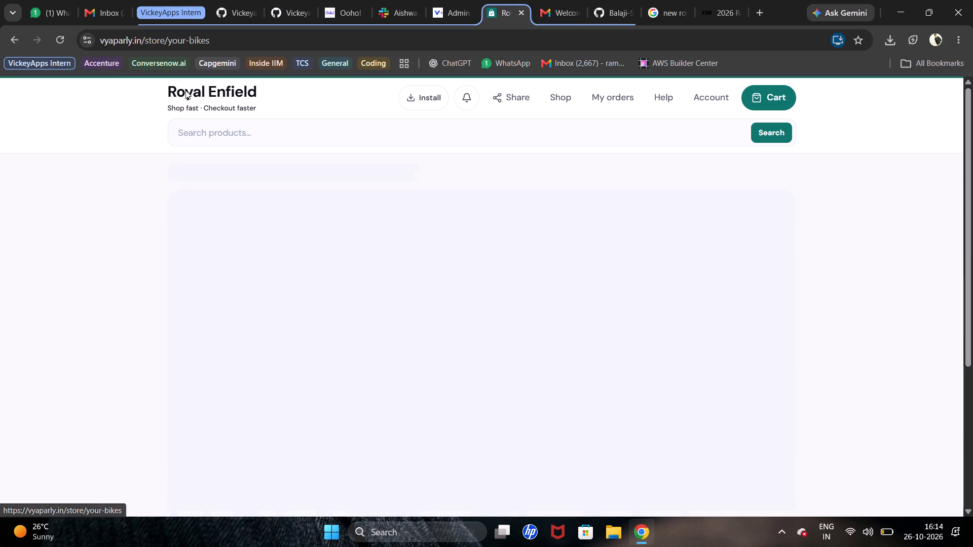
click(794, 101)
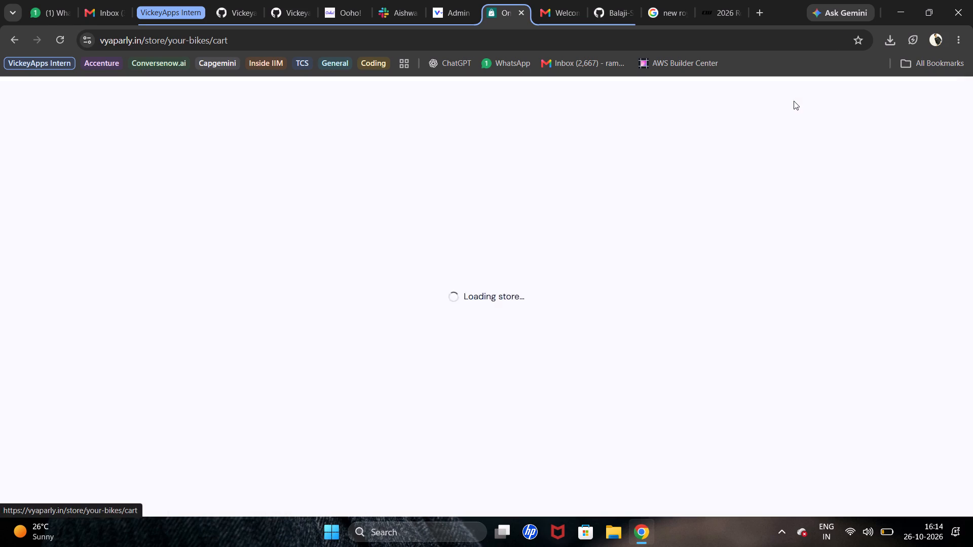
Reload the cart page to recheck its contents.
scroll(685, 254, up, 4)
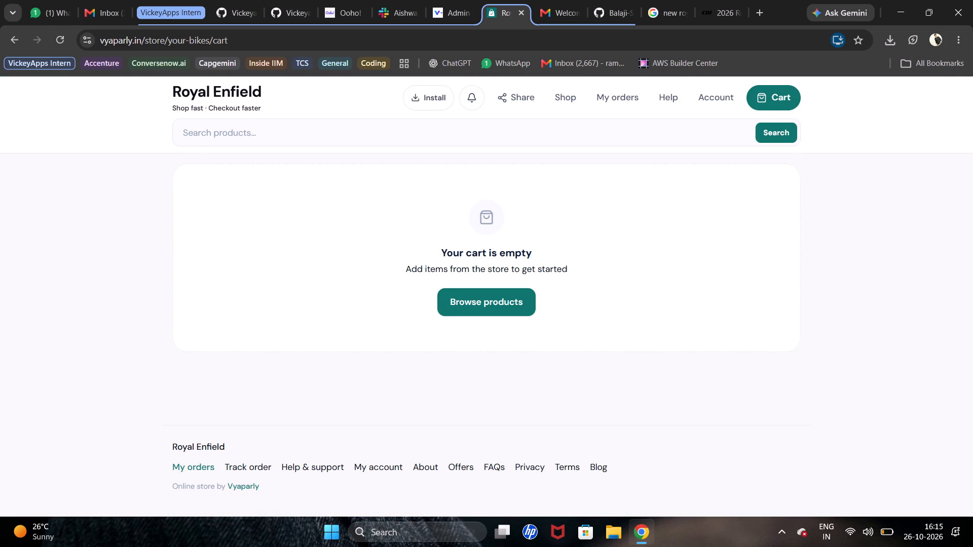
click(64, 30)
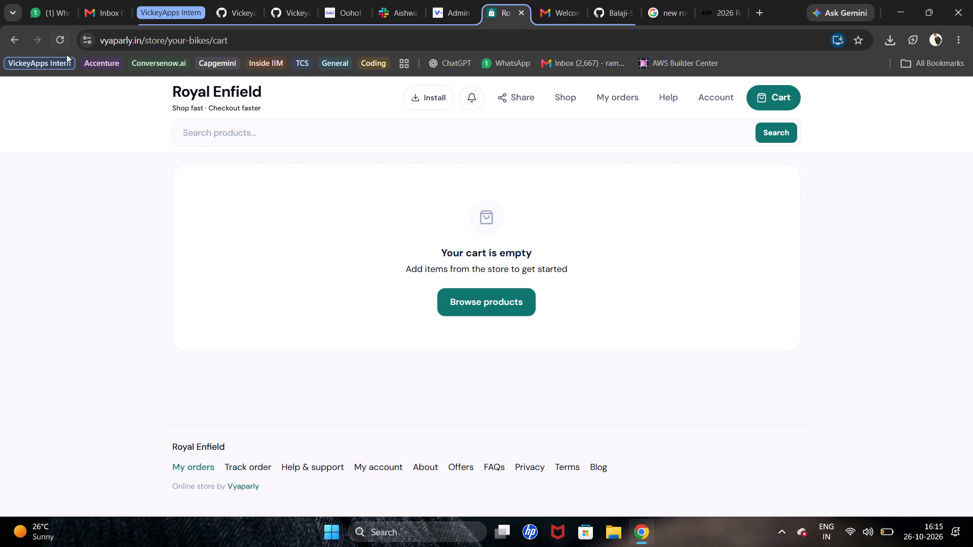
click(66, 46)
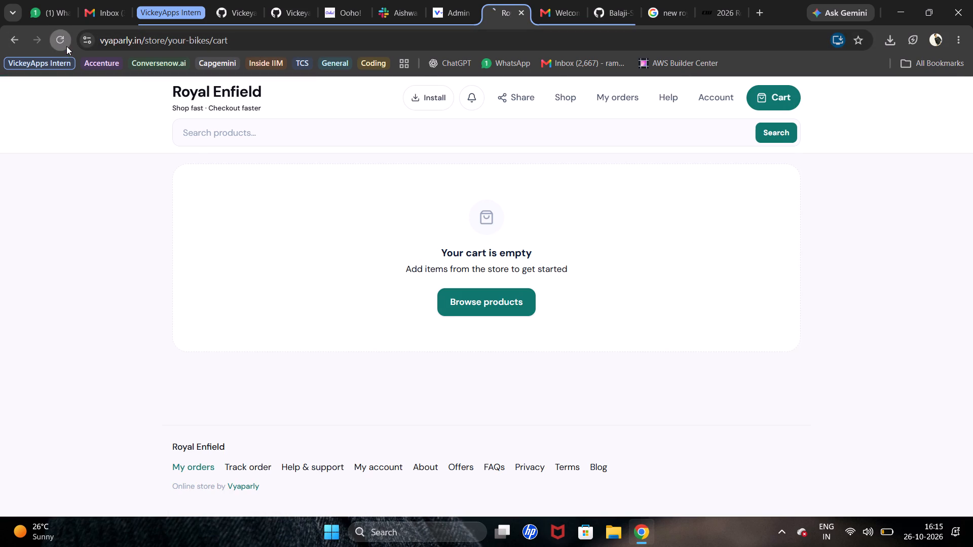
click(66, 46)
click(66, 44)
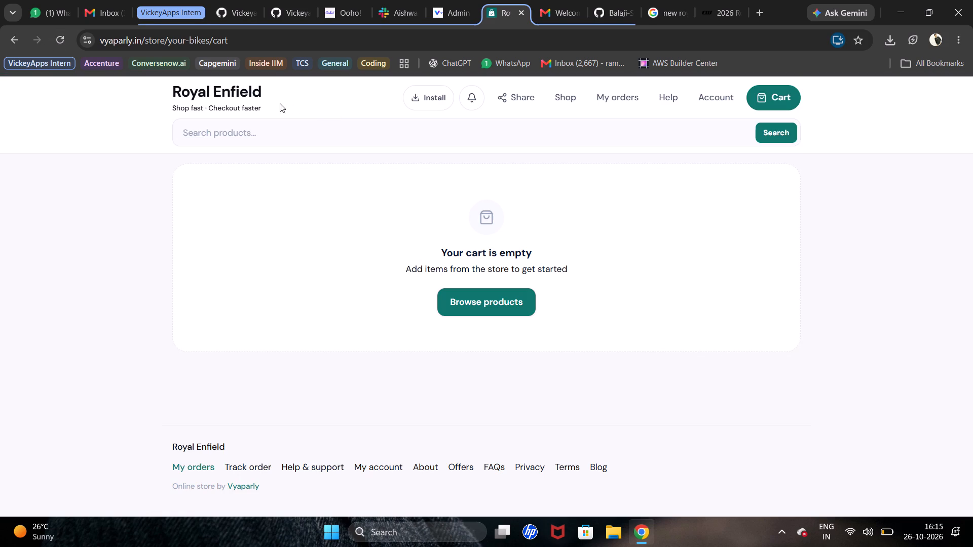
Add one Classic 350 RF and one RF GT Continental 650 from the shop's product list, and view the cart.
click(556, 95)
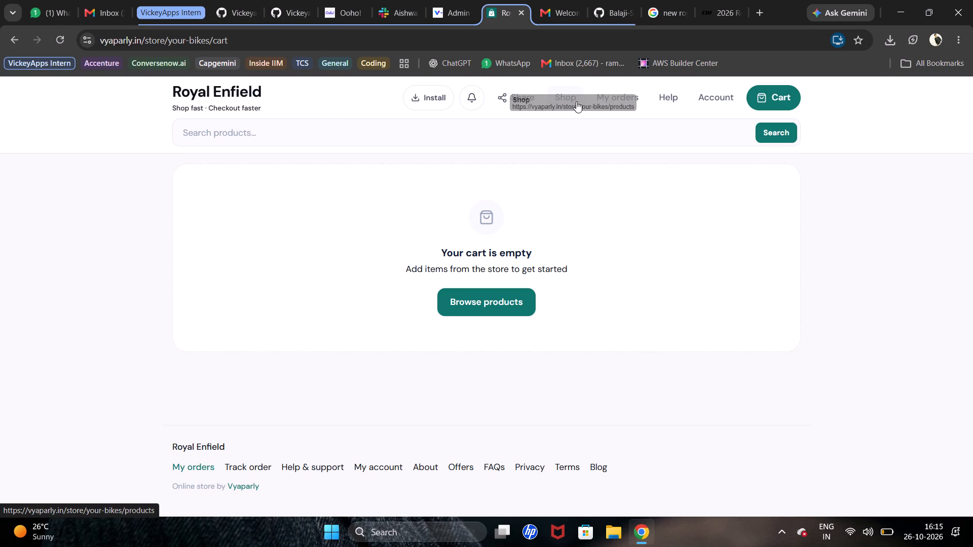
click(564, 96)
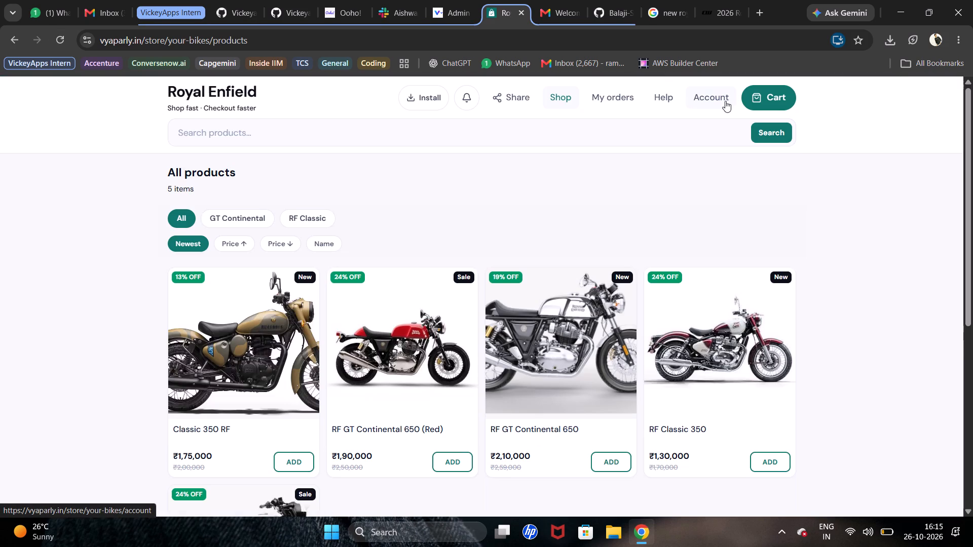
scroll(395, 283, down, 5)
click(299, 360)
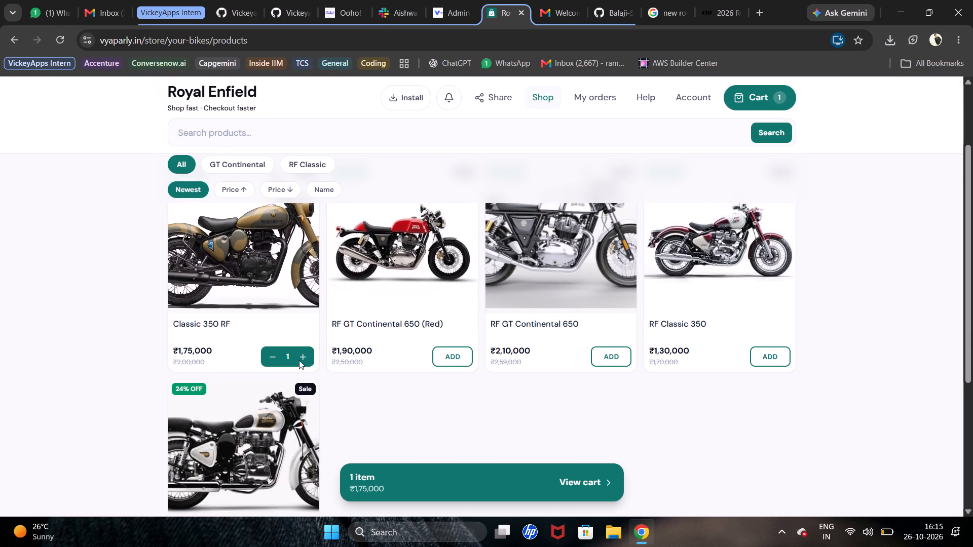
click(614, 360)
click(601, 480)
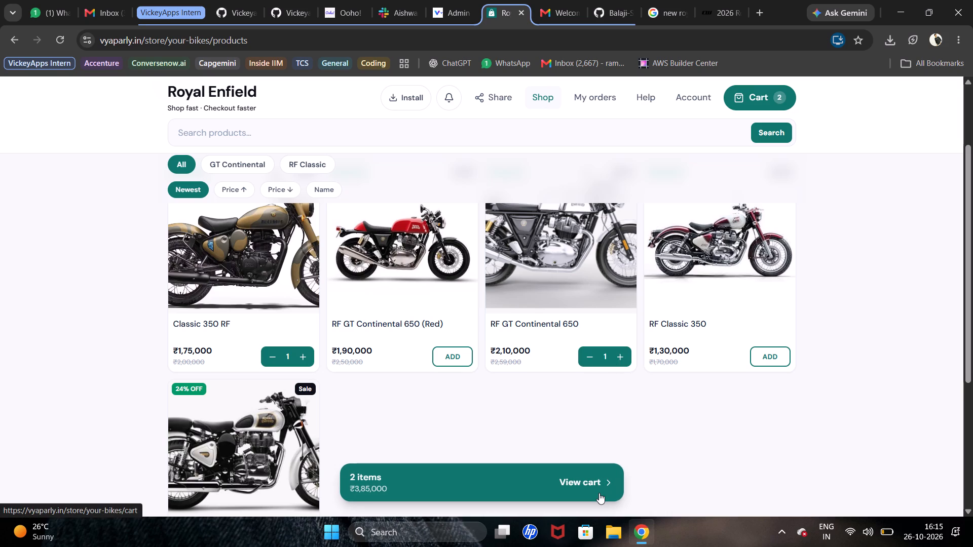
click(594, 476)
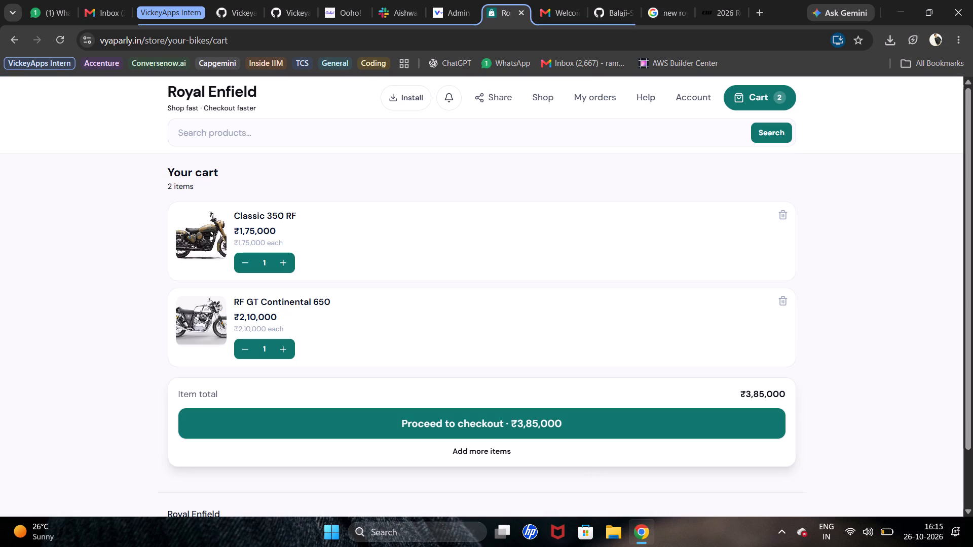
Open RF GT Continental 650 (Red) from the home page's Bestsellers section and buy it now to reach checkout.
click(202, 93)
scroll(290, 148, down, 8)
scroll(308, 199, down, 3)
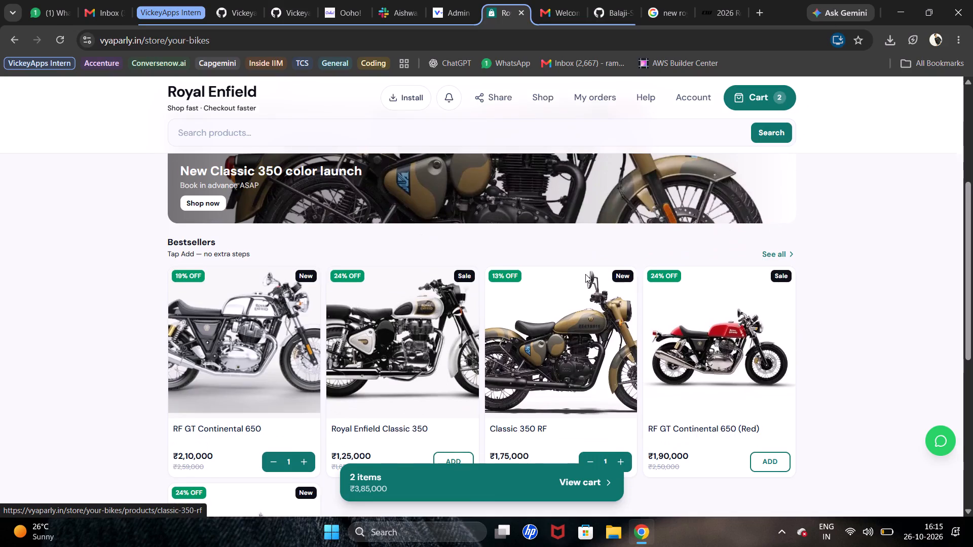
scroll(578, 263, down, 3)
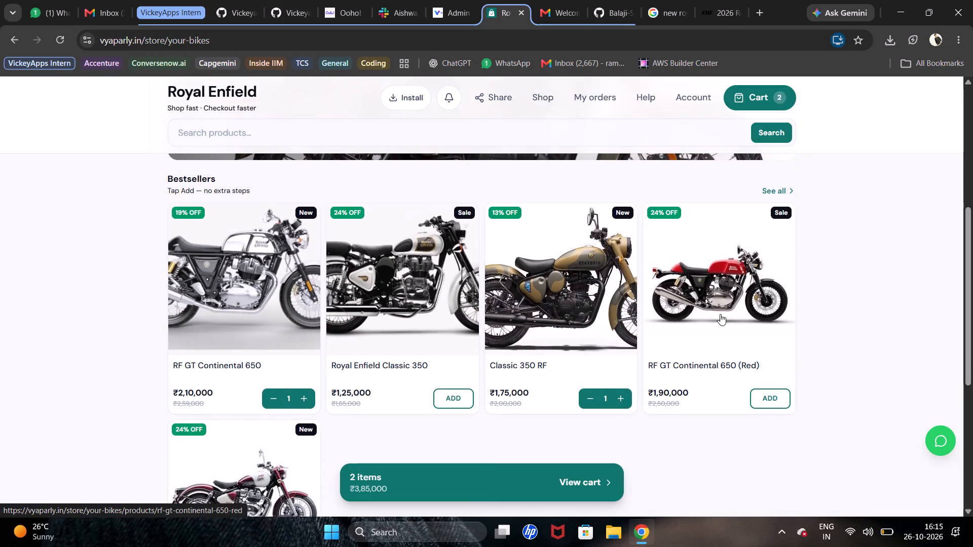
click(736, 301)
scroll(661, 338, down, 4)
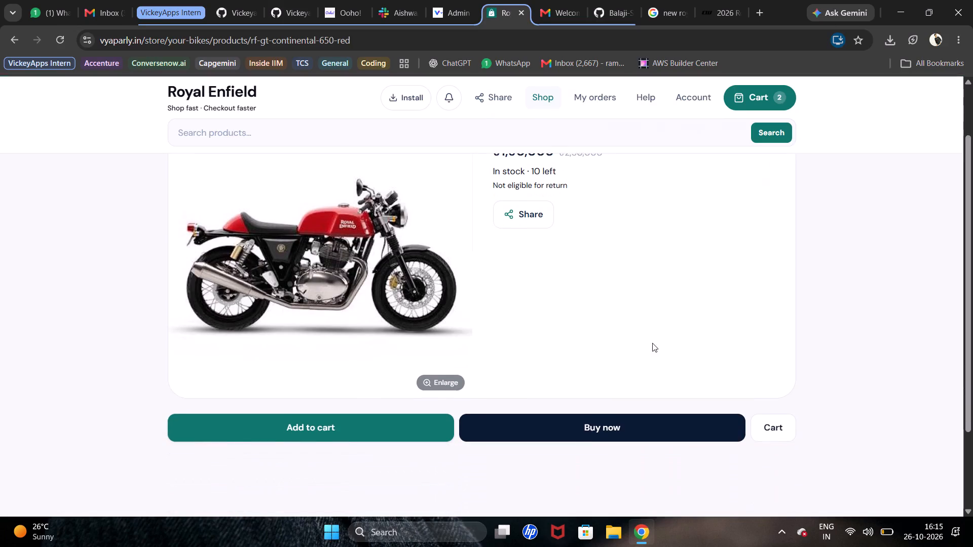
click(656, 409)
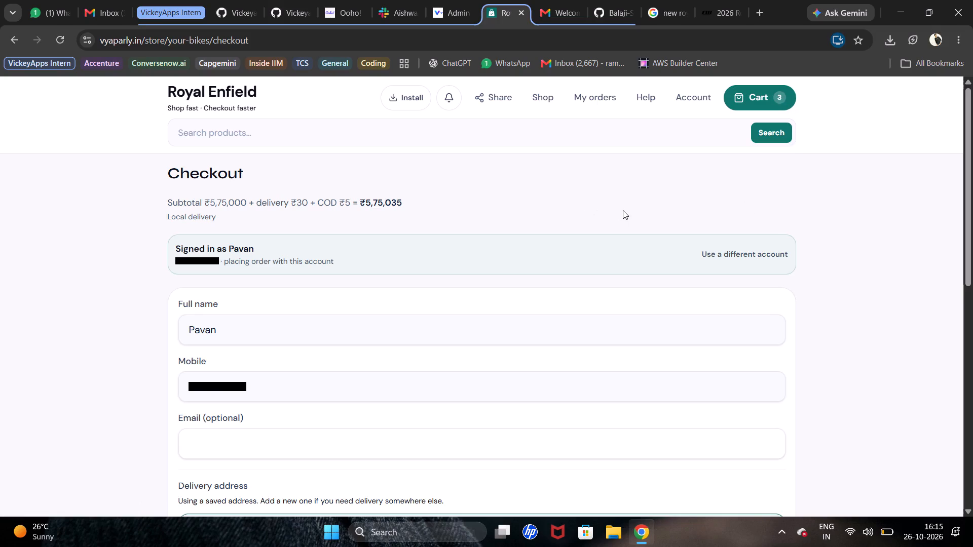
Place the order with the default delivery address, Cash on Delivery payment and a blank order note.
scroll(619, 210, down, 16)
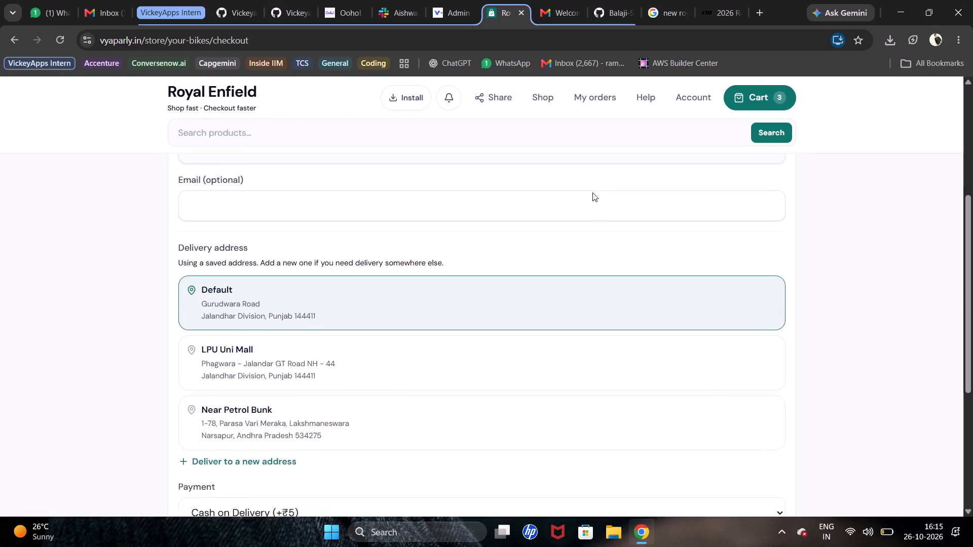
scroll(592, 192, down, 6)
click(335, 354)
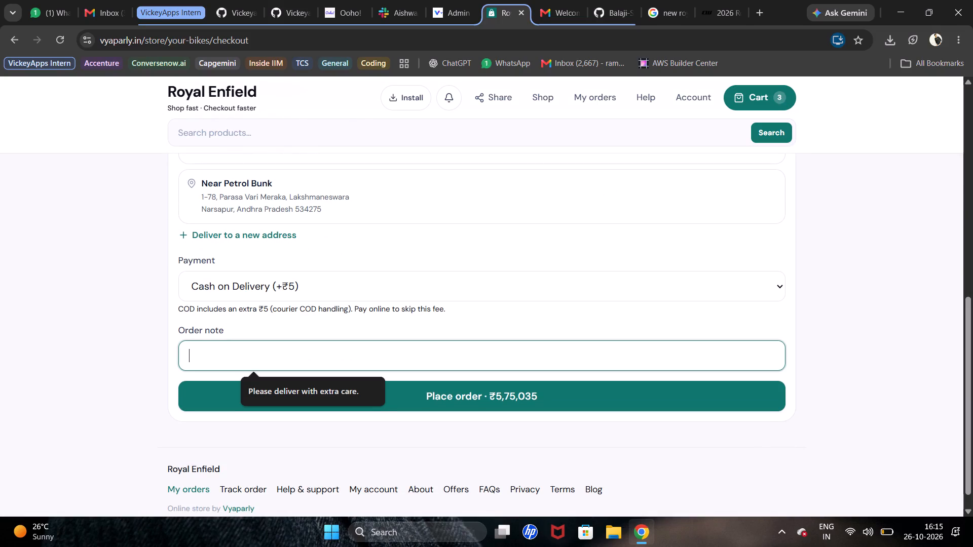
click(328, 385)
click(334, 392)
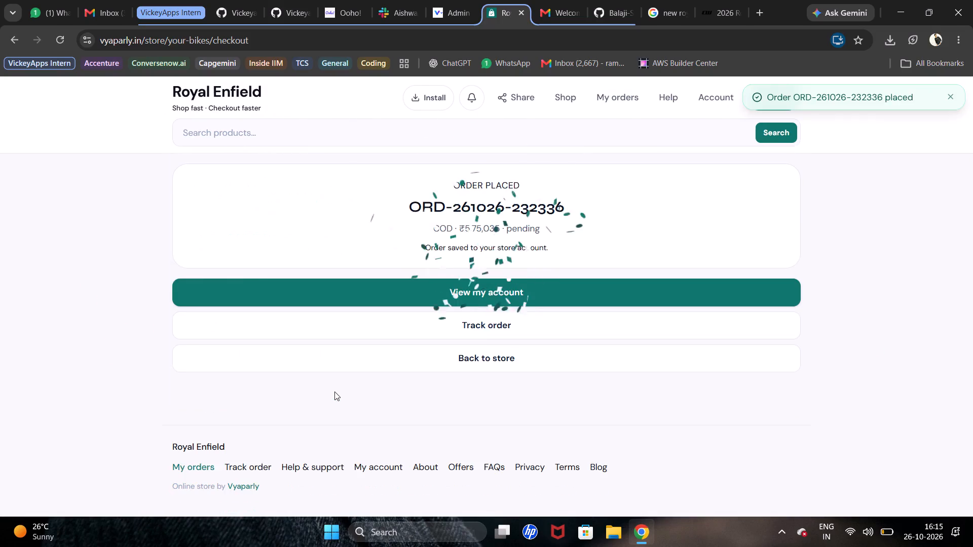
Copy the order number from the order confirmation page.
scroll(334, 392, up, 4)
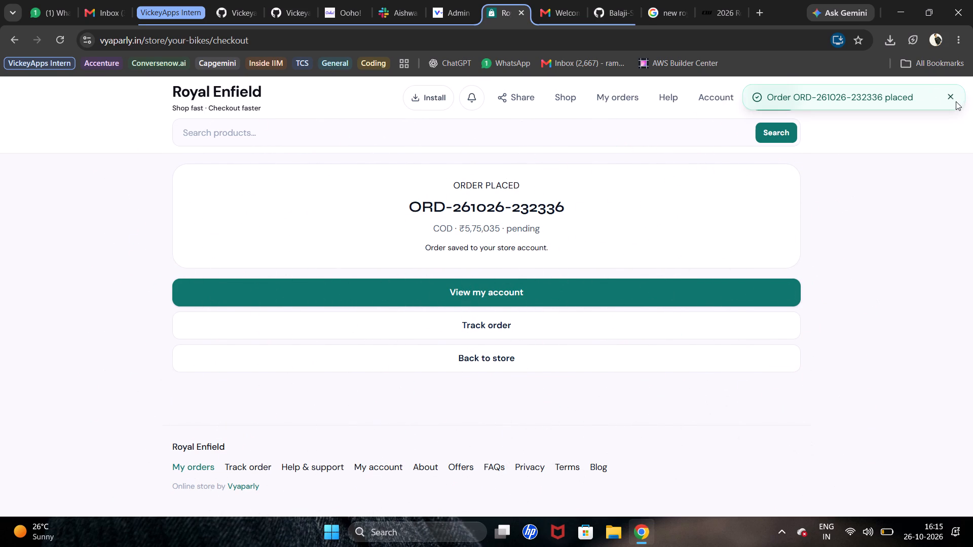
scroll(816, 219, up, 9)
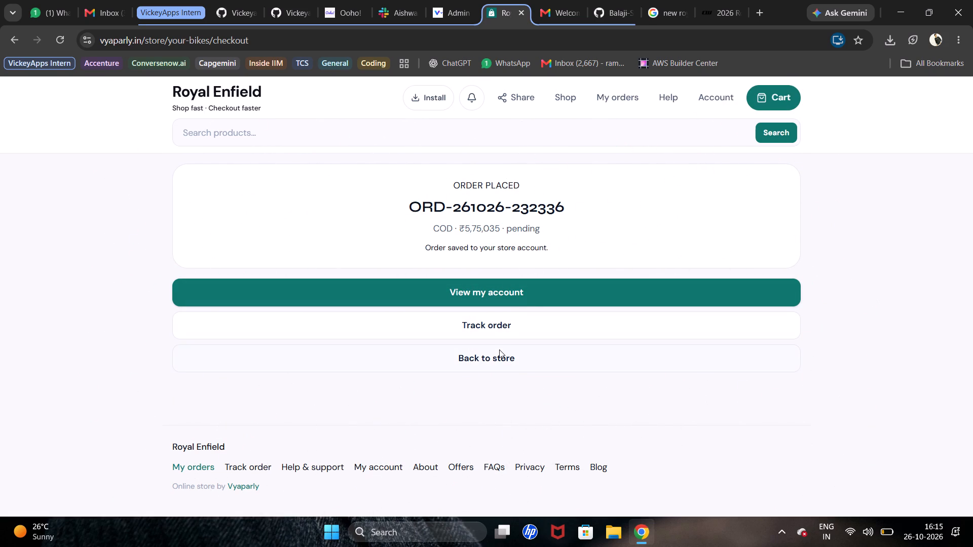
drag(592, 202, 594, 202)
drag(594, 202, 380, 203)
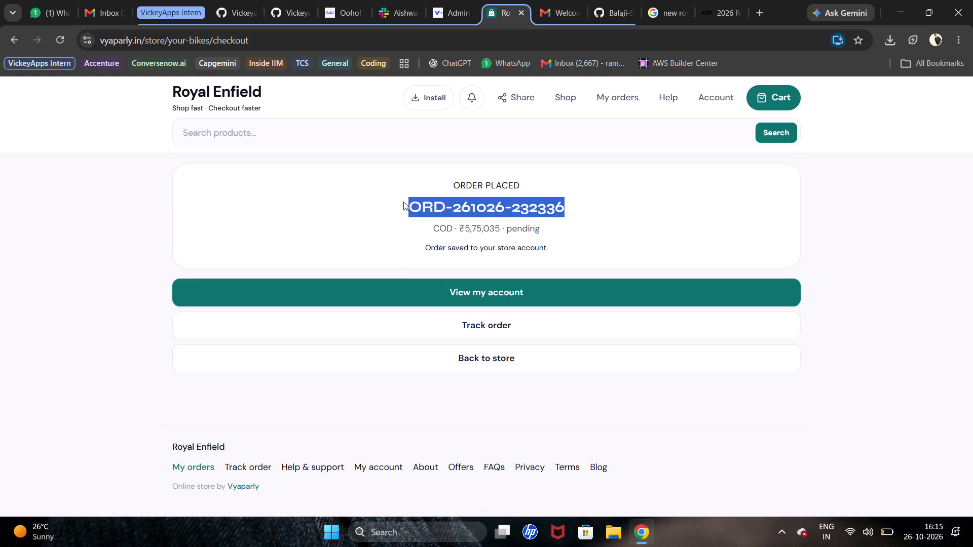
key(ctrl+c)
Open the customer account page and examine its profile details and saved delivery addresses.
click(408, 319)
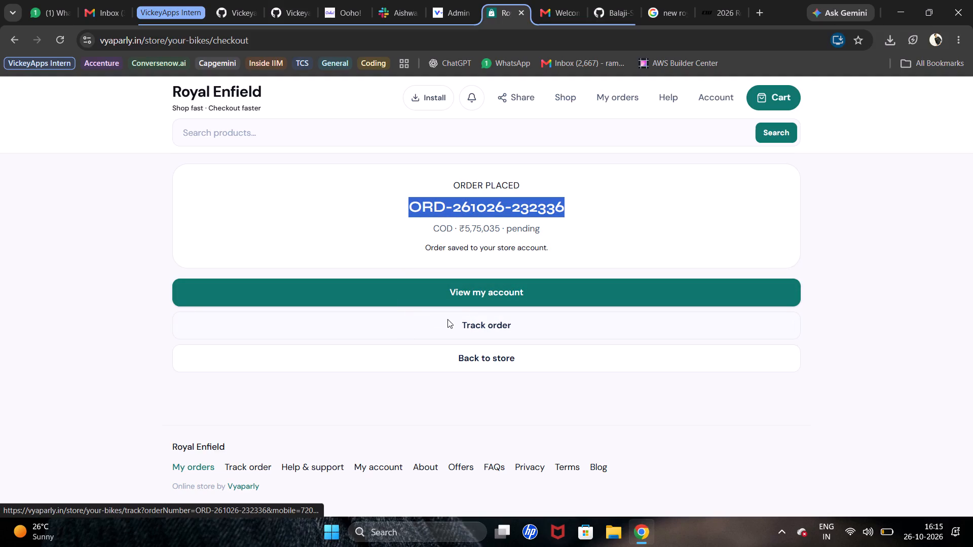
click(494, 295)
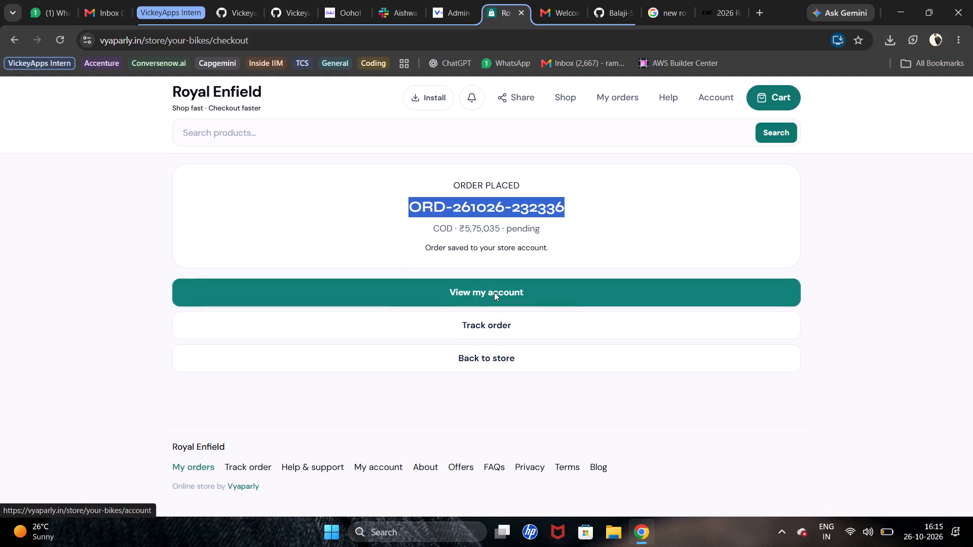
click(494, 292)
click(494, 294)
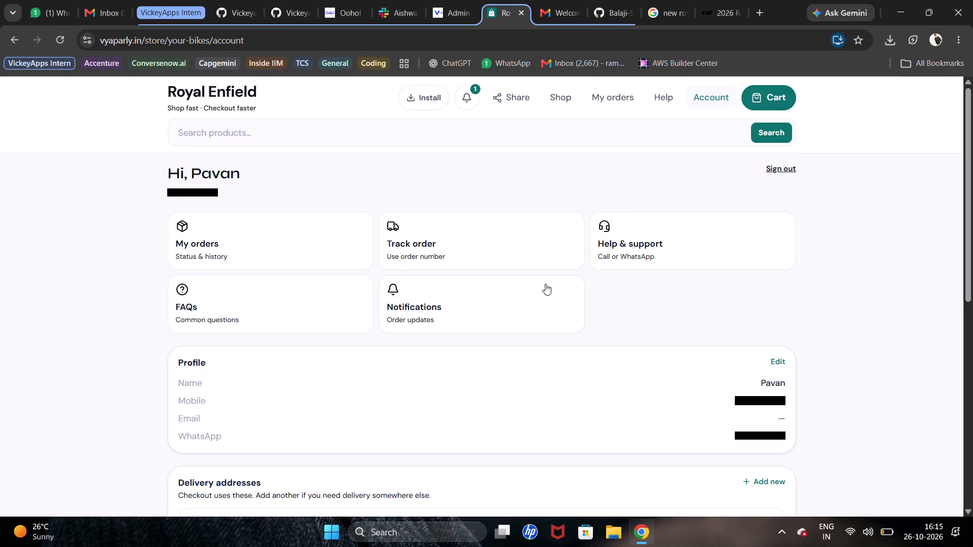
scroll(556, 284, down, 9)
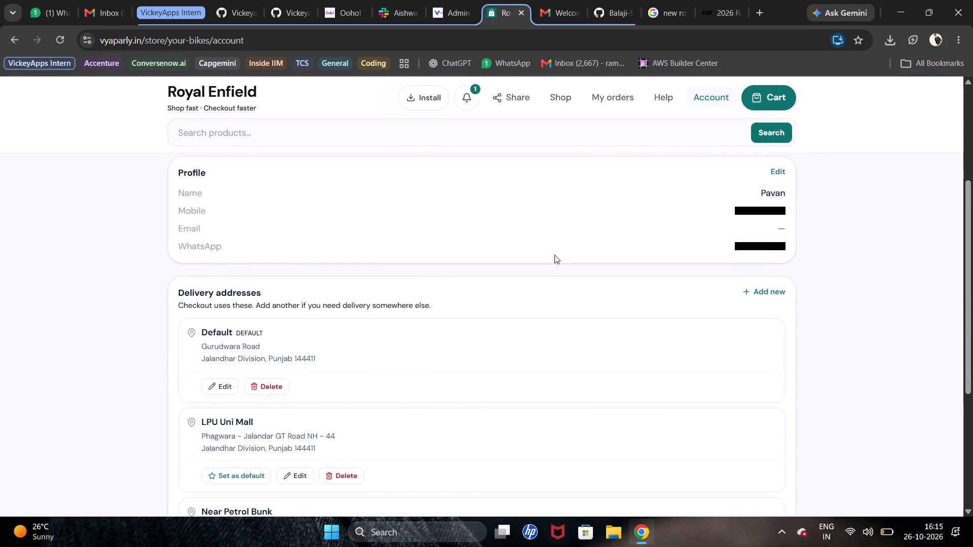
scroll(554, 255, down, 11)
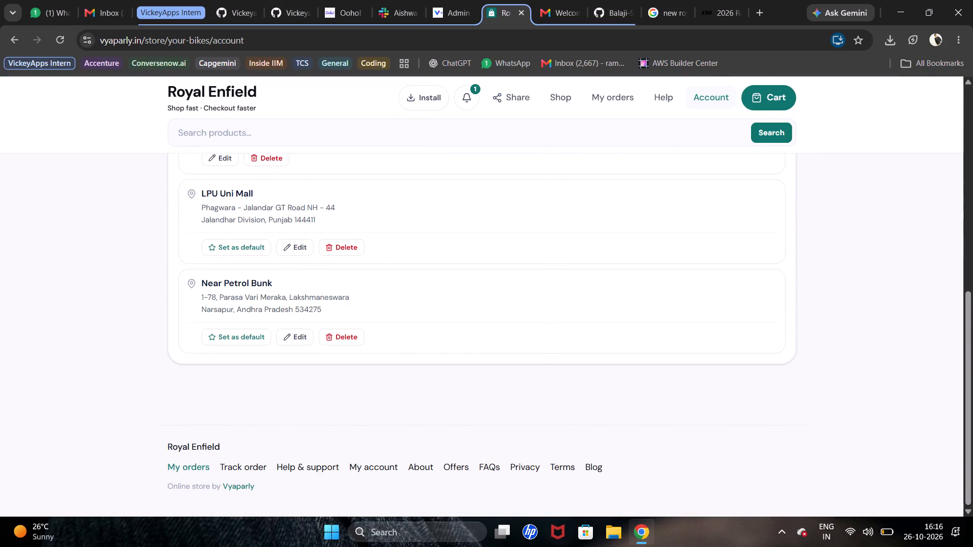
Check the placed order's items in My orders and open its tracking page.
click(621, 108)
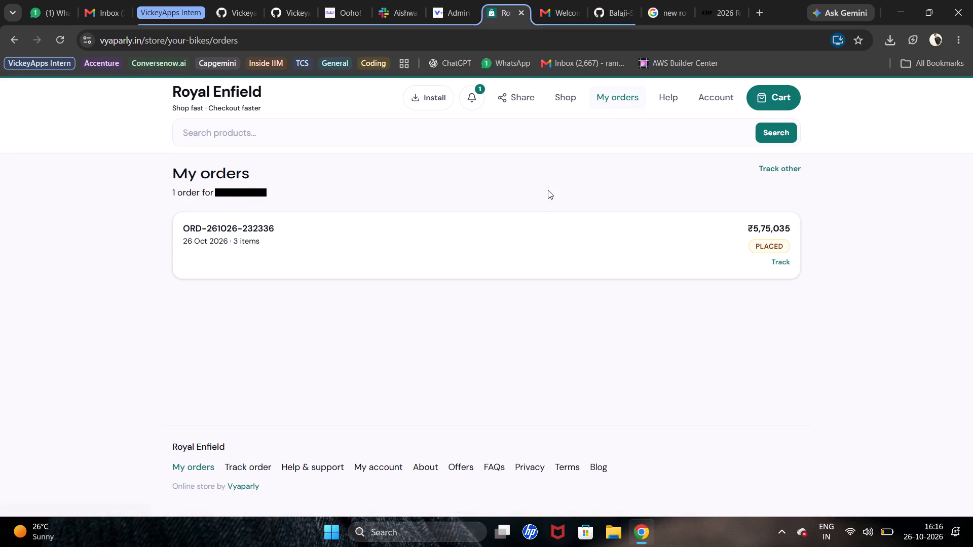
click(324, 255)
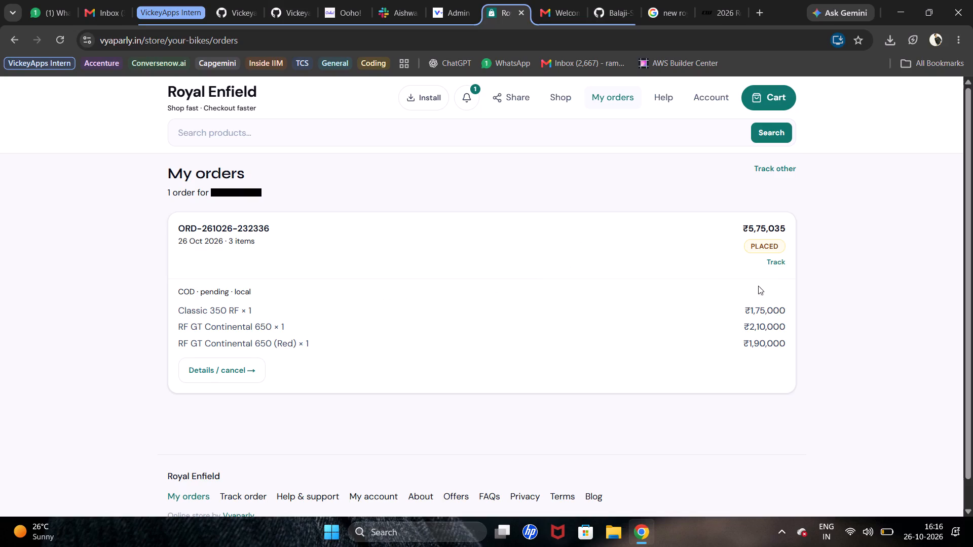
click(787, 263)
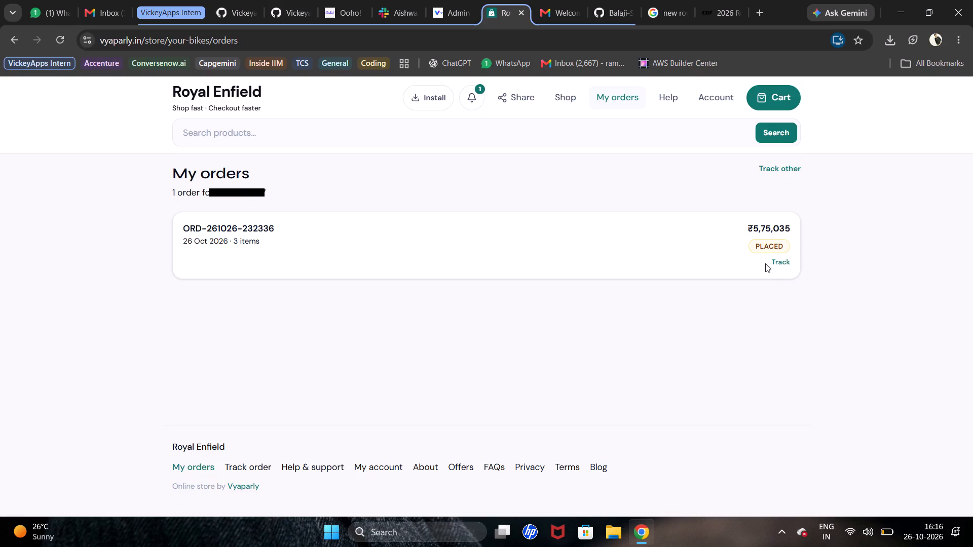
click(784, 263)
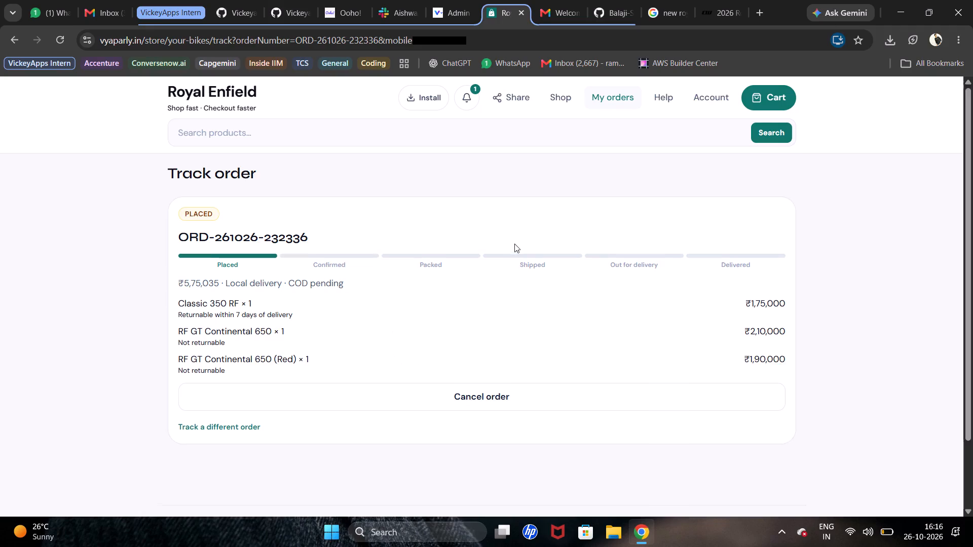
scroll(514, 244, down, 11)
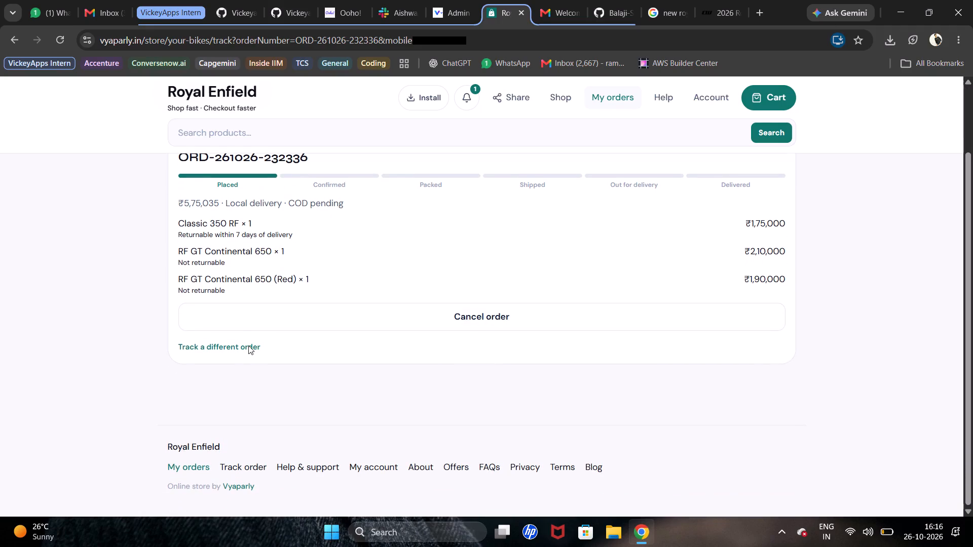
click(248, 345)
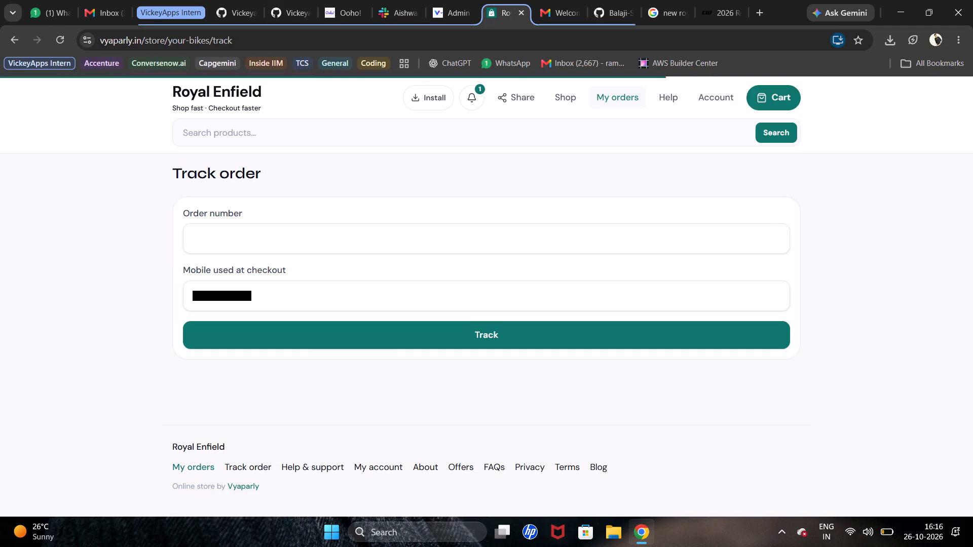
click(357, 237)
key(ctrl+v)
click(390, 336)
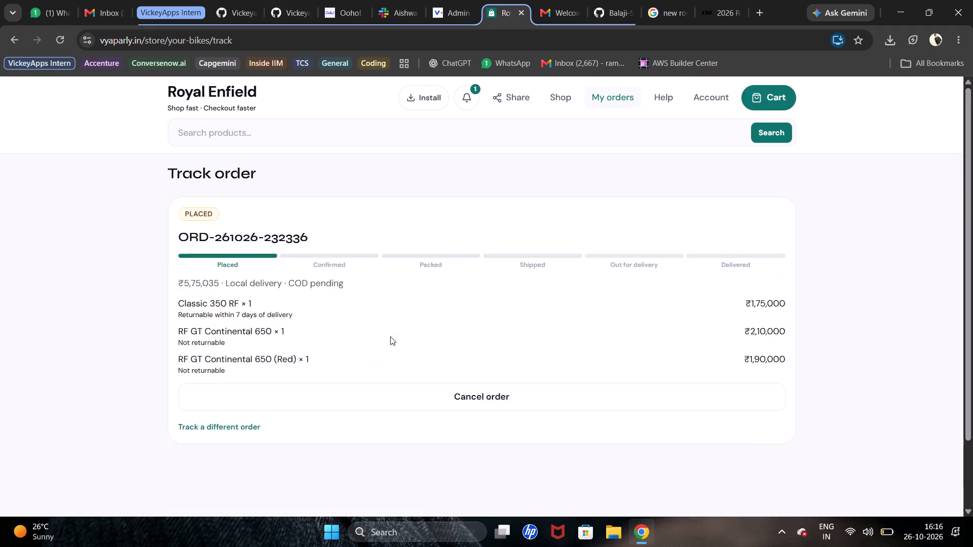
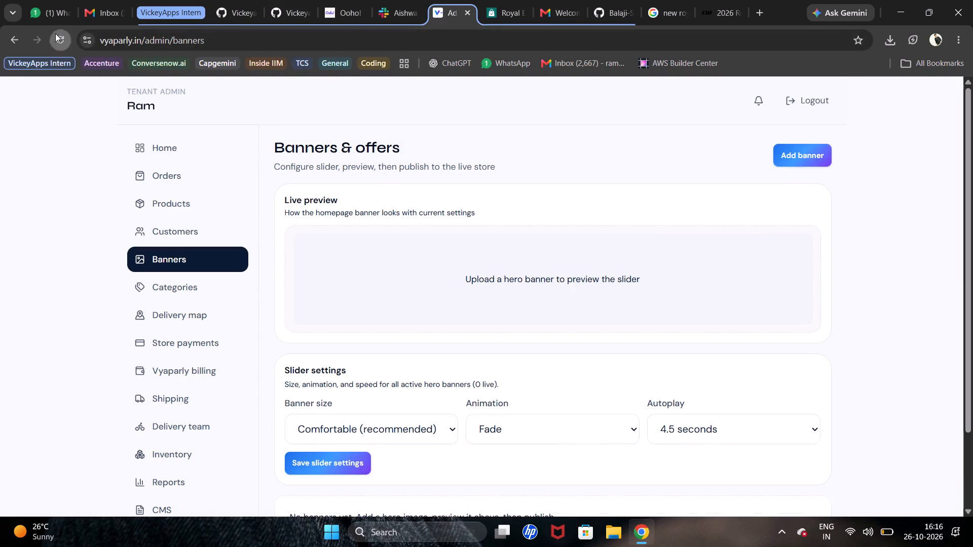
Check the admin order list, then open the store notifications and dismiss the "UPI — payment not received yet" notification.
click(195, 171)
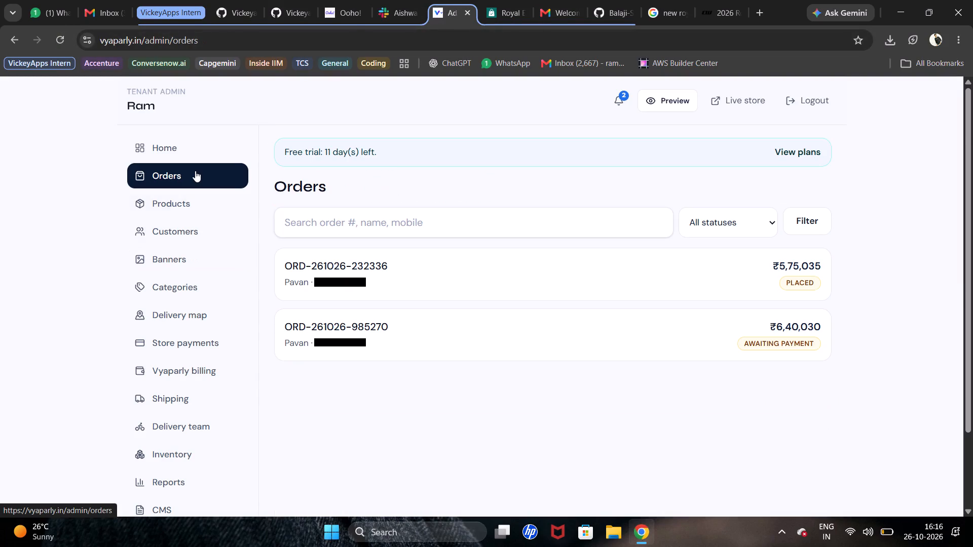
click(627, 104)
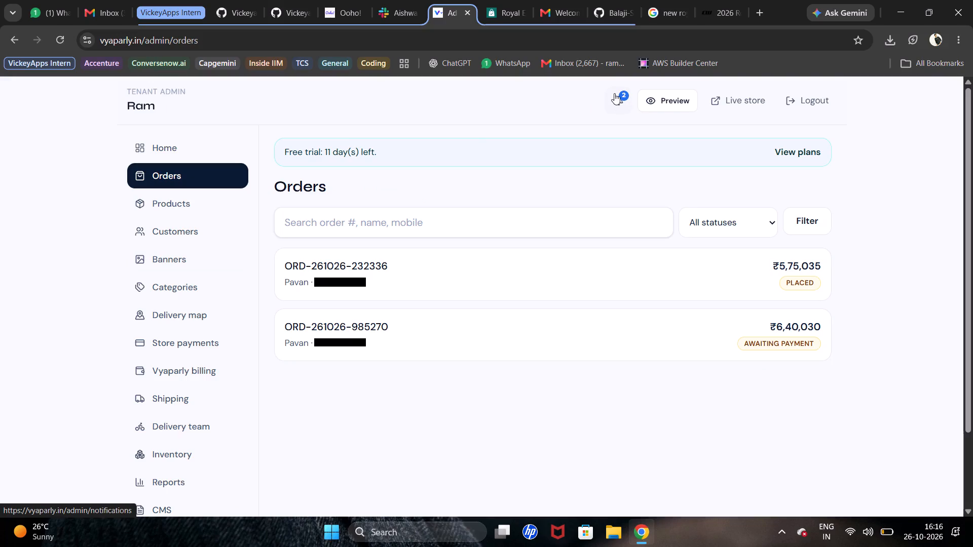
click(614, 89)
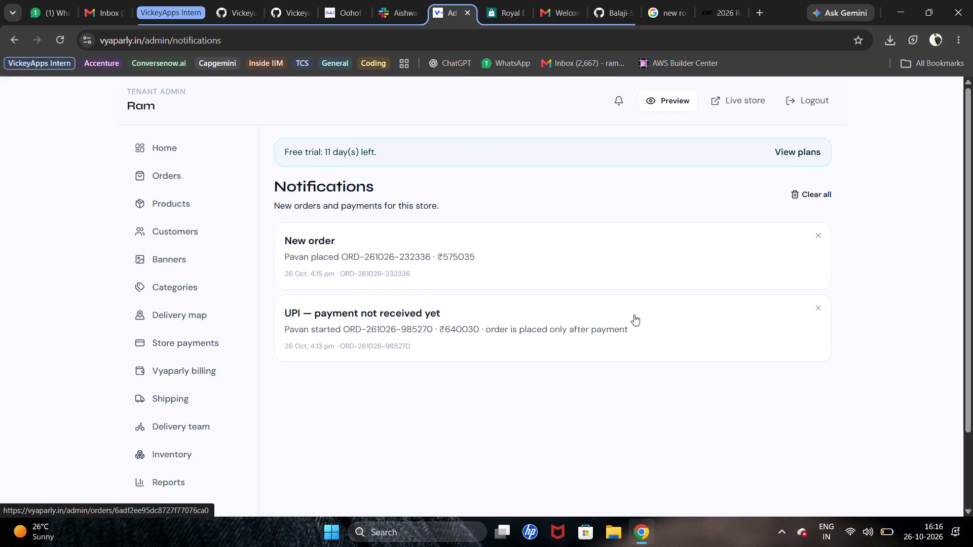
click(816, 303)
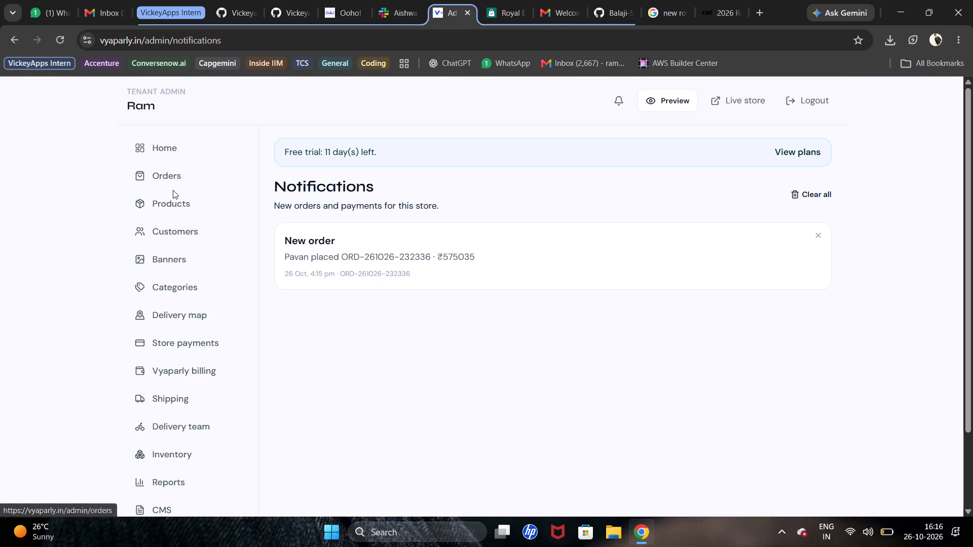
click(341, 217)
click(361, 254)
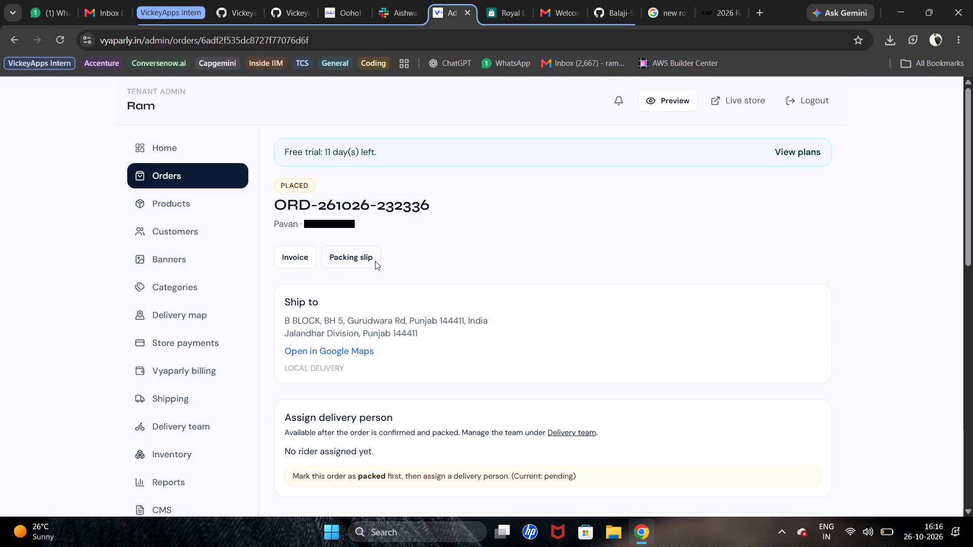
scroll(375, 261, down, 2)
click(290, 213)
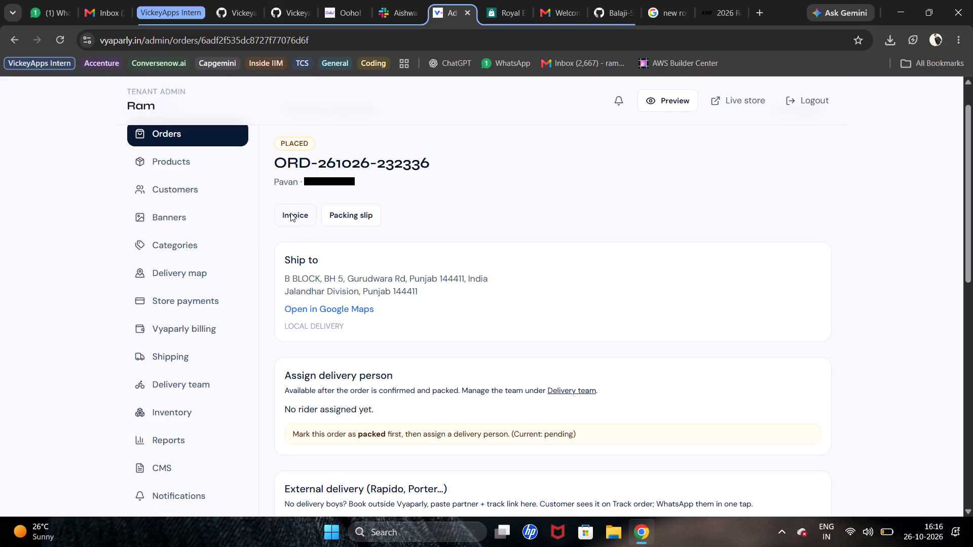
scroll(470, 252, down, 4)
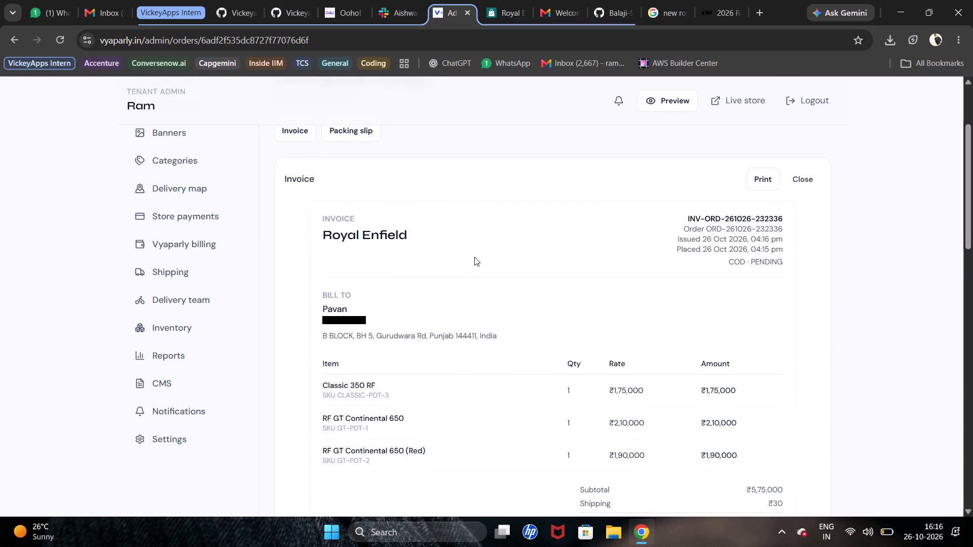
scroll(476, 255, down, 5)
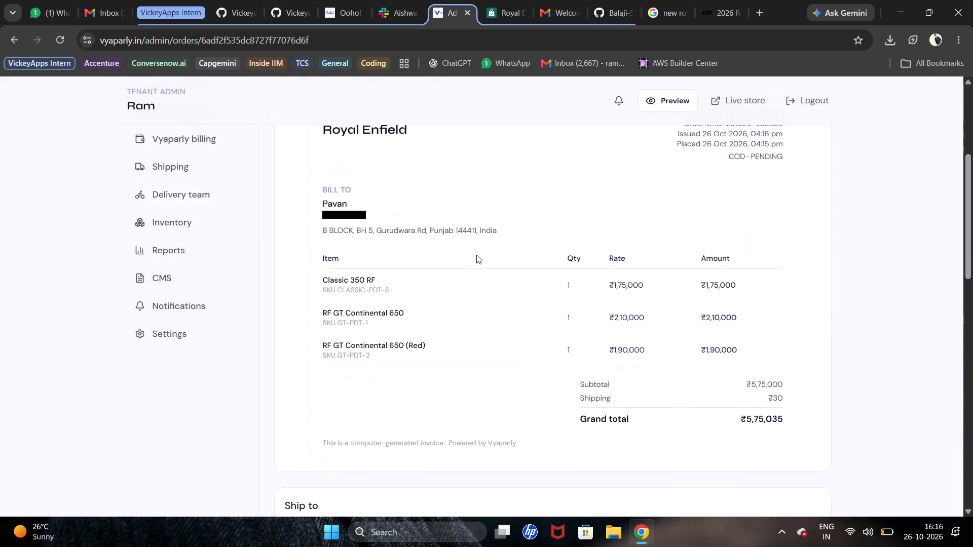
Examine the order's shipping address, delivery person assignment, external delivery form, payment, items and status options.
scroll(476, 255, down, 13)
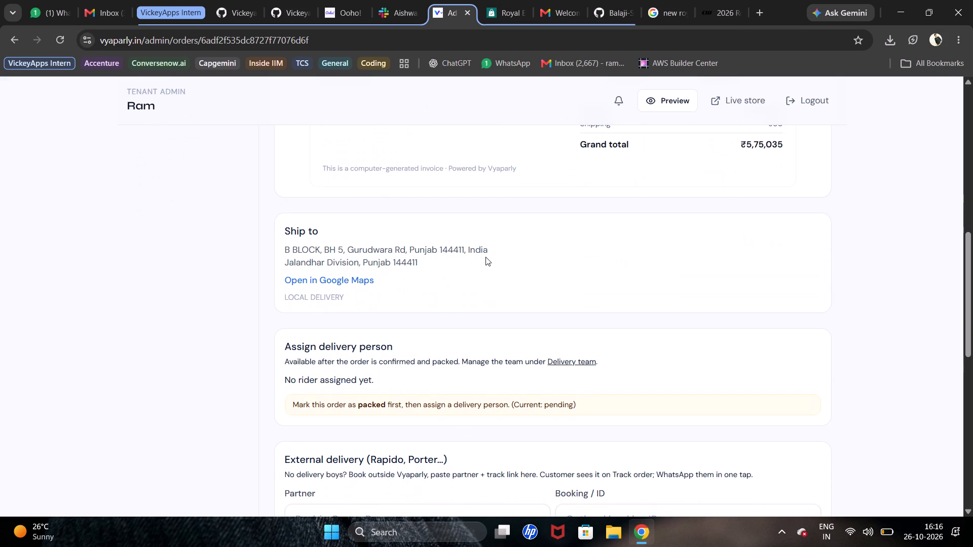
scroll(485, 257, down, 2)
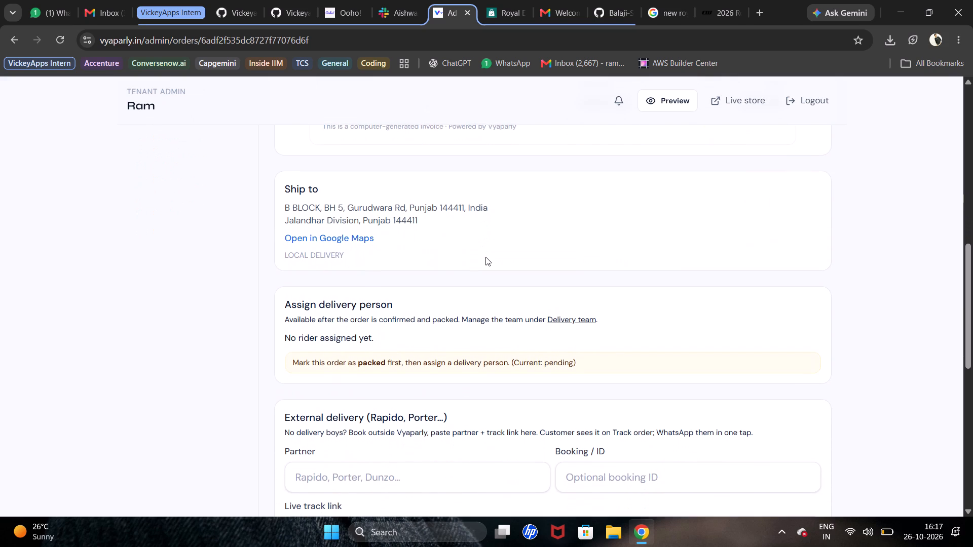
scroll(485, 257, down, 3)
click(382, 297)
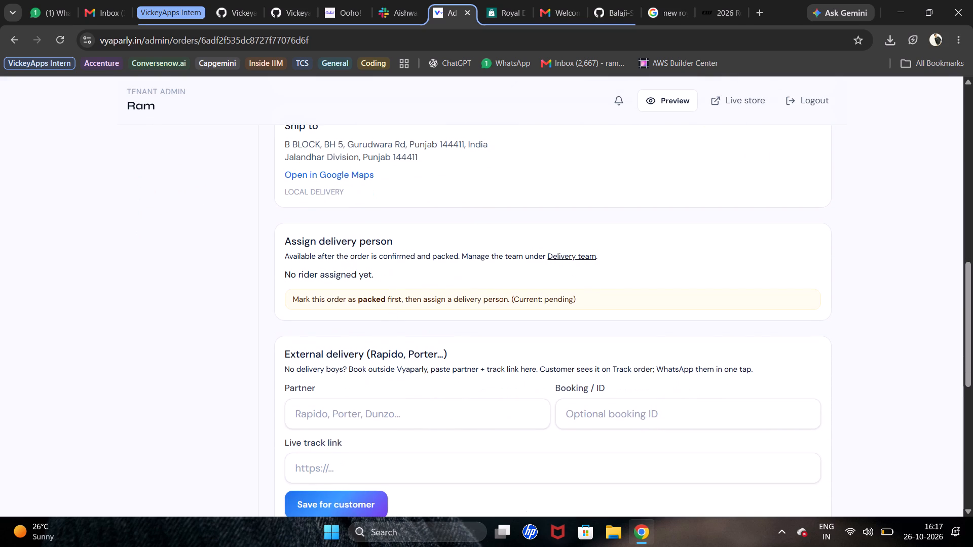
click(377, 307)
scroll(377, 307, down, 3)
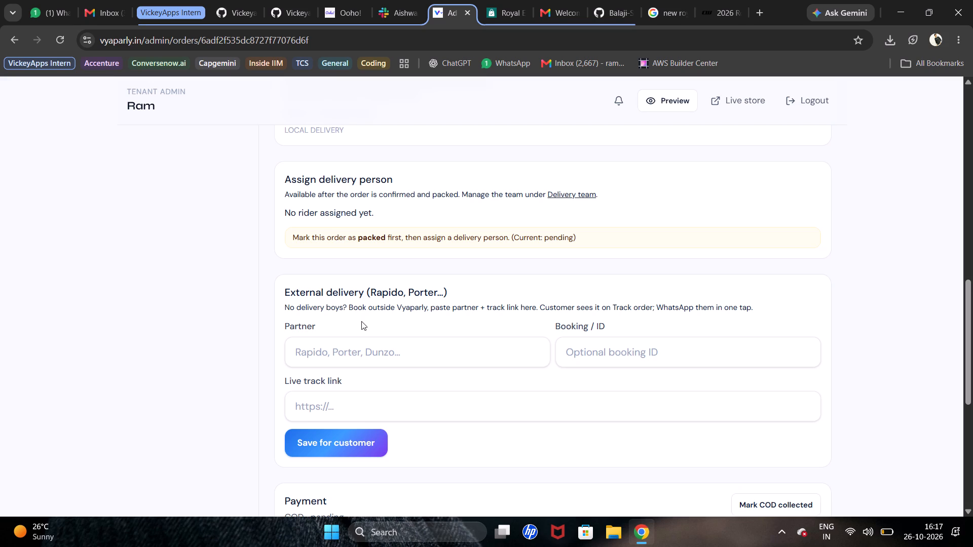
scroll(361, 321, down, 9)
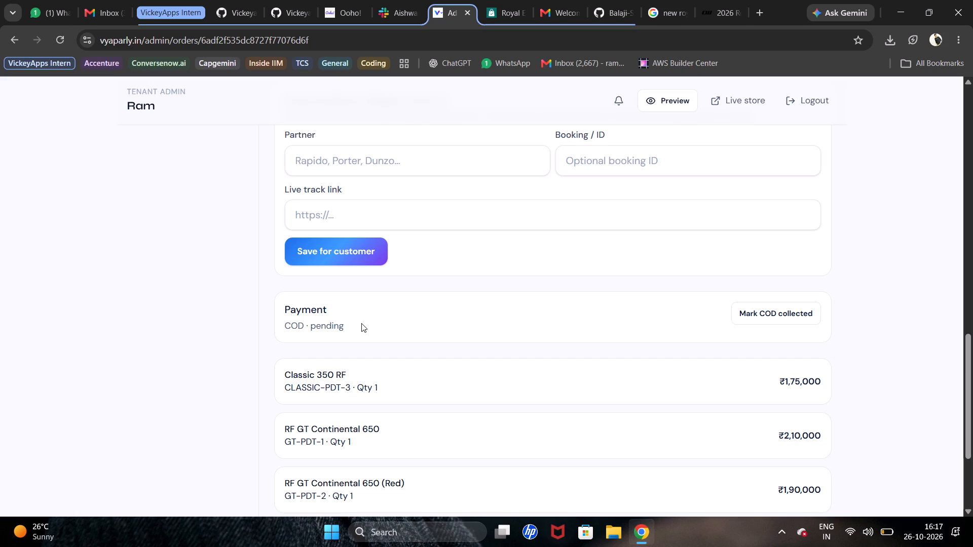
scroll(654, 366, down, 8)
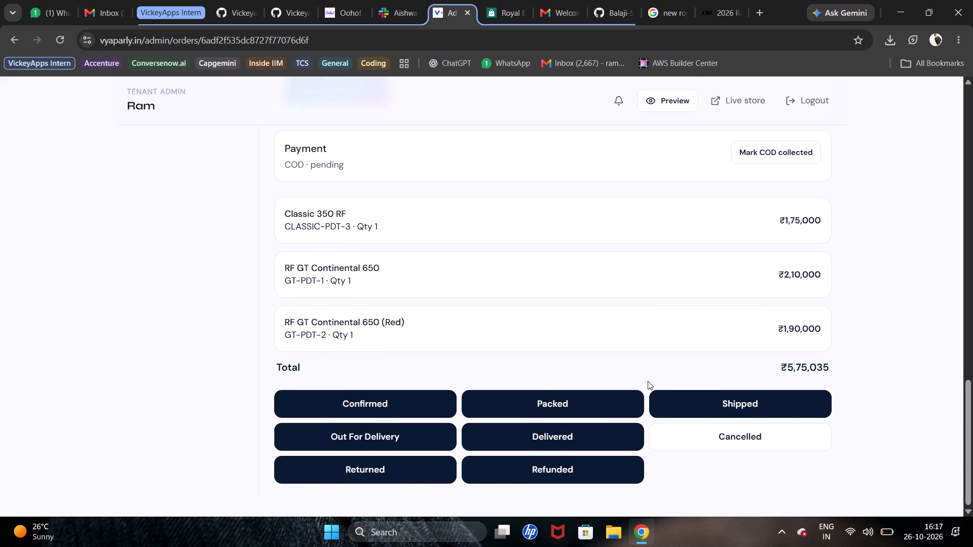
Mark the order's COD payment as collected.
scroll(648, 381, up, 3)
click(792, 215)
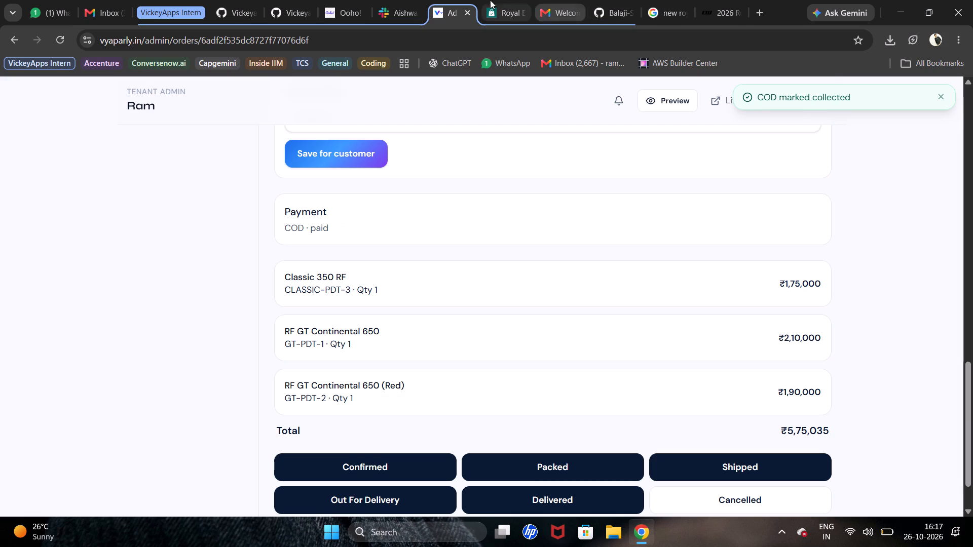
click(507, 0)
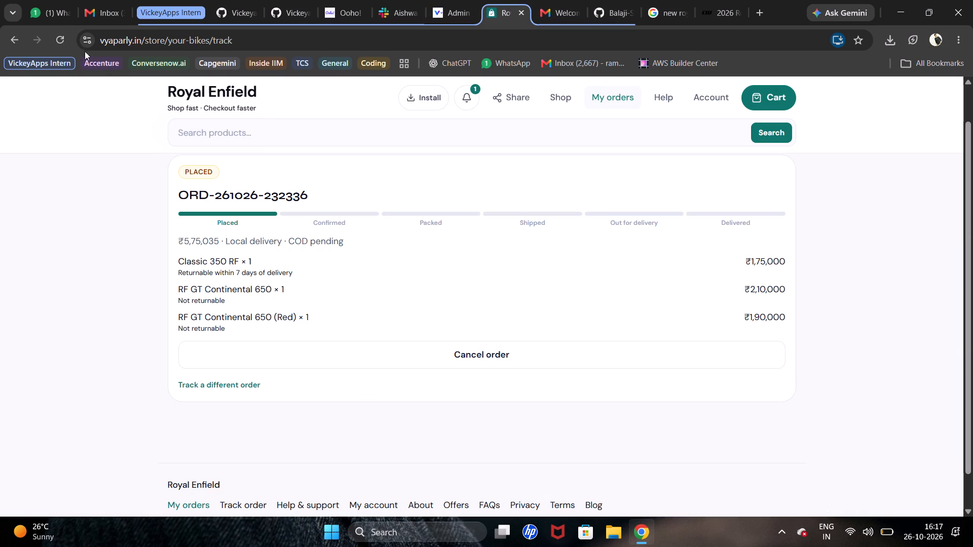
click(60, 29)
drag(68, 33, 71, 37)
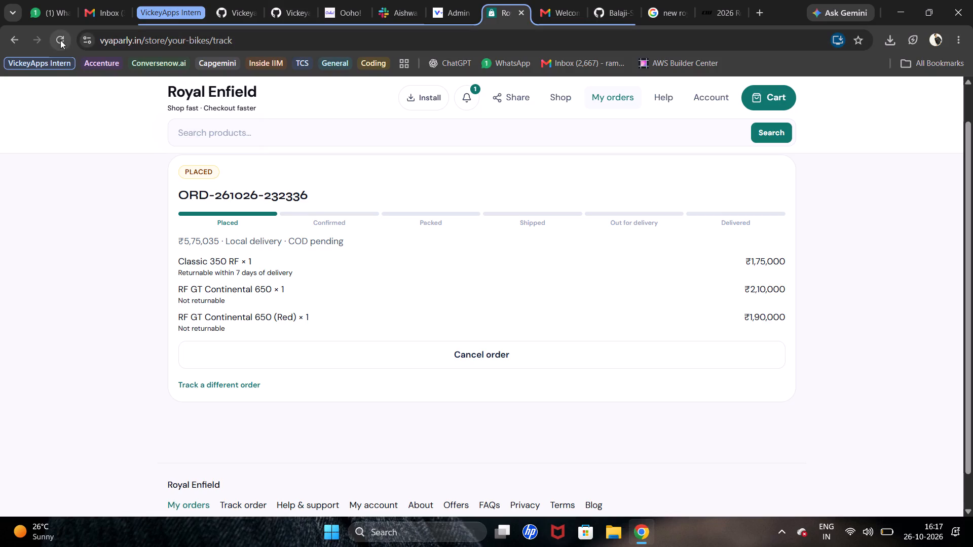
click(60, 35)
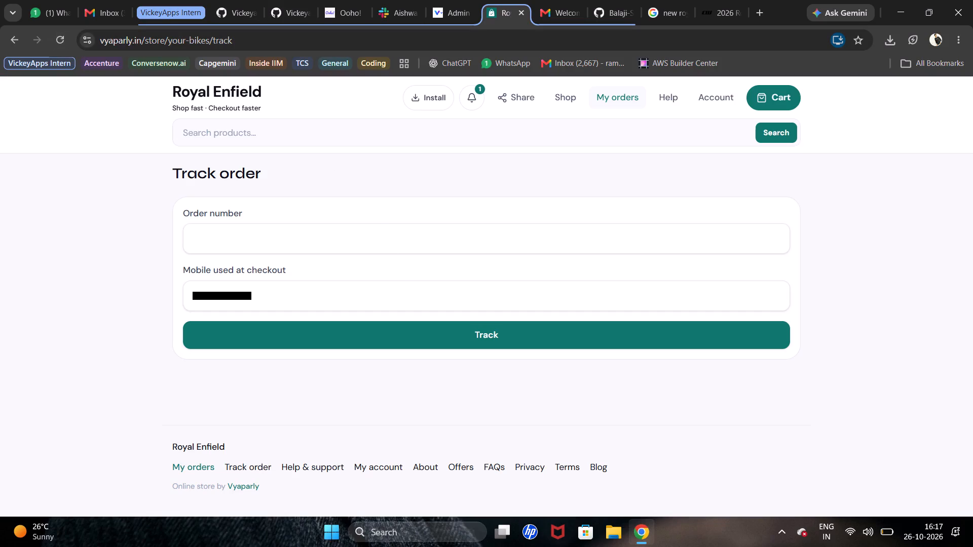
click(380, 244)
key(ctrl+v)
click(397, 336)
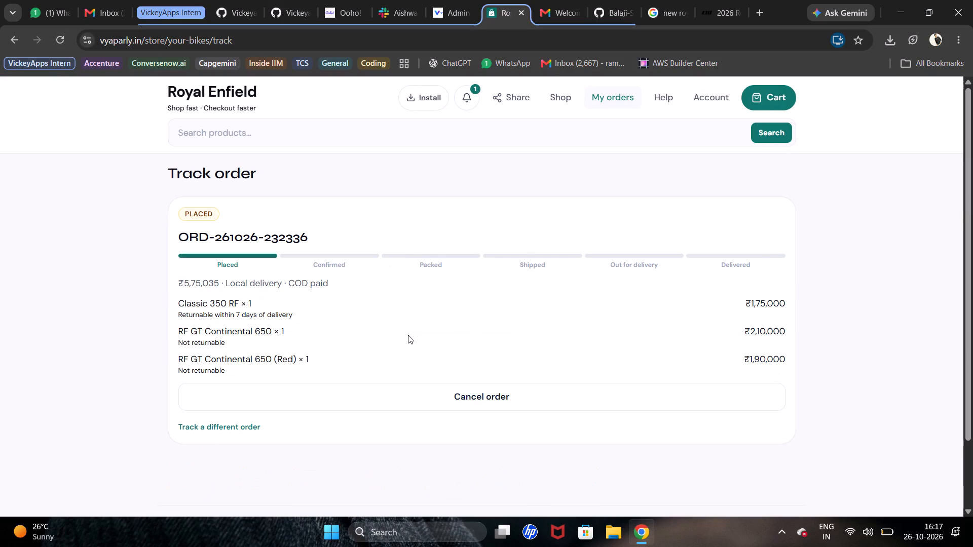
scroll(408, 335, down, 2)
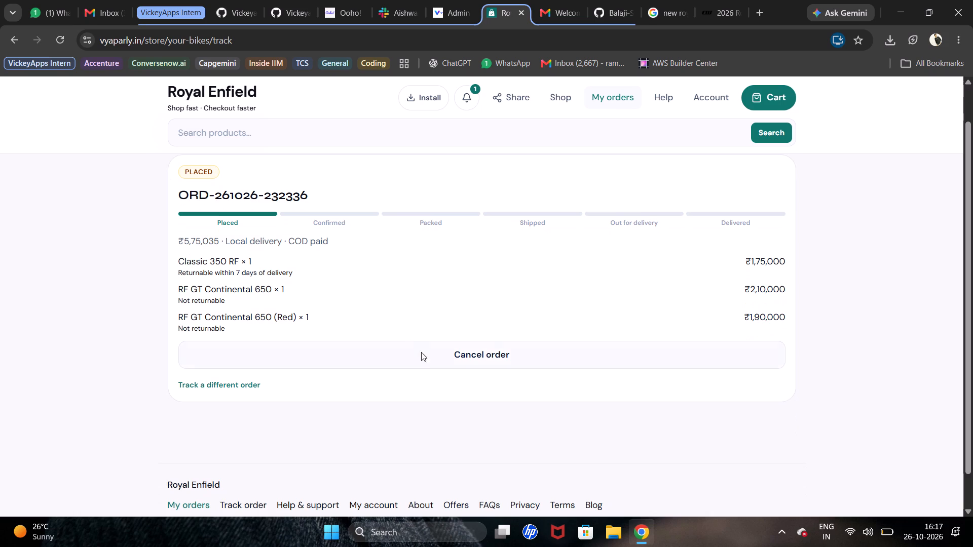
click(454, 0)
scroll(362, 299, down, 4)
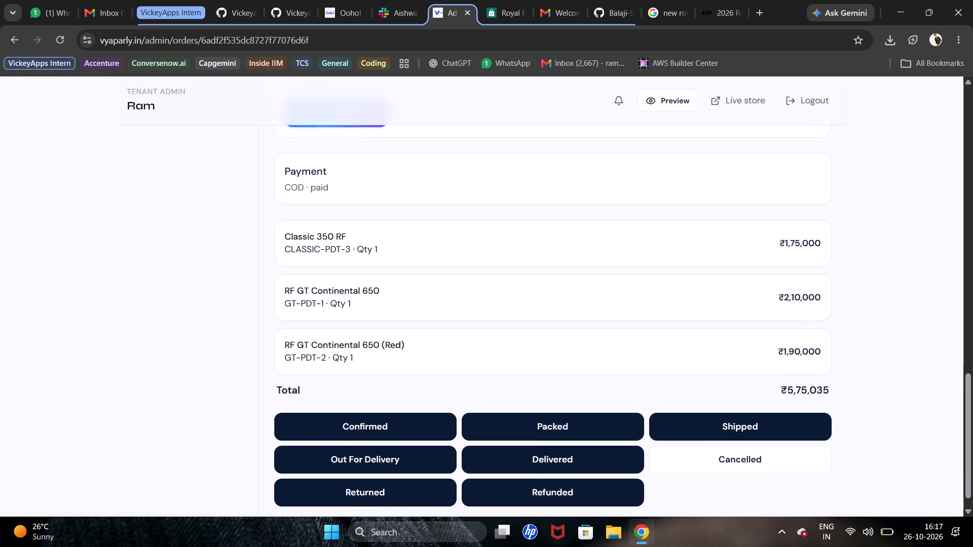
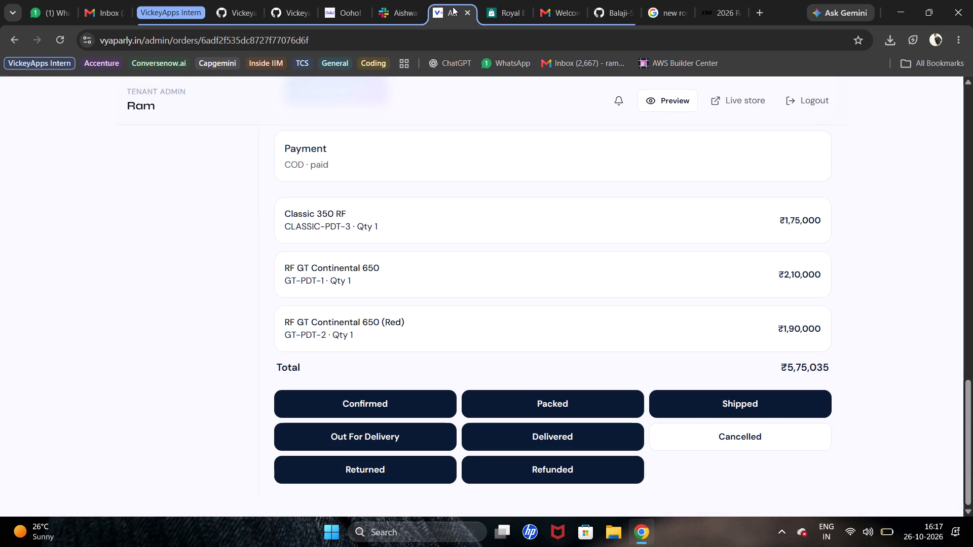
click(430, 399)
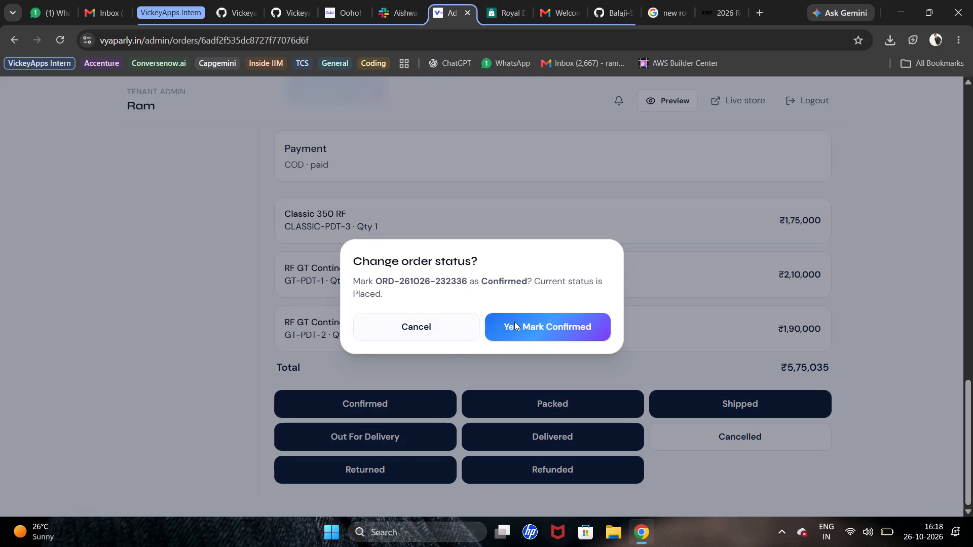
click(541, 333)
click(508, 0)
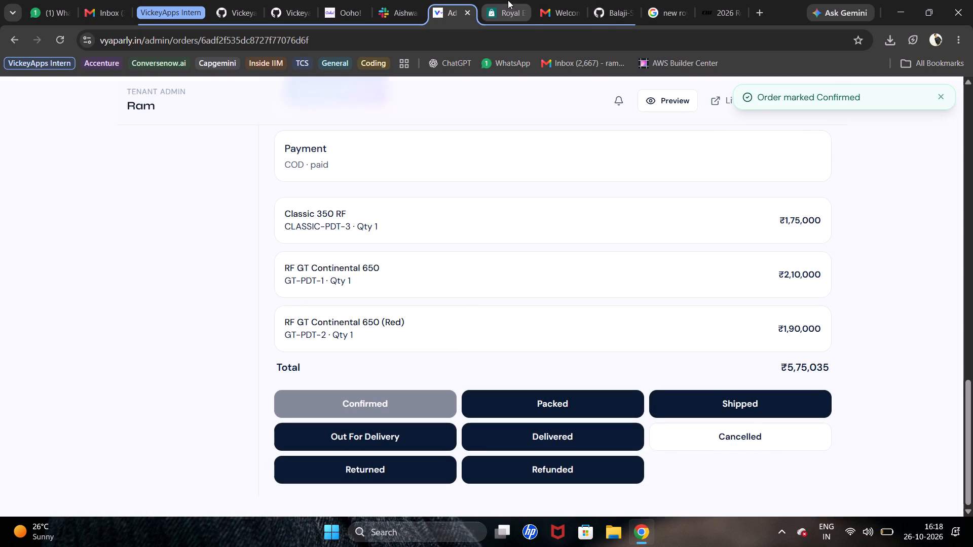
click(53, 31)
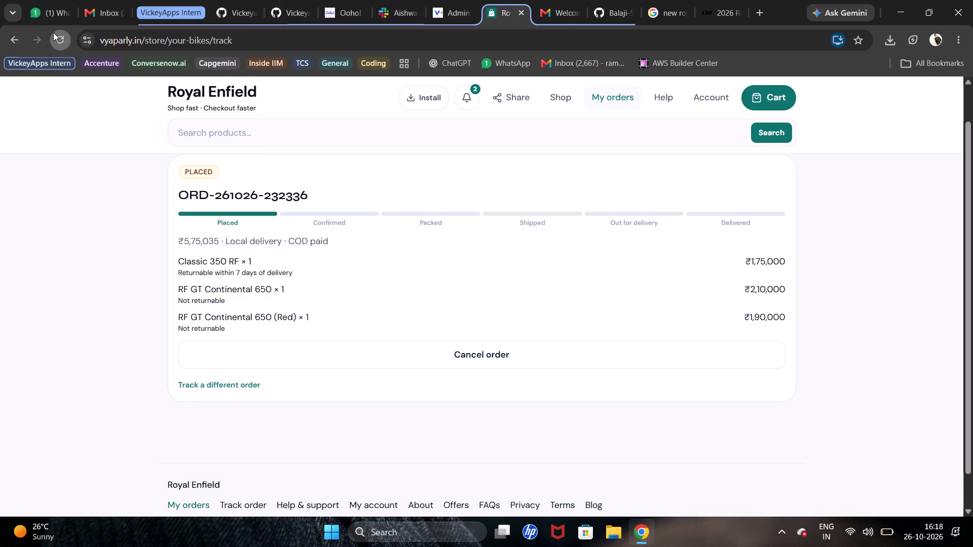
click(470, 250)
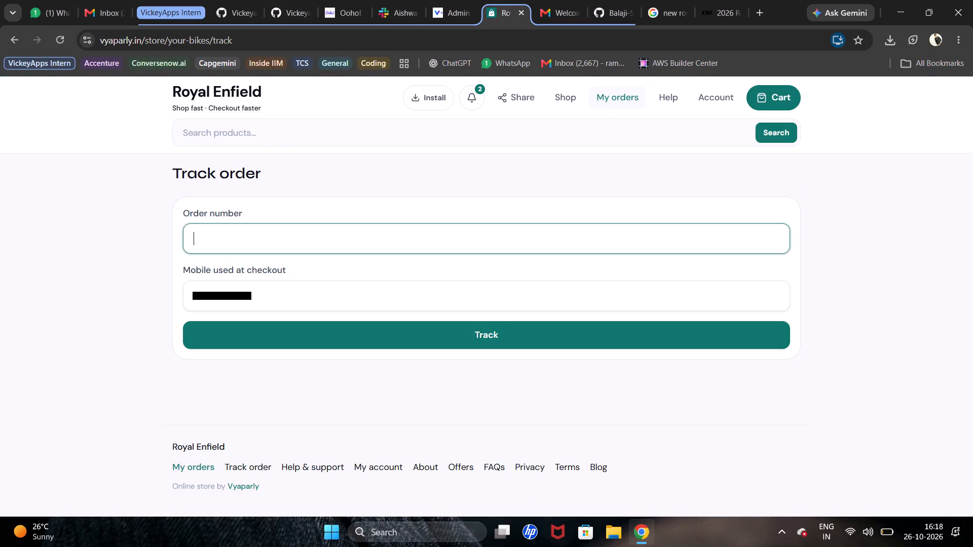
key(ctrl+v)
click(457, 327)
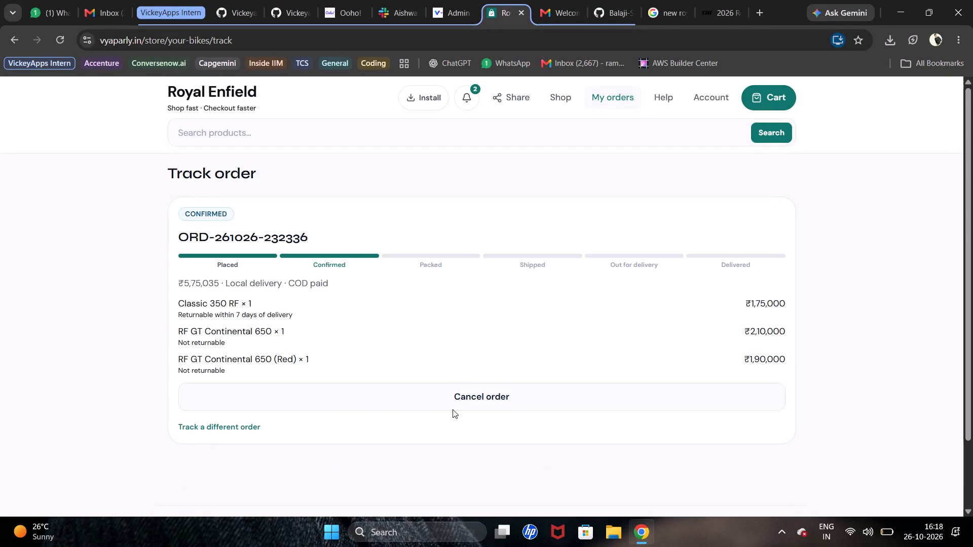
click(452, 0)
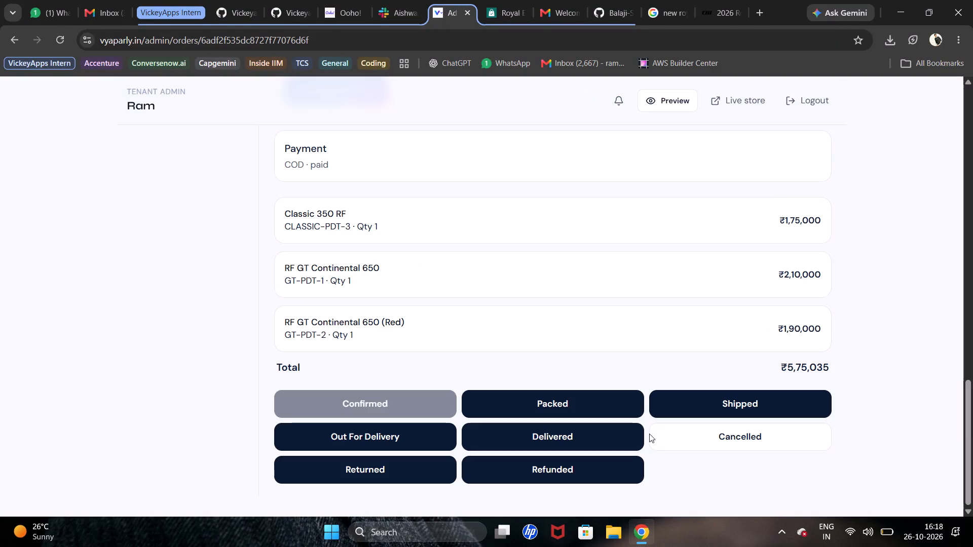
click(599, 397)
click(550, 310)
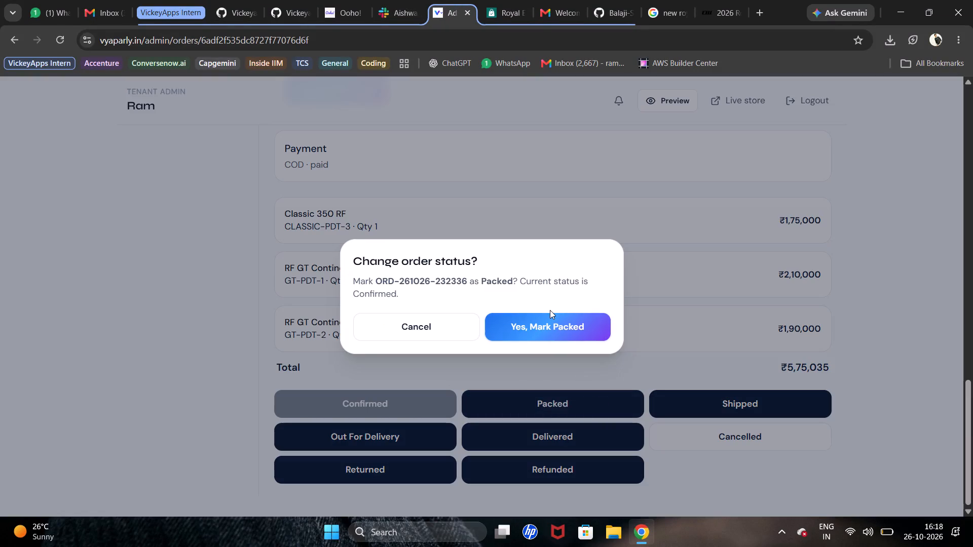
click(550, 319)
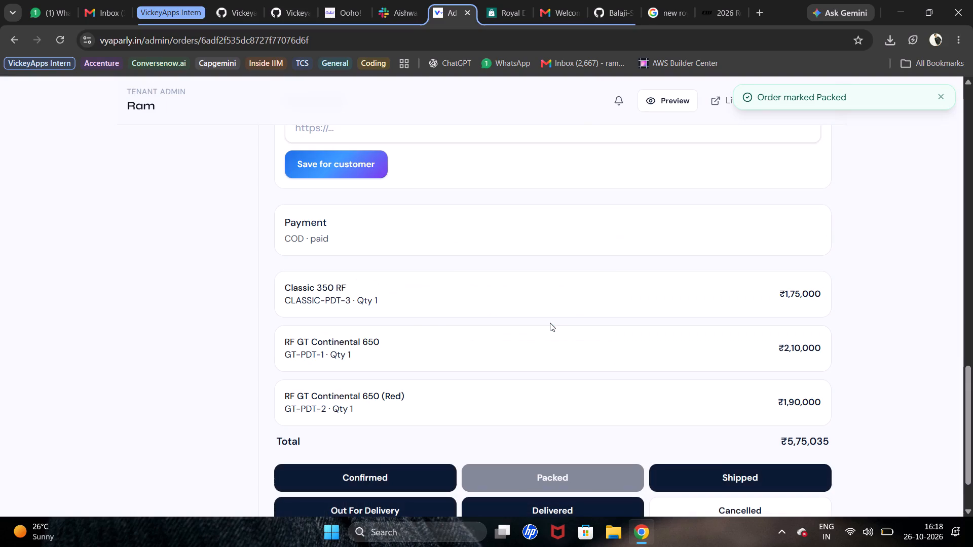
click(519, 0)
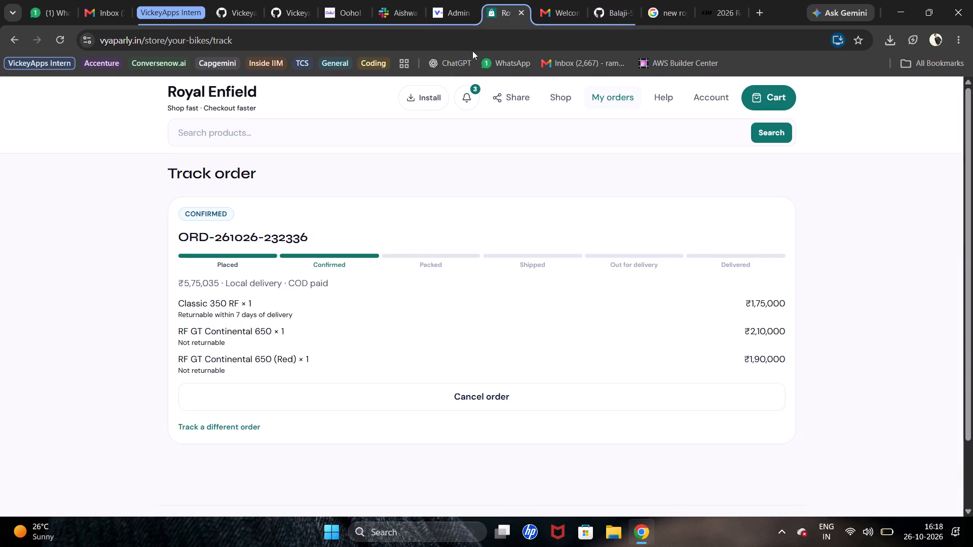
click(451, 31)
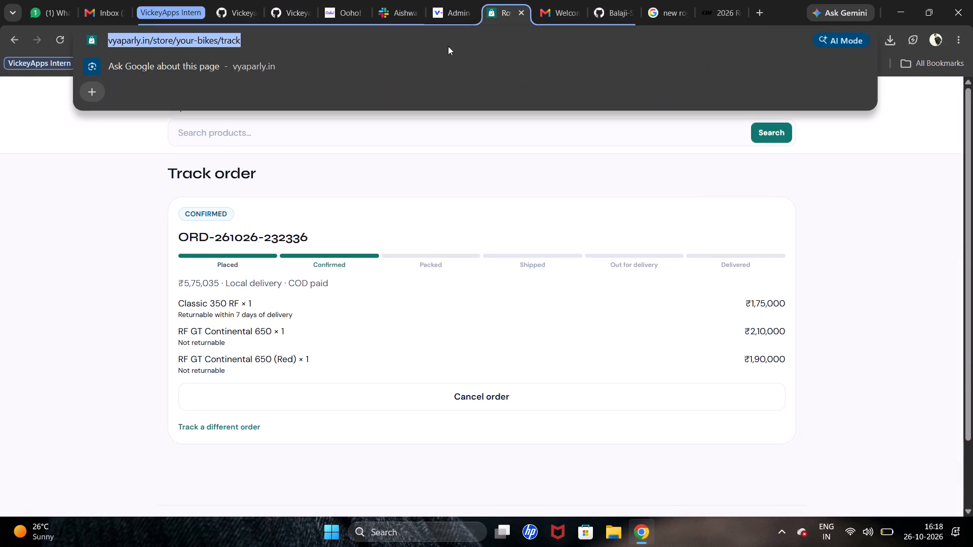
key(Return)
click(410, 228)
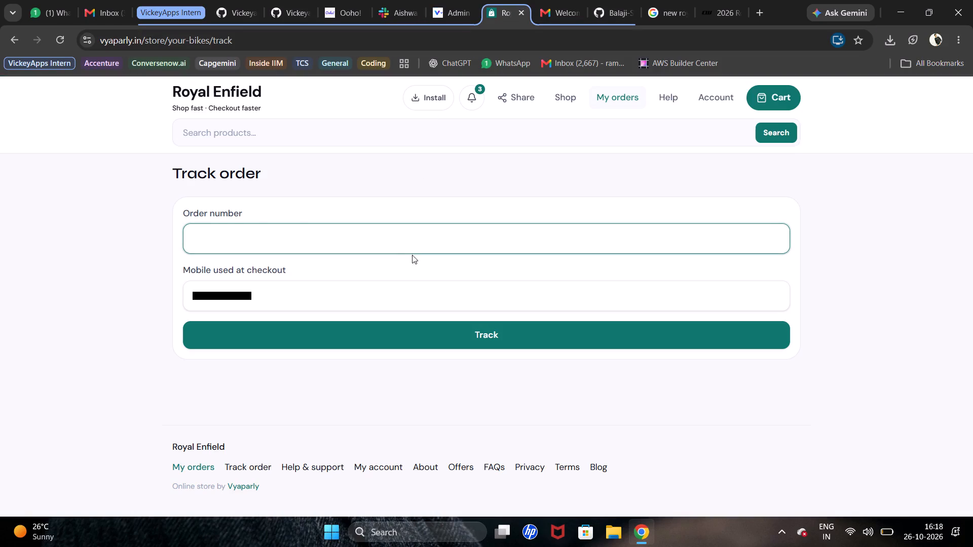
key(ctrl+v)
click(426, 330)
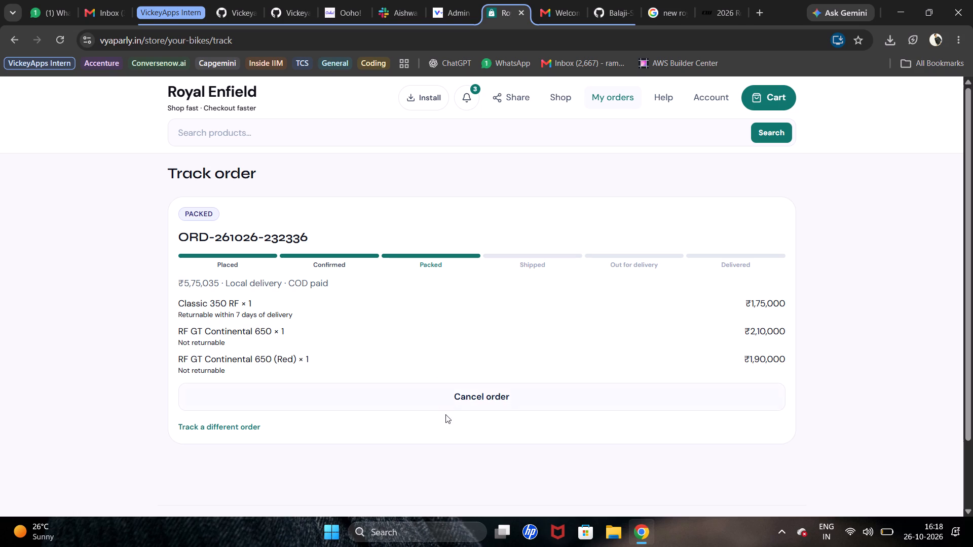
click(459, 0)
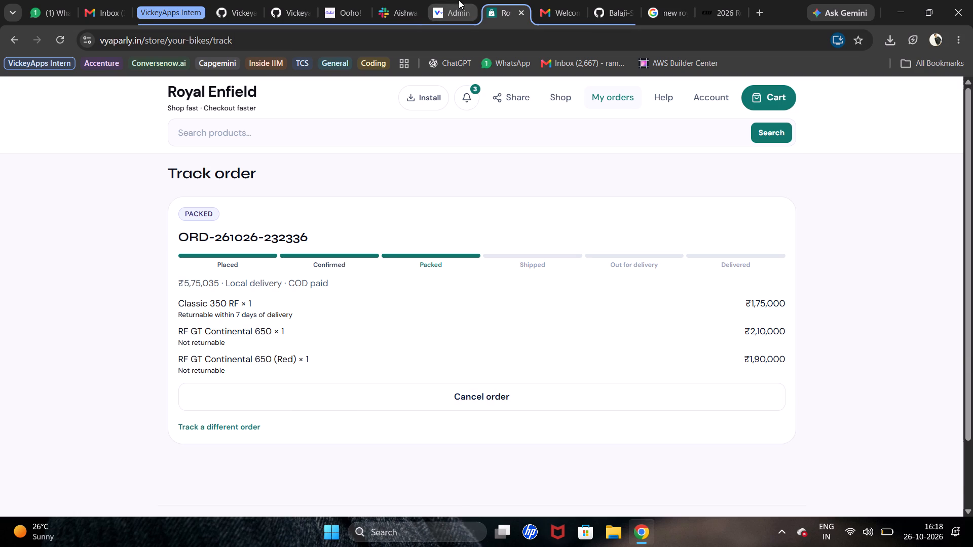
scroll(507, 420, down, 4)
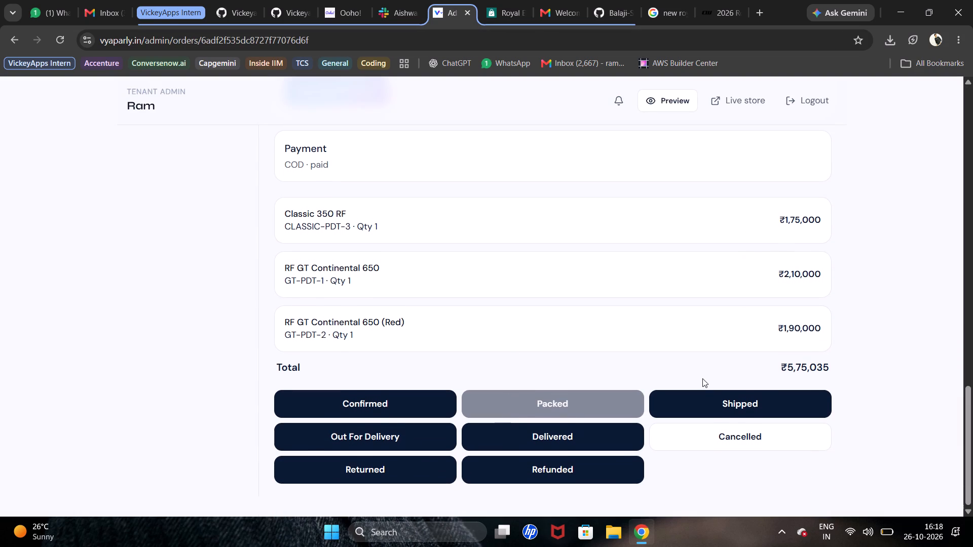
click(705, 401)
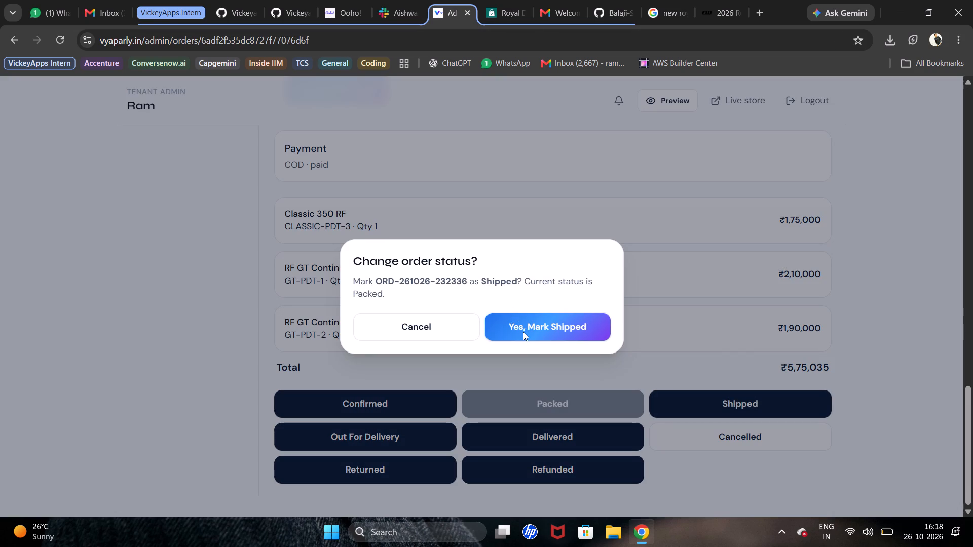
drag(528, 334, 530, 339)
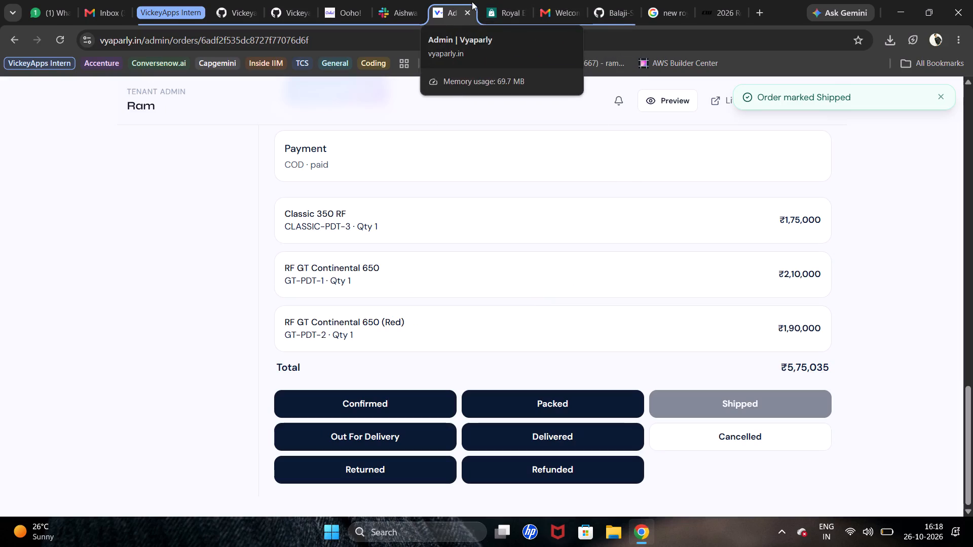
drag(507, 0, 512, 2)
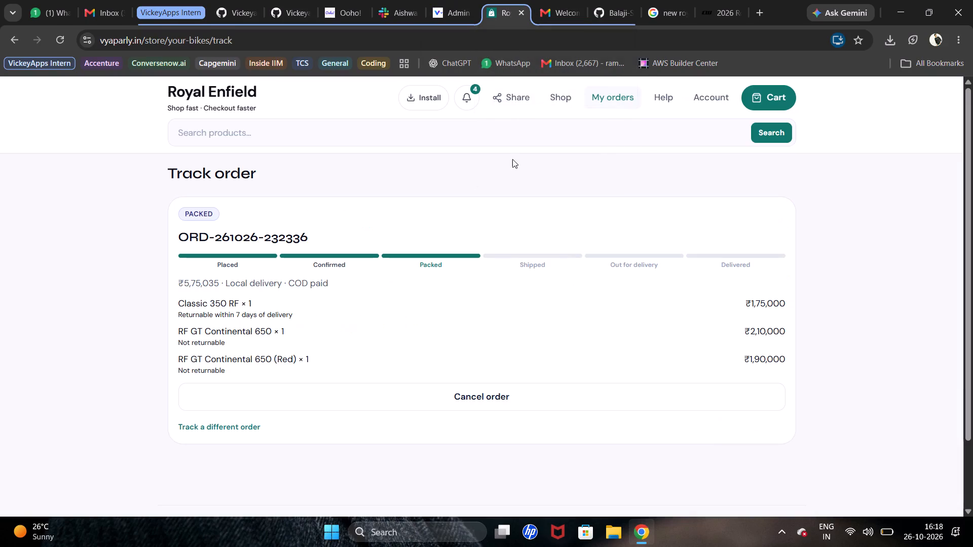
click(514, 16)
click(518, 37)
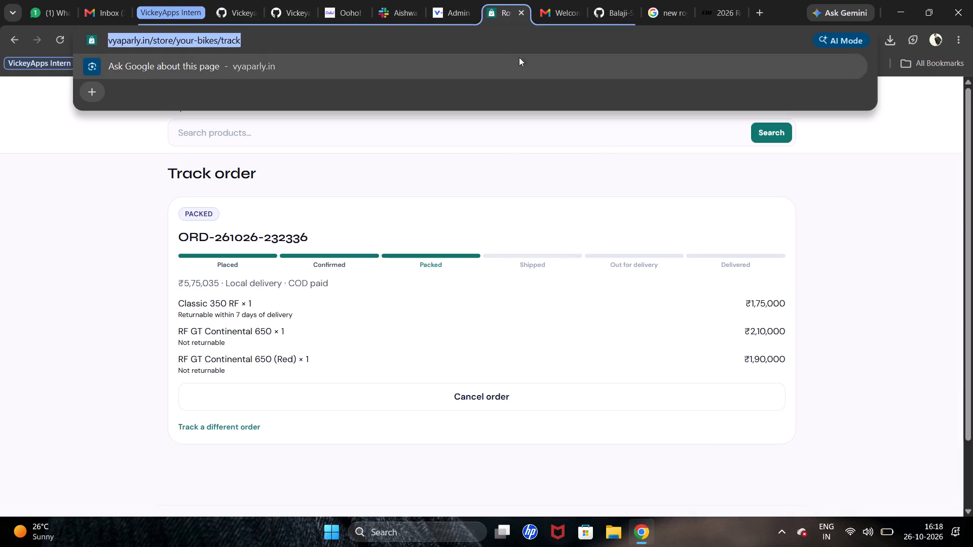
key(Return)
click(476, 226)
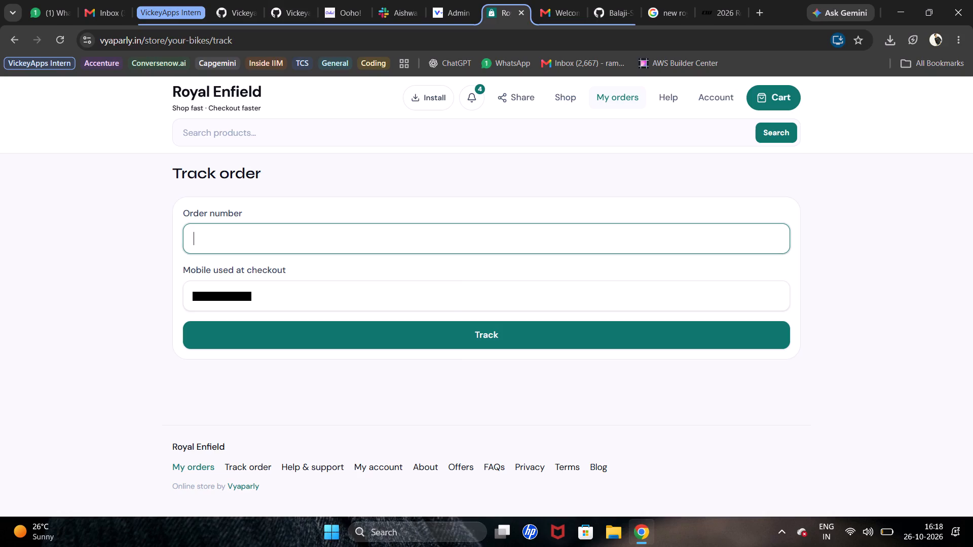
key(ctrl+v)
click(474, 330)
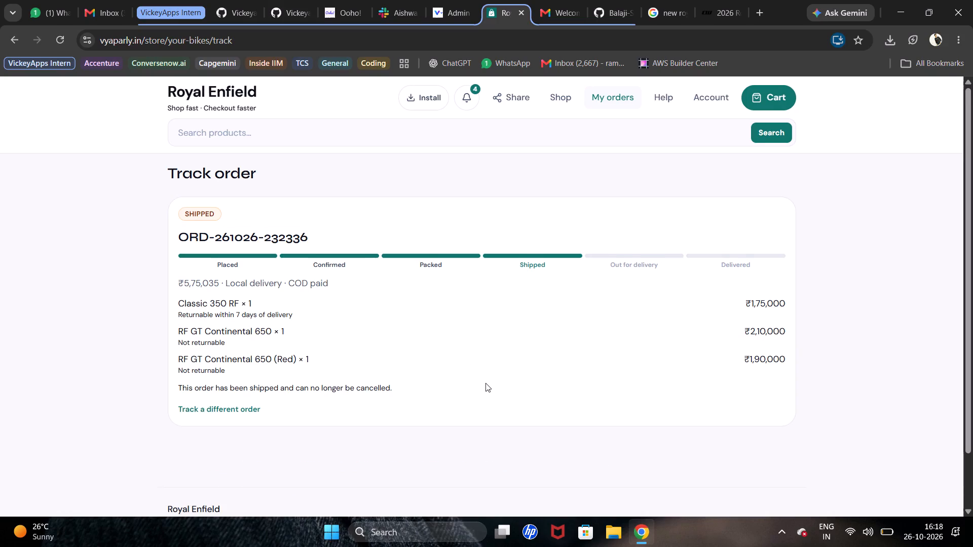
scroll(485, 383, down, 3)
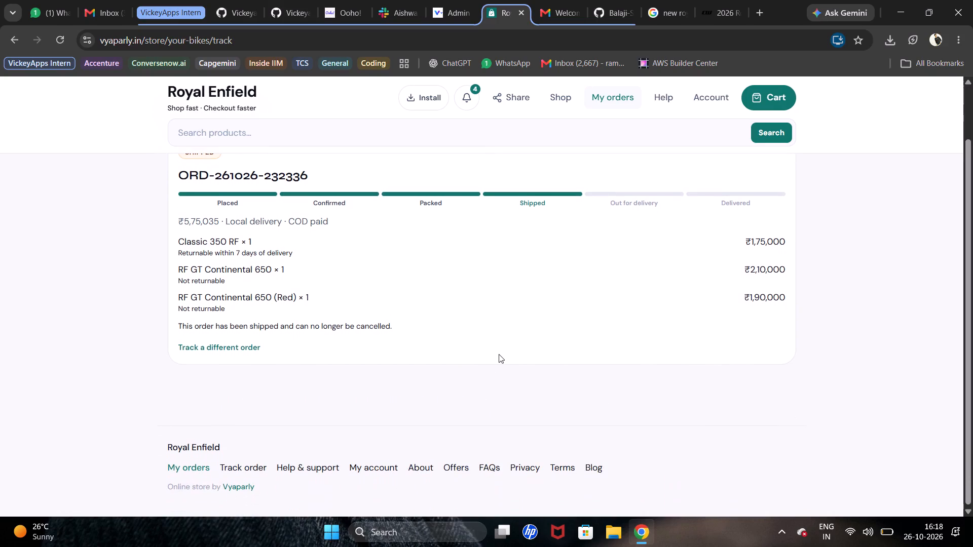
click(525, 312)
drag(541, 374, 545, 366)
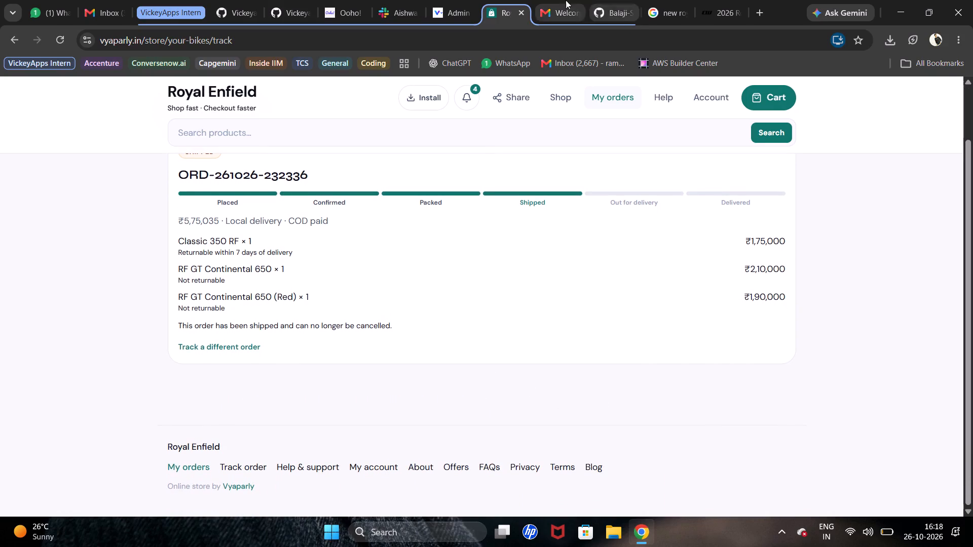
click(477, 0)
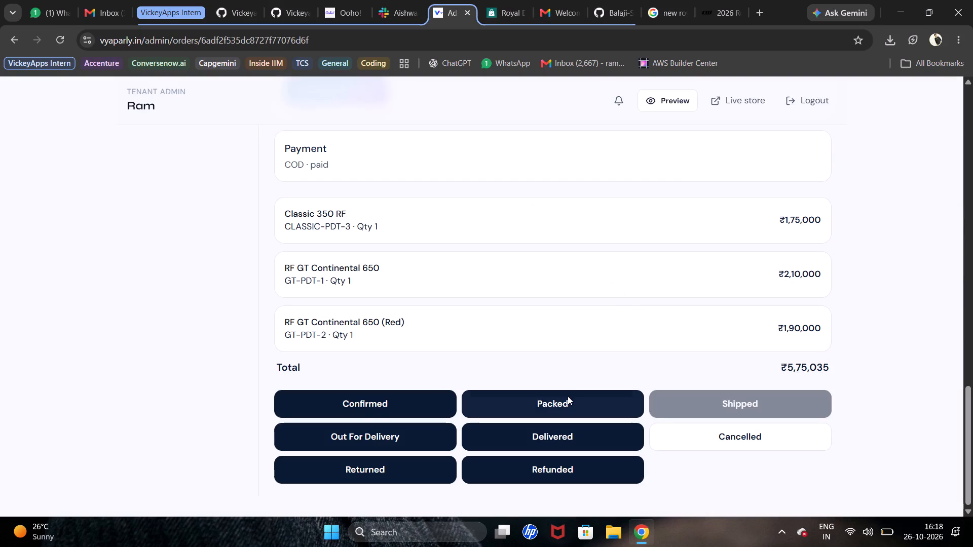
click(517, 395)
click(528, 319)
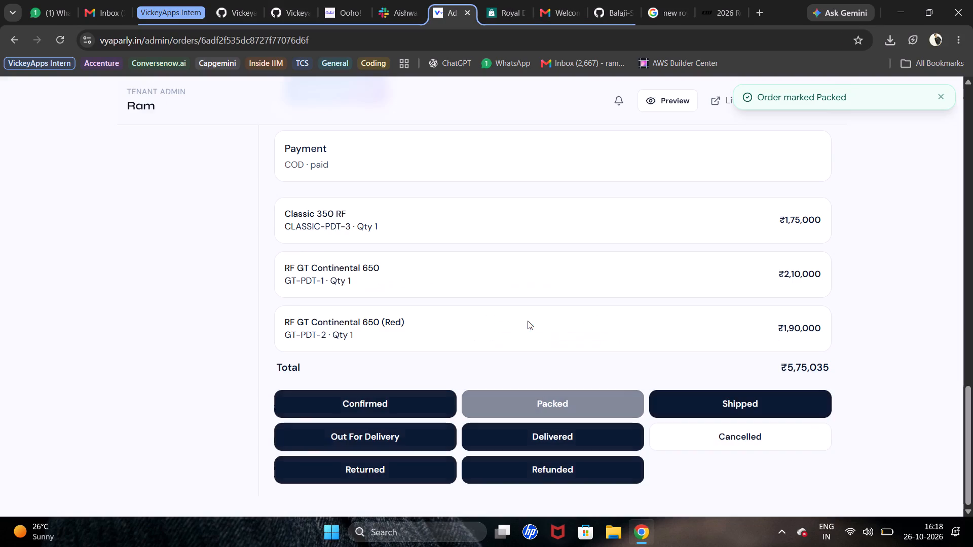
click(519, 0)
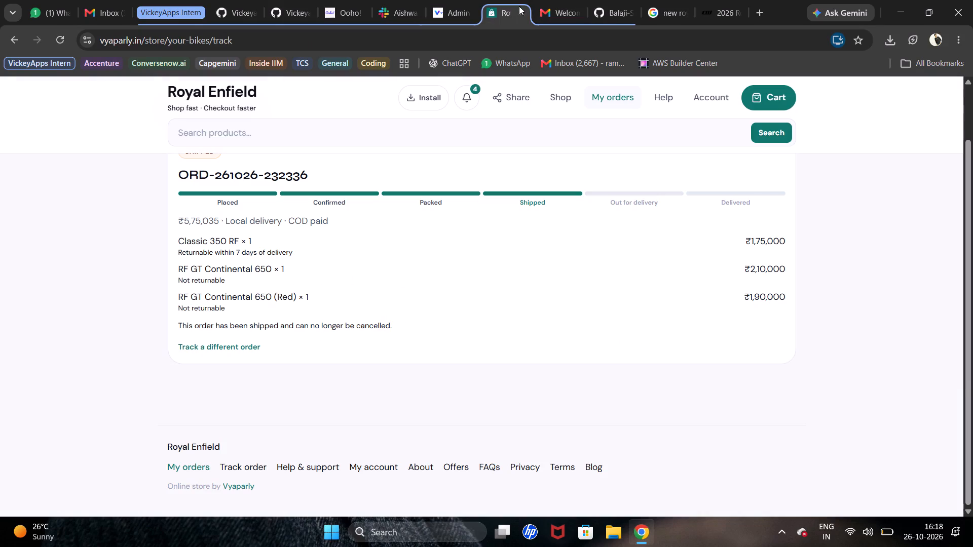
click(426, 31)
key(Return)
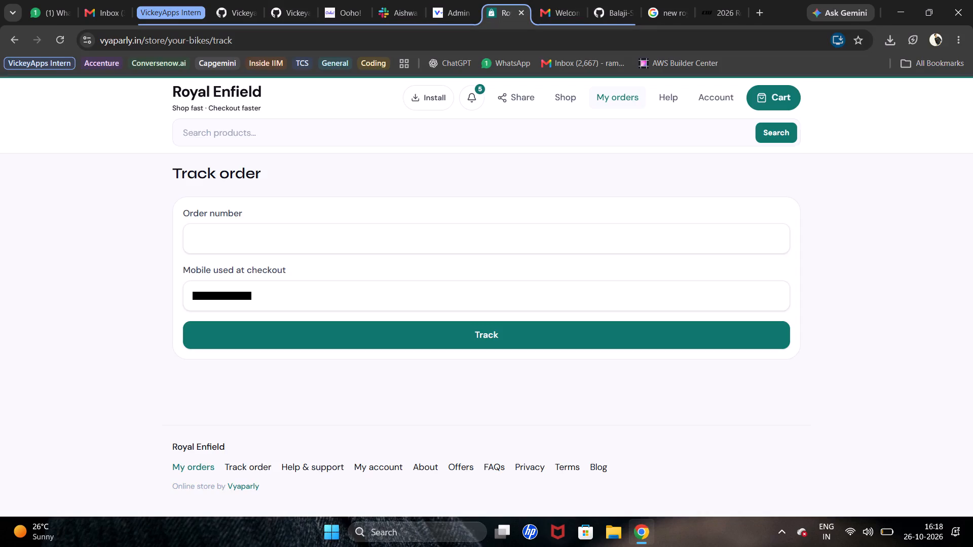
click(419, 223)
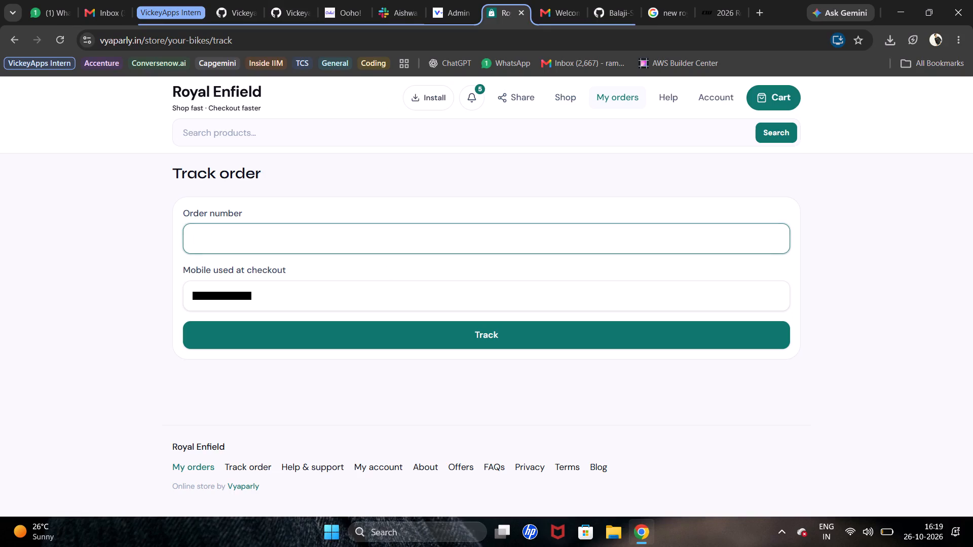
key(ctrl+v)
drag(417, 341, 421, 339)
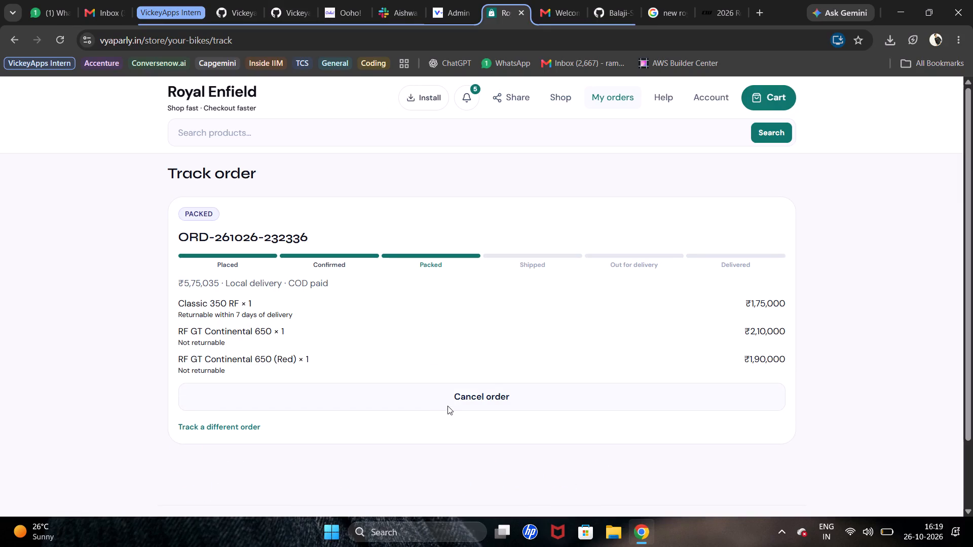
click(465, 0)
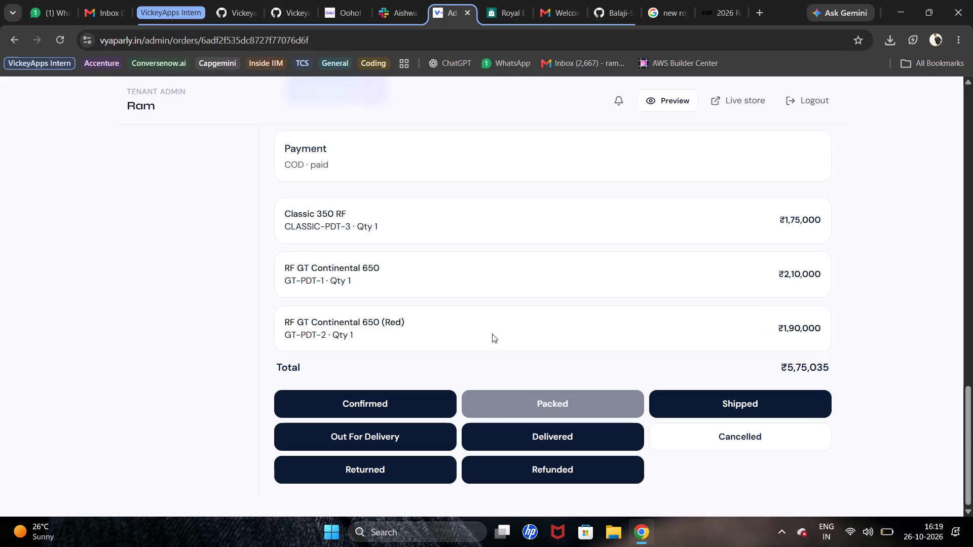
scroll(492, 334, down, 3)
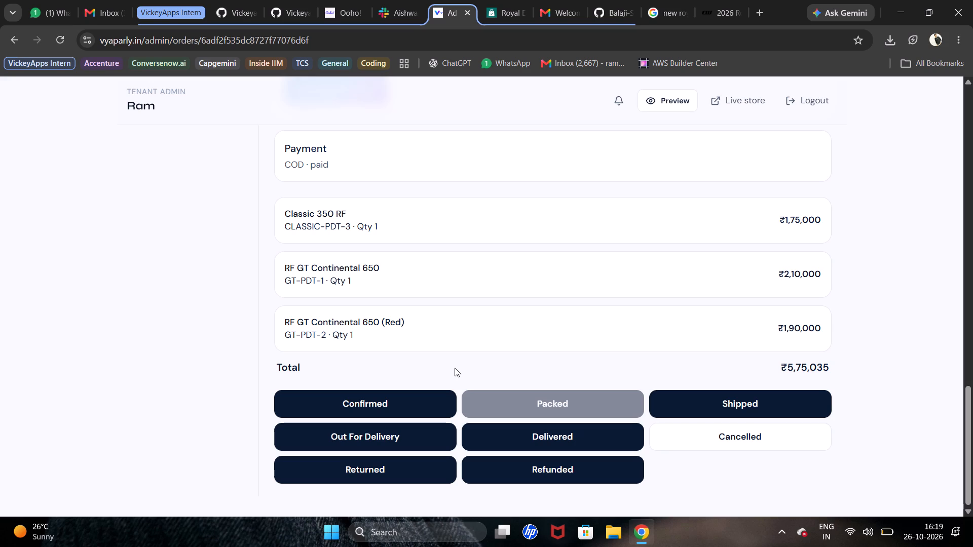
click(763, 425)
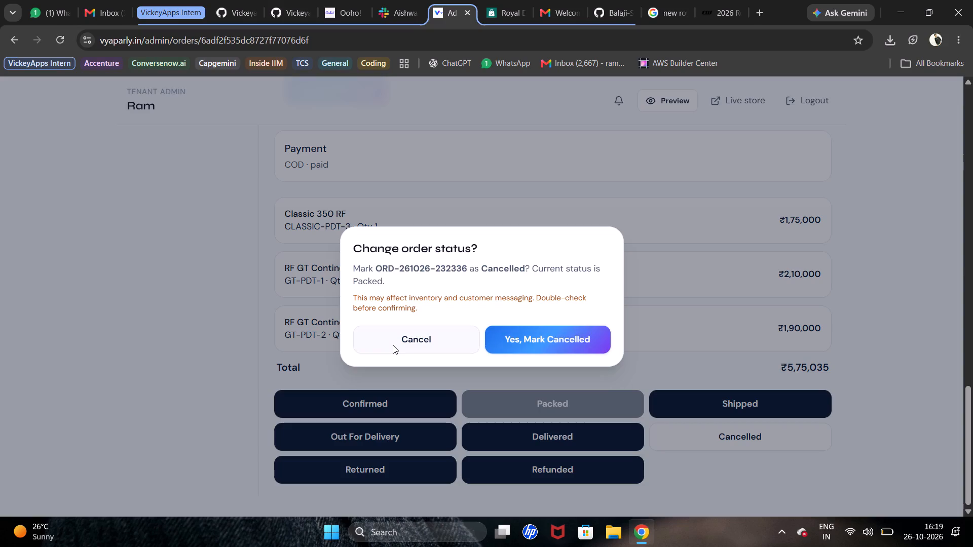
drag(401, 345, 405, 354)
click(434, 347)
Go to the store's delivery team and open the form for adding a new delivery person, ready for name entry.
scroll(445, 351, down, 13)
scroll(497, 332, down, 7)
scroll(507, 319, up, 20)
scroll(507, 319, up, 8)
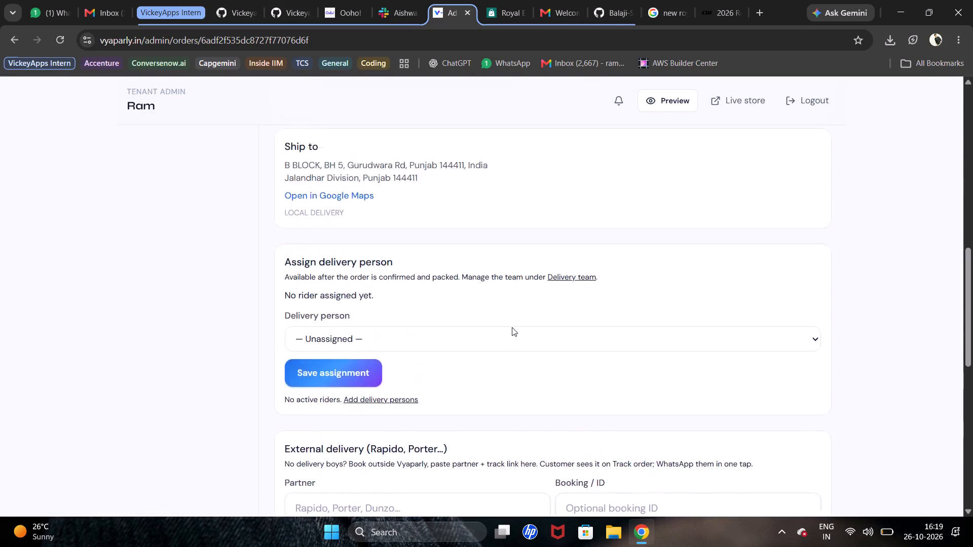
scroll(512, 327, up, 20)
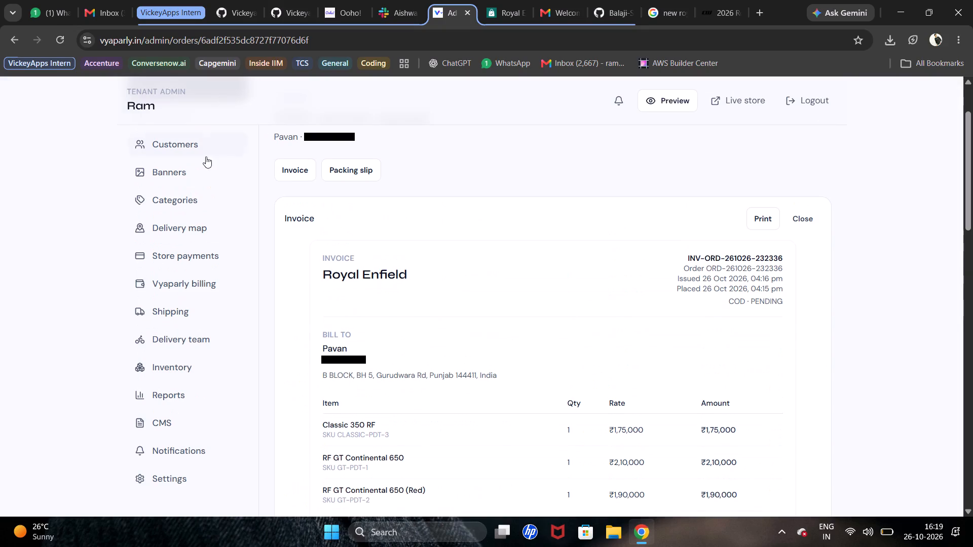
click(202, 341)
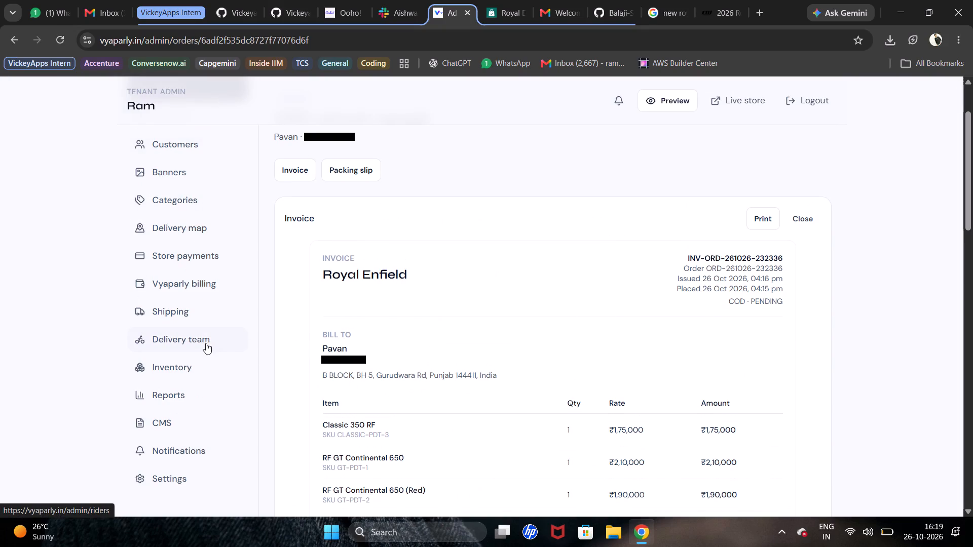
click(206, 341)
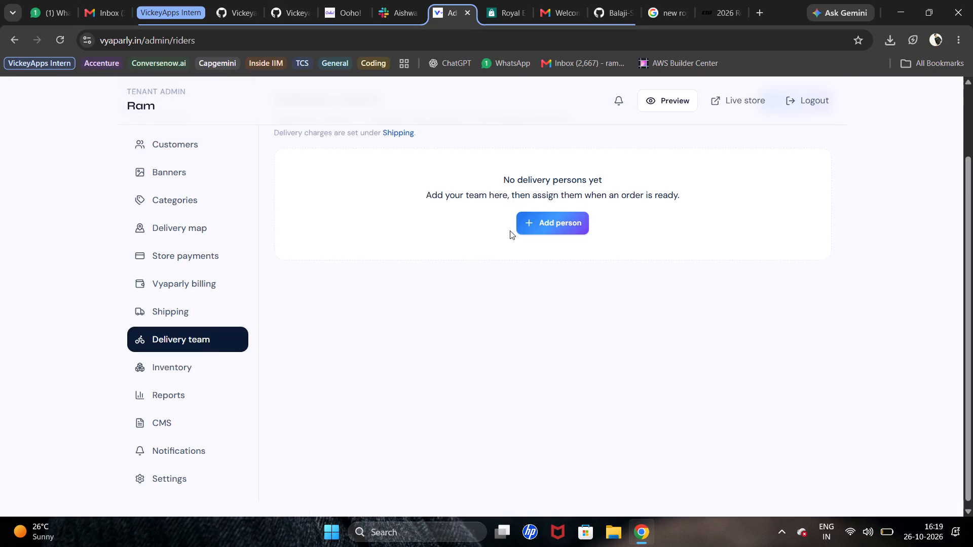
click(532, 226)
click(528, 255)
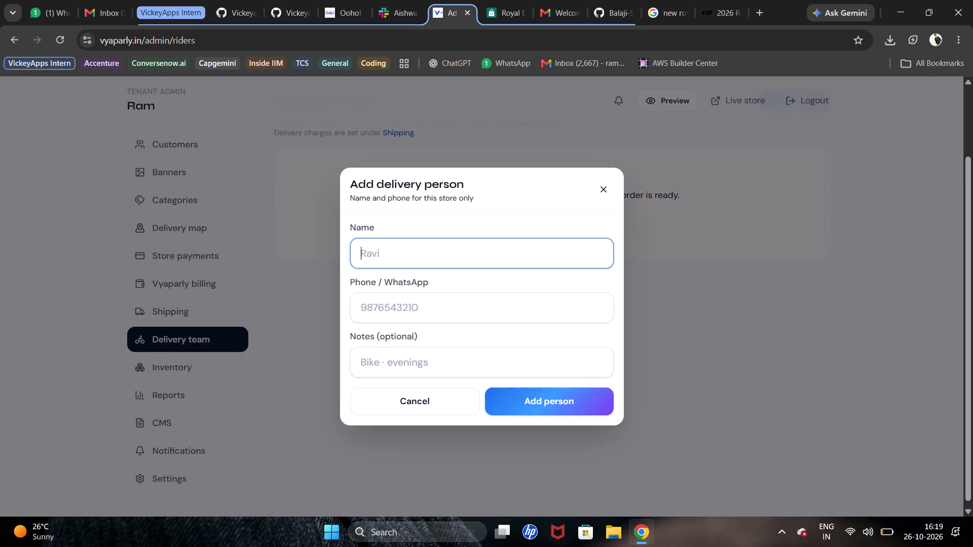
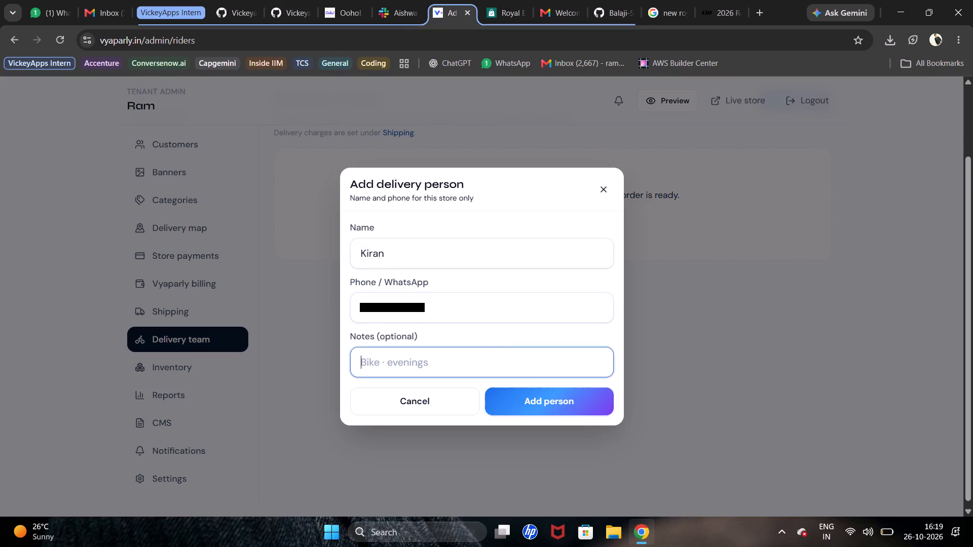
Enter "Bike" as the optional note for the new delivery person.
click(492, 358)
scroll(492, 358, down, 1)
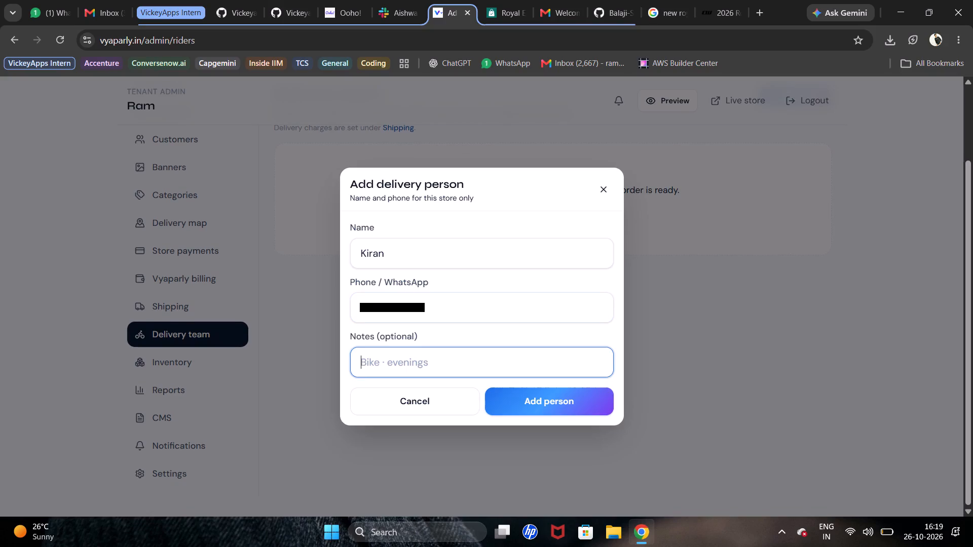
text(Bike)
Replace the delivery person's note with Van and add Kiran to the delivery team.
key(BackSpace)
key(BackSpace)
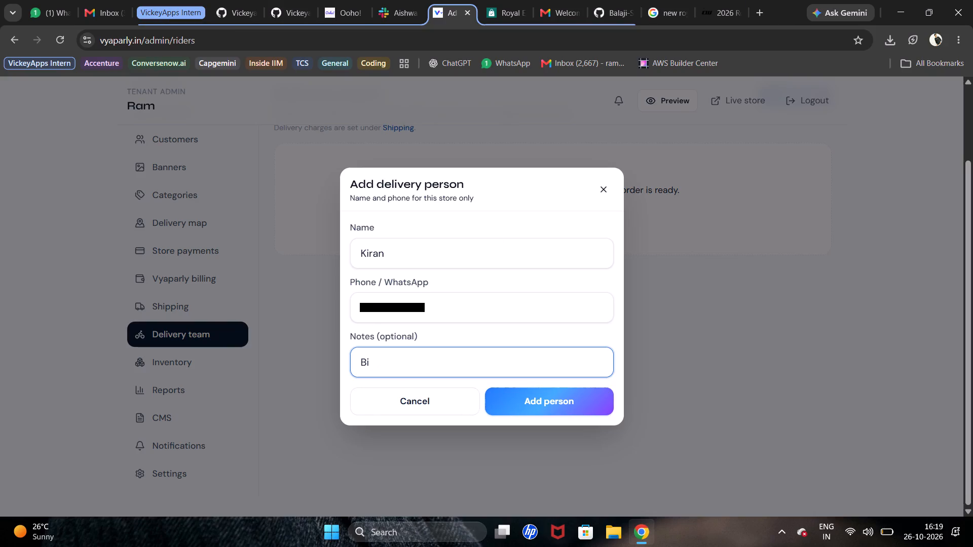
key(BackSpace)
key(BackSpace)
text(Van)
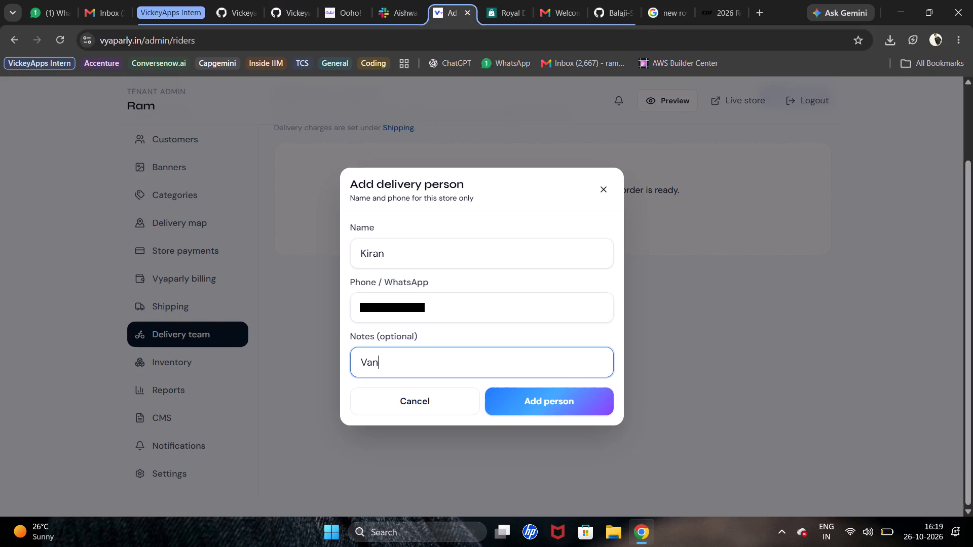
click(598, 406)
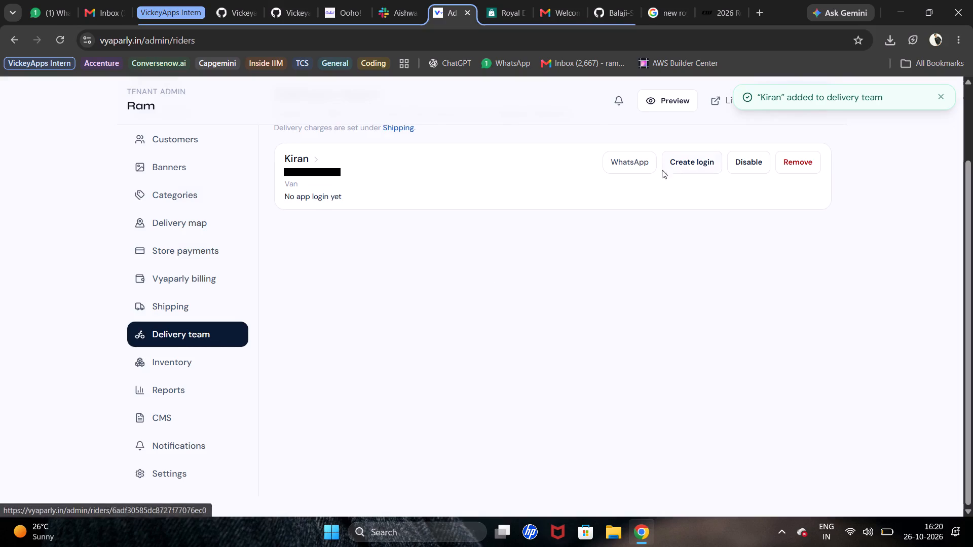
Start creating an app login for delivery person Kiran, going to the login's email entry.
click(699, 165)
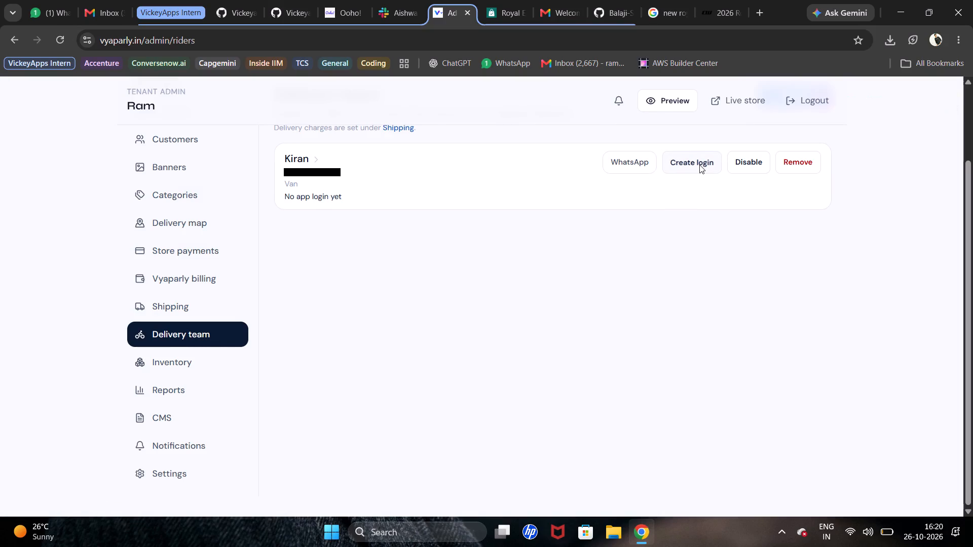
click(422, 278)
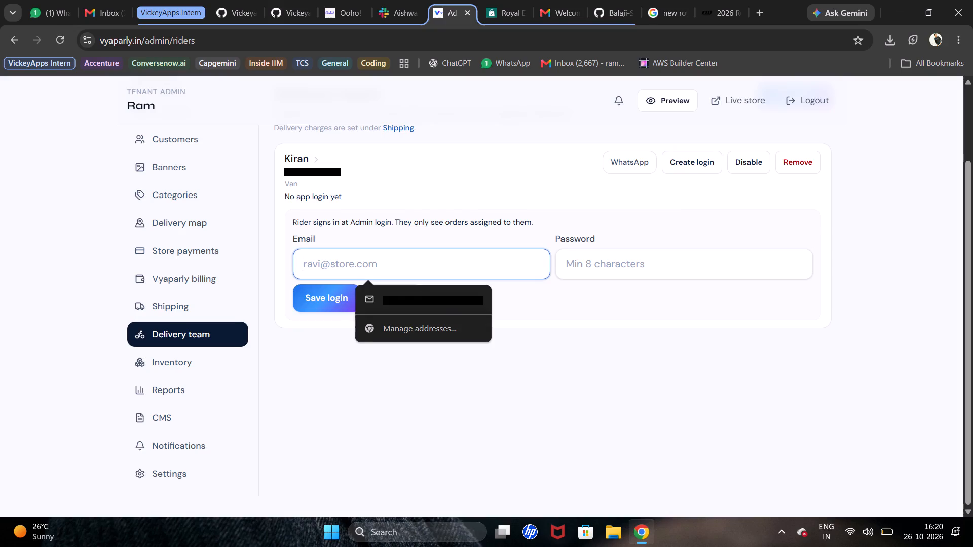
click(430, 253)
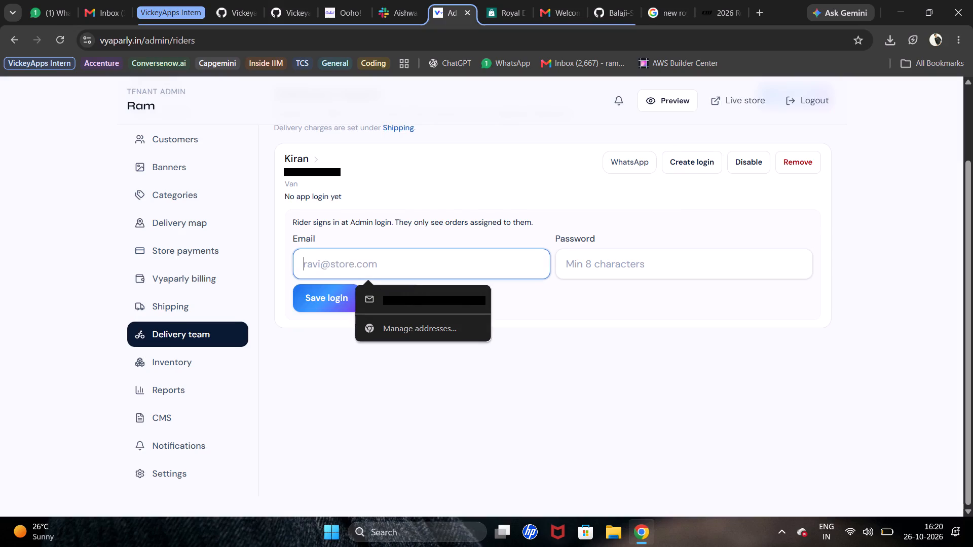
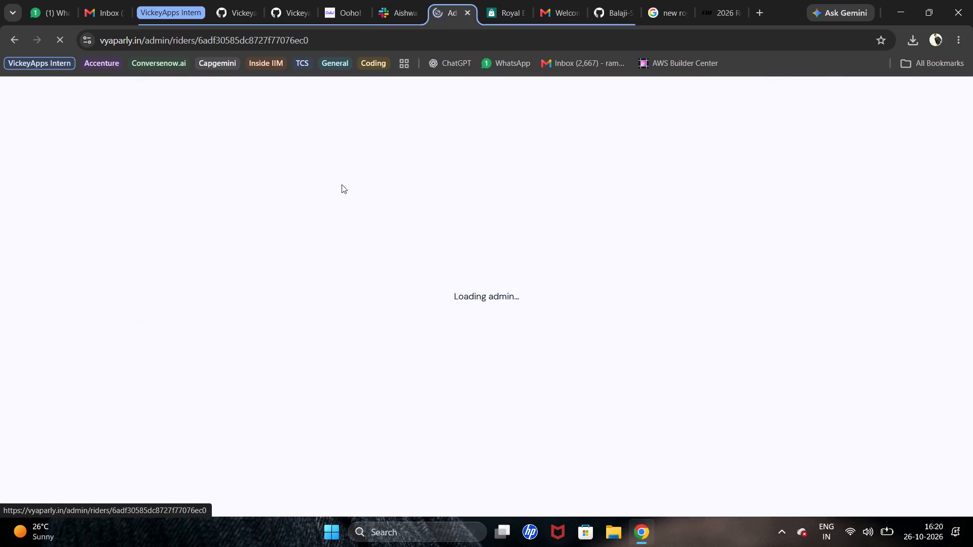
Check Kiran's delivery person details and assigned deliveries, and return to the store's orders list.
scroll(476, 277, up, 1)
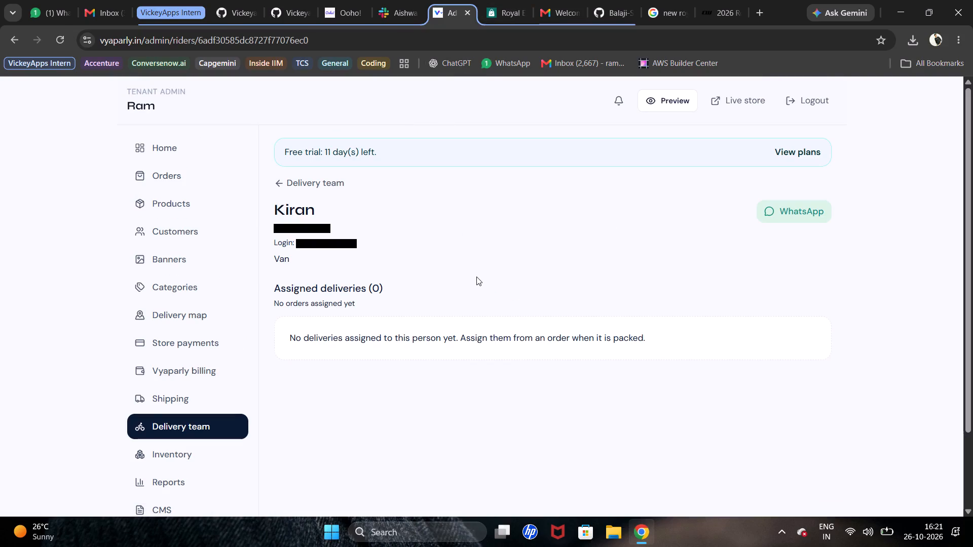
scroll(476, 277, up, 5)
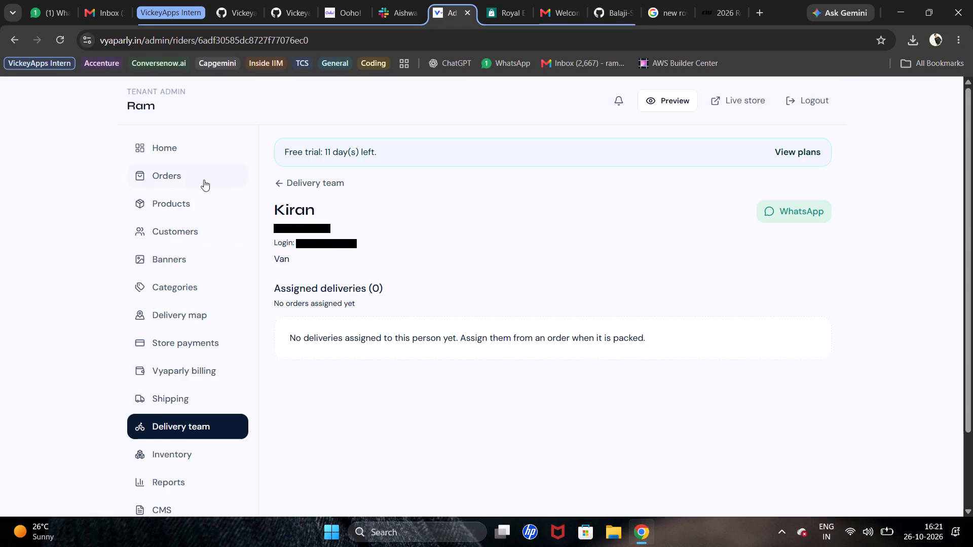
click(206, 200)
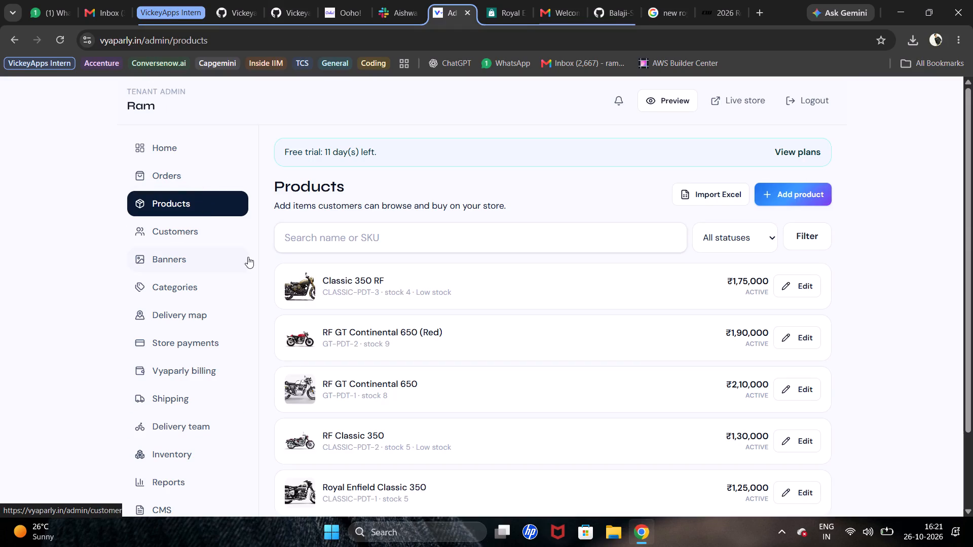
click(158, 144)
click(172, 175)
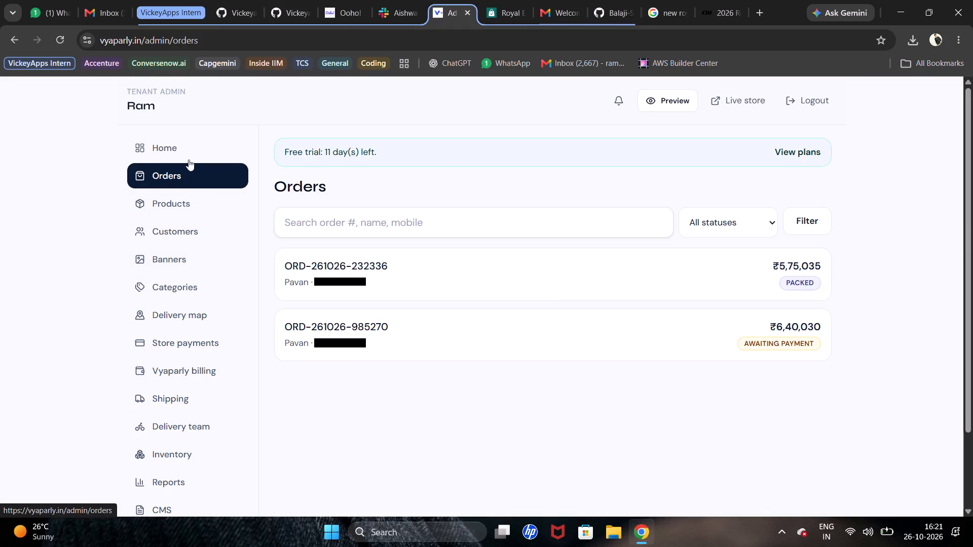
Review the store's key figures and recent orders on the admin Home dashboard.
click(189, 158)
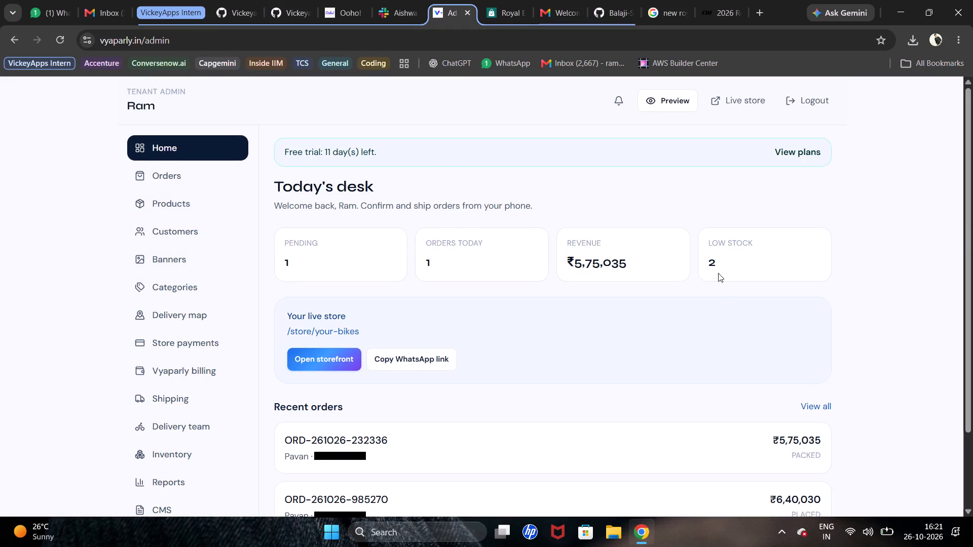
scroll(727, 277, down, 3)
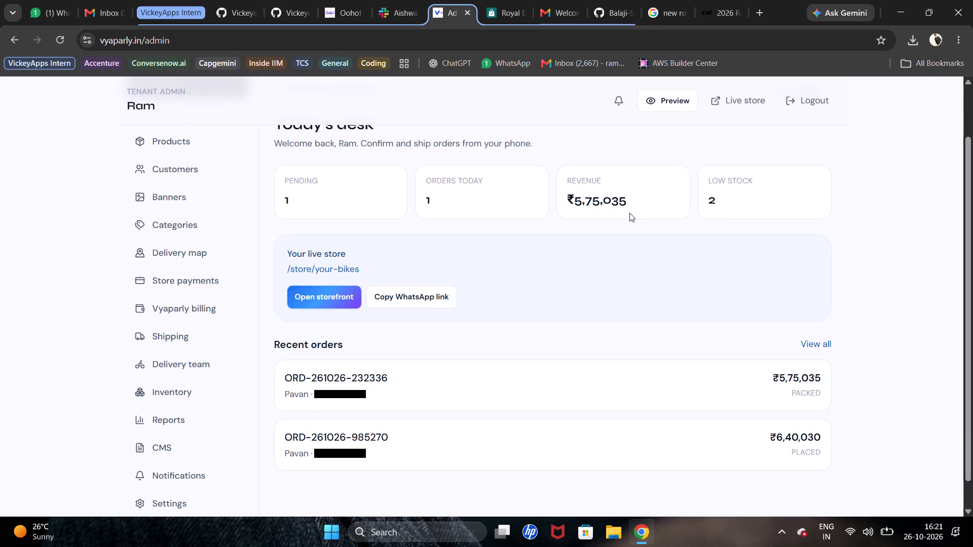
drag(651, 188, 577, 217)
click(577, 215)
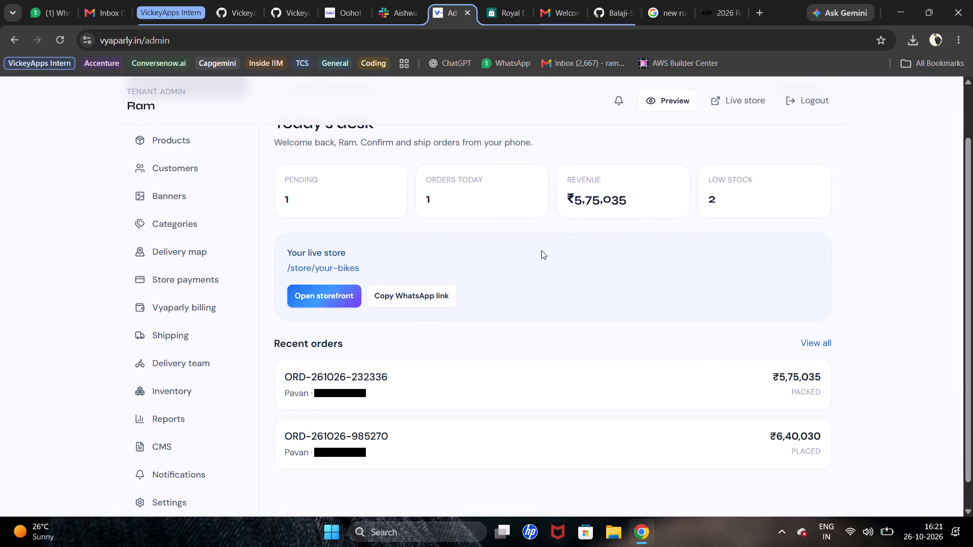
Go to the Delivery map, select Nearby group 1, and examine its pinned location on the full-screen map.
click(175, 173)
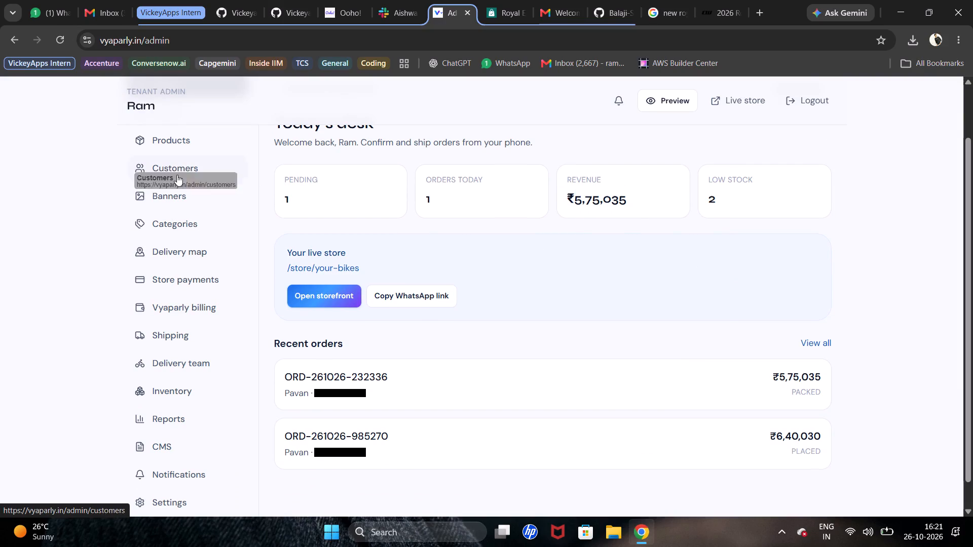
click(201, 222)
click(208, 244)
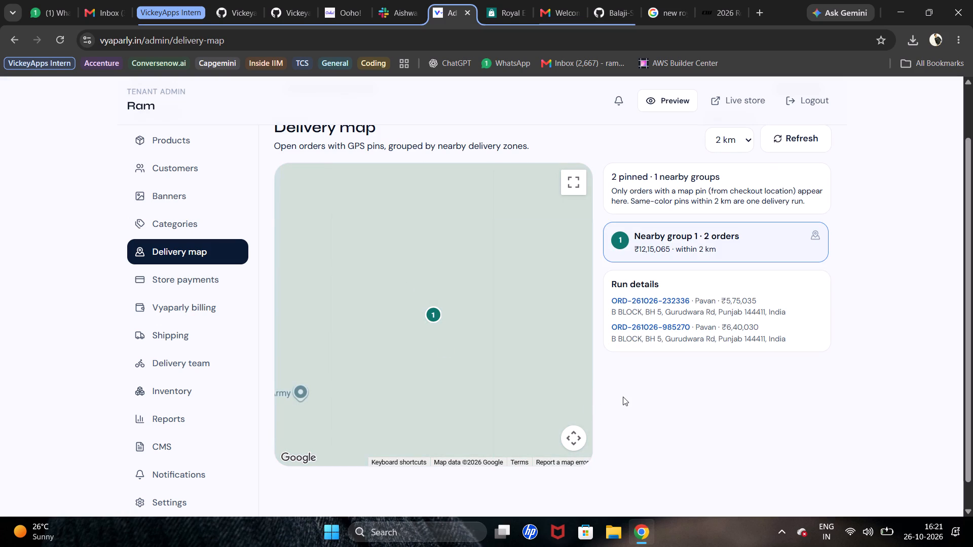
click(702, 257)
click(574, 182)
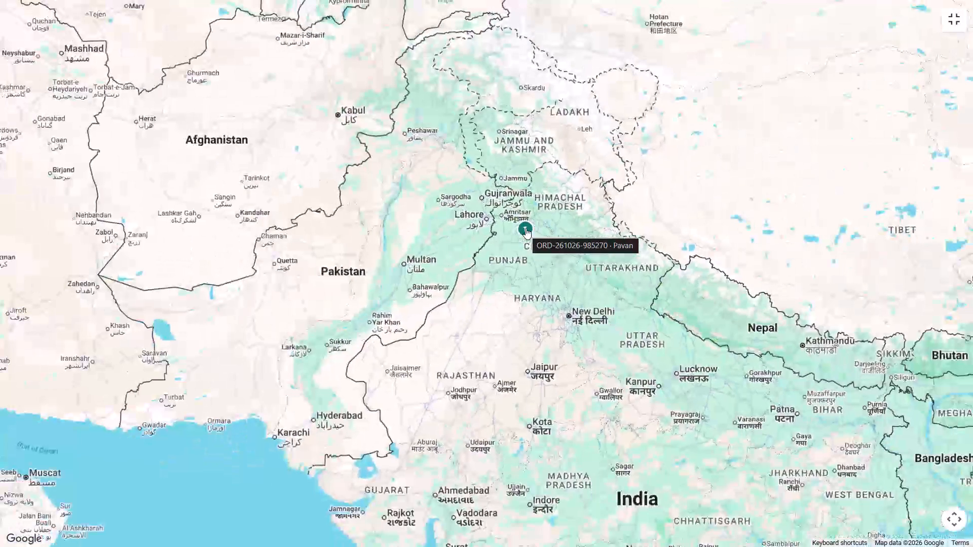
drag(526, 228, 439, 179)
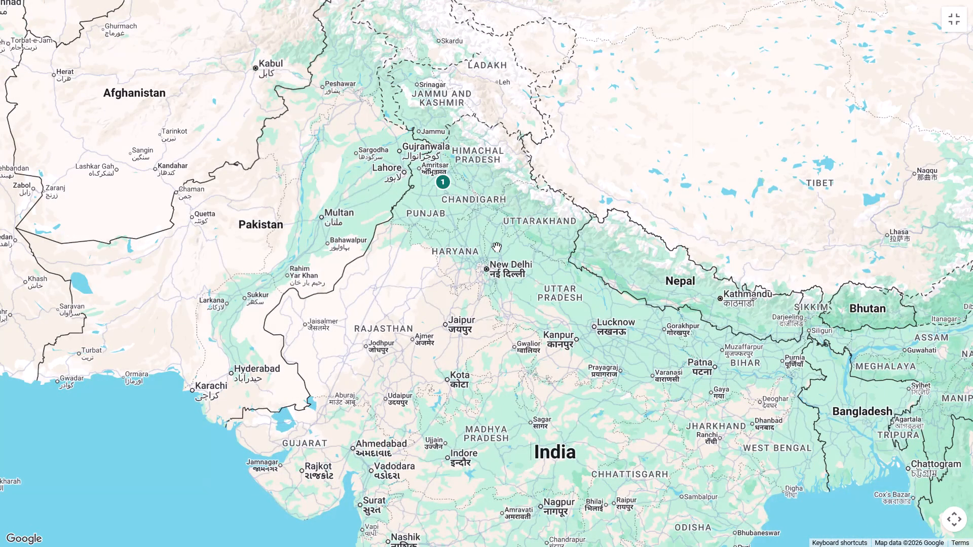
drag(497, 247, 468, 217)
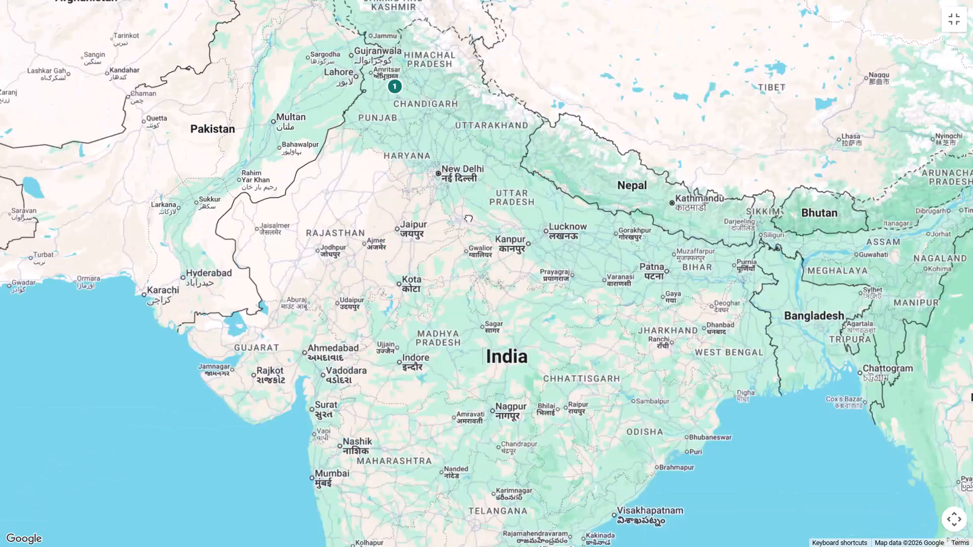
drag(468, 217, 504, 280)
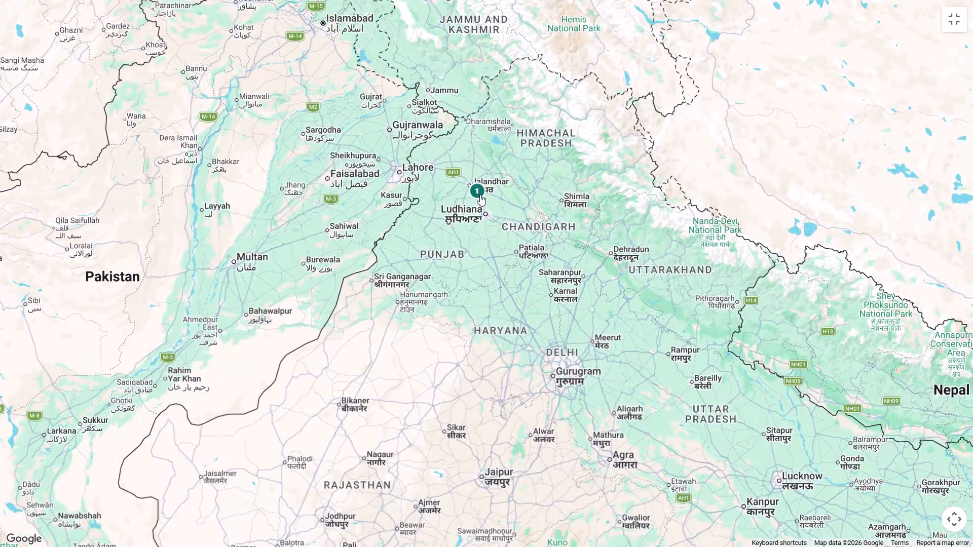
click(479, 192)
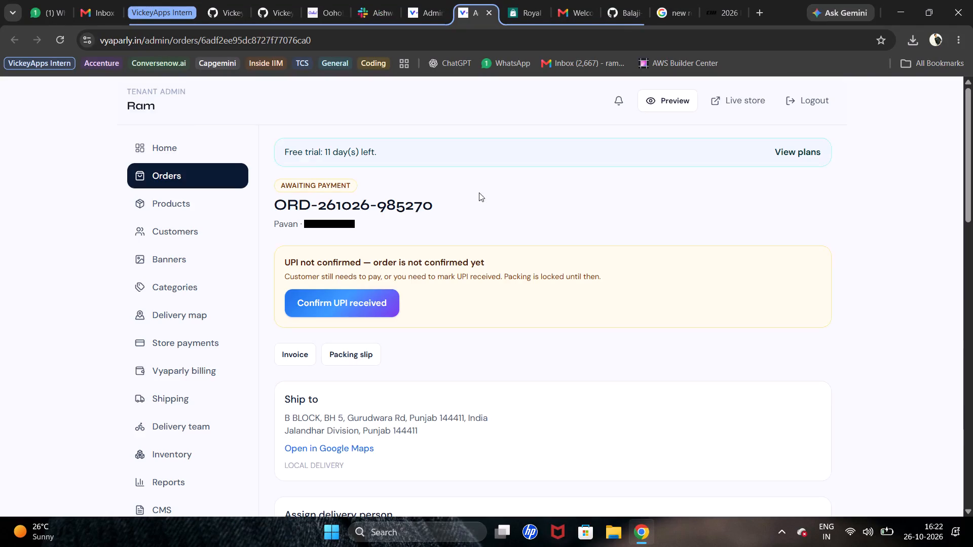
click(427, 0)
scroll(472, 246, down, 1)
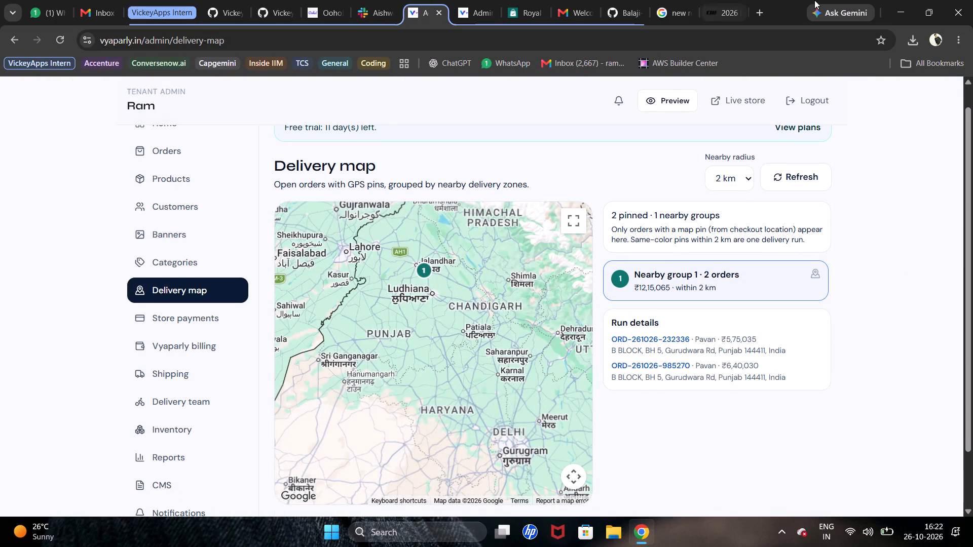
click(487, 9)
click(487, 11)
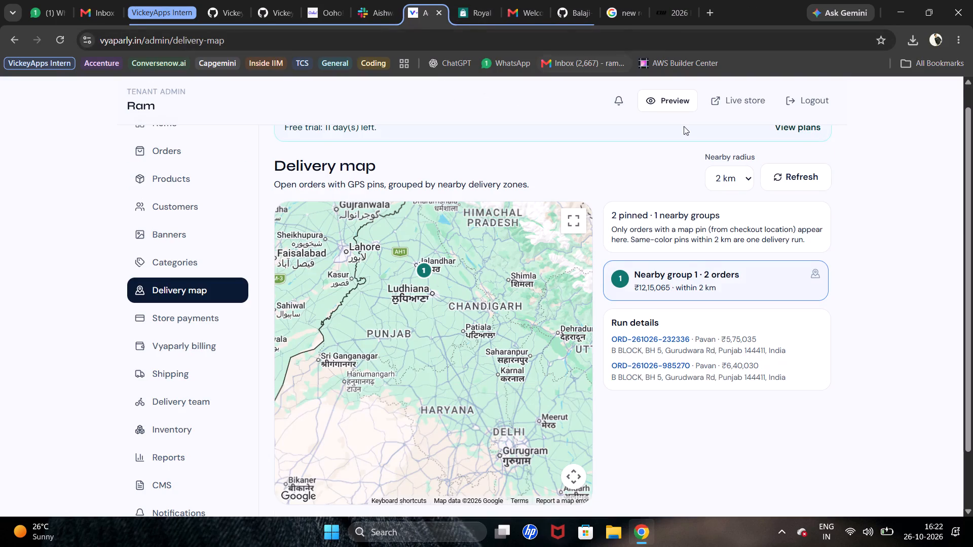
Examine the area around the delivery pin and the orders in the group's Run details.
scroll(684, 173, down, 4)
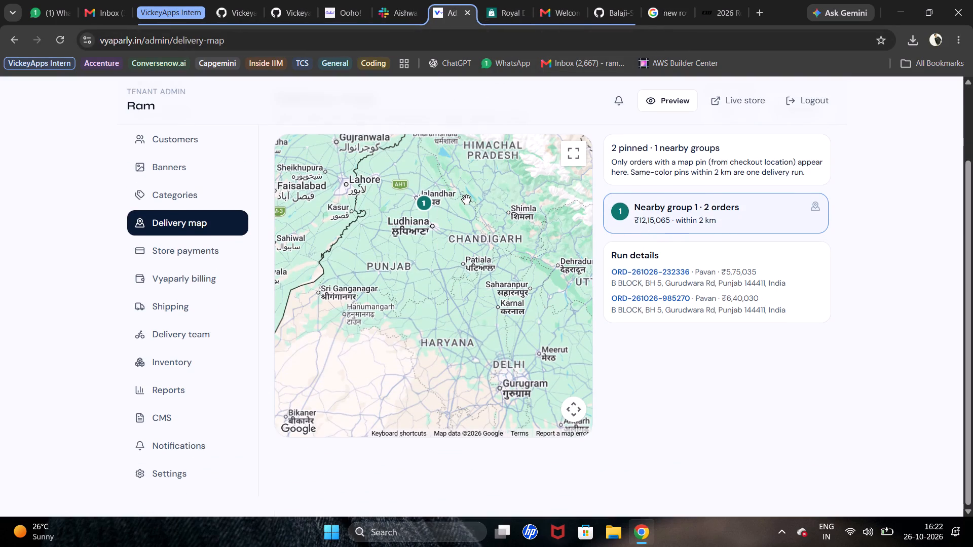
drag(455, 190, 460, 250)
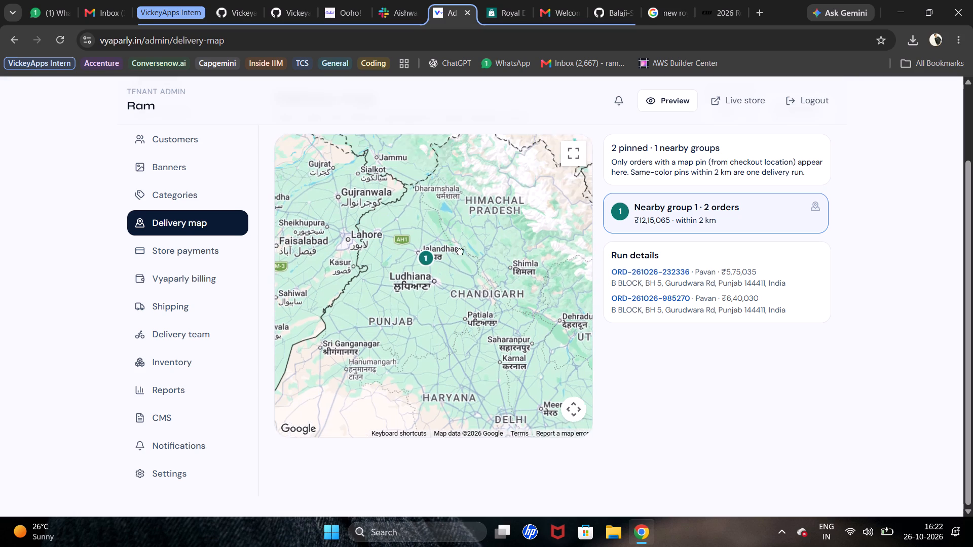
drag(460, 250, 228, 95)
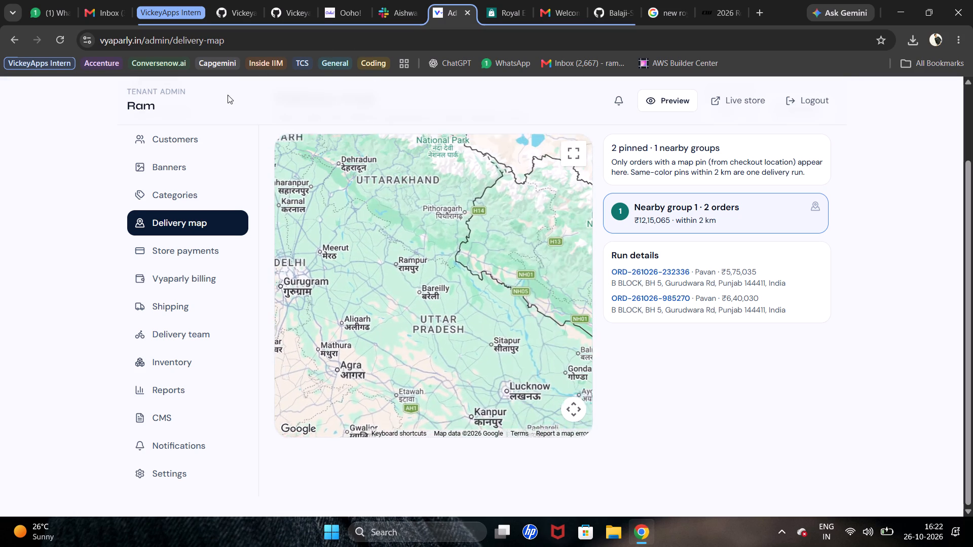
drag(228, 95, 452, 213)
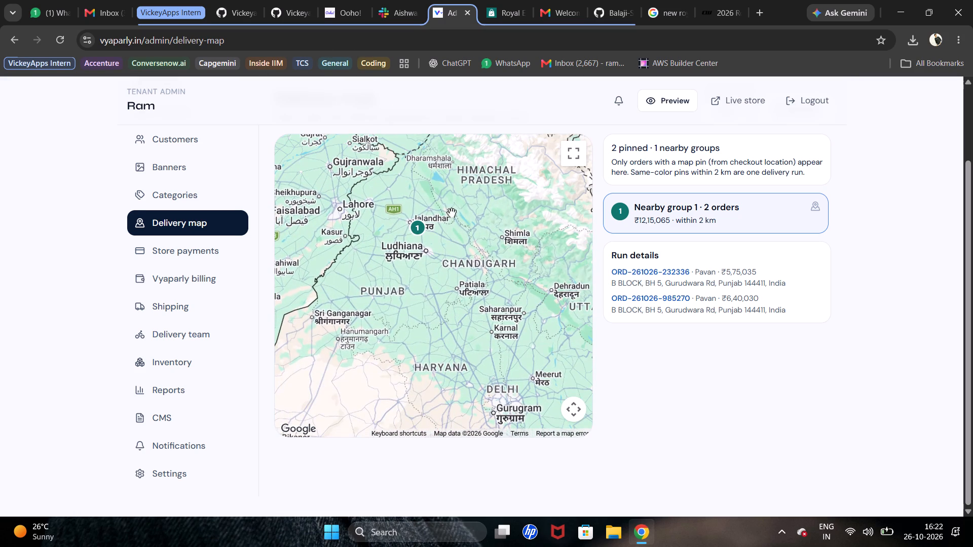
click(702, 317)
click(666, 290)
click(493, 0)
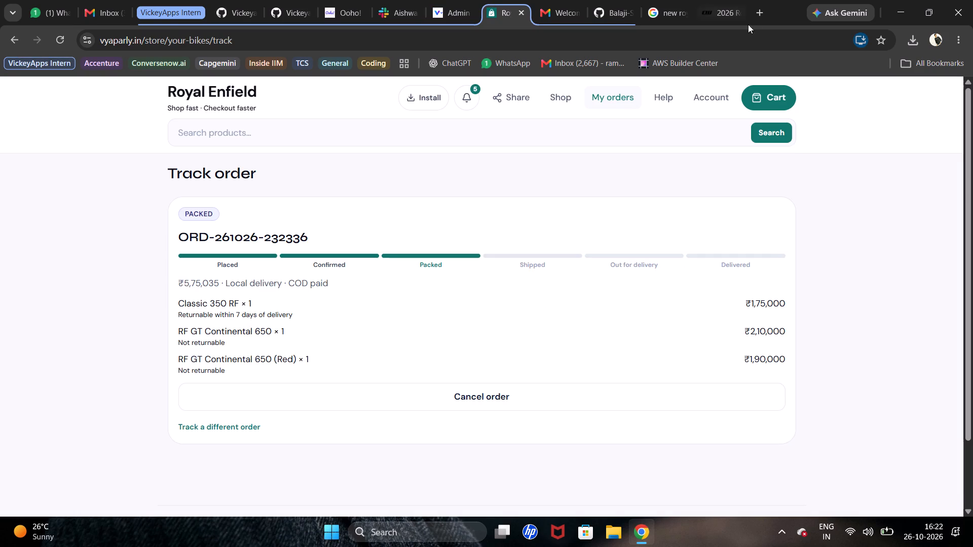
click(600, 89)
scroll(597, 171, down, 3)
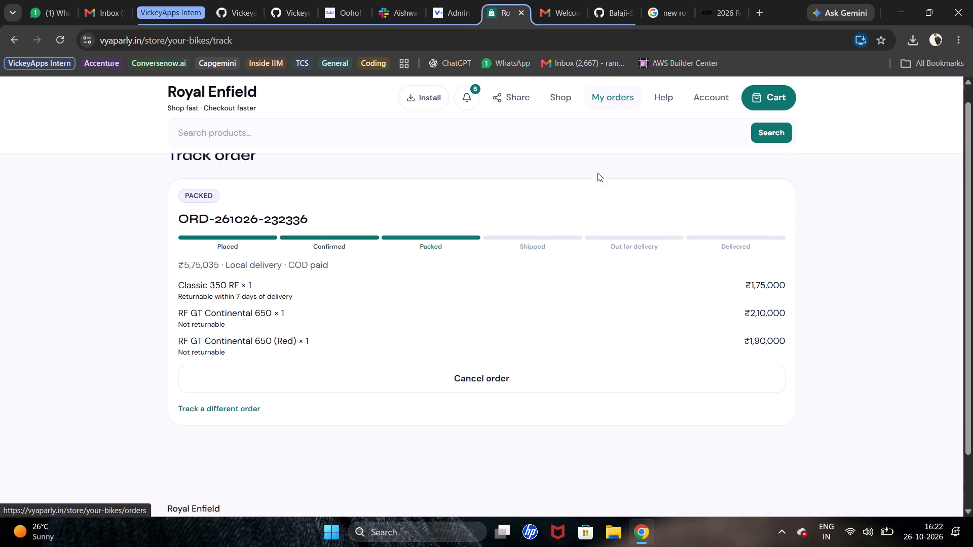
scroll(597, 173, down, 7)
click(433, 0)
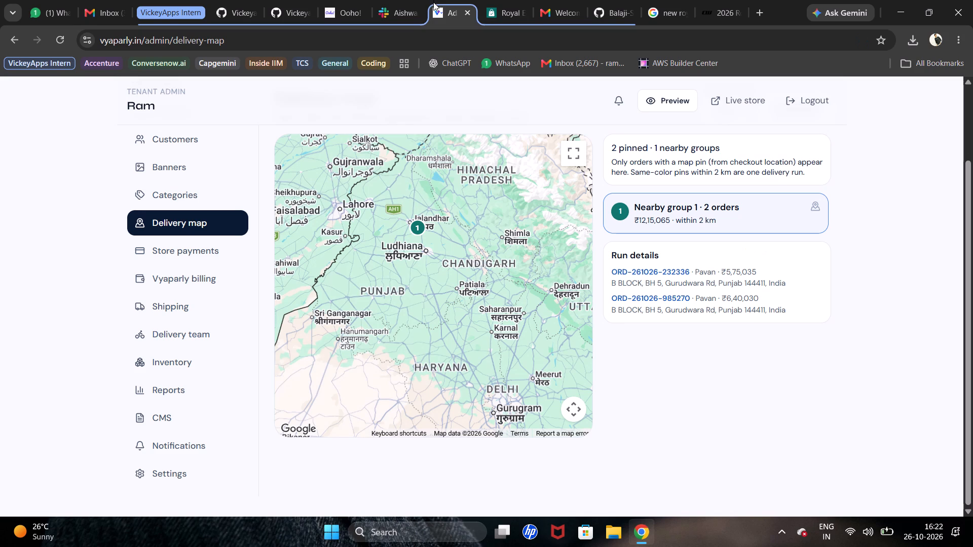
Reload the Delivery map and examine it for order pins from Punjab across to northeast India.
click(664, 319)
click(63, 29)
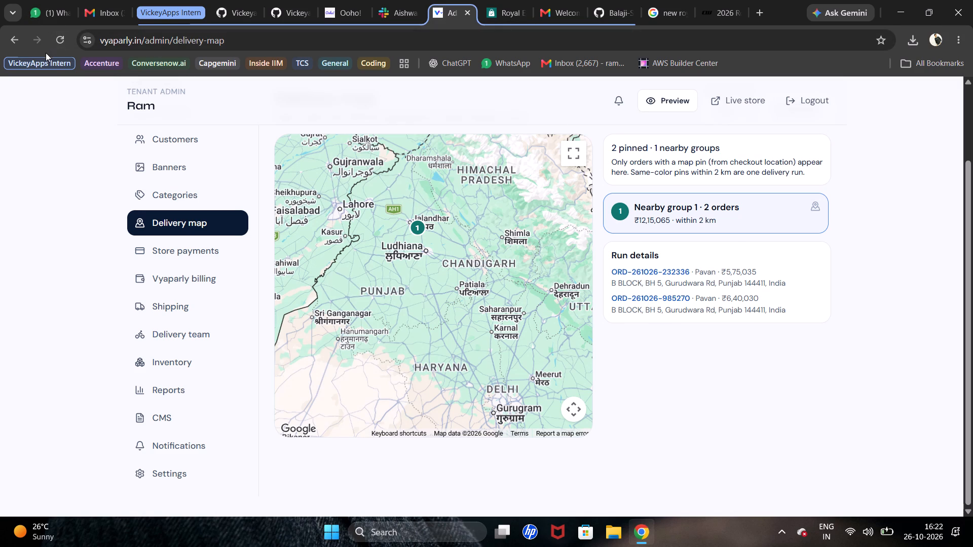
click(50, 42)
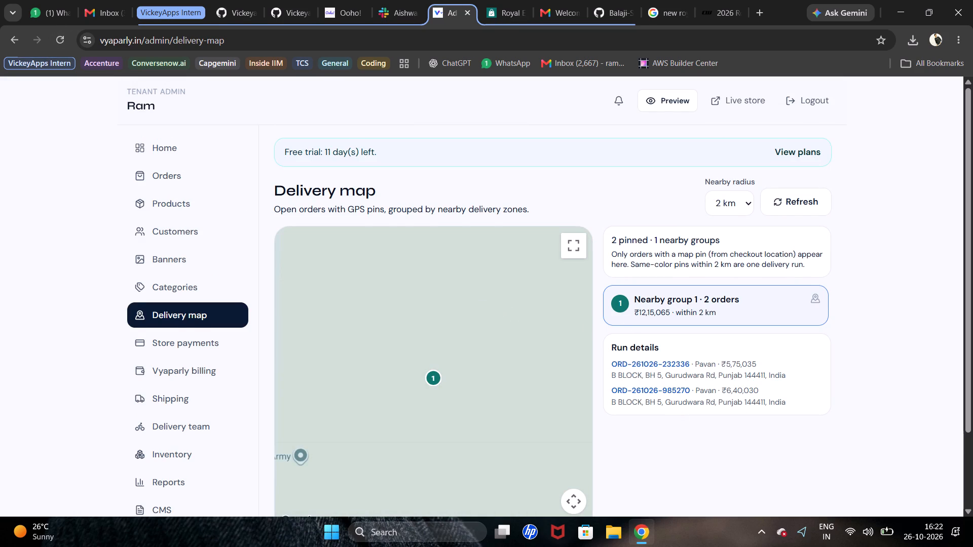
scroll(759, 397, down, 3)
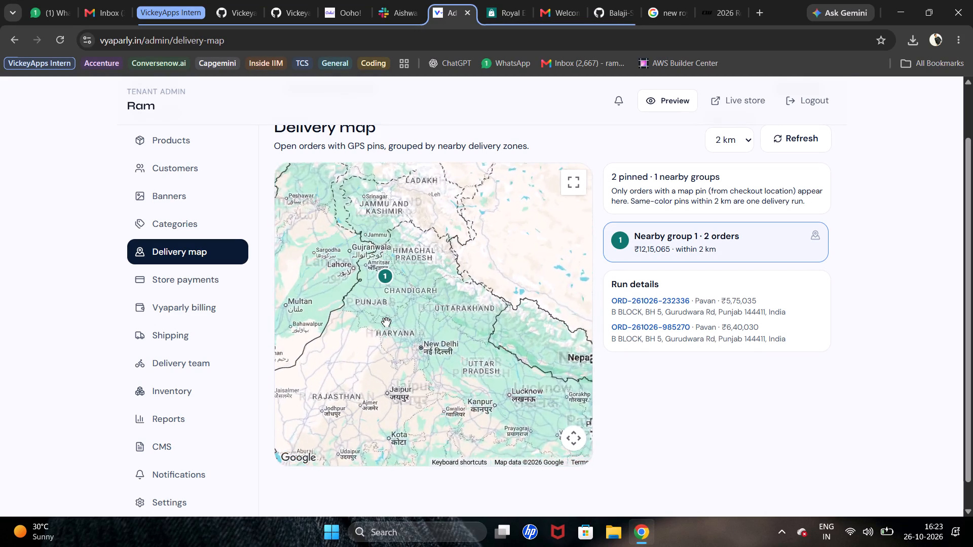
drag(386, 322, 226, 286)
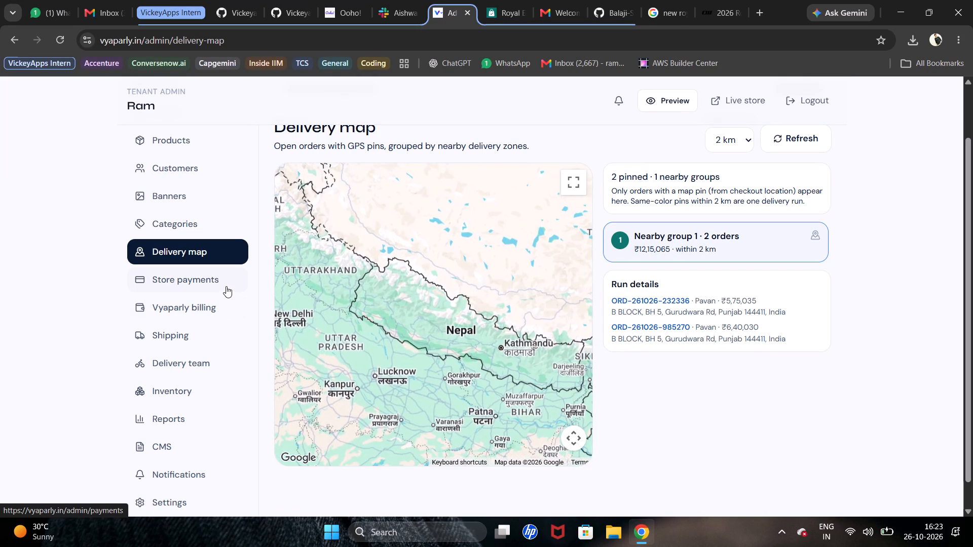
drag(226, 286, 366, 337)
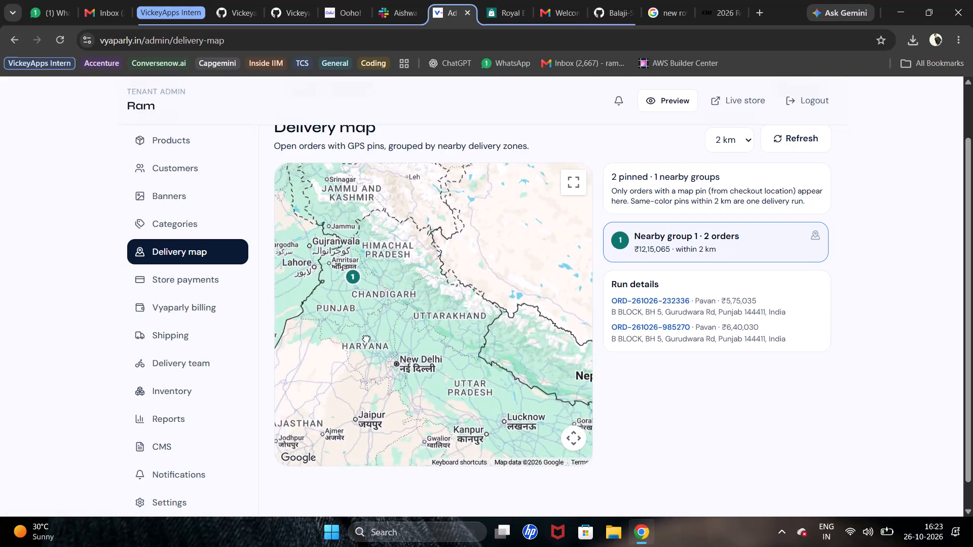
drag(366, 337, 382, 321)
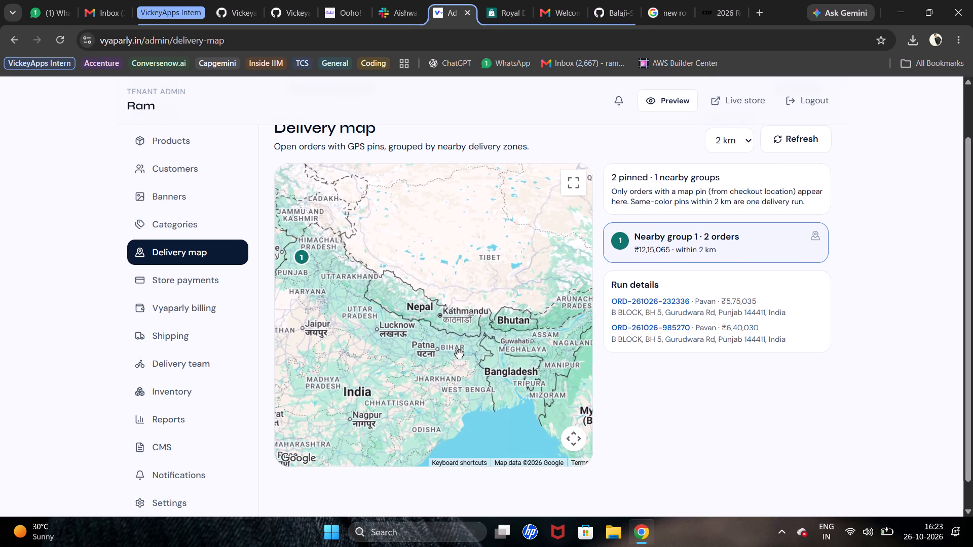
drag(535, 349, 497, 342)
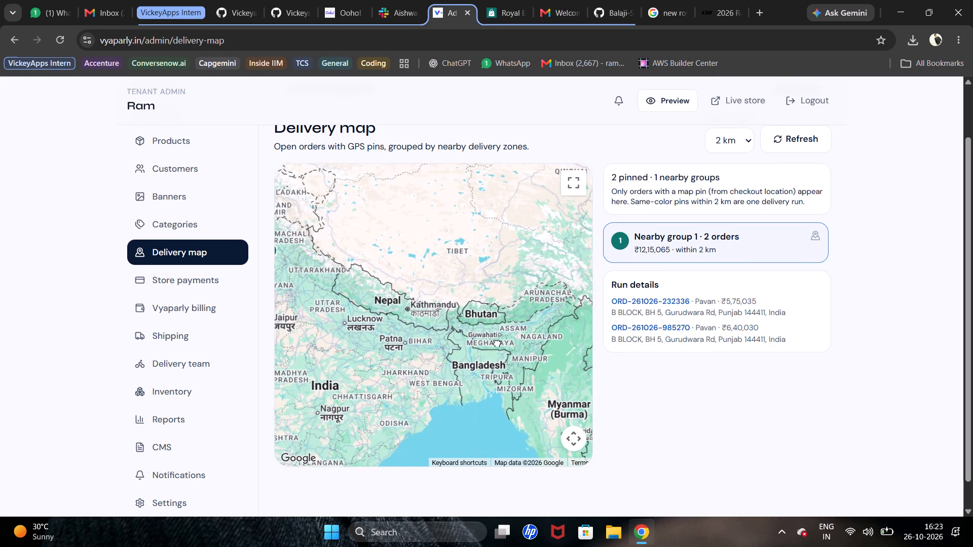
drag(497, 342, 474, 338)
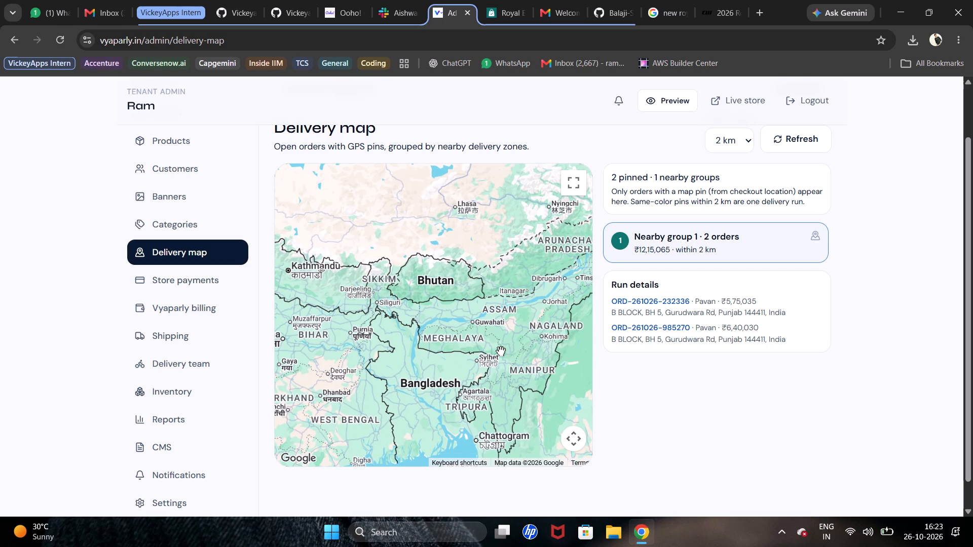
drag(501, 351, 469, 310)
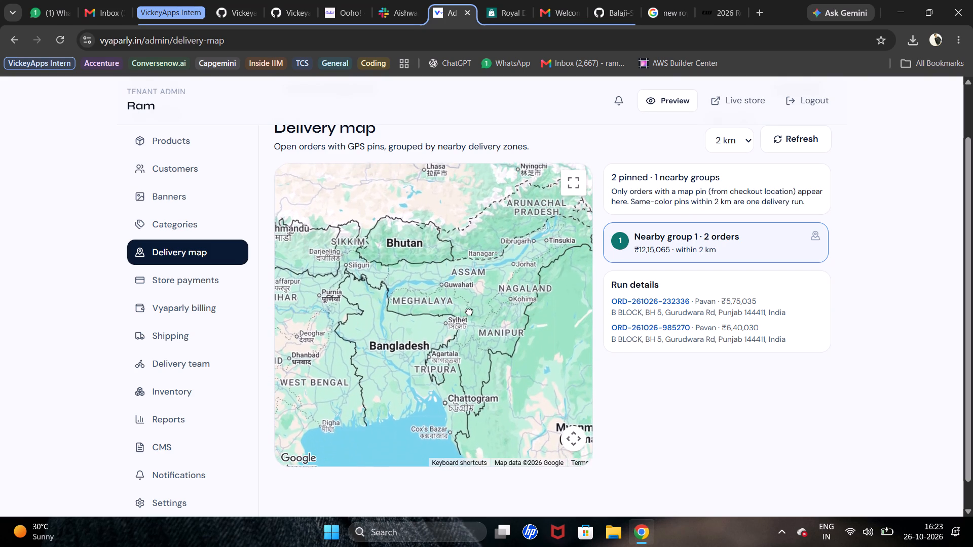
drag(469, 310, 466, 326)
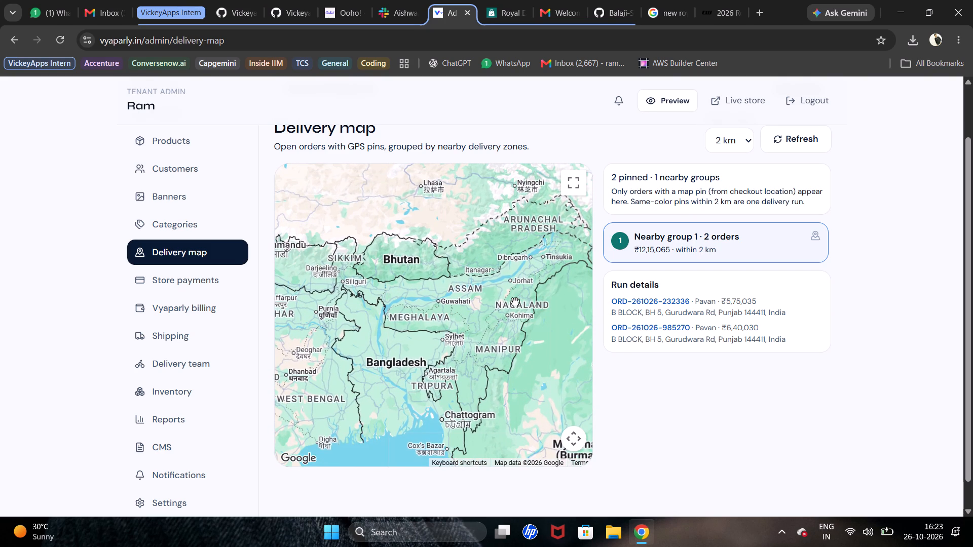
drag(505, 292, 436, 303)
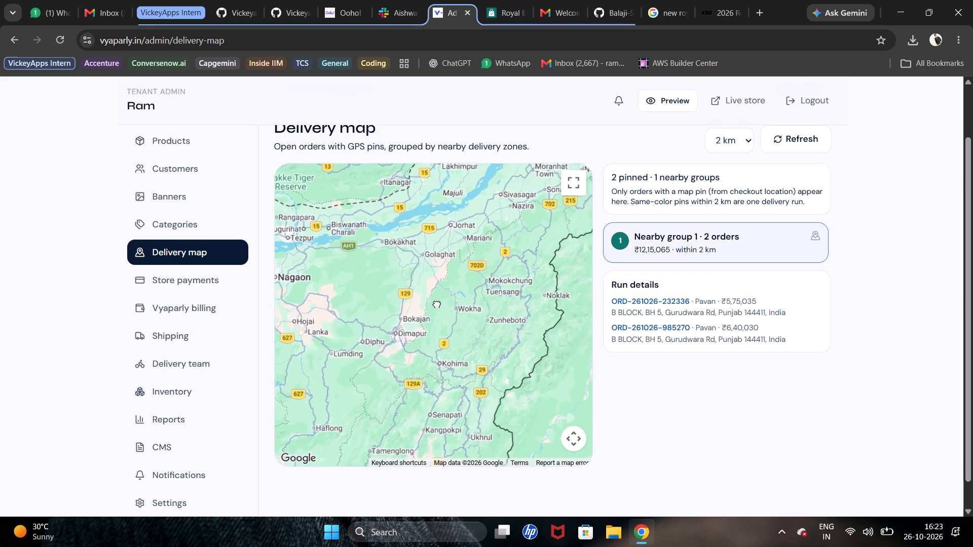
drag(436, 303, 434, 303)
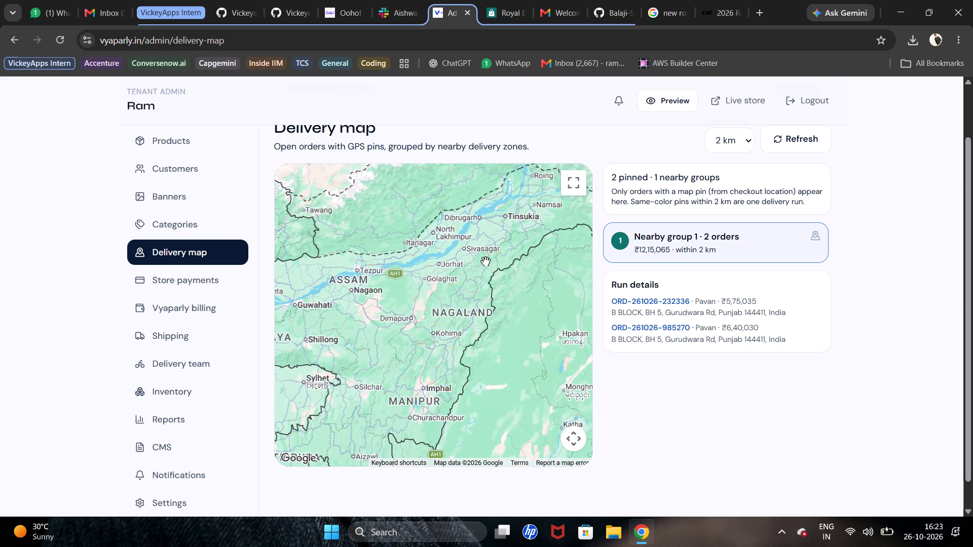
drag(485, 261, 456, 315)
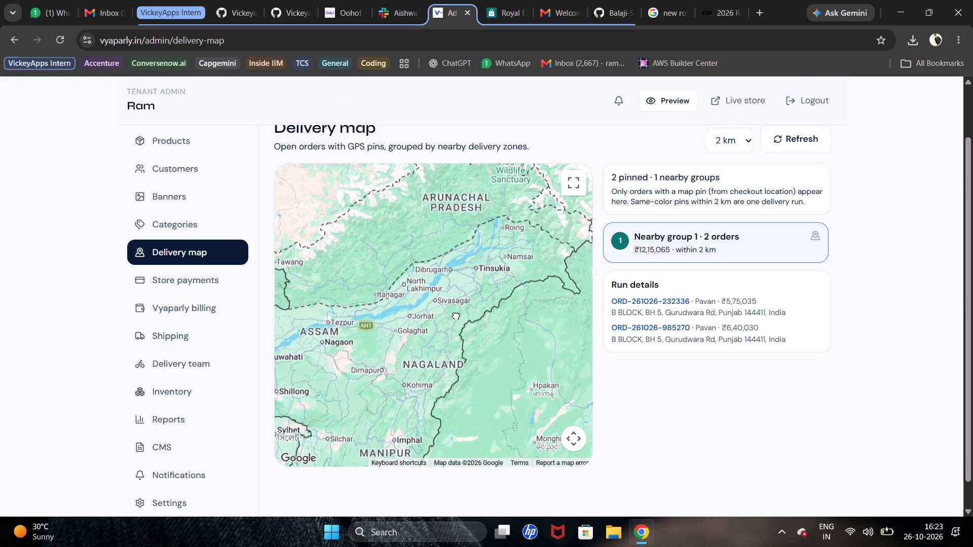
Examine the Delivery map from northeast India through Bangladesh back to the order pin in Punjab.
drag(456, 315, 511, 228)
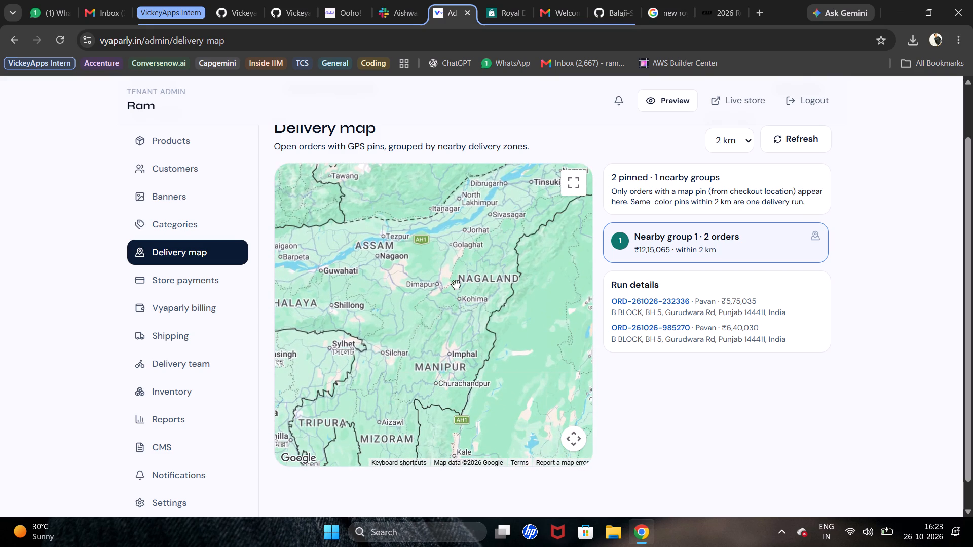
drag(456, 285, 516, 182)
drag(378, 319, 482, 269)
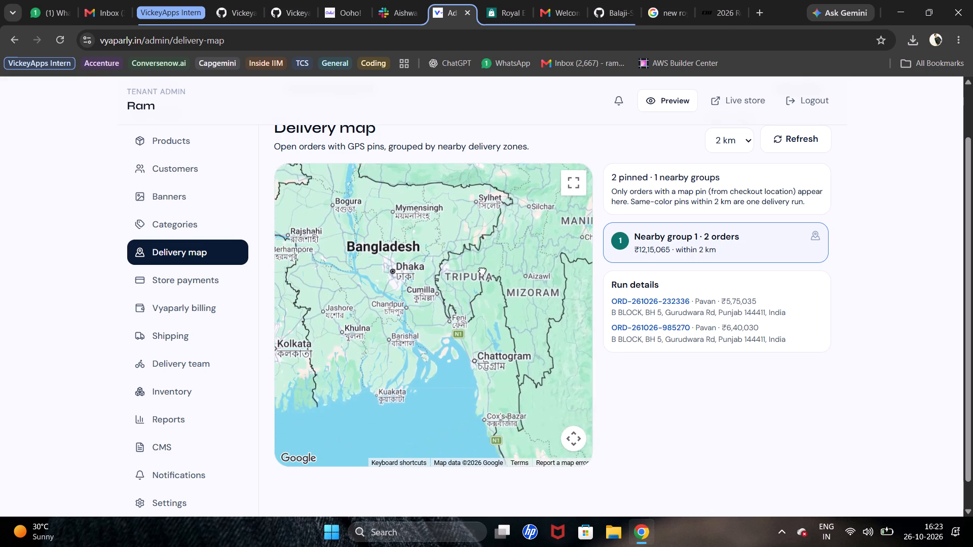
drag(482, 269, 430, 306)
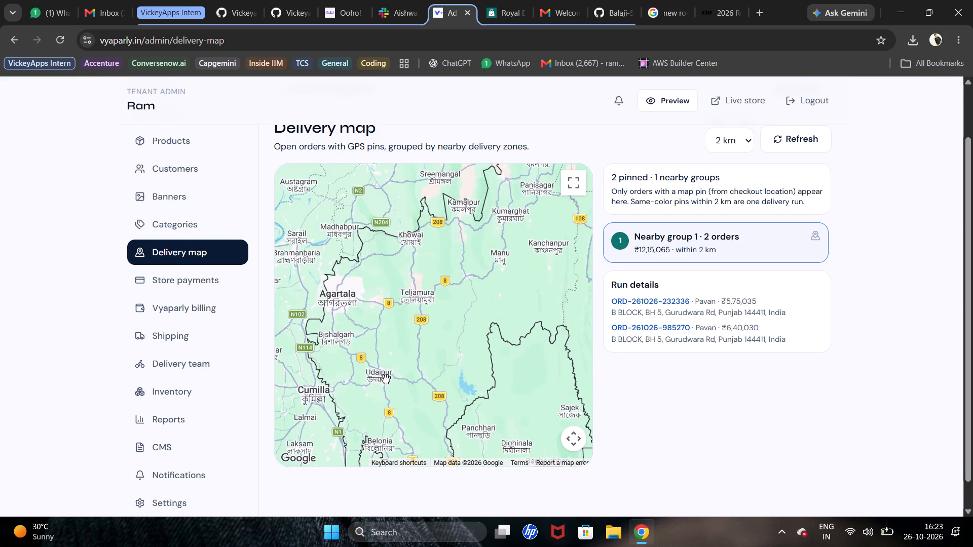
scroll(436, 309, down, 1)
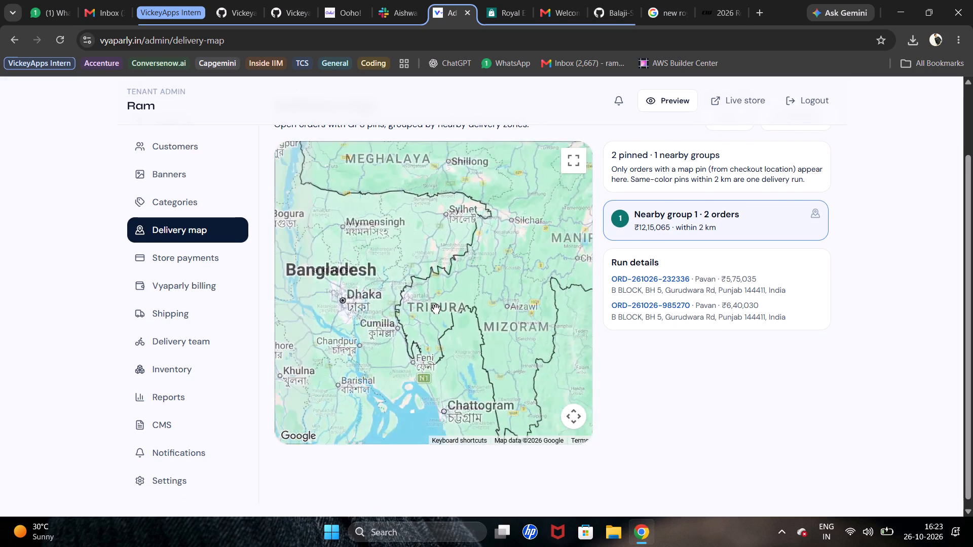
drag(436, 309, 544, 331)
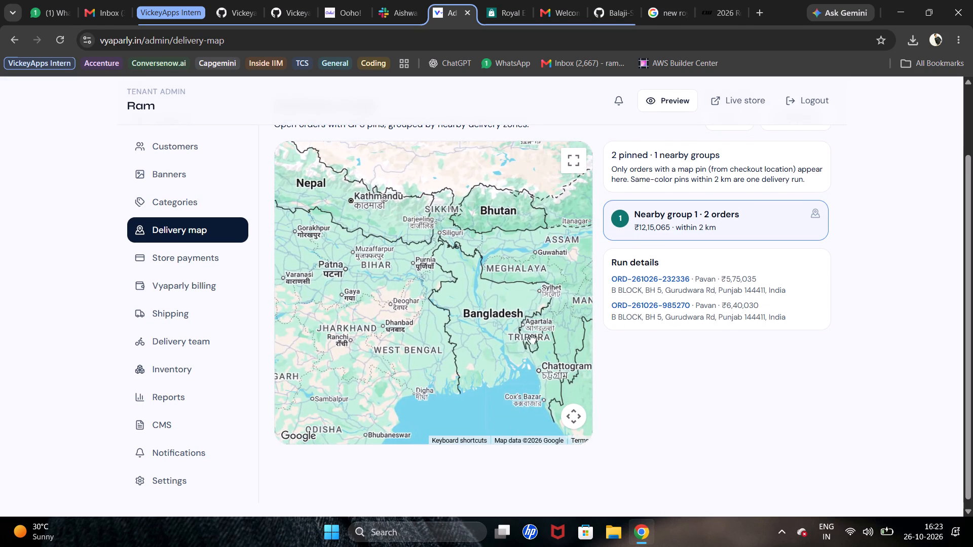
drag(365, 298, 576, 354)
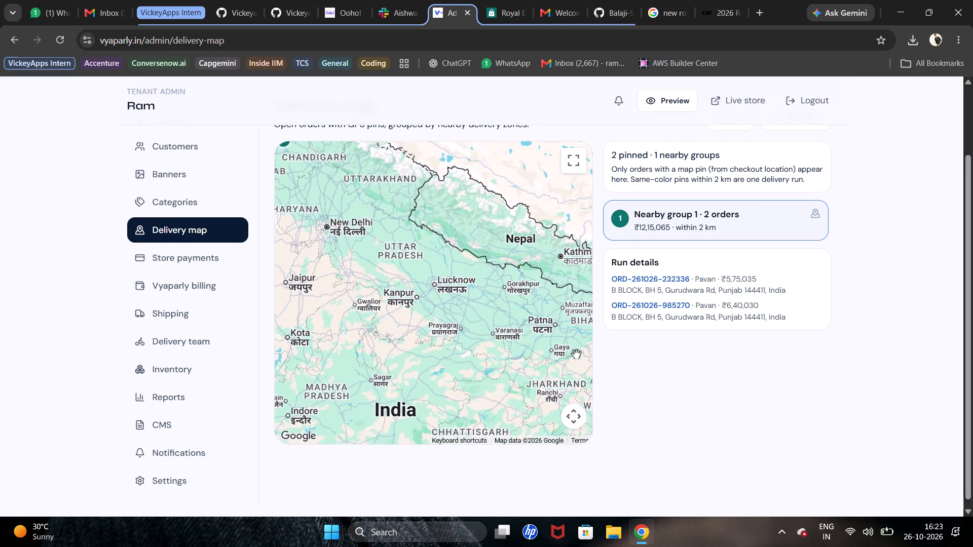
drag(430, 279, 564, 330)
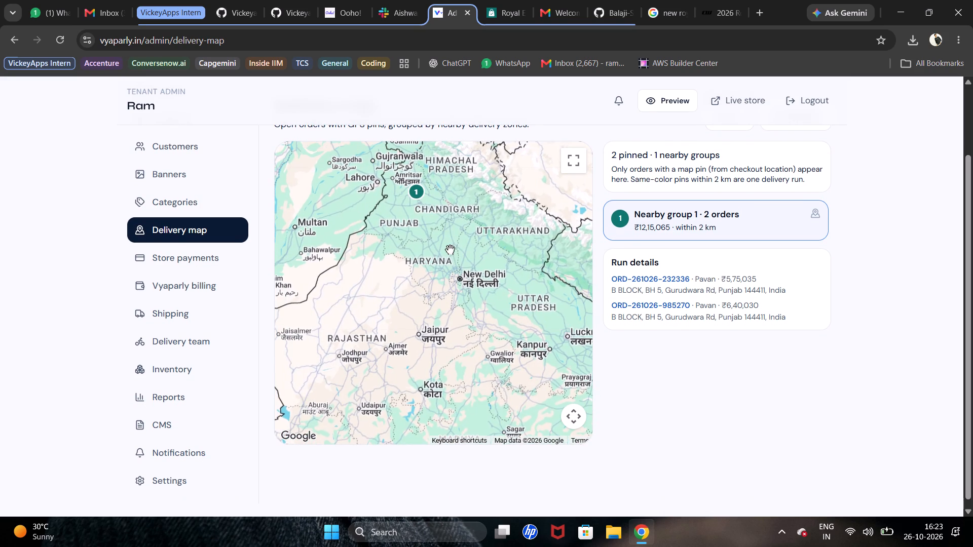
click(461, 282)
click(461, 282)
click(454, 285)
click(416, 215)
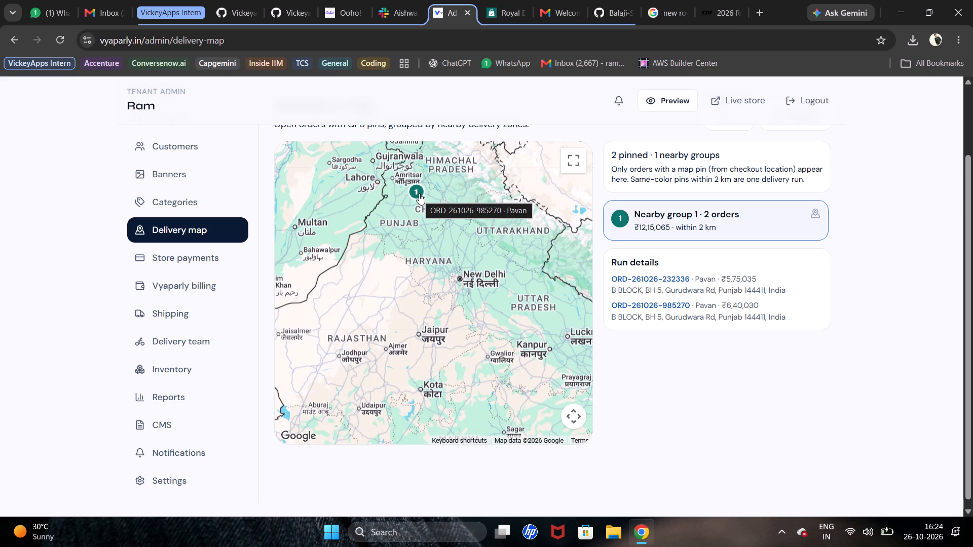
drag(435, 251, 417, 299)
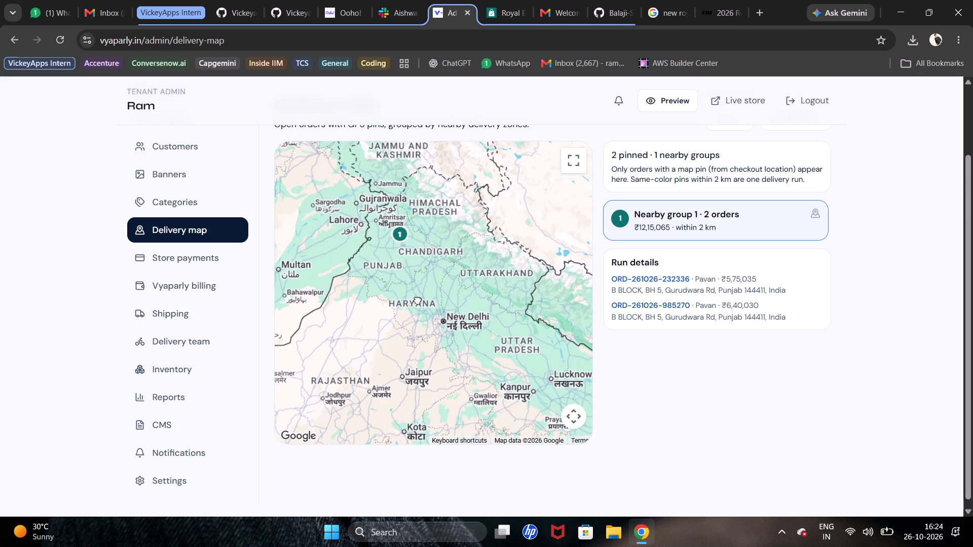
drag(417, 299, 416, 304)
click(707, 230)
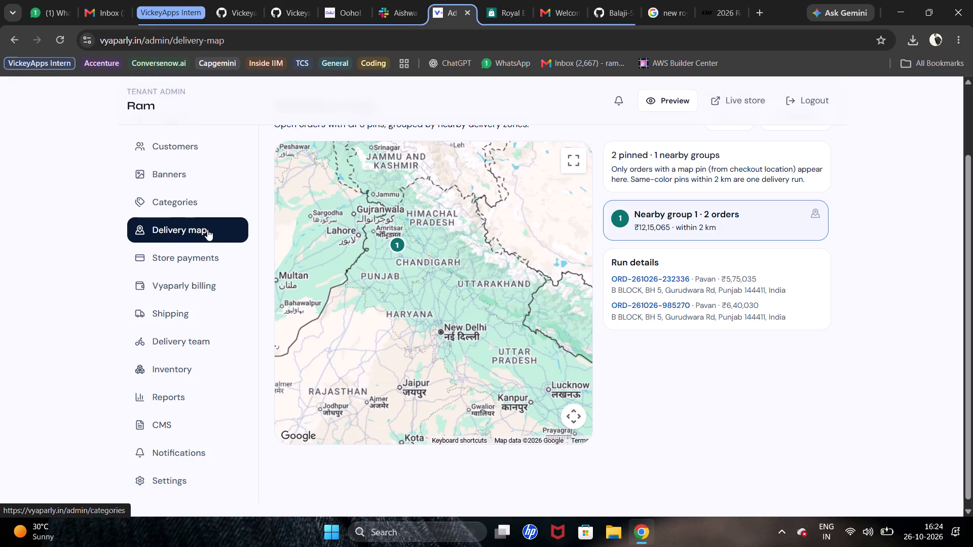
scroll(191, 236, up, 2)
click(171, 175)
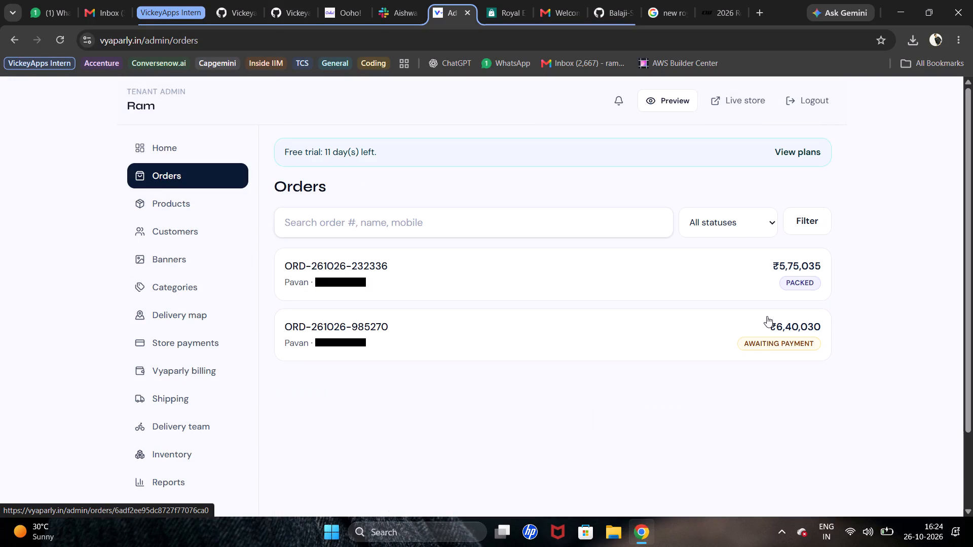
click(782, 340)
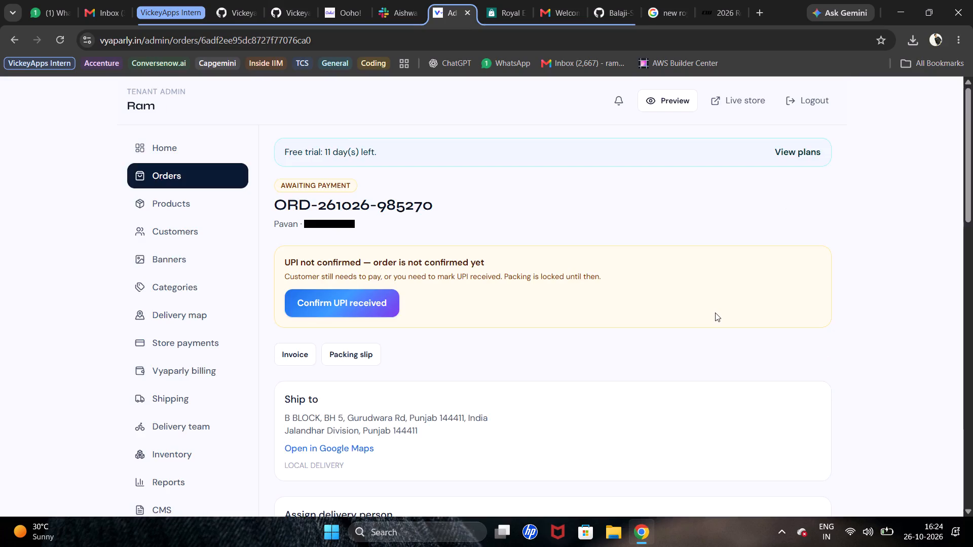
scroll(715, 312, down, 3)
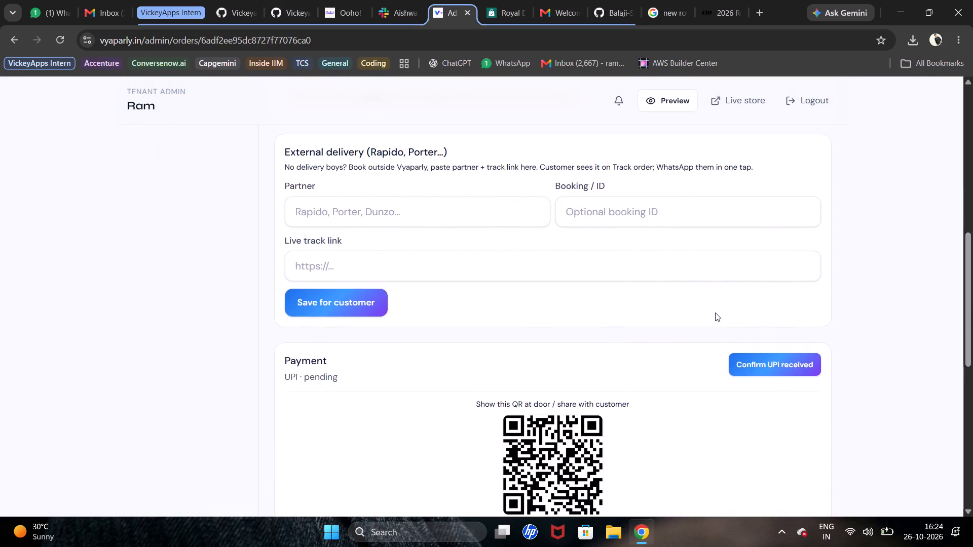
scroll(715, 312, down, 3)
scroll(715, 312, up, 2)
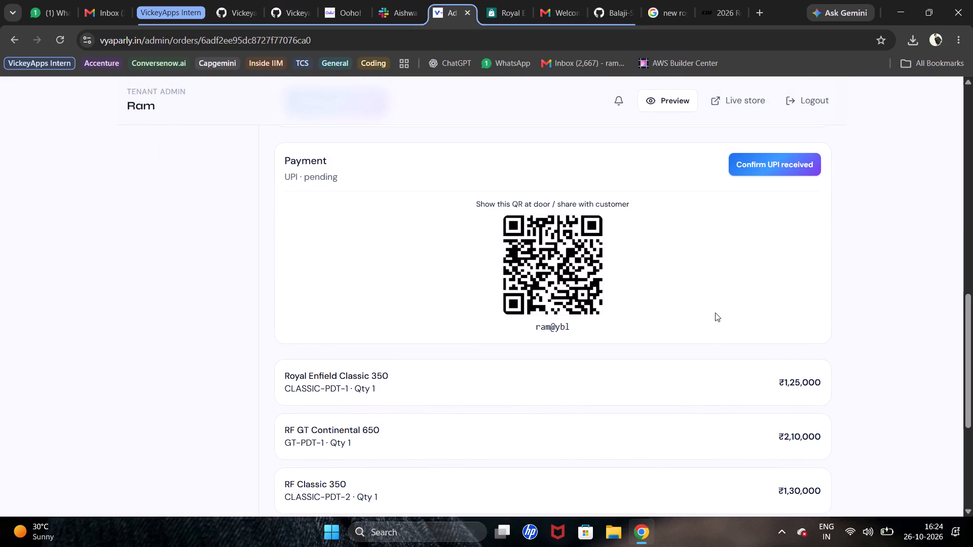
scroll(686, 312, up, 1)
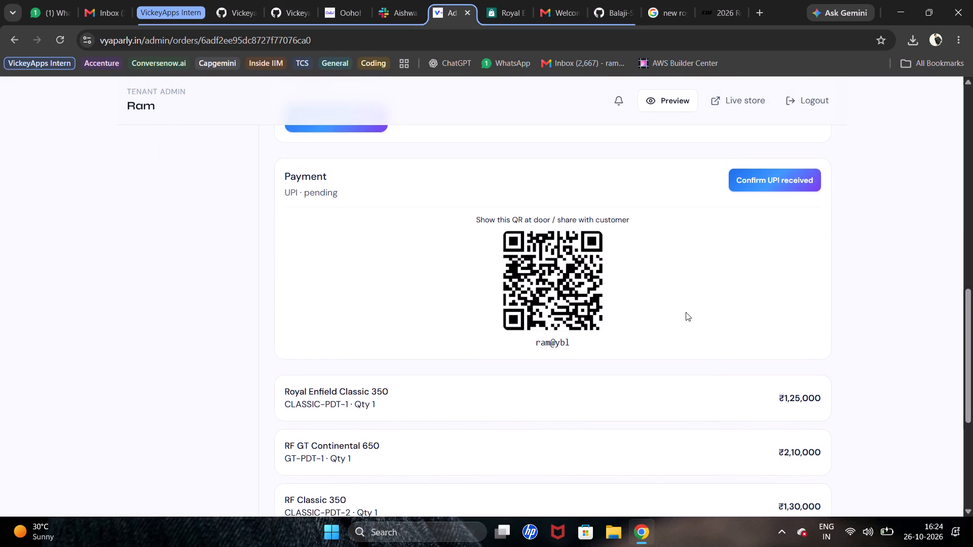
scroll(686, 312, down, 6)
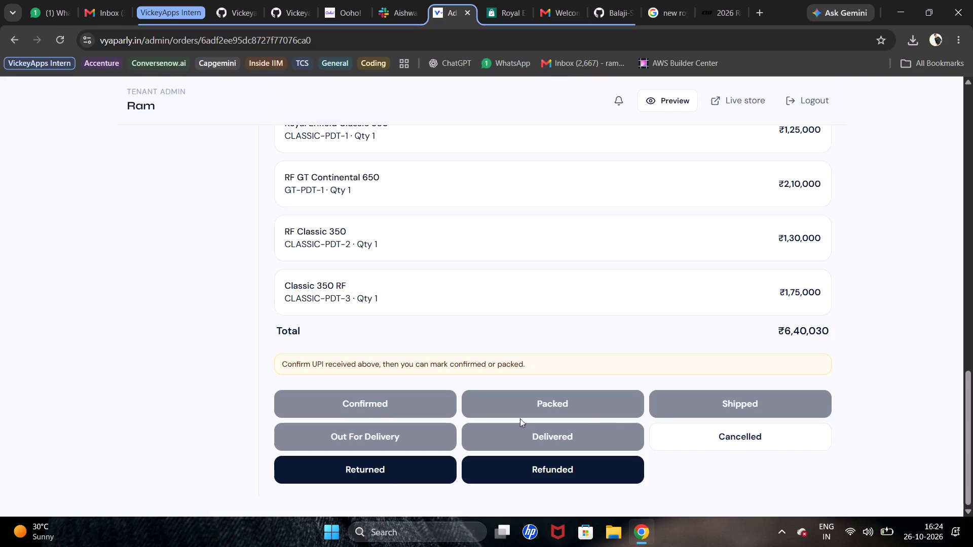
scroll(583, 385, up, 5)
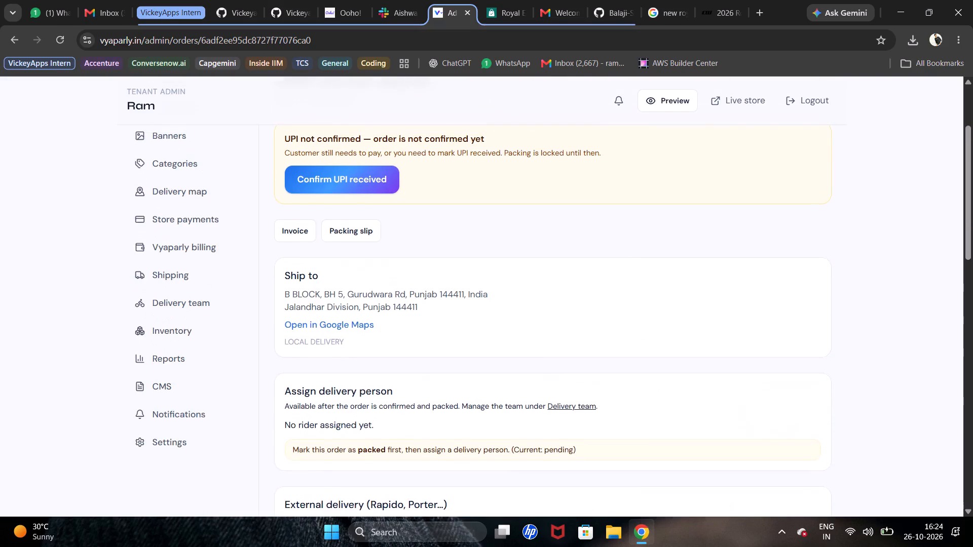
scroll(583, 385, up, 1)
scroll(583, 385, down, 2)
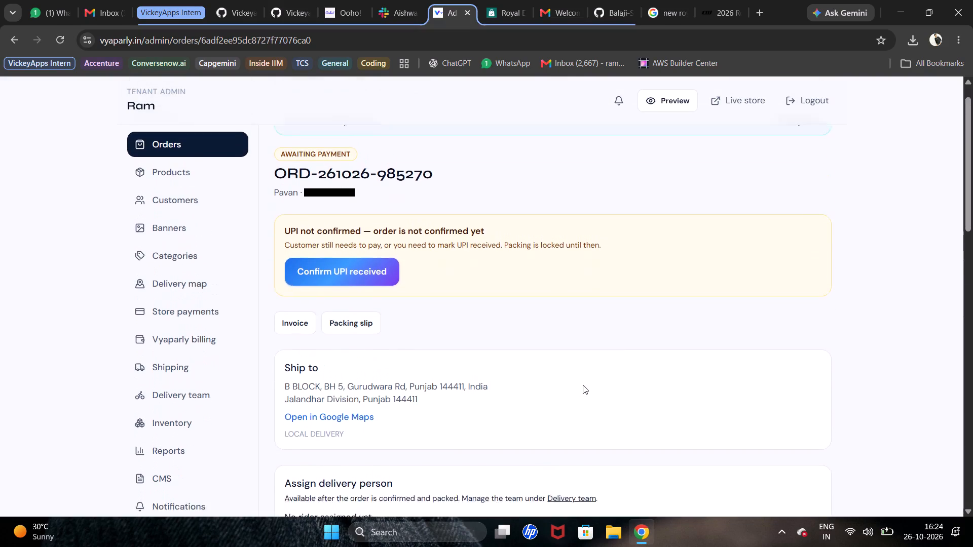
scroll(583, 385, down, 5)
scroll(583, 385, up, 1)
click(342, 346)
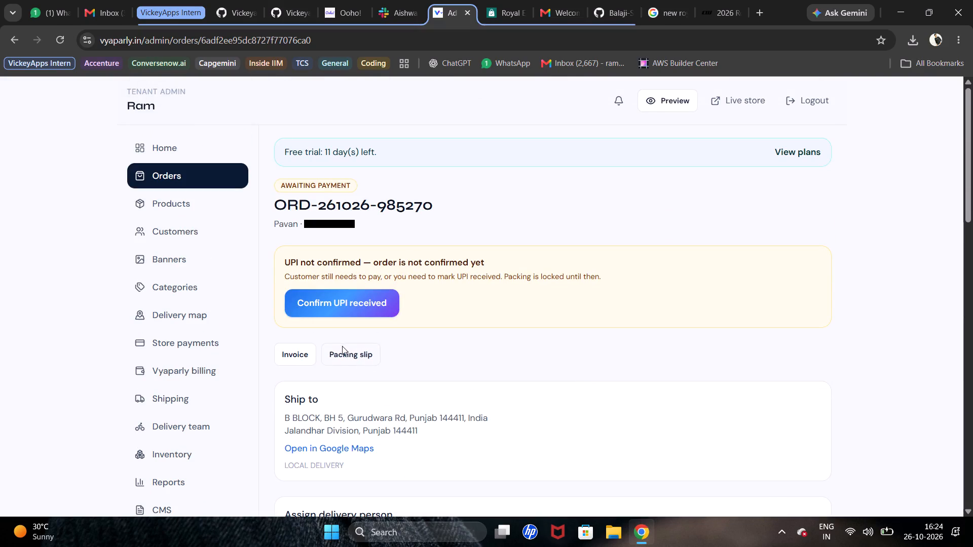
scroll(504, 368, down, 8)
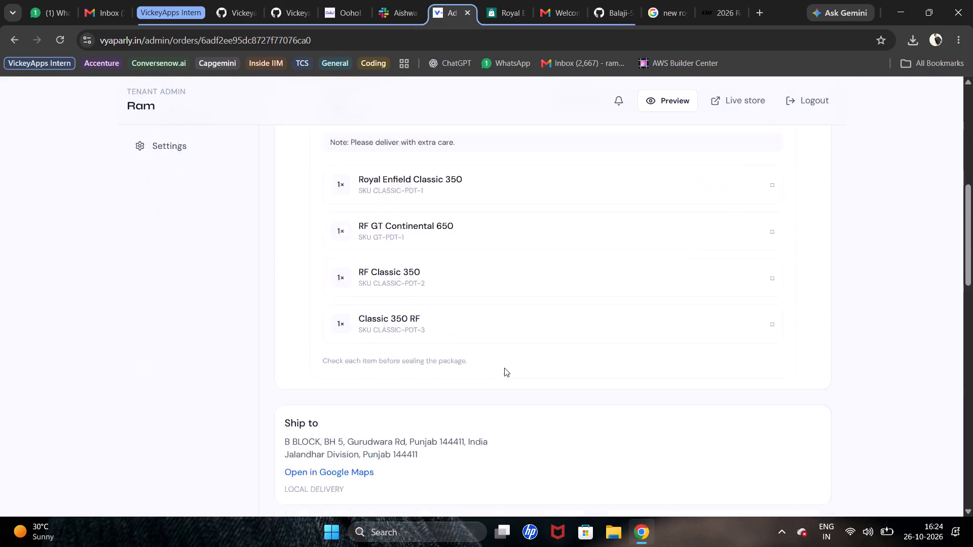
scroll(504, 368, down, 1)
scroll(683, 278, up, 6)
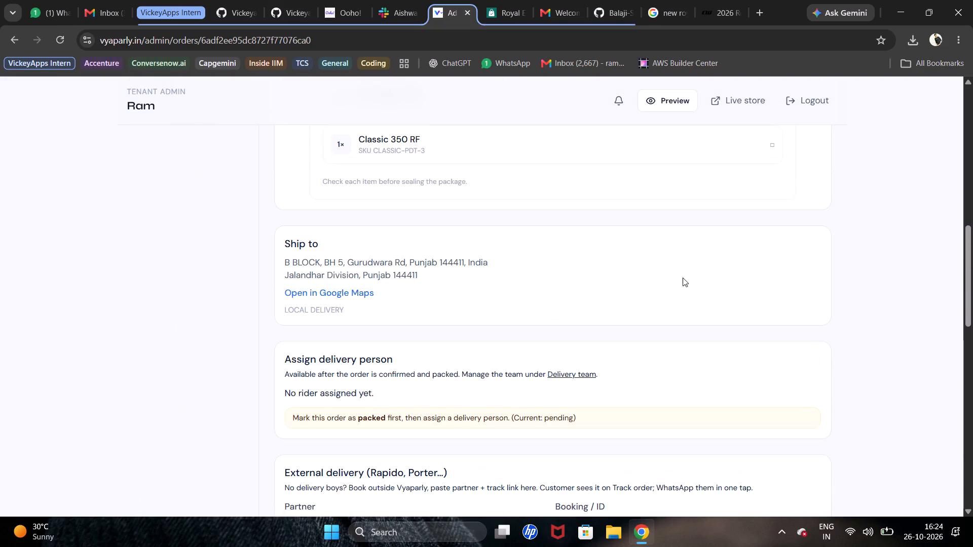
scroll(683, 278, up, 3)
click(484, 224)
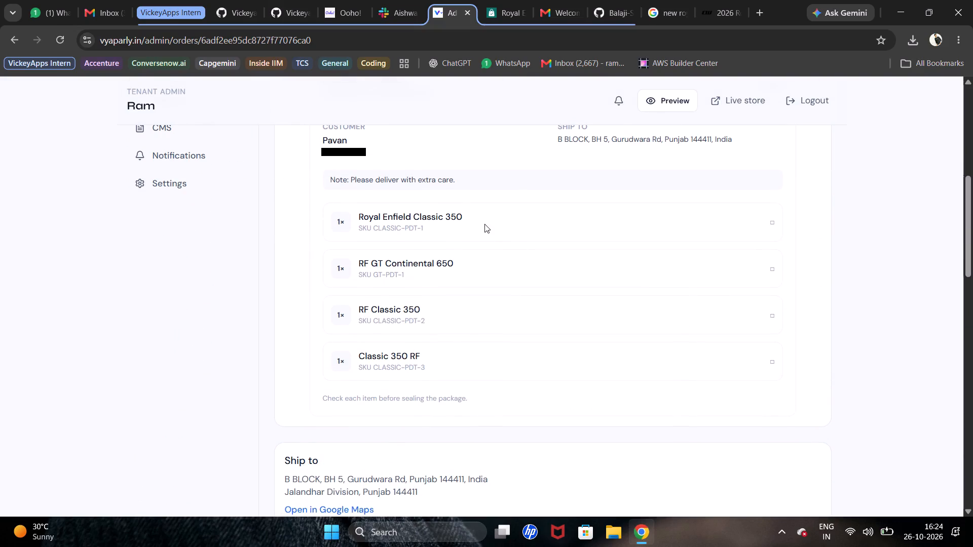
scroll(484, 224, up, 2)
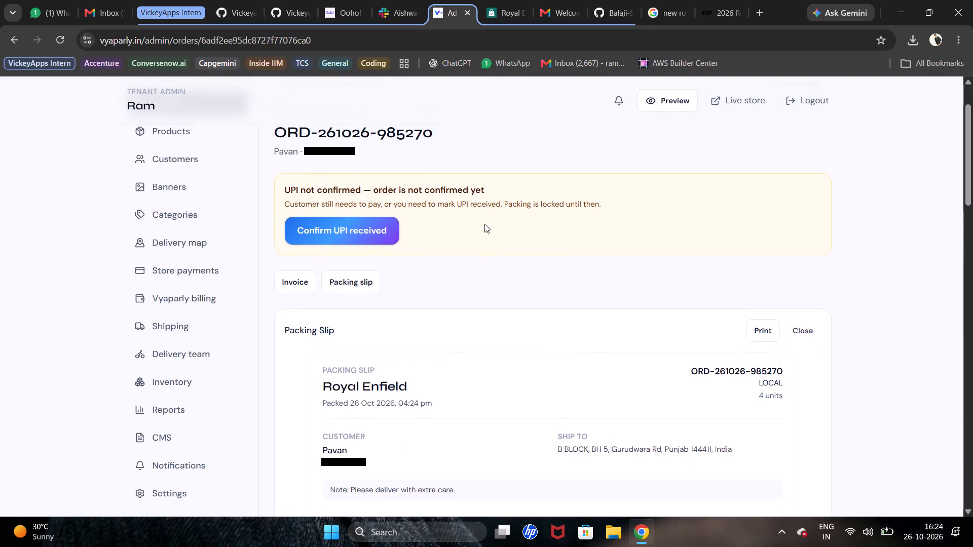
click(805, 337)
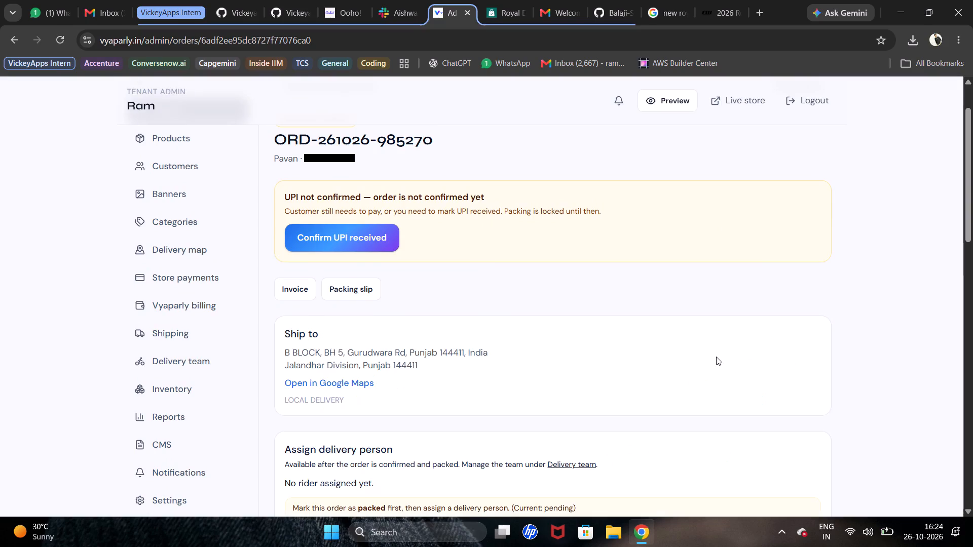
scroll(716, 357, down, 6)
scroll(775, 289, down, 2)
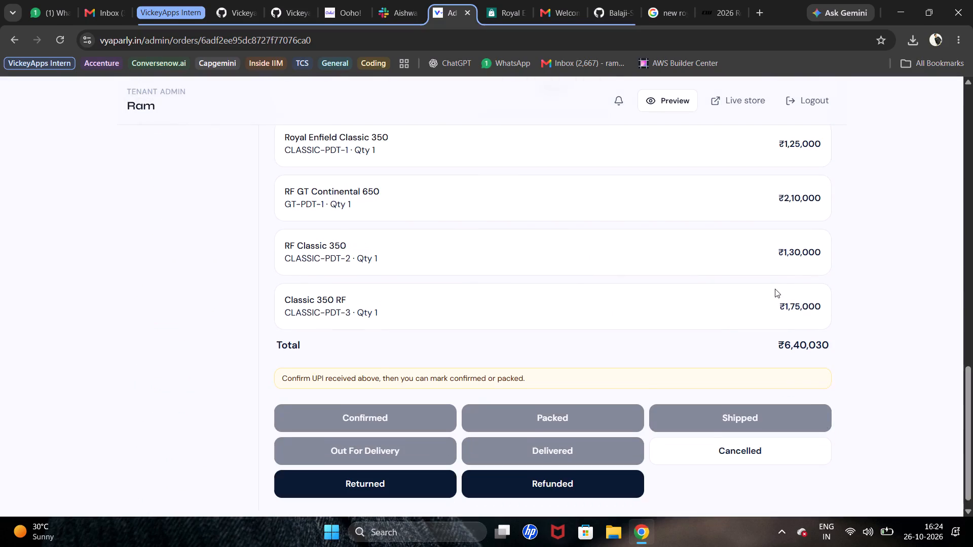
click(738, 437)
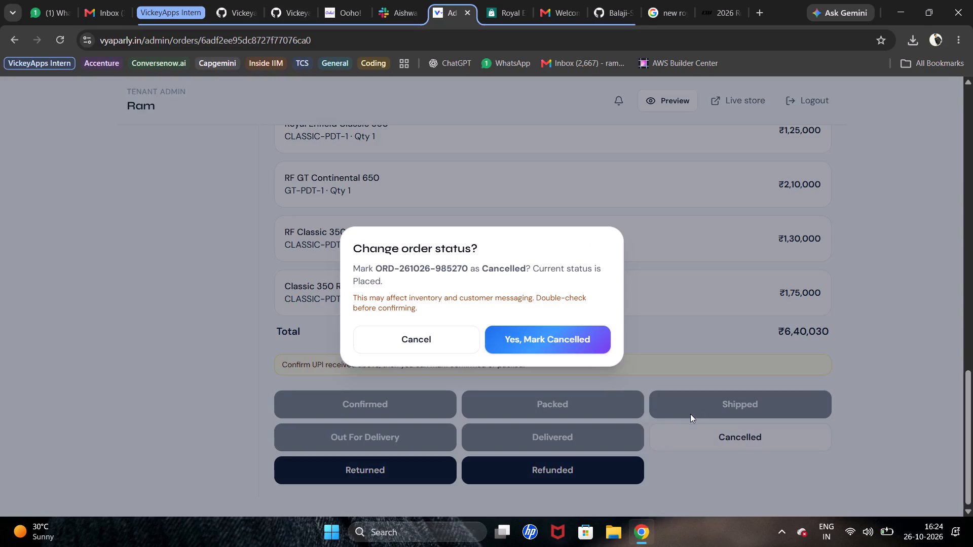
click(532, 348)
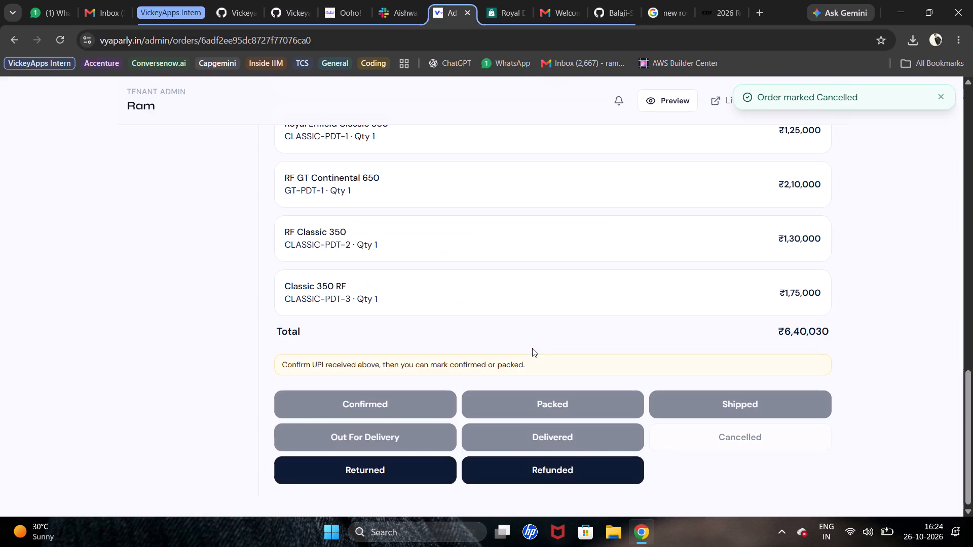
scroll(564, 349, up, 3)
scroll(564, 349, down, 2)
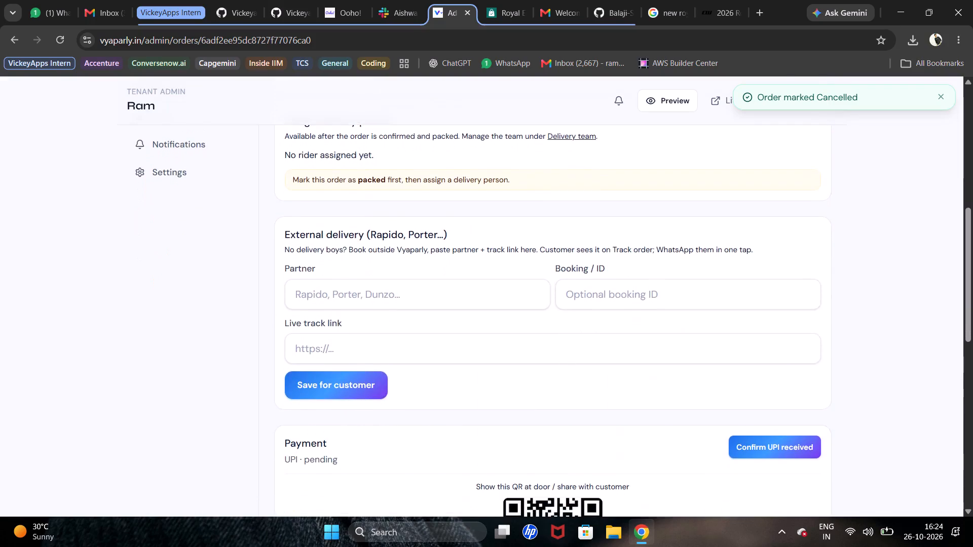
scroll(564, 349, up, 2)
scroll(439, 335, down, 1)
scroll(452, 341, up, 1)
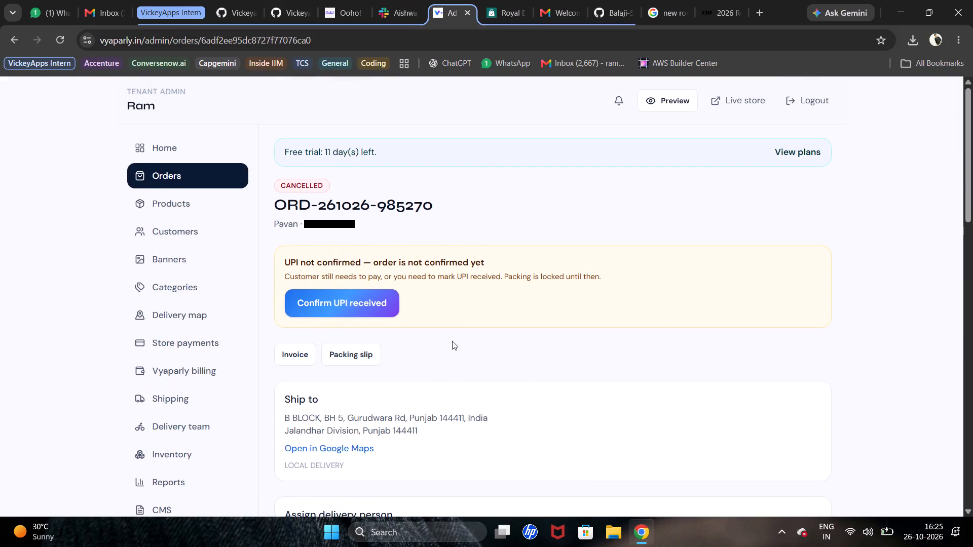
Check the Orders list, then review the pinned orders and Run details on the Delivery map and refresh it.
click(195, 179)
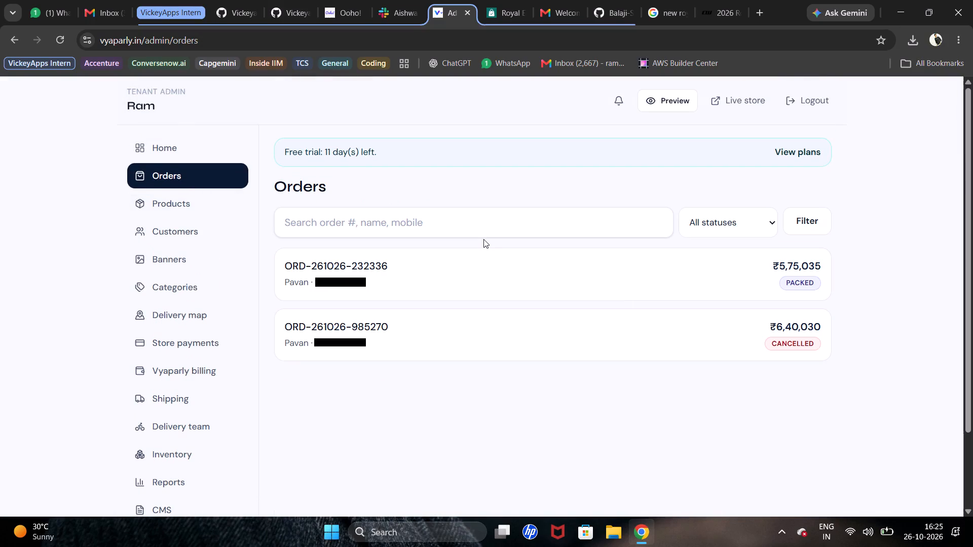
click(196, 323)
scroll(645, 348, down, 1)
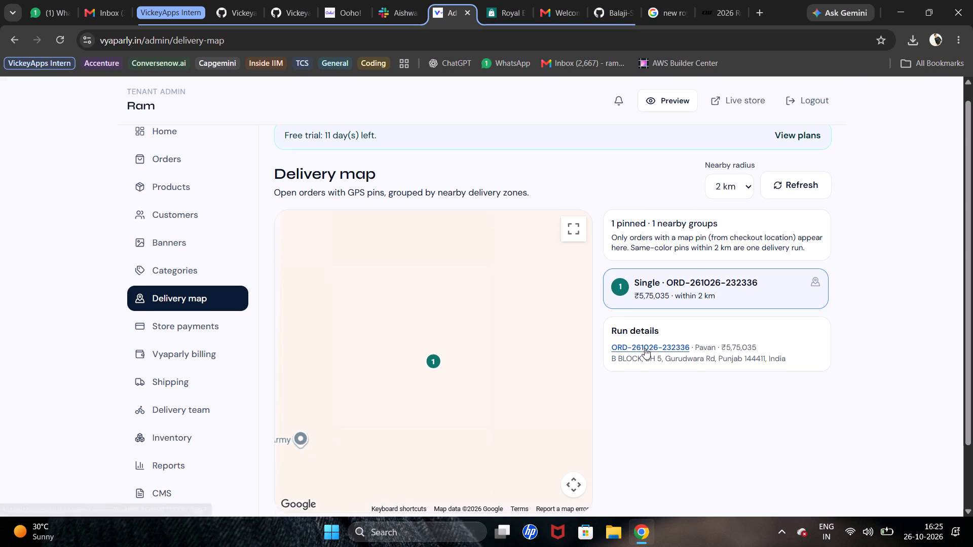
scroll(447, 321, down, 1)
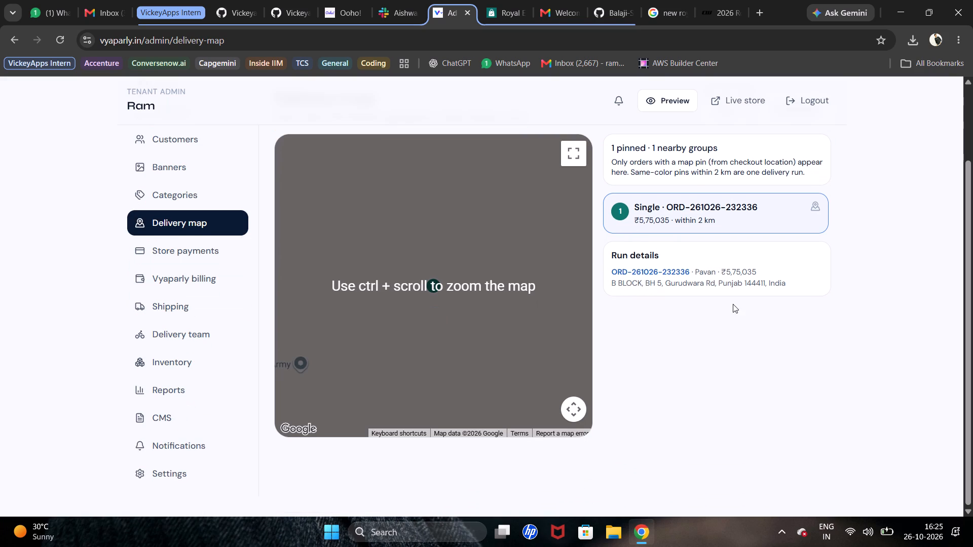
click(735, 370)
scroll(735, 370, up, 1)
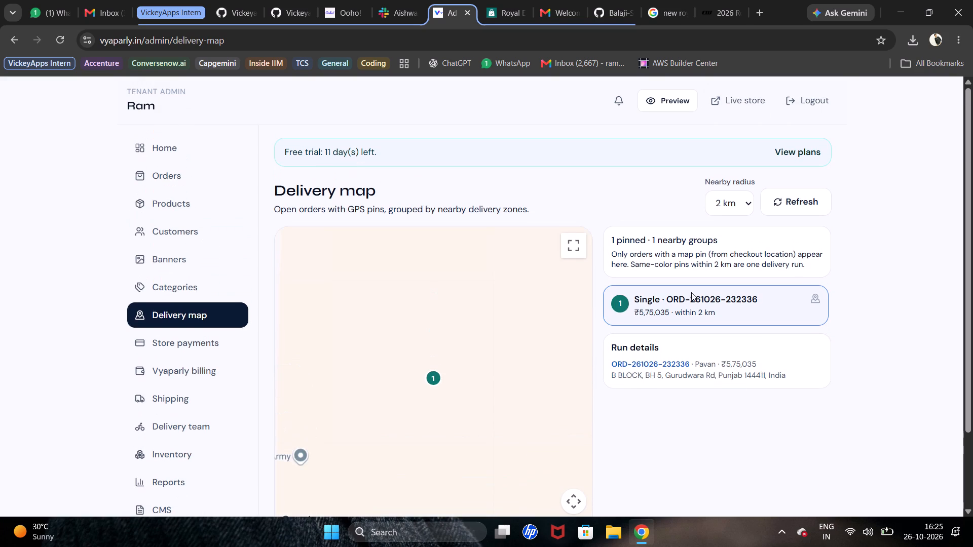
click(806, 205)
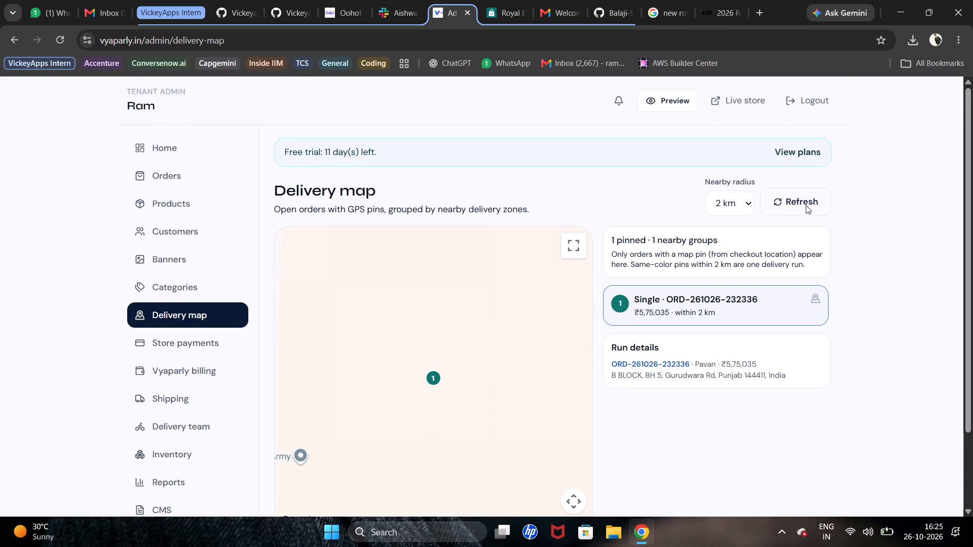
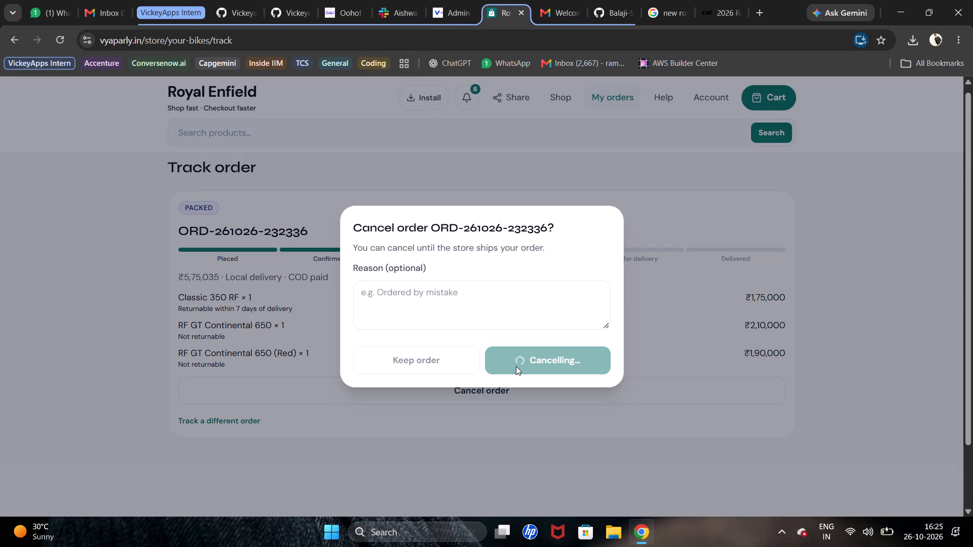
Check the status of both customer orders in the Royal Enfield store's My orders list.
scroll(516, 366, up, 1)
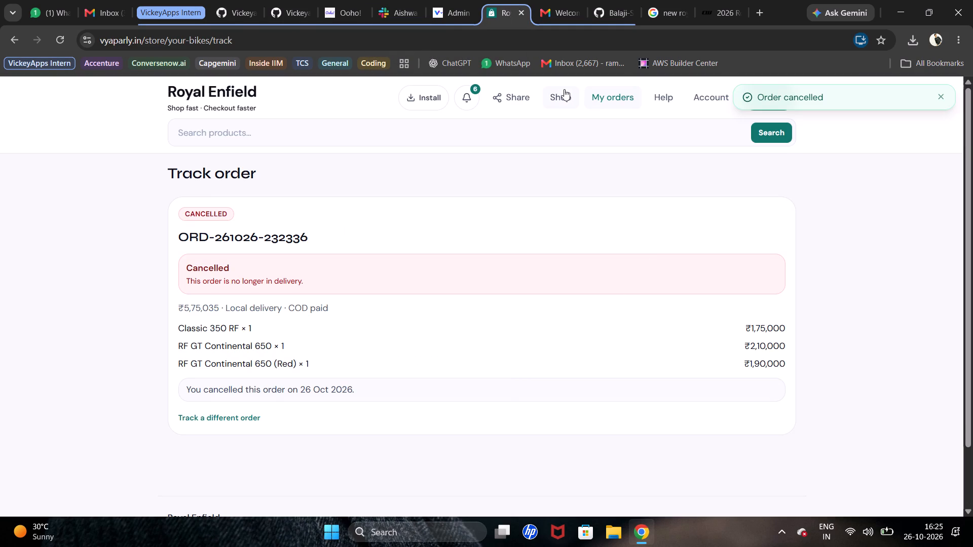
click(560, 85)
click(566, 99)
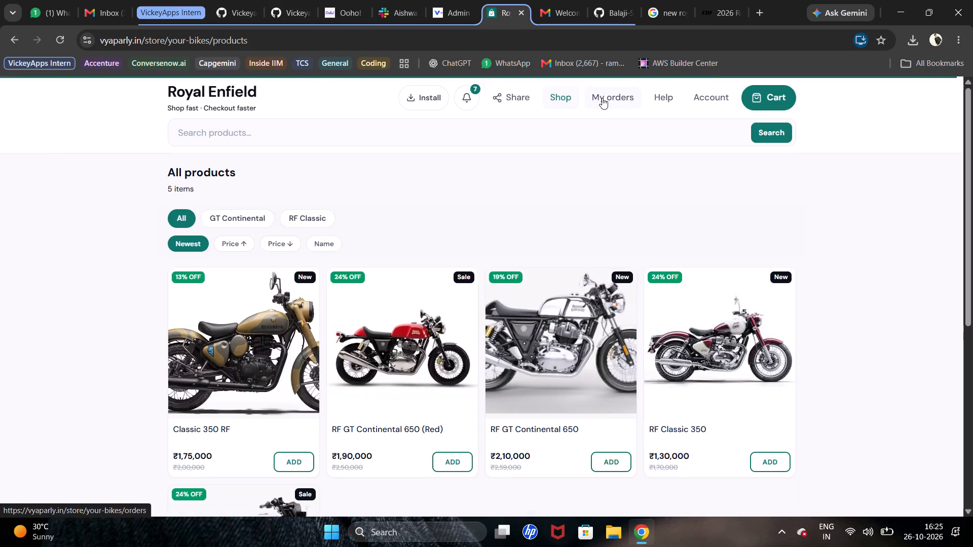
click(602, 98)
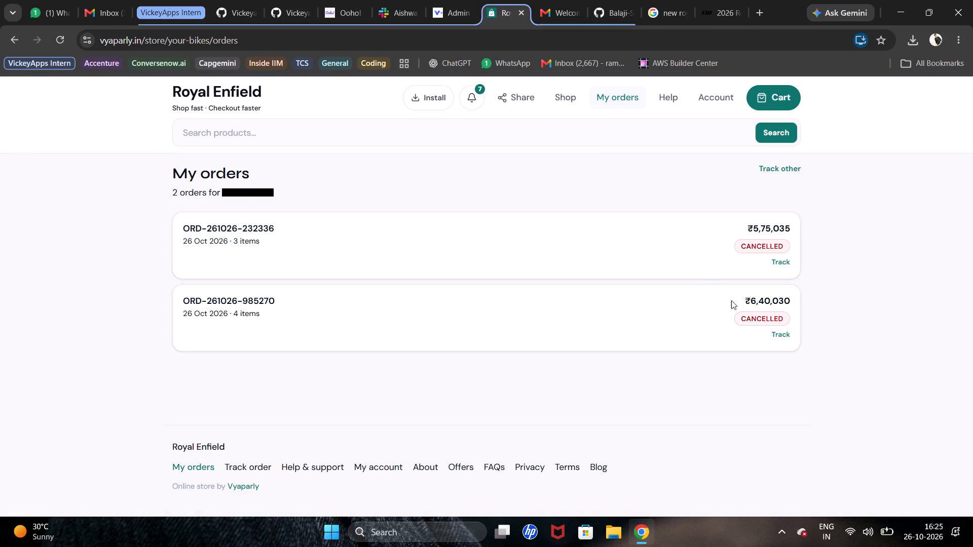
click(729, 238)
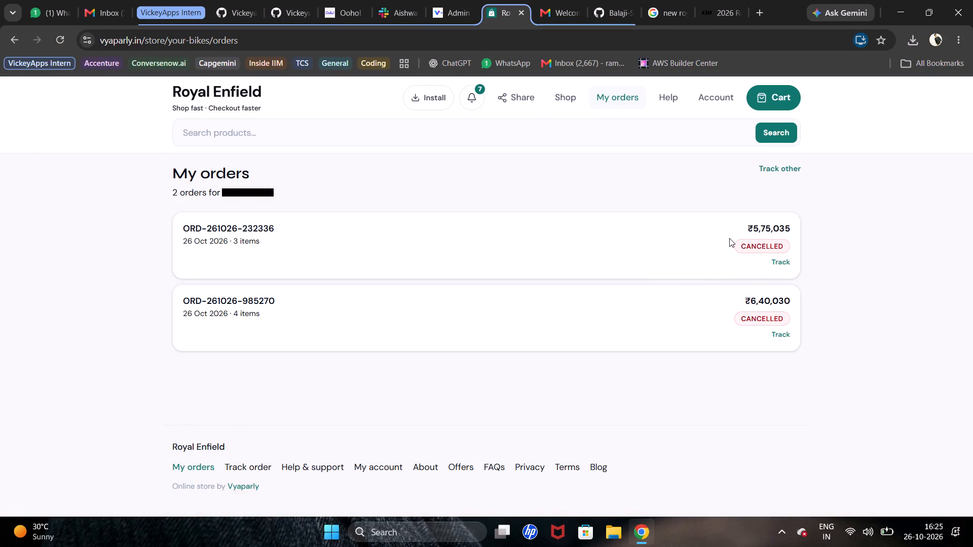
scroll(729, 238, down, 1)
scroll(729, 238, up, 1)
click(729, 238)
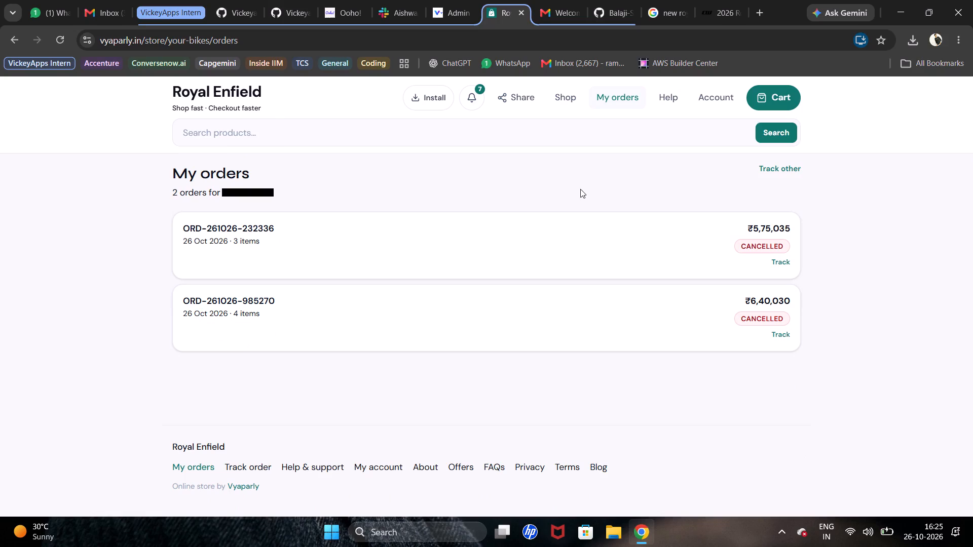
Reload the admin Delivery map to check its pinned orders, and check the order statuses in the admin Orders list.
click(430, 3)
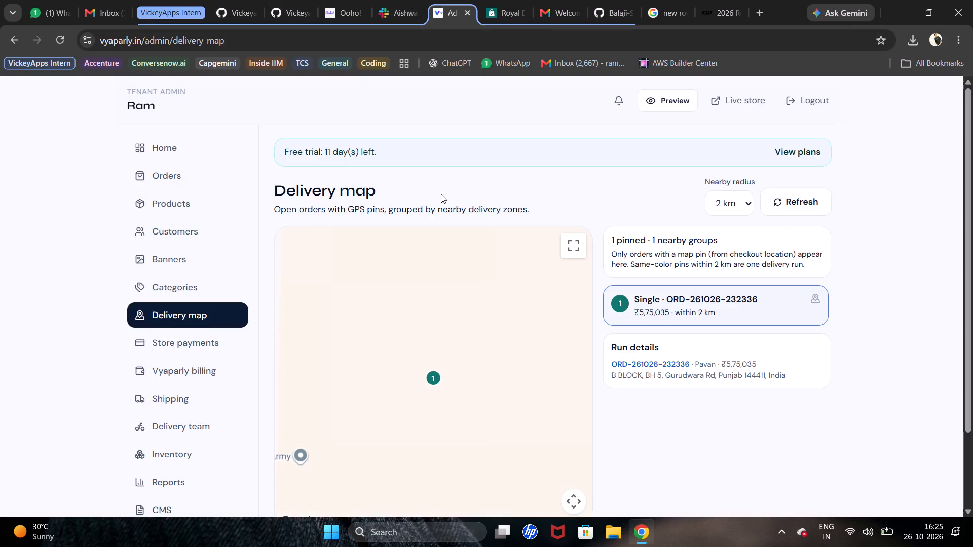
scroll(441, 194, down, 1)
click(61, 42)
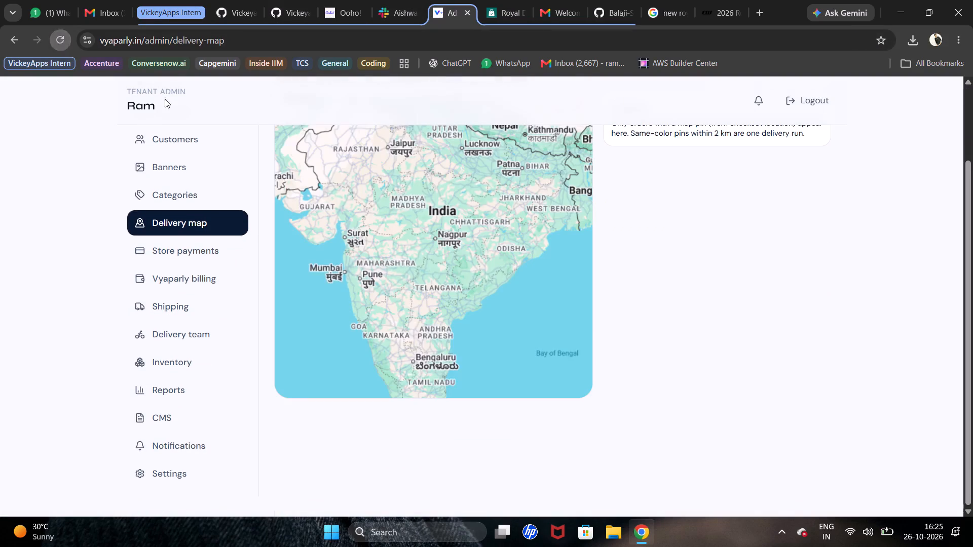
scroll(338, 234, up, 1)
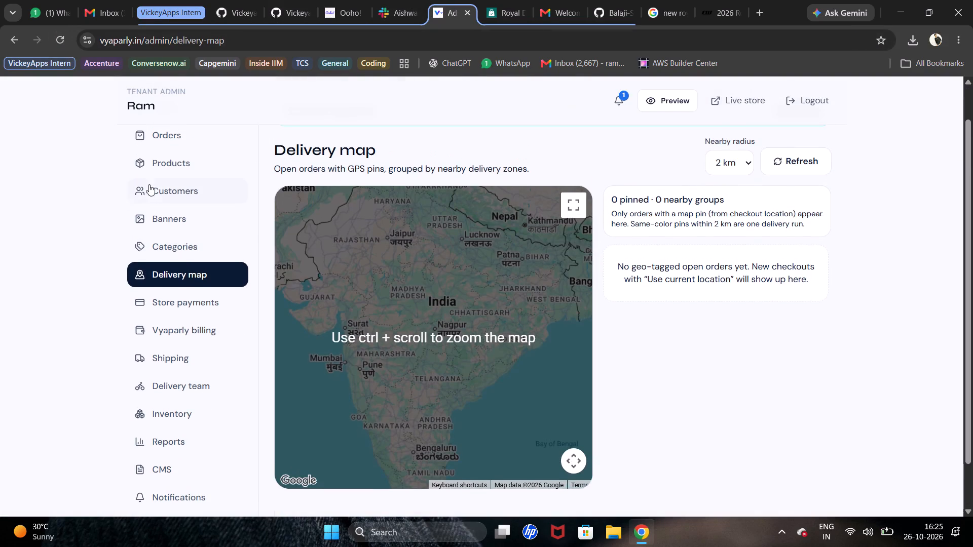
click(144, 144)
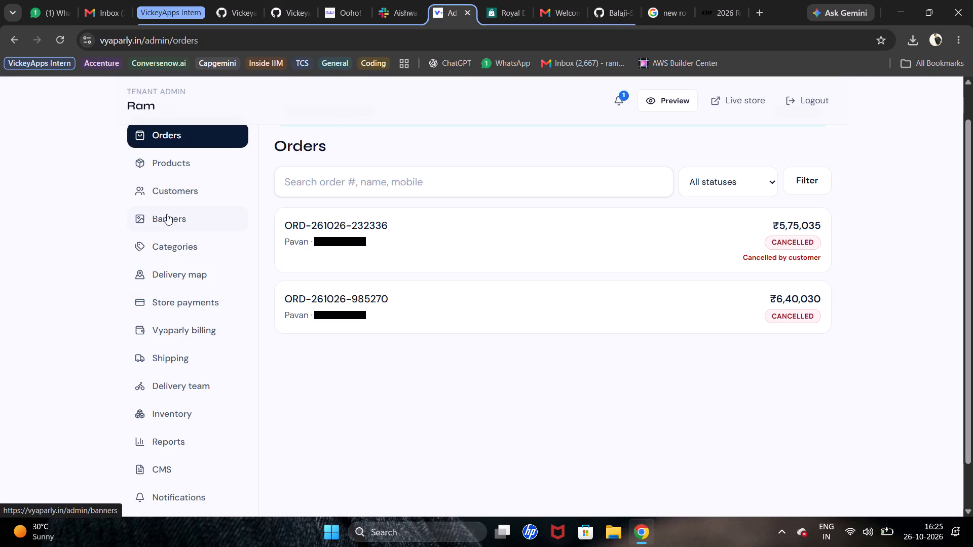
Return to the Royal Enfield storefront and review the customer's order notifications.
click(504, 6)
scroll(443, 181, up, 1)
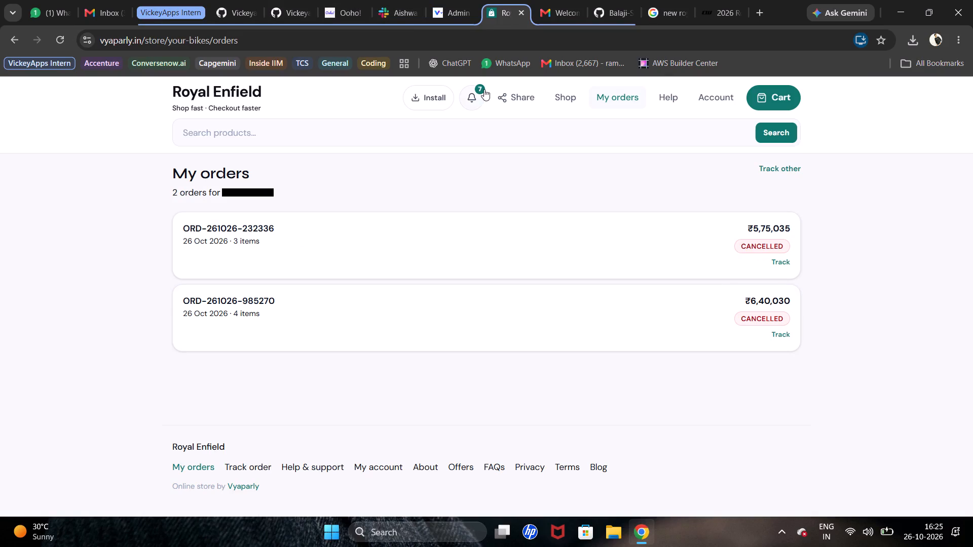
click(477, 94)
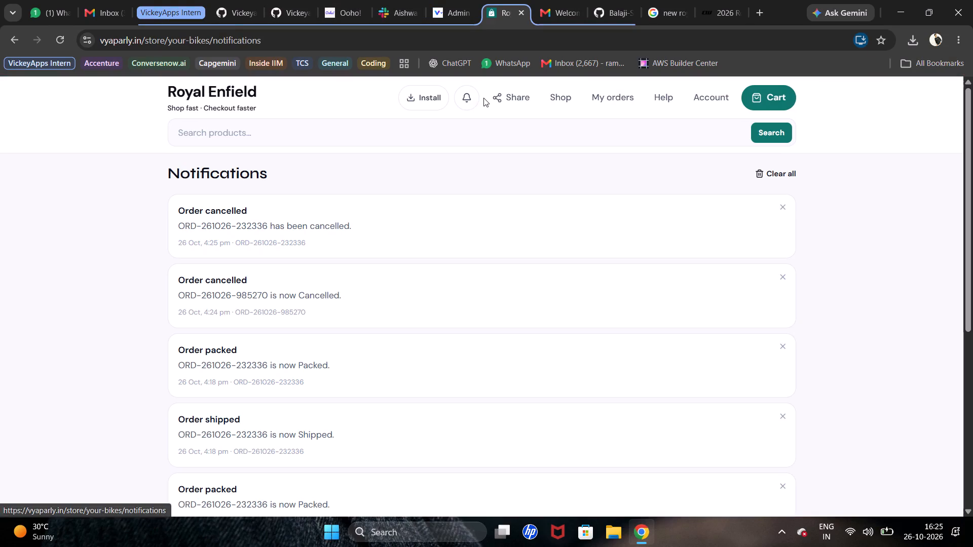
scroll(496, 238, down, 3)
scroll(496, 238, up, 4)
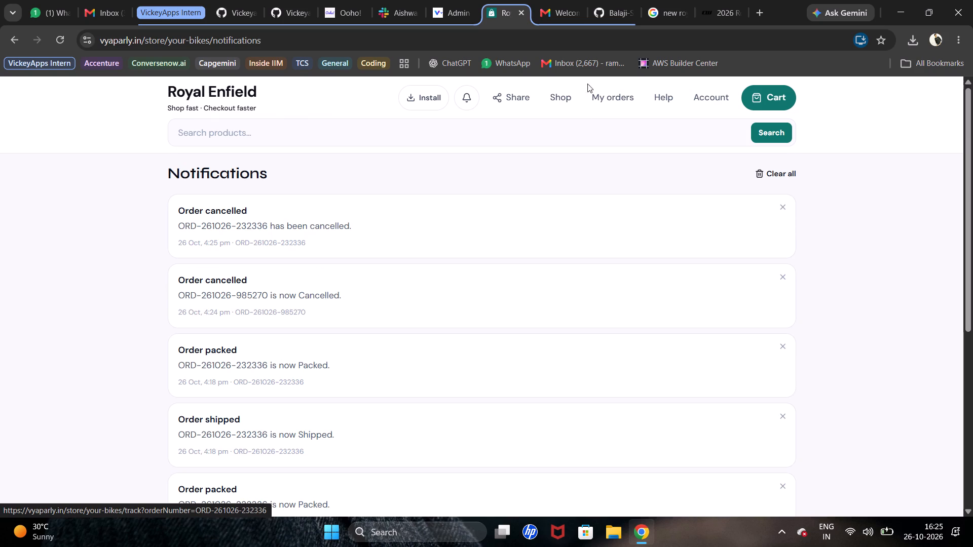
Add two units of the RF GT Continental 650 to the cart from the store's product list.
click(566, 96)
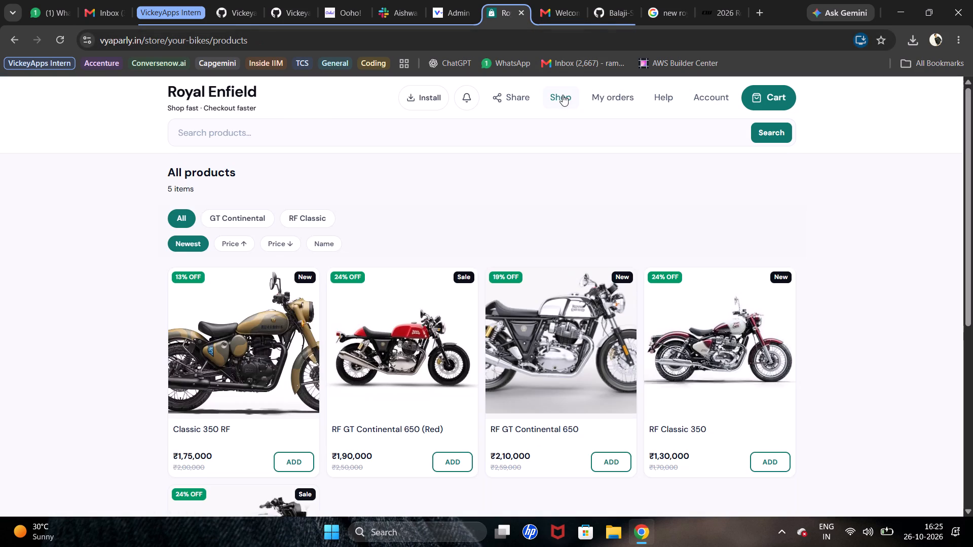
scroll(605, 152, down, 2)
scroll(615, 231, up, 1)
scroll(595, 319, up, 1)
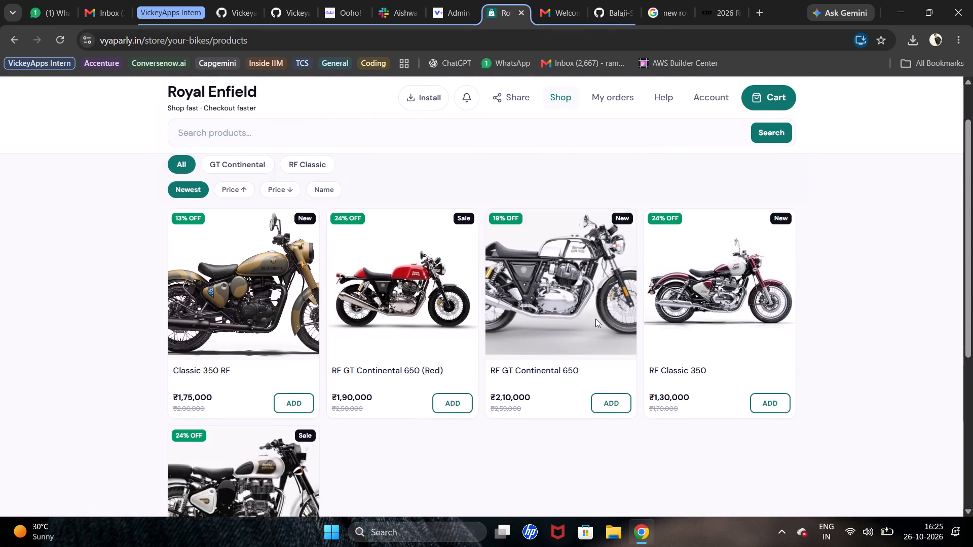
click(616, 444)
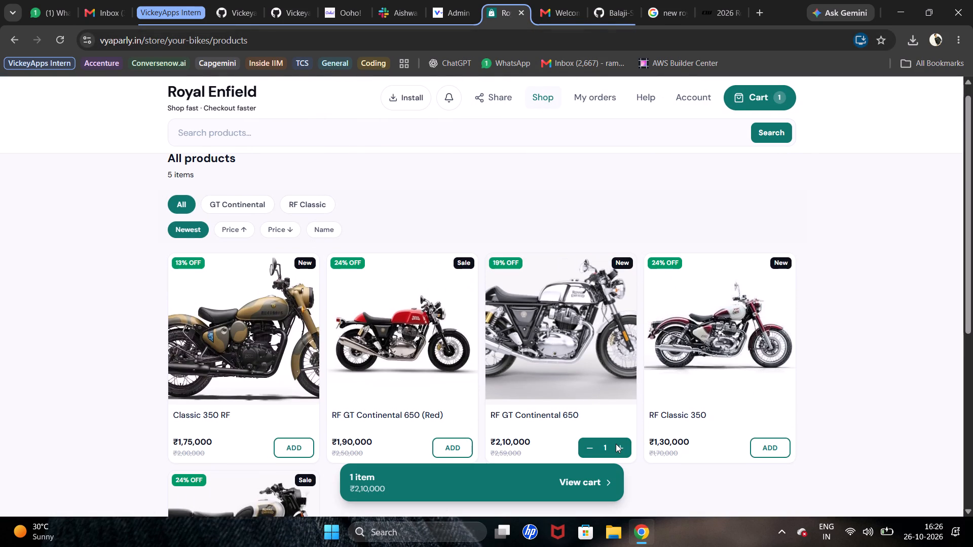
click(616, 444)
click(705, 490)
Open the RF Classic 350 product page from the product list.
scroll(705, 490, down, 1)
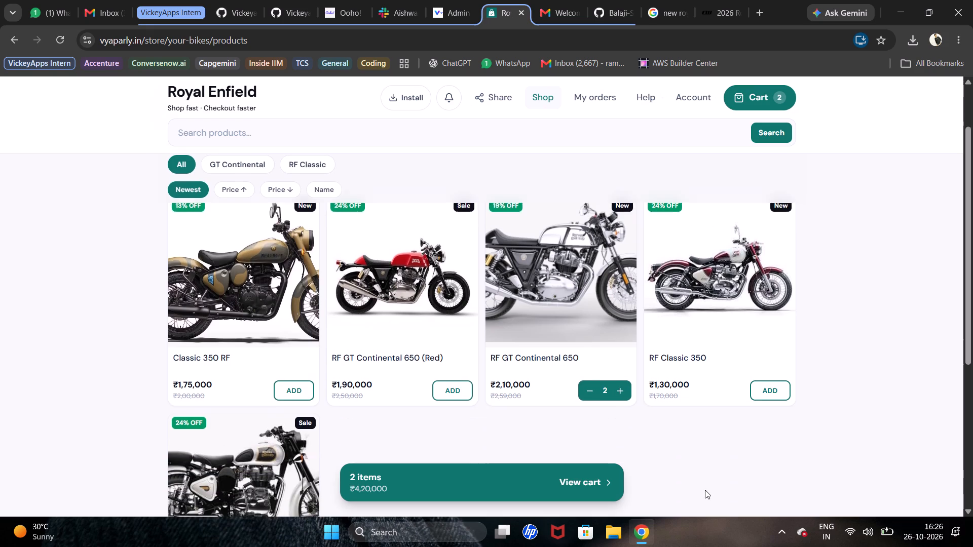
scroll(705, 490, down, 1)
click(718, 280)
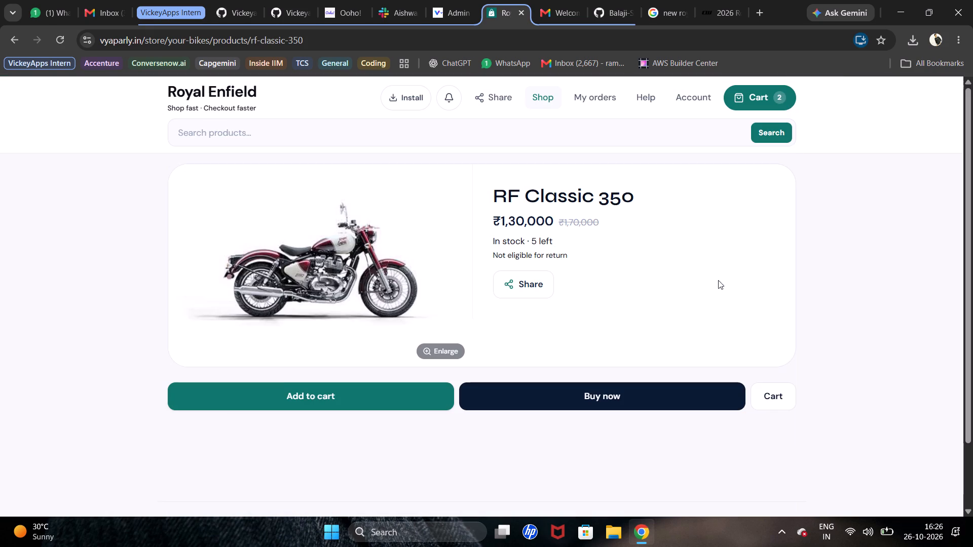
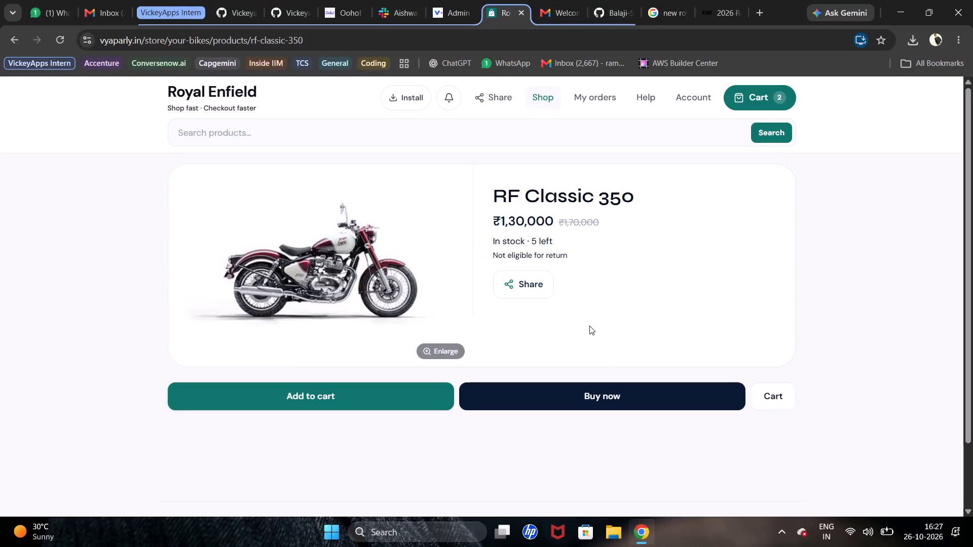
Buy the RF Classic 350 immediately from its product page and look over the checkout form.
drag(634, 401, 639, 401)
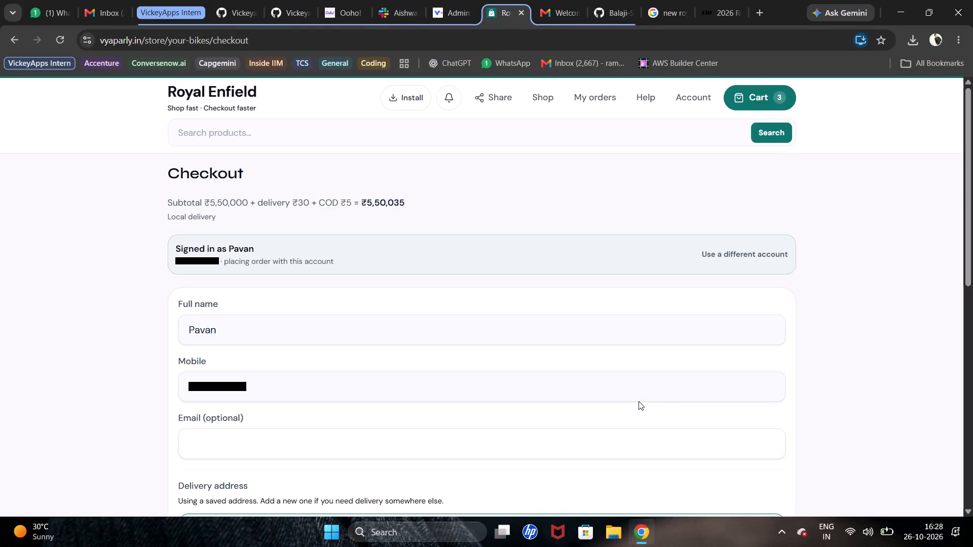
scroll(323, 235, down, 20)
scroll(323, 235, down, 7)
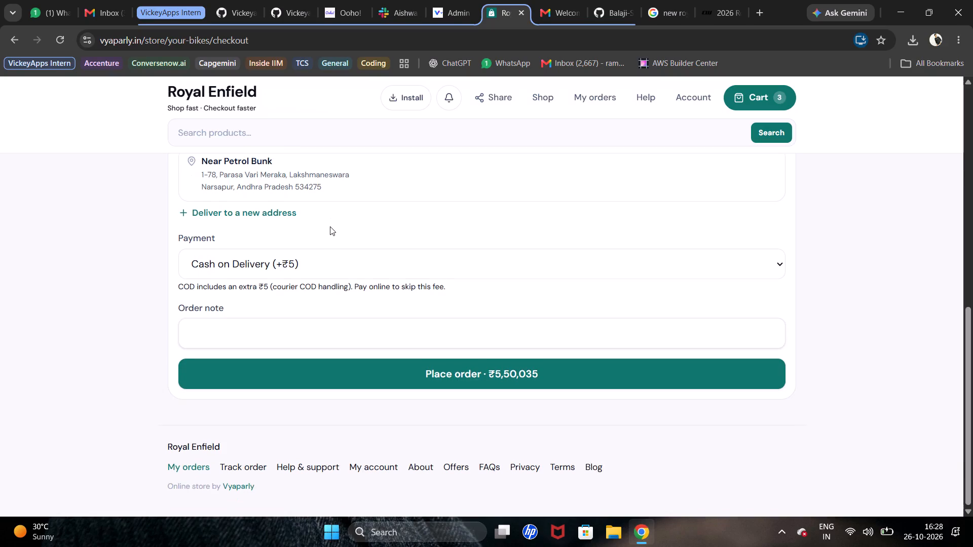
scroll(330, 226, up, 20)
scroll(330, 226, up, 16)
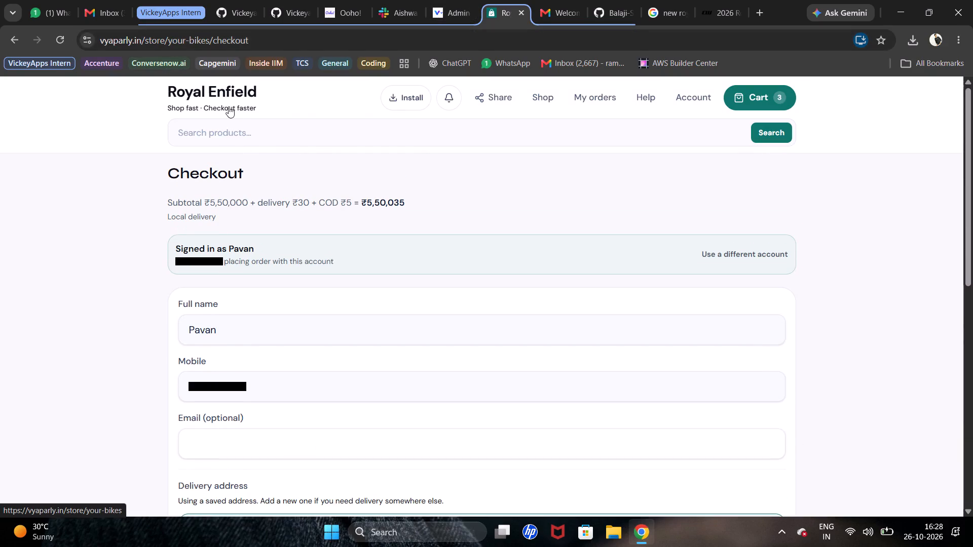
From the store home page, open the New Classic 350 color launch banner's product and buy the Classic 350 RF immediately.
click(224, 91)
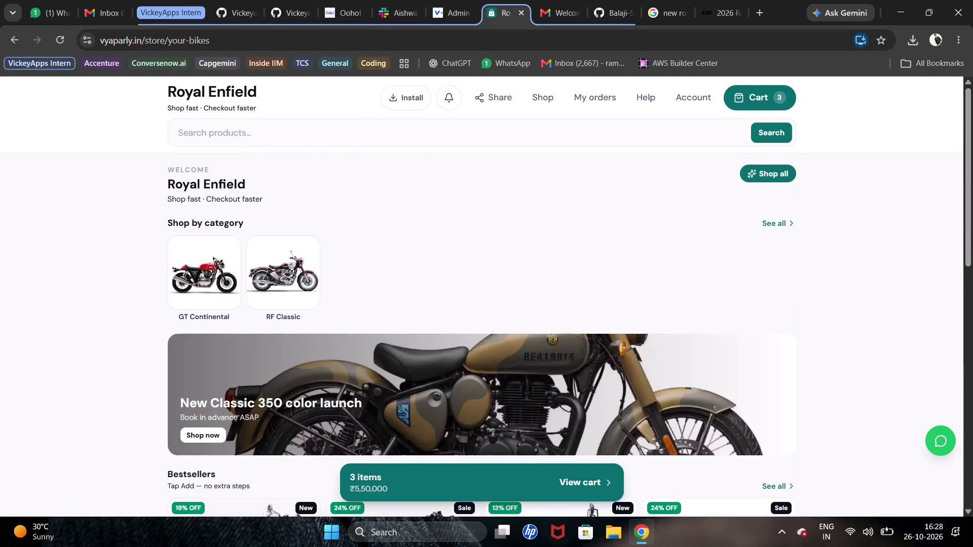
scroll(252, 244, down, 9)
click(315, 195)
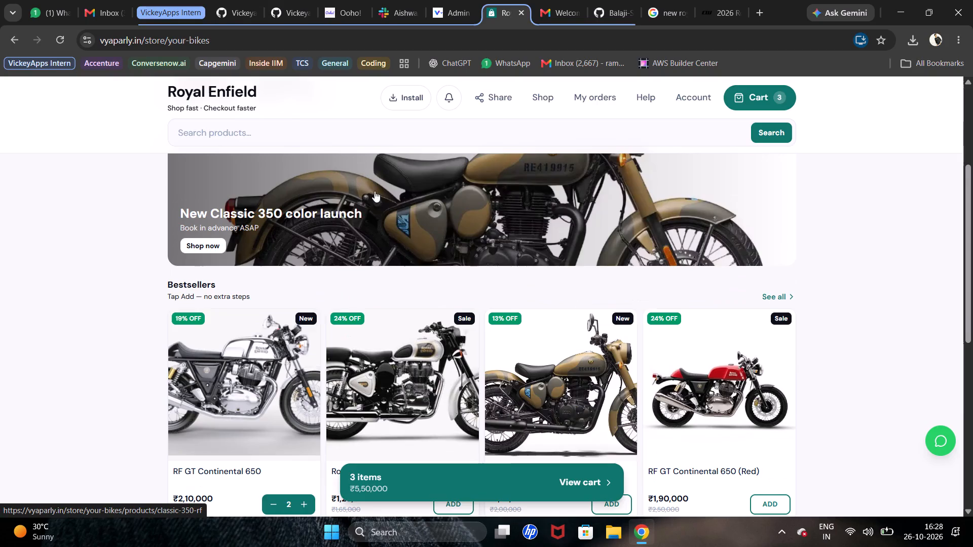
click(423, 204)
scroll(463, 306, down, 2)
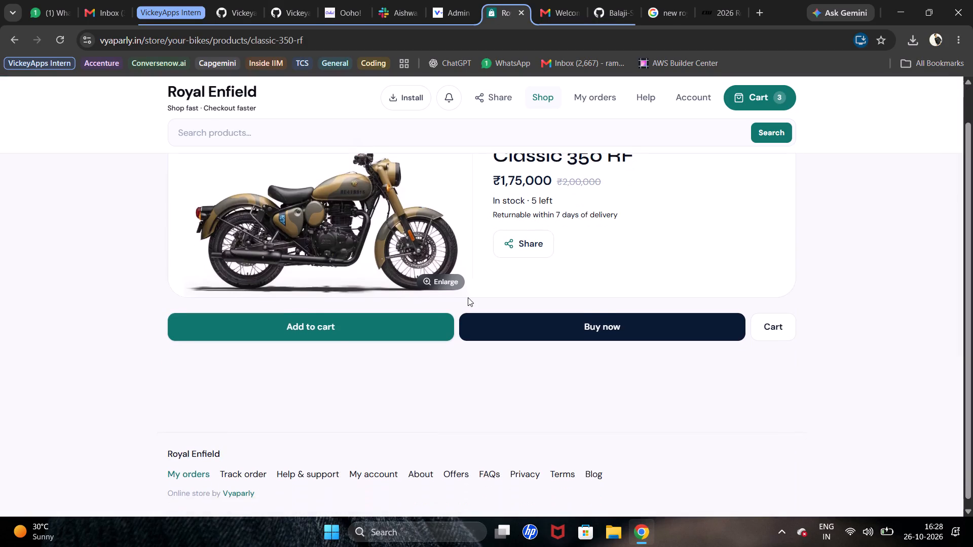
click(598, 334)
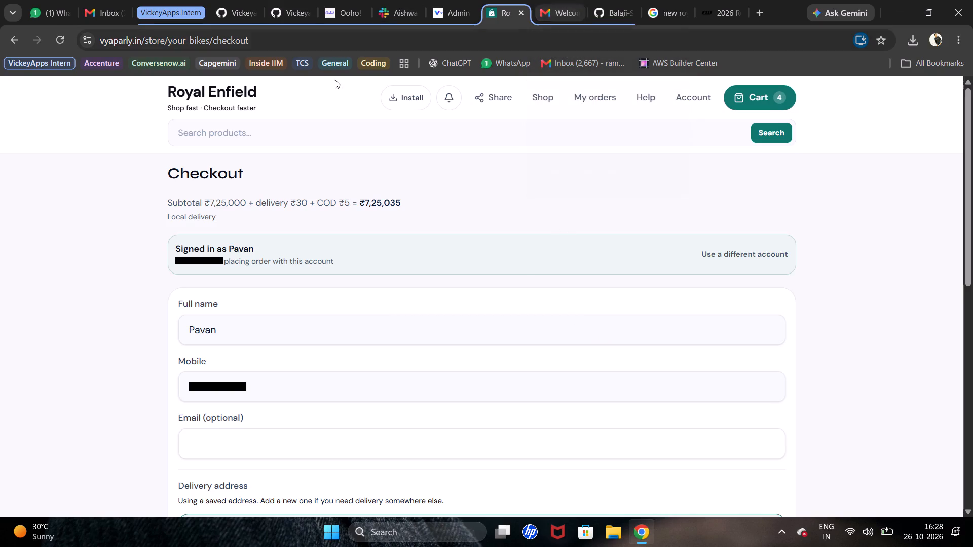
In the cart, remove the Classic 350 RF and reduce the RF GT Continental 650 to one unit.
click(210, 89)
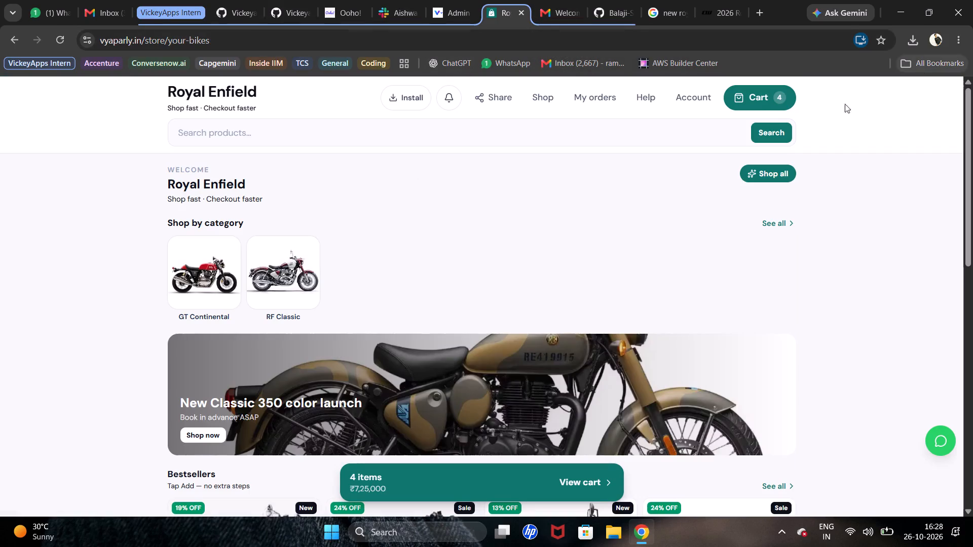
click(759, 95)
scroll(459, 259, down, 4)
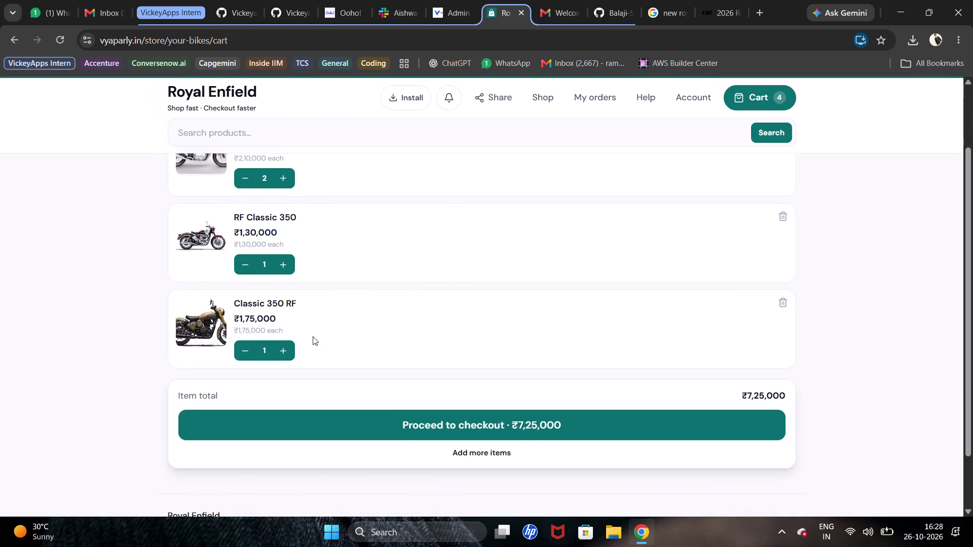
click(244, 354)
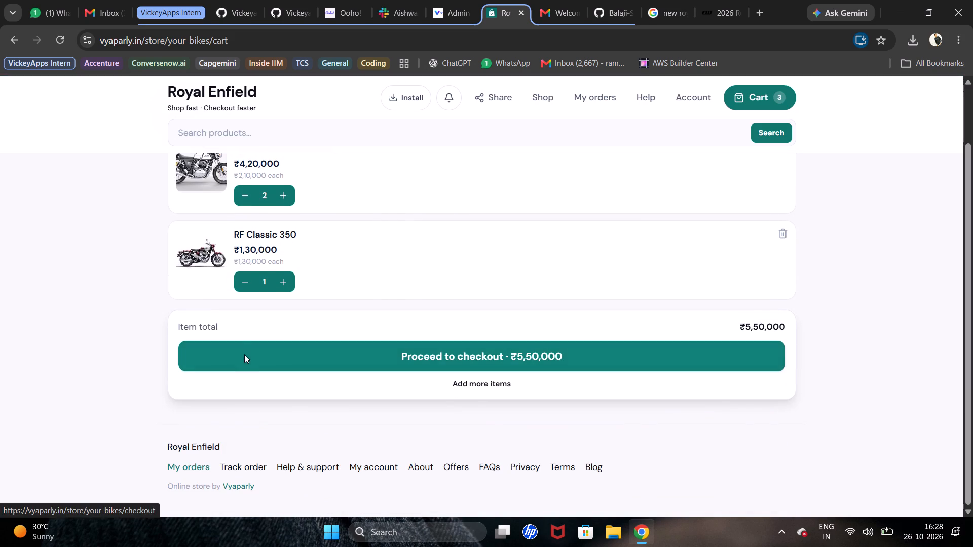
scroll(244, 324, up, 9)
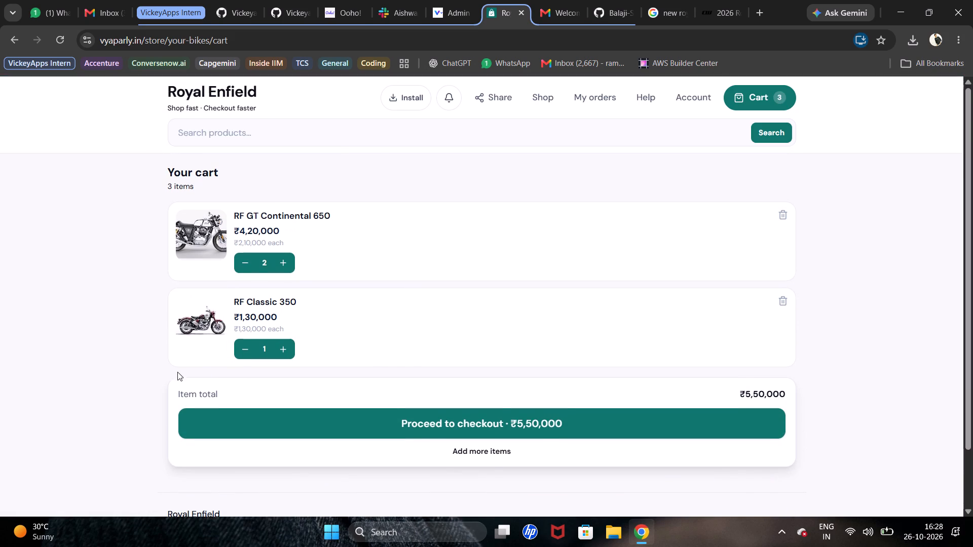
click(246, 259)
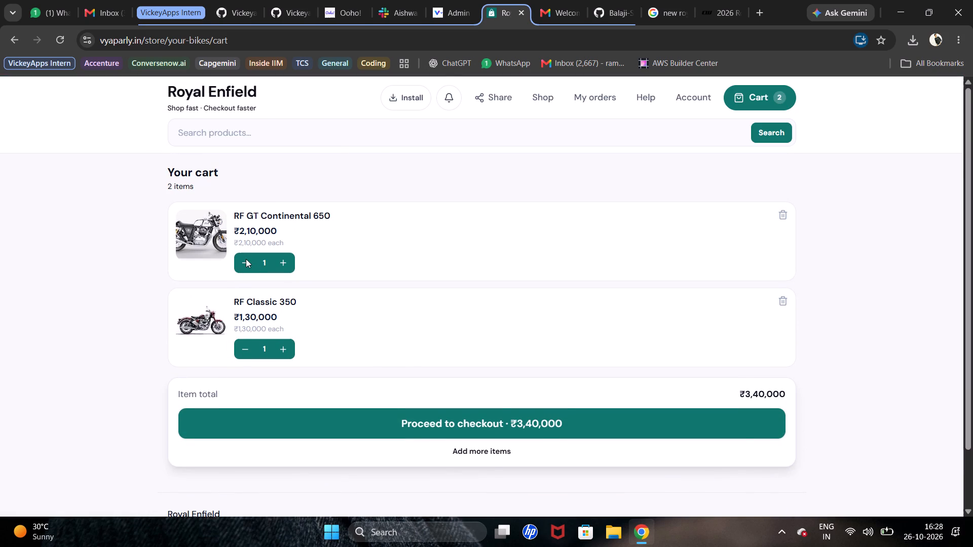
Open the RF GT Continental 650 product page from the home page's bestsellers.
click(242, 87)
scroll(244, 113, down, 5)
scroll(279, 204, down, 9)
scroll(282, 248, down, 3)
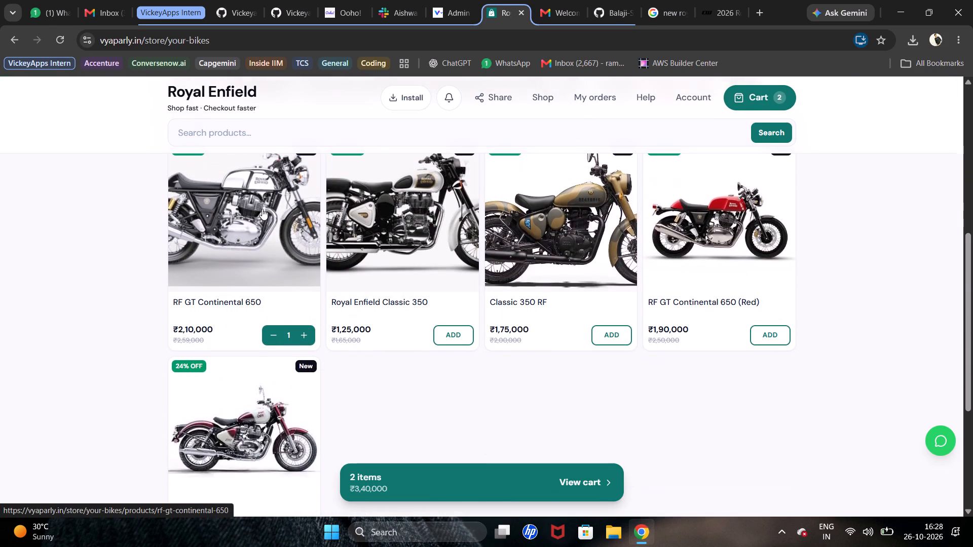
click(259, 206)
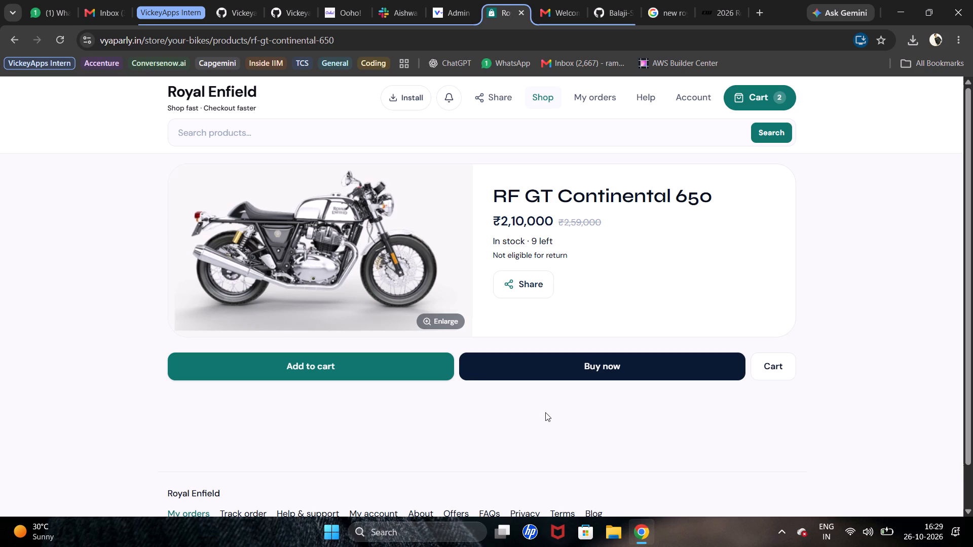
Check the cart contents from the RF GT Continental 650 product page, then return to the product.
scroll(545, 412, up, 9)
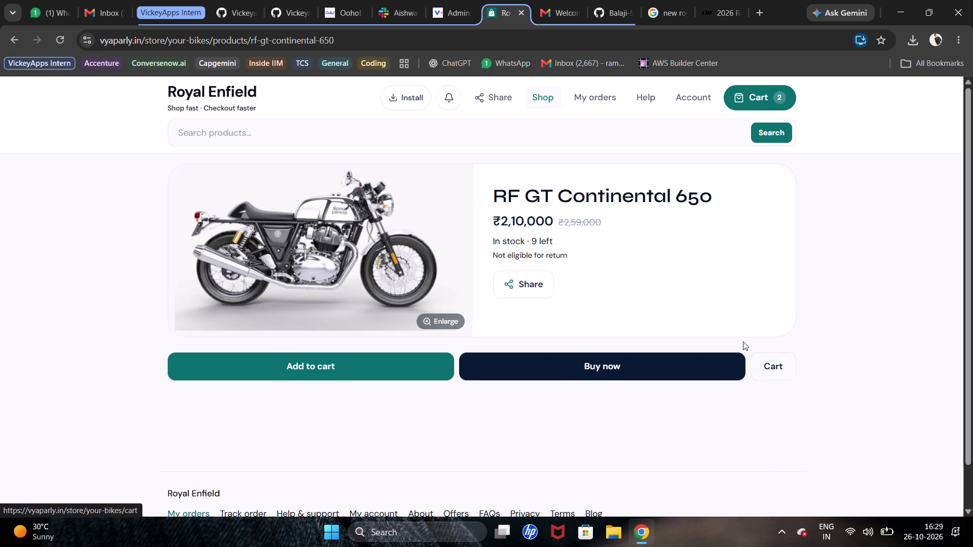
drag(771, 366, 776, 366)
click(784, 364)
scroll(422, 352, down, 3)
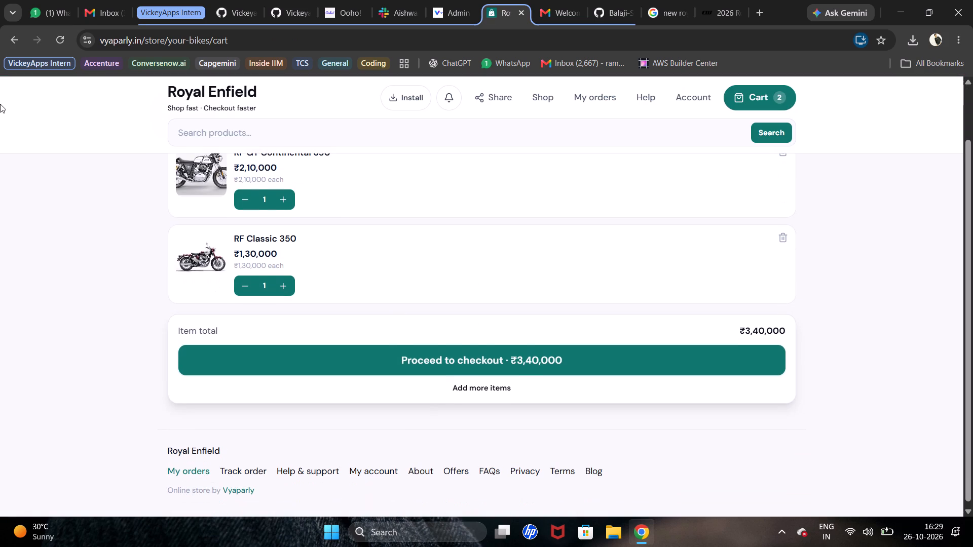
click(20, 35)
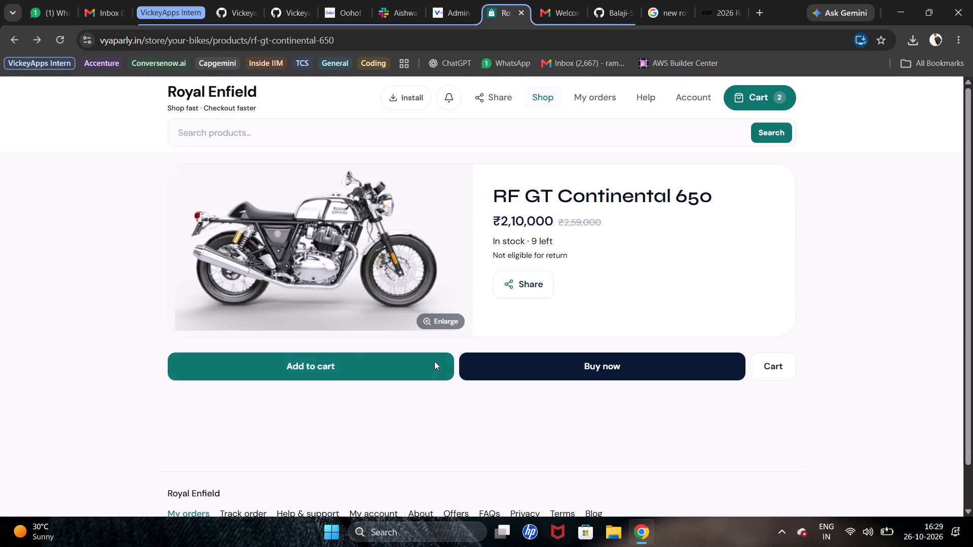
Buy the RF GT Continental 650 immediately to proceed to checkout.
click(601, 359)
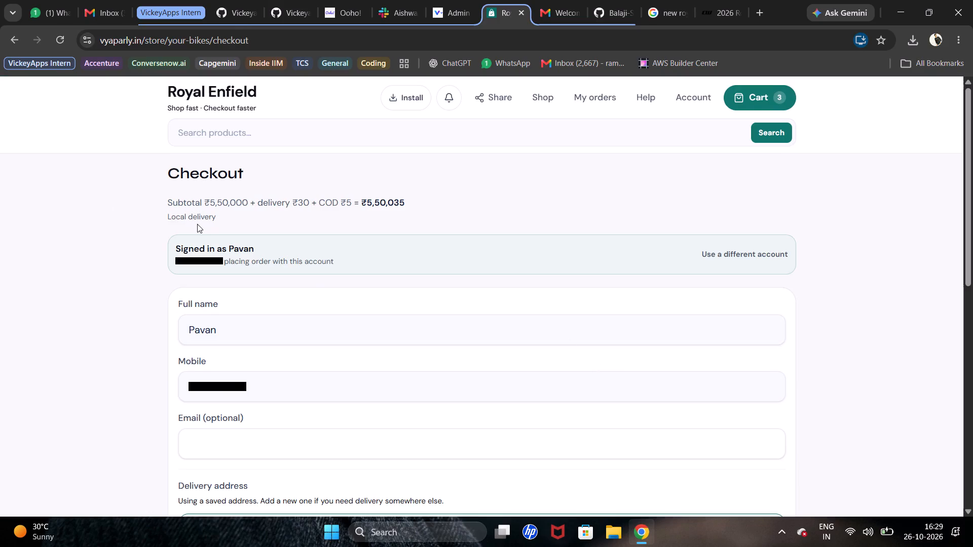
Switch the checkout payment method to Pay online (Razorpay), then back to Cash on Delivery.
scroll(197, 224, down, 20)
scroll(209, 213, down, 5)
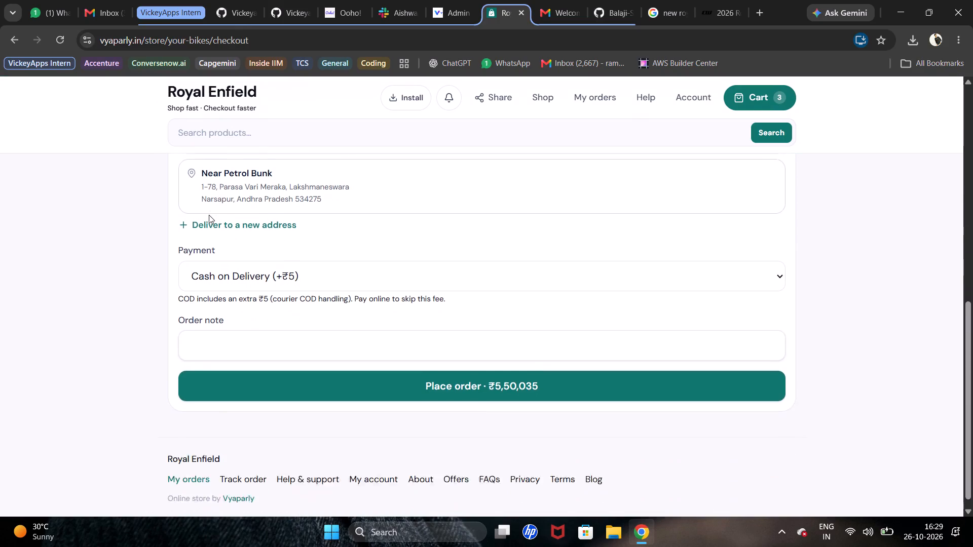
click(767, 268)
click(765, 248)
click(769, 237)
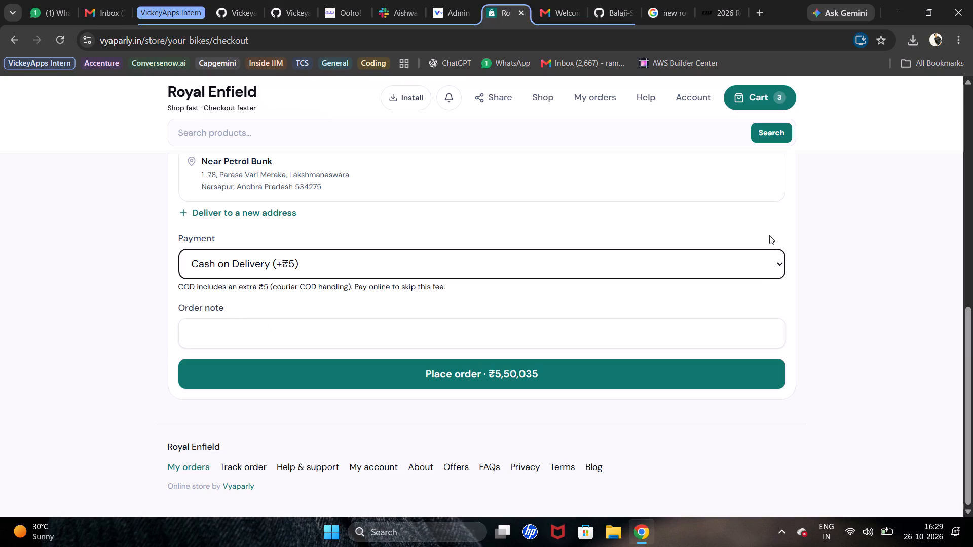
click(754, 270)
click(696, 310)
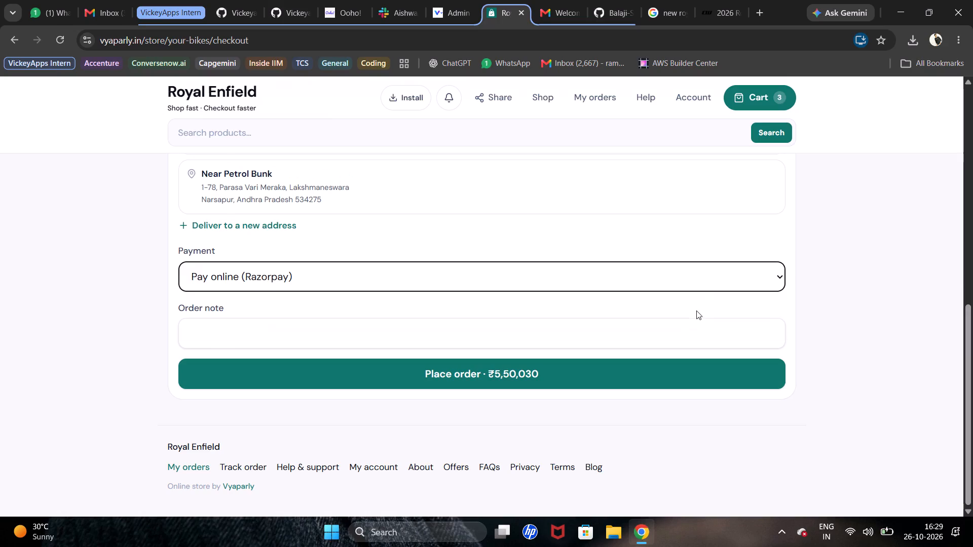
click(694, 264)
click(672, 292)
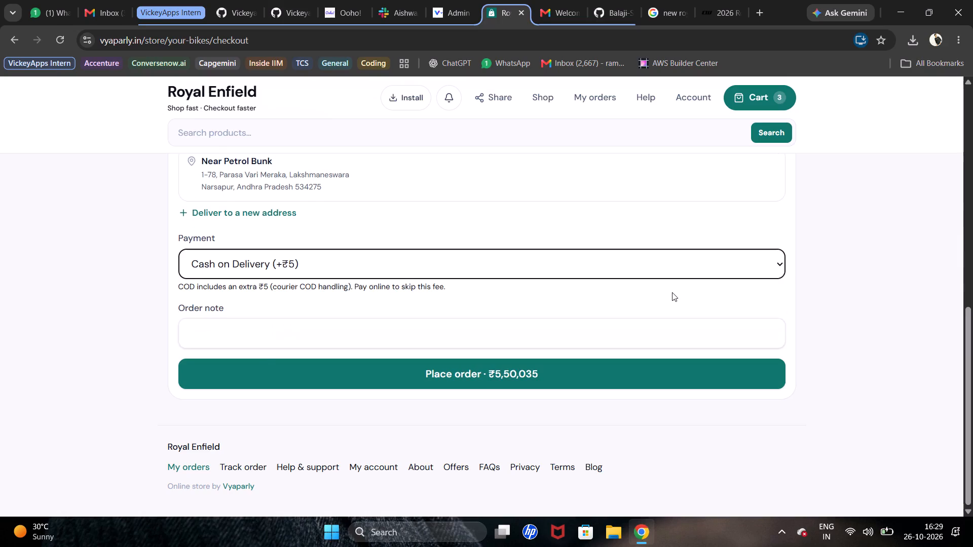
Examine the subtotal, delivery charge and COD fee summary above the checkout form.
scroll(670, 292, up, 11)
scroll(448, 268, up, 9)
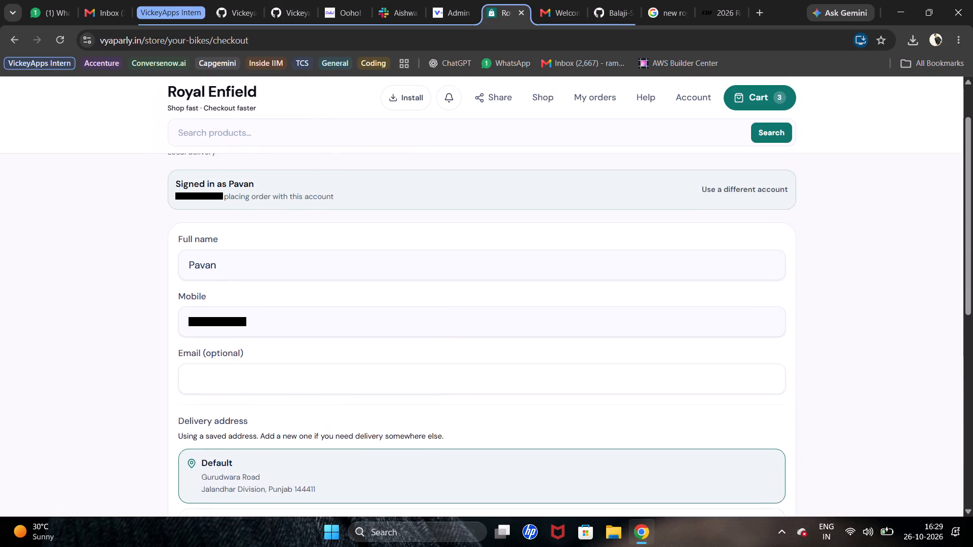
scroll(457, 259, up, 6)
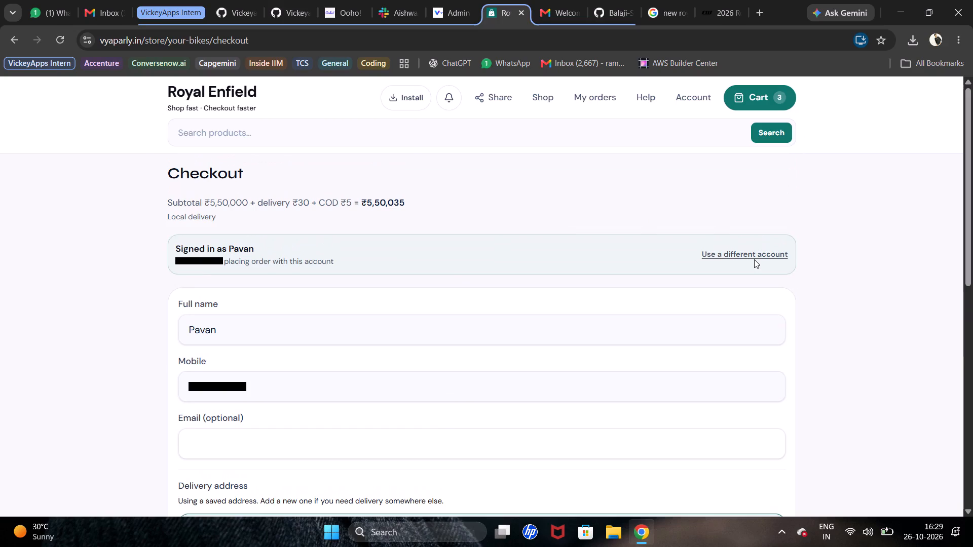
click(392, 209)
click(177, 204)
Fill in the order note with "Please deliver with extra care.".
scroll(226, 230, down, 6)
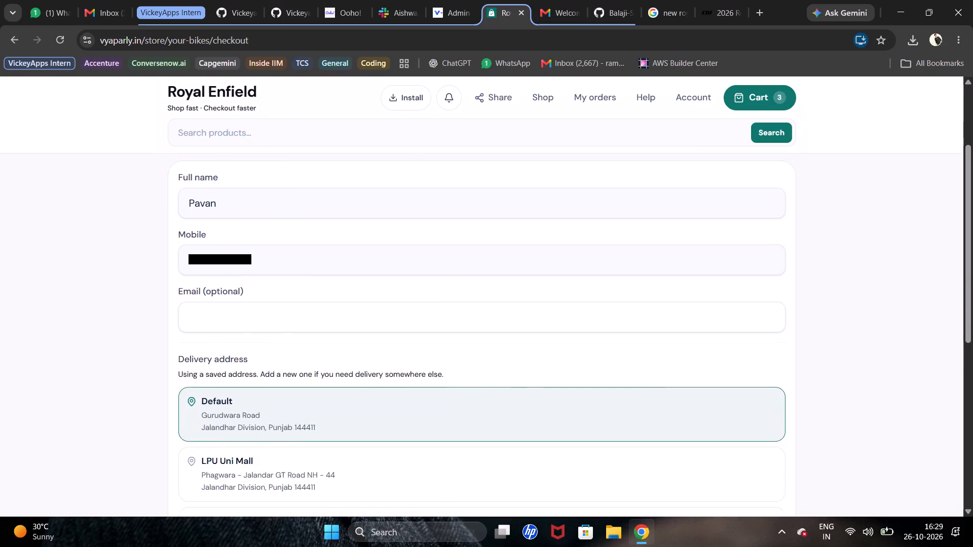
scroll(286, 164, down, 20)
scroll(286, 164, down, 5)
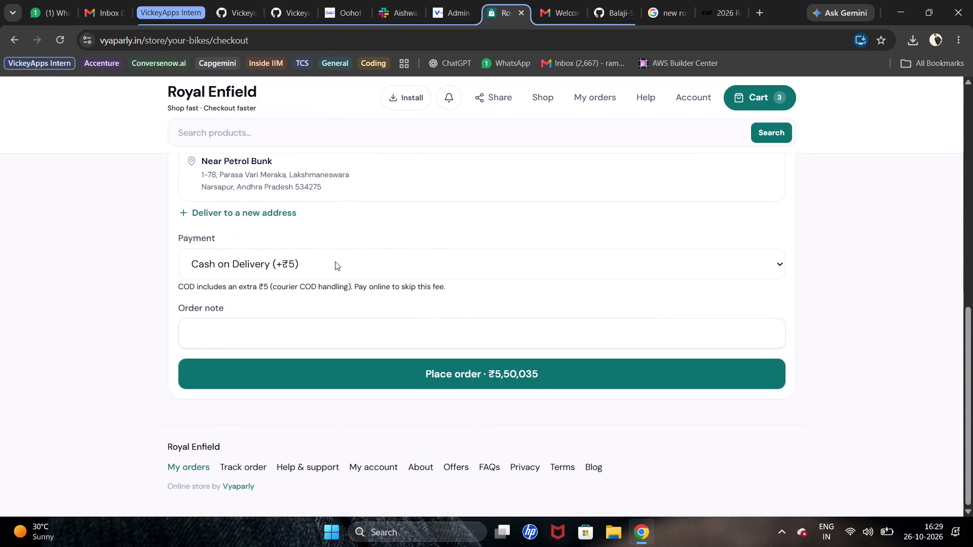
click(286, 336)
click(294, 374)
scroll(326, 326, down, 5)
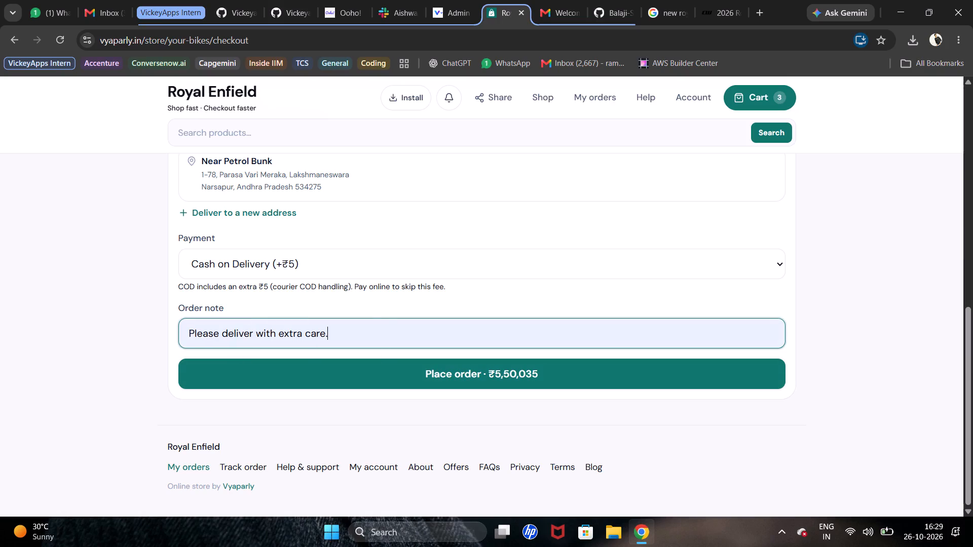
scroll(346, 345, down, 3)
Review the whole checkout form, including the order total, customer details, saved delivery addresses, payment method and order note.
scroll(355, 323, up, 5)
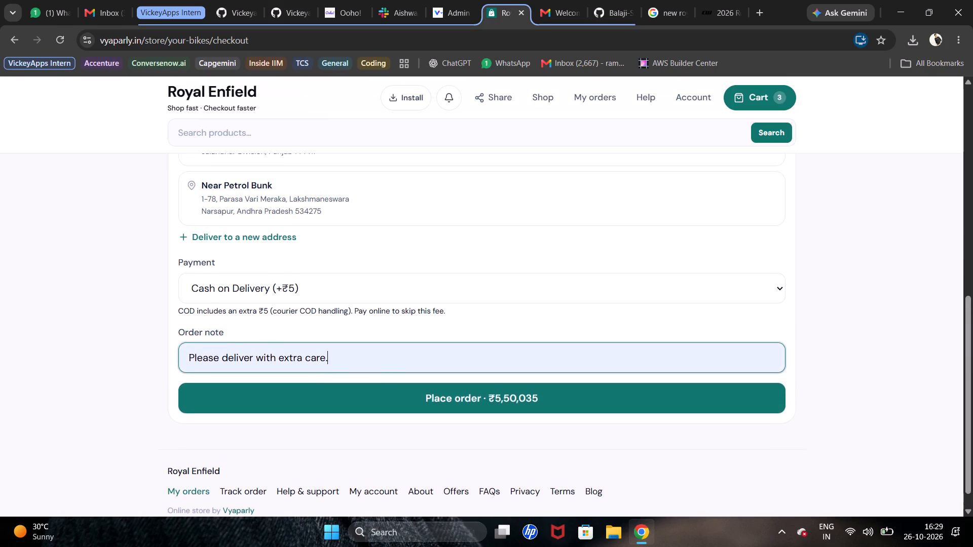
scroll(355, 323, up, 20)
scroll(355, 323, up, 8)
scroll(355, 322, up, 15)
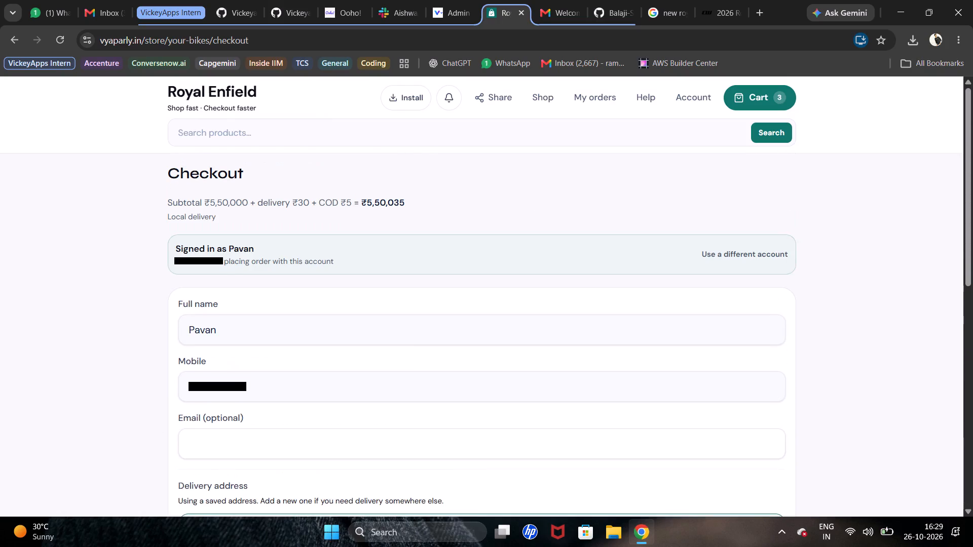
scroll(355, 322, up, 7)
scroll(355, 322, down, 12)
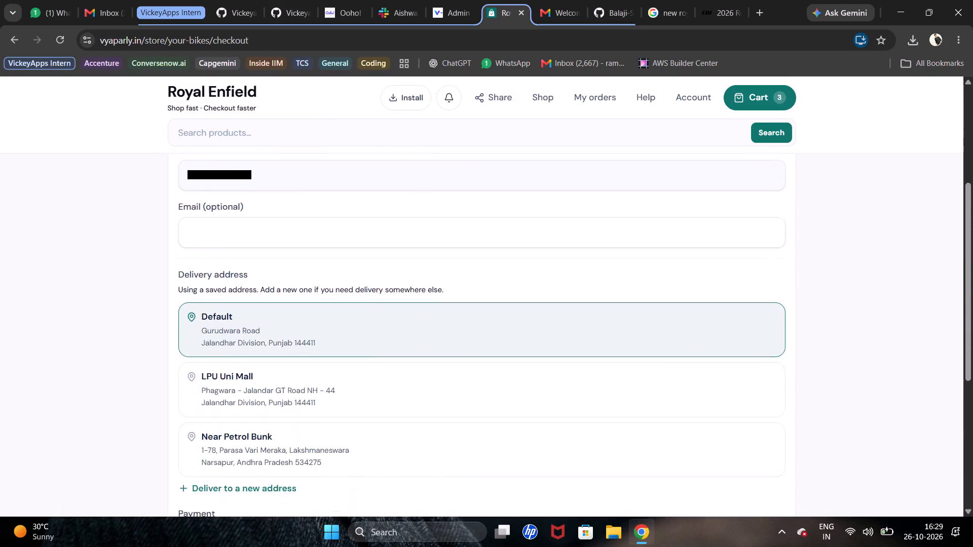
scroll(355, 322, down, 19)
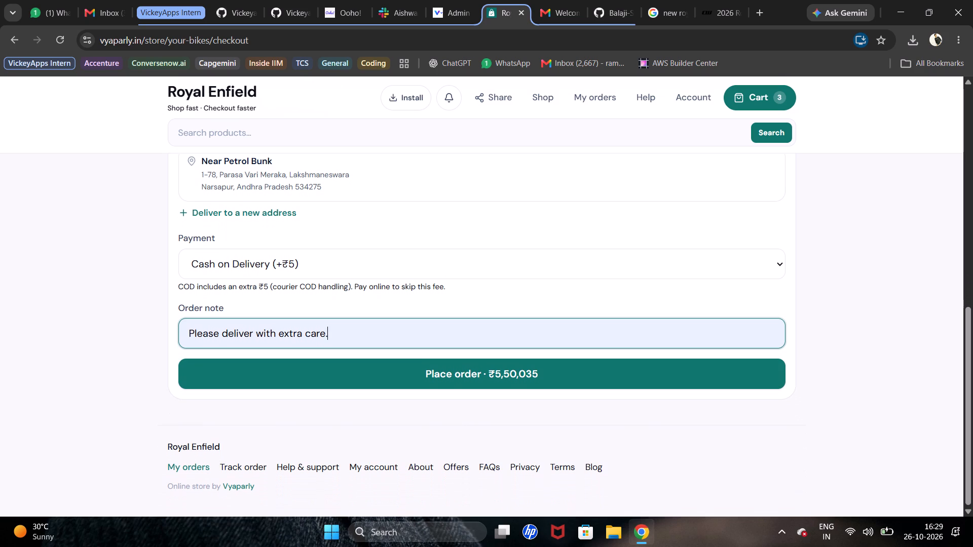
scroll(355, 322, down, 4)
scroll(355, 322, up, 1)
scroll(355, 319, down, 2)
Switch the payment method between UPI (scan & pay) and Pay online (Razorpay), finishing on UPI (scan & pay).
click(353, 275)
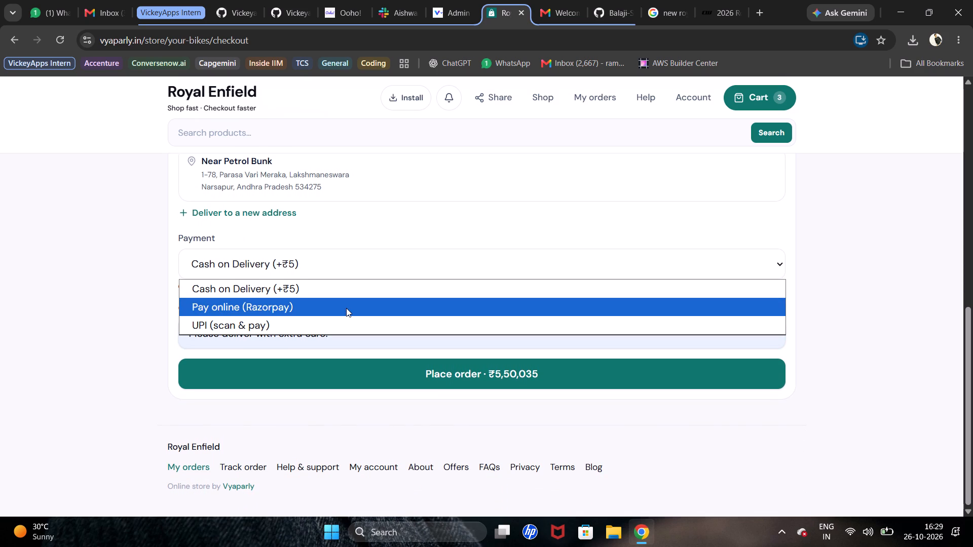
click(348, 332)
scroll(383, 376, down, 1)
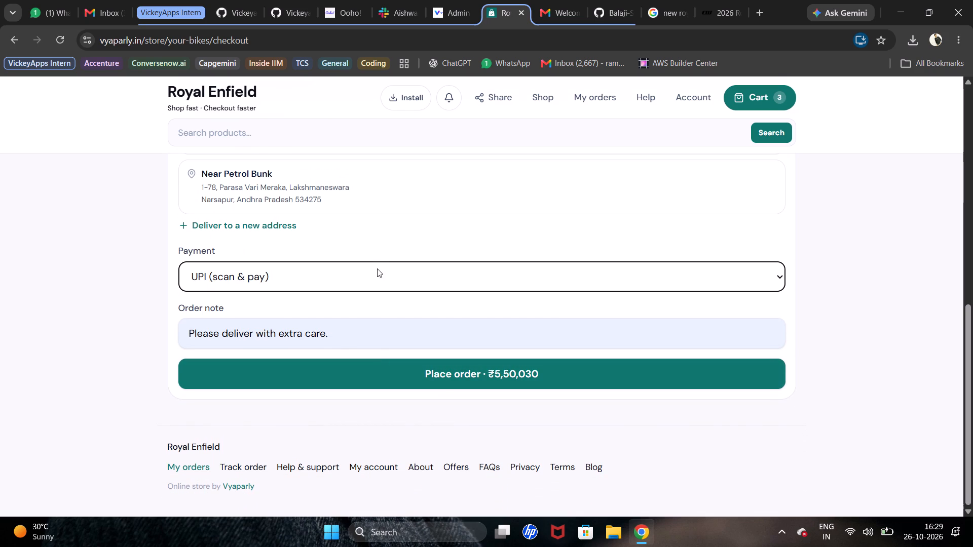
click(375, 268)
click(375, 268)
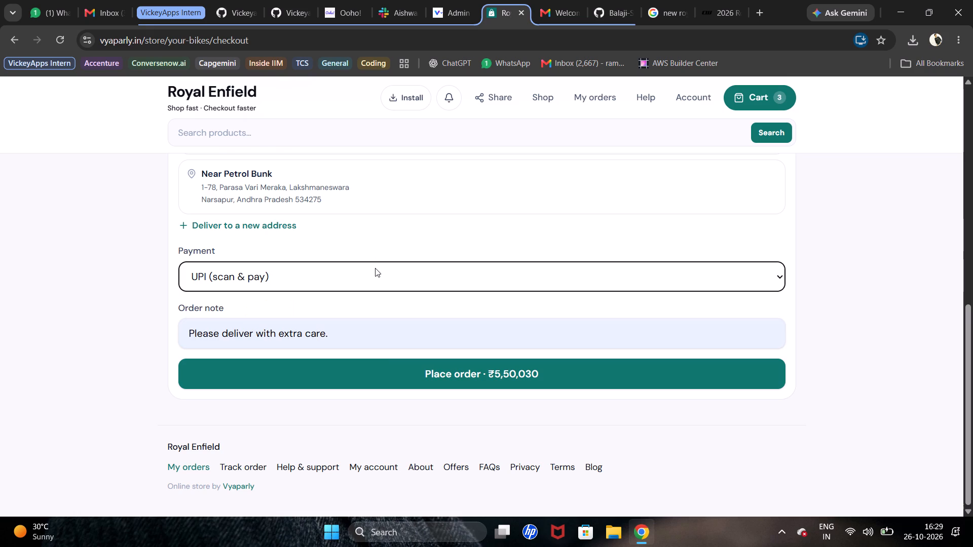
click(375, 268)
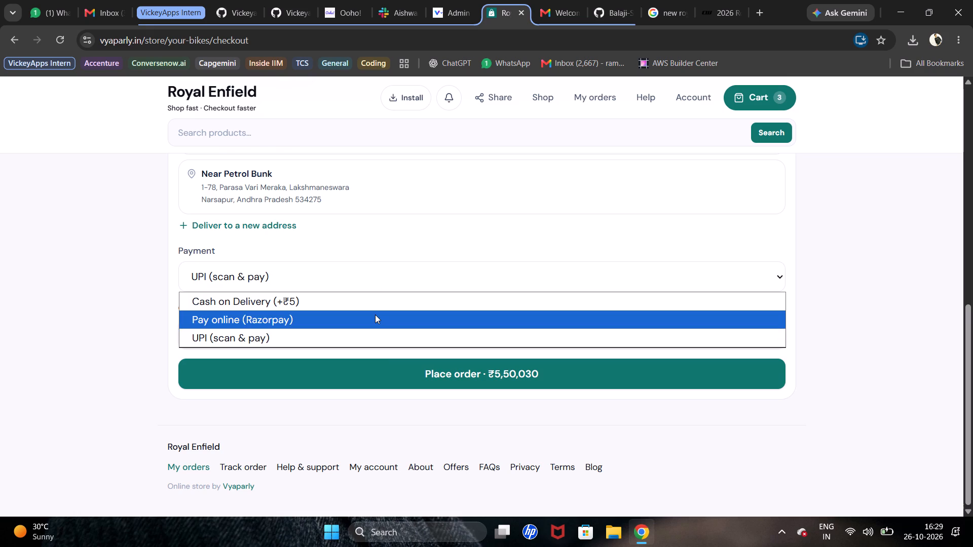
click(375, 315)
click(375, 268)
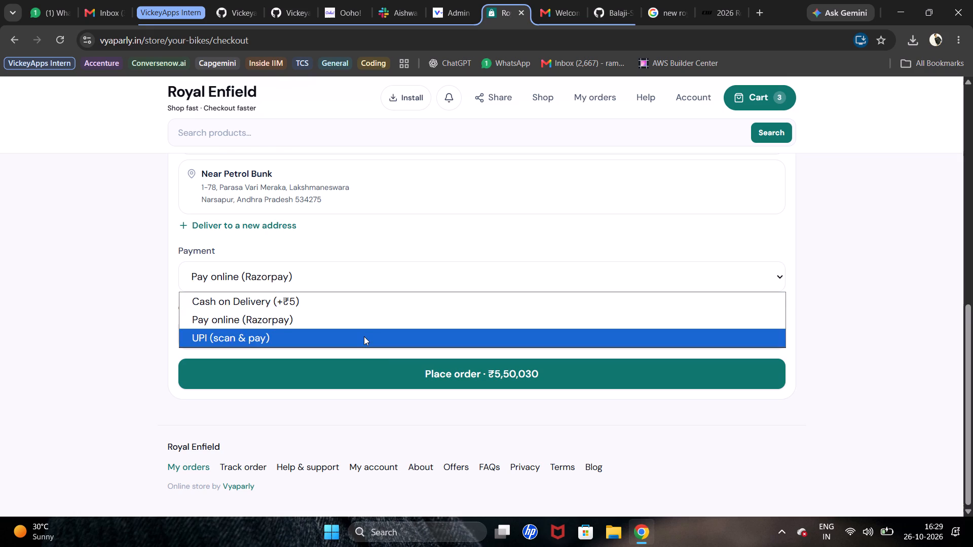
click(364, 336)
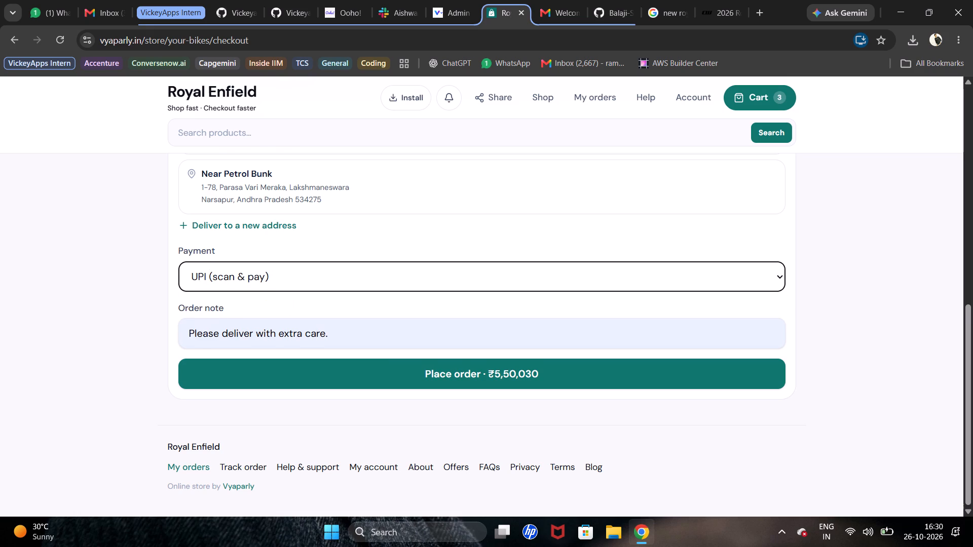
Select the LPU Uni Mall saved address as the delivery address.
scroll(365, 336, up, 7)
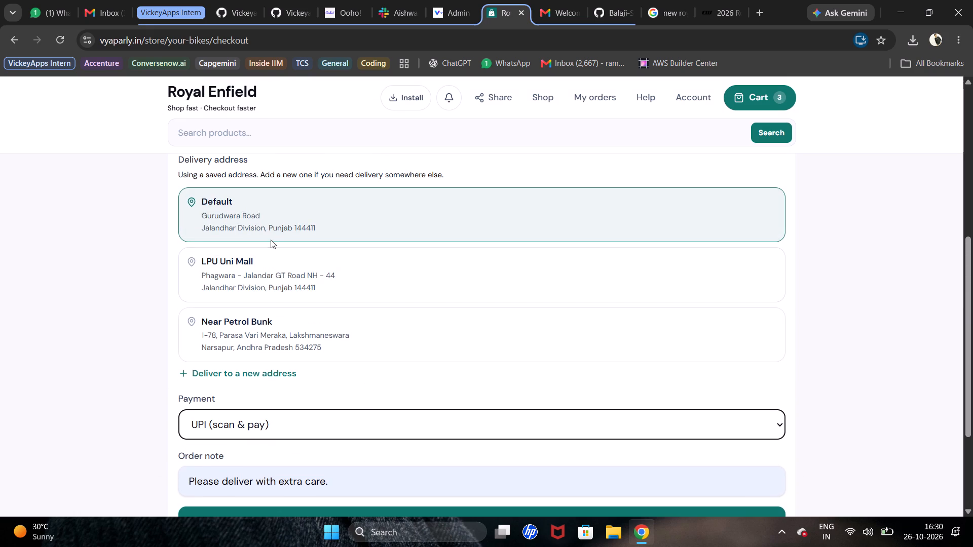
click(271, 257)
scroll(271, 257, up, 1)
Fill in the order note again with "Please deliver with extra care.".
scroll(271, 257, down, 6)
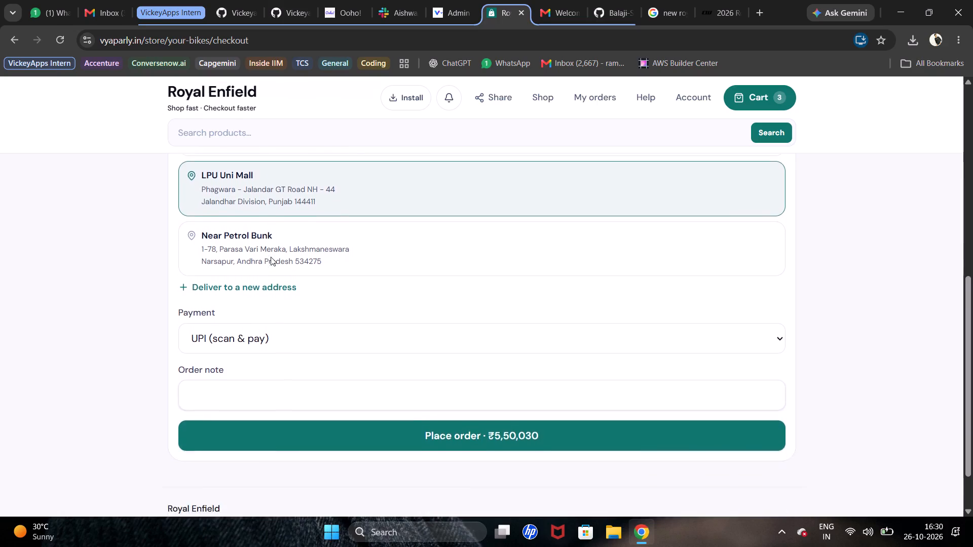
scroll(271, 257, down, 1)
click(364, 343)
click(355, 379)
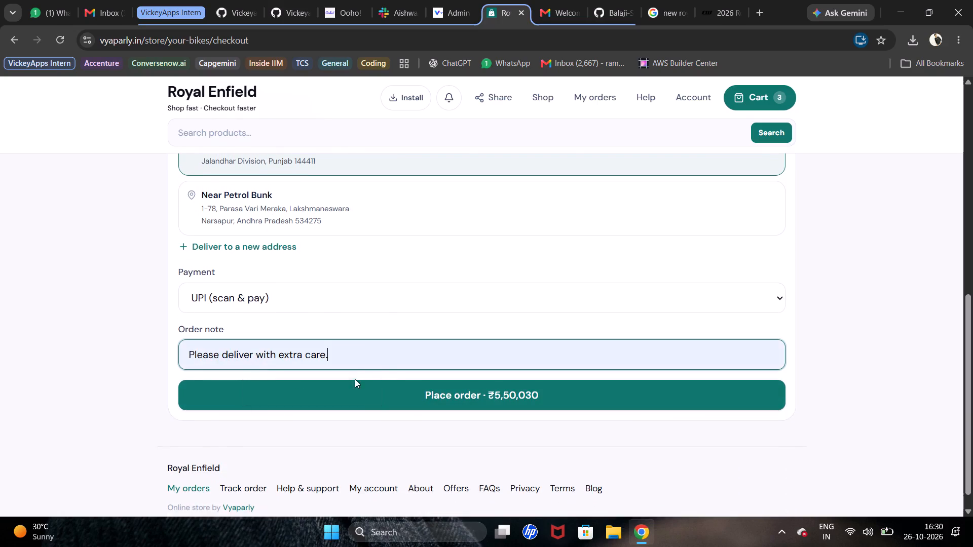
Check the checkout summary and customer details, and place the order with UPI payment.
scroll(372, 330, up, 15)
scroll(370, 328, up, 12)
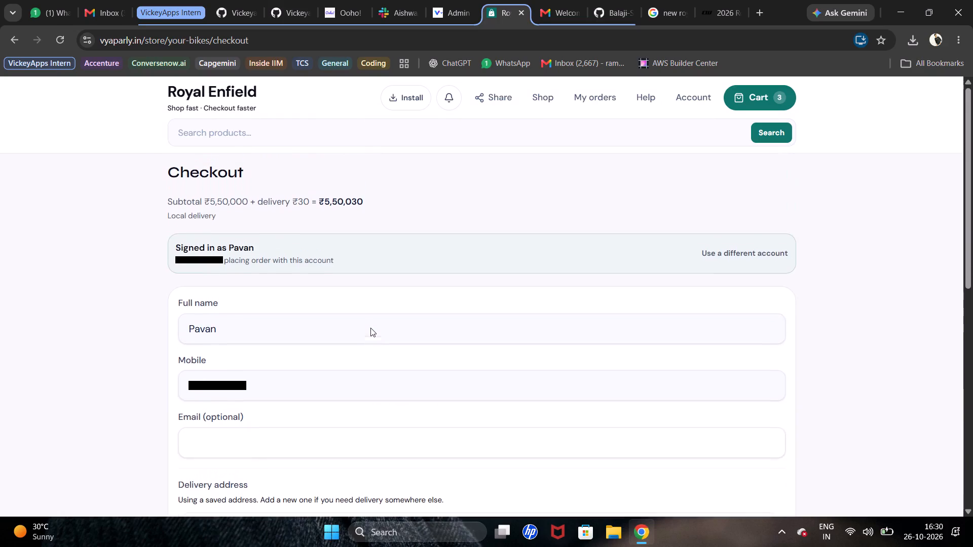
scroll(370, 328, down, 20)
scroll(370, 328, down, 2)
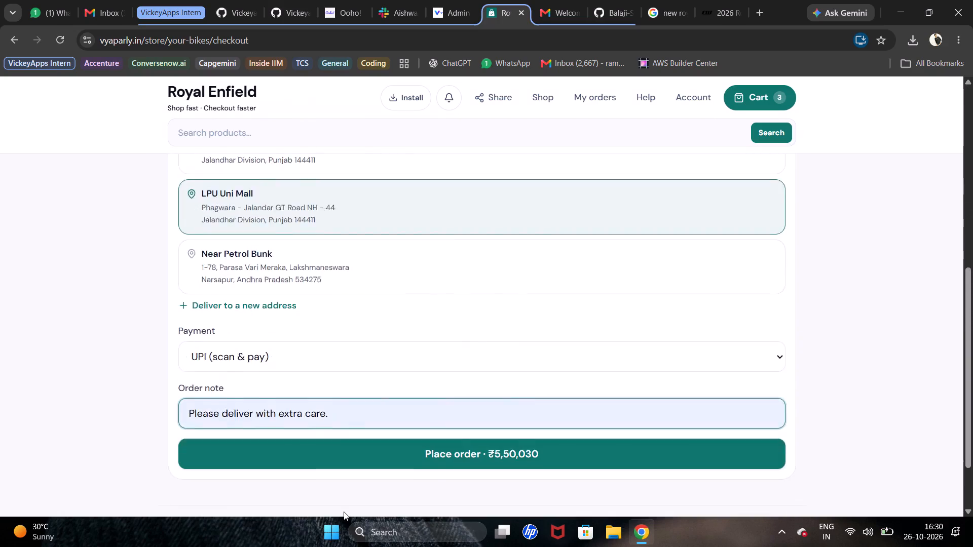
click(510, 381)
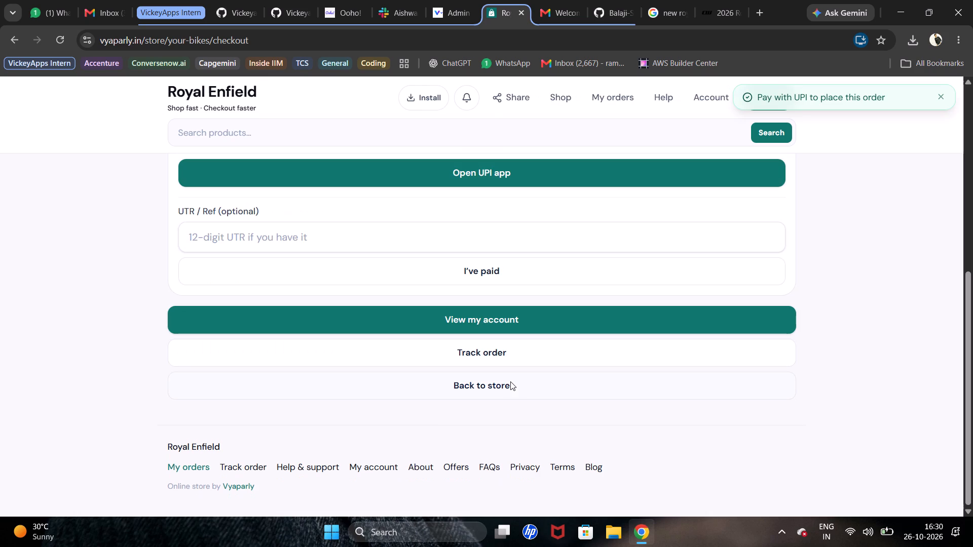
Examine the UPI payment page, including the order status, QR code, payee details, optional UTR field and follow-up options.
scroll(510, 381, up, 20)
scroll(510, 381, up, 8)
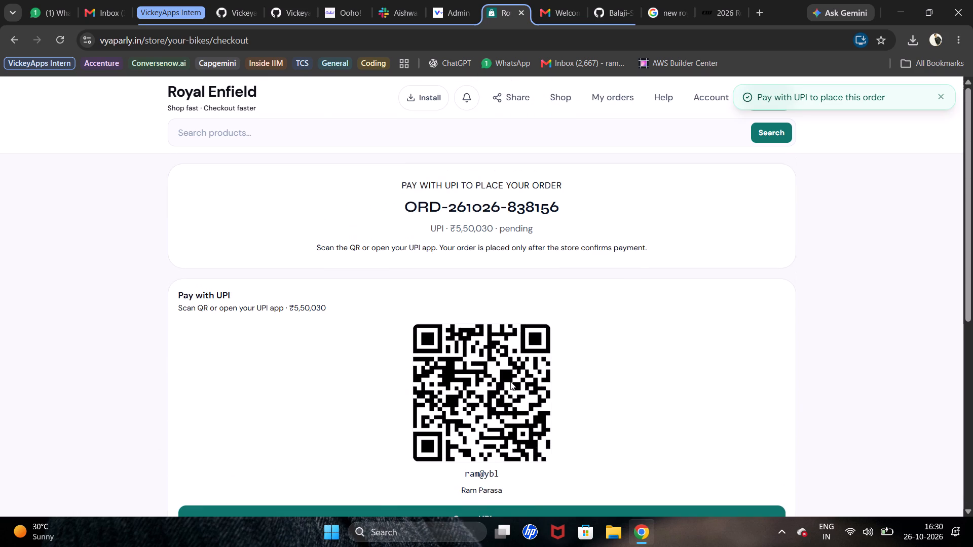
scroll(485, 235, down, 4)
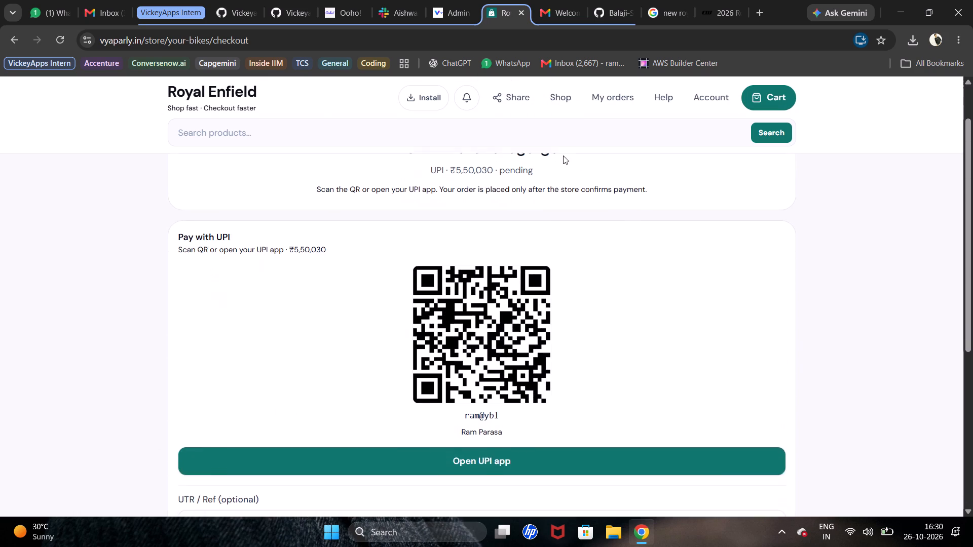
scroll(563, 155, down, 4)
scroll(535, 224, down, 7)
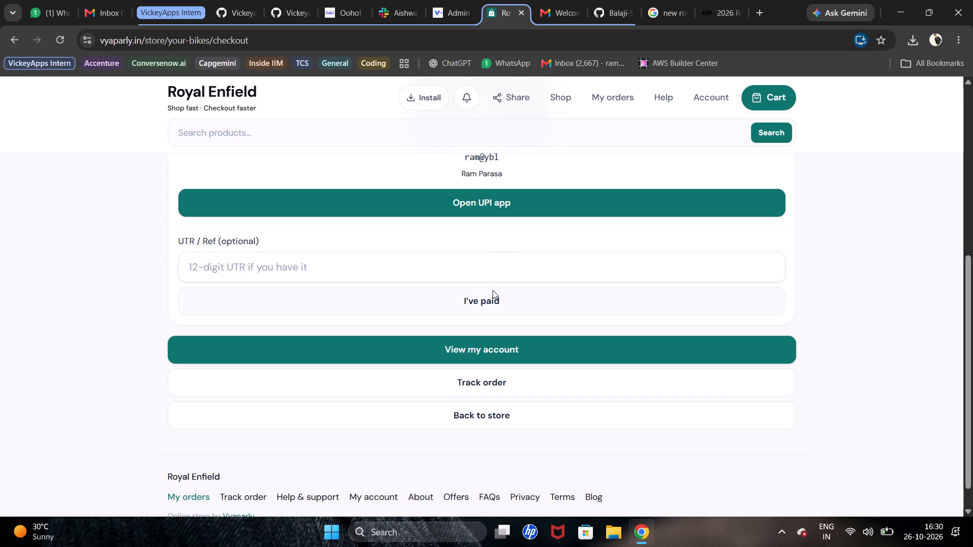
click(479, 244)
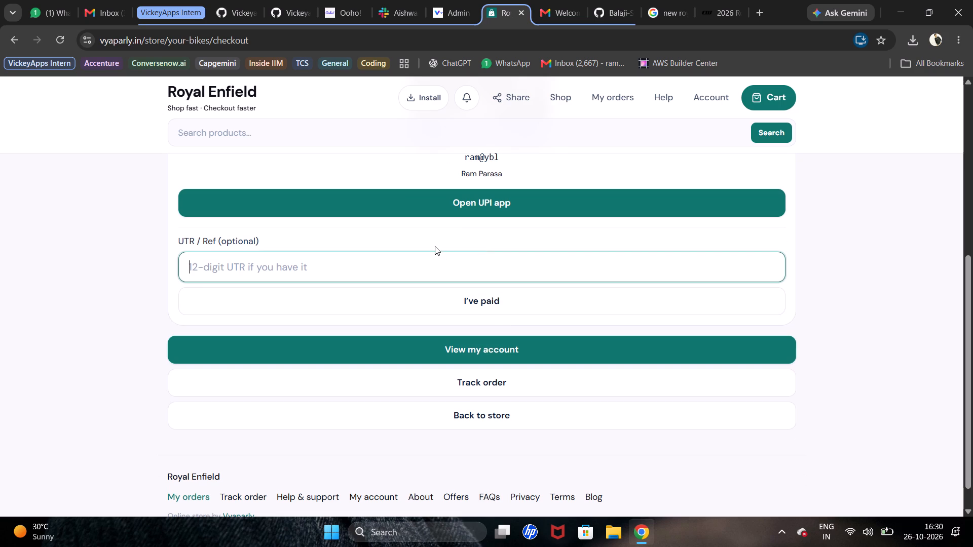
click(426, 235)
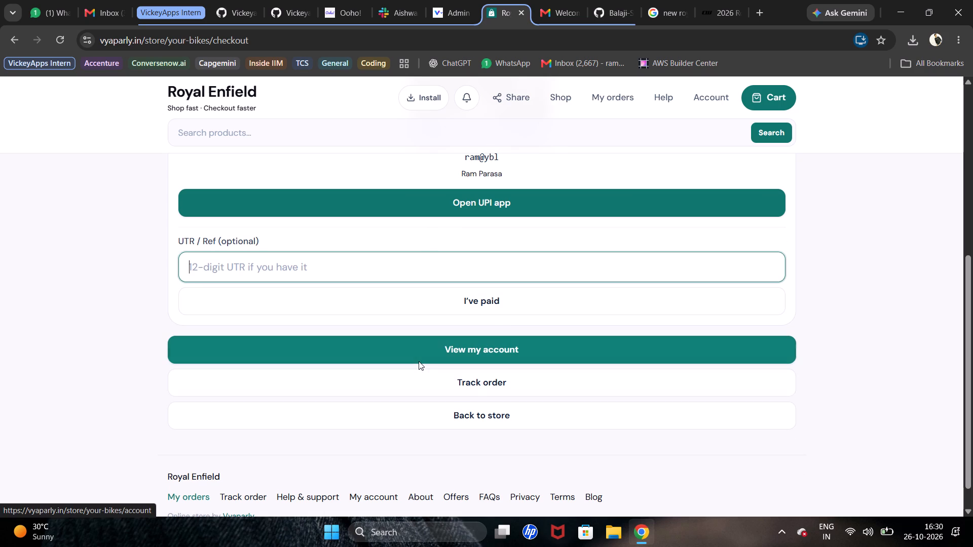
scroll(463, 441, up, 11)
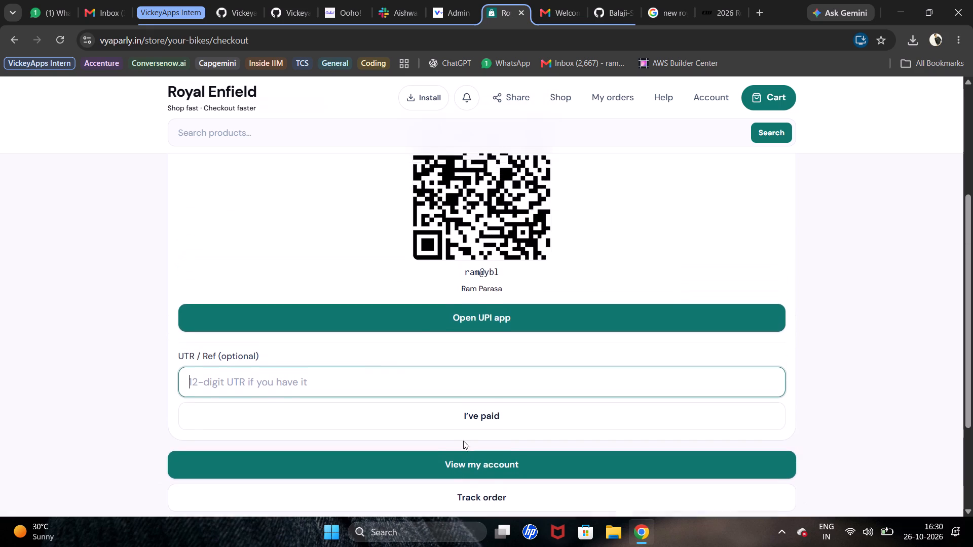
scroll(463, 441, up, 13)
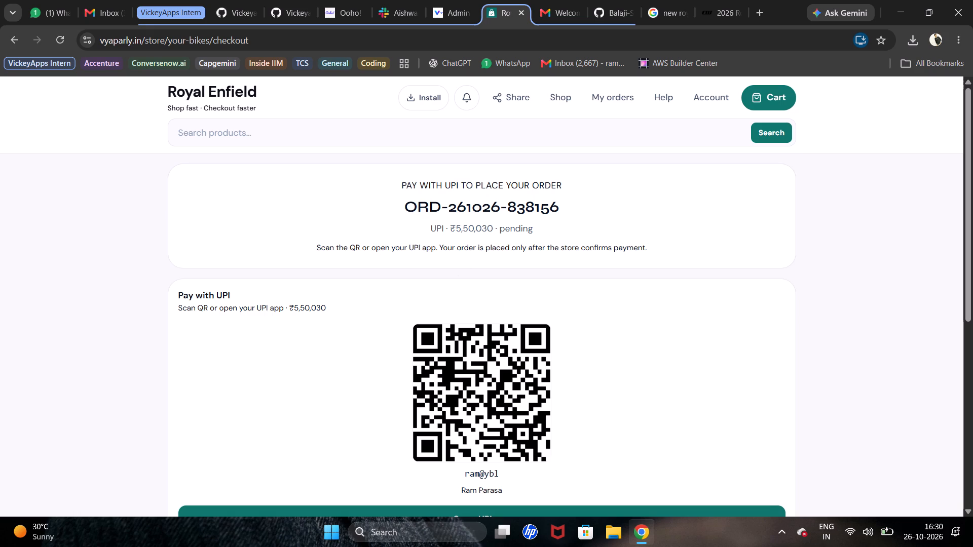
scroll(447, 366, down, 4)
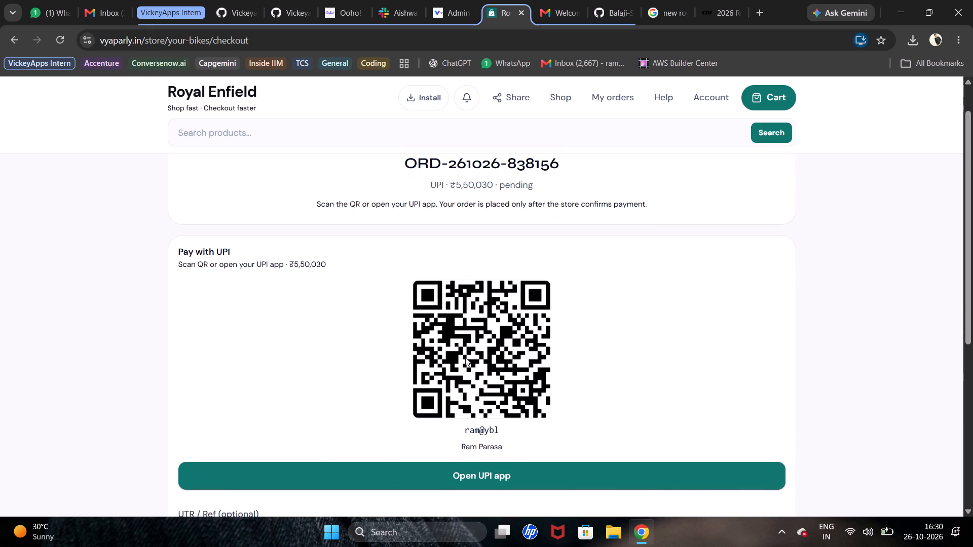
scroll(465, 357, down, 3)
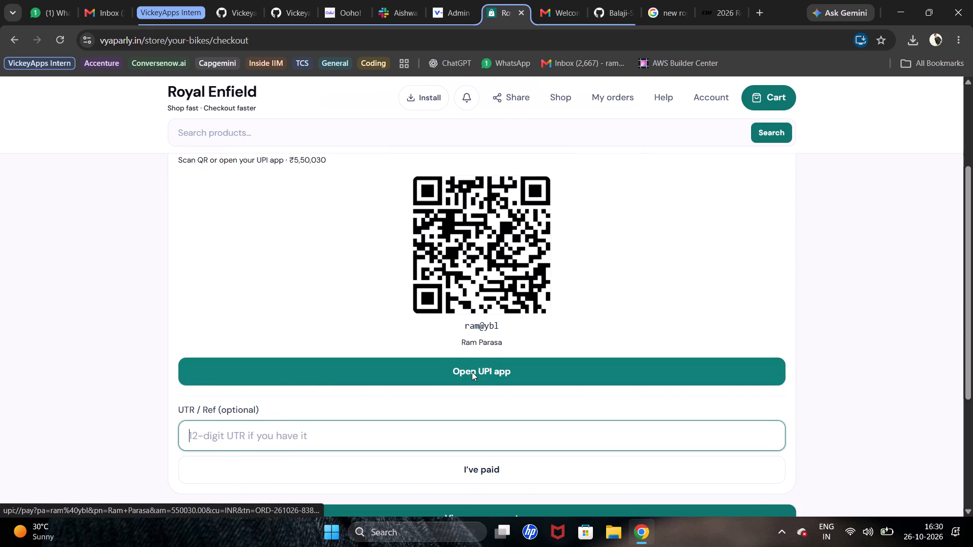
Try to open the UPI app from the payment page.
click(481, 370)
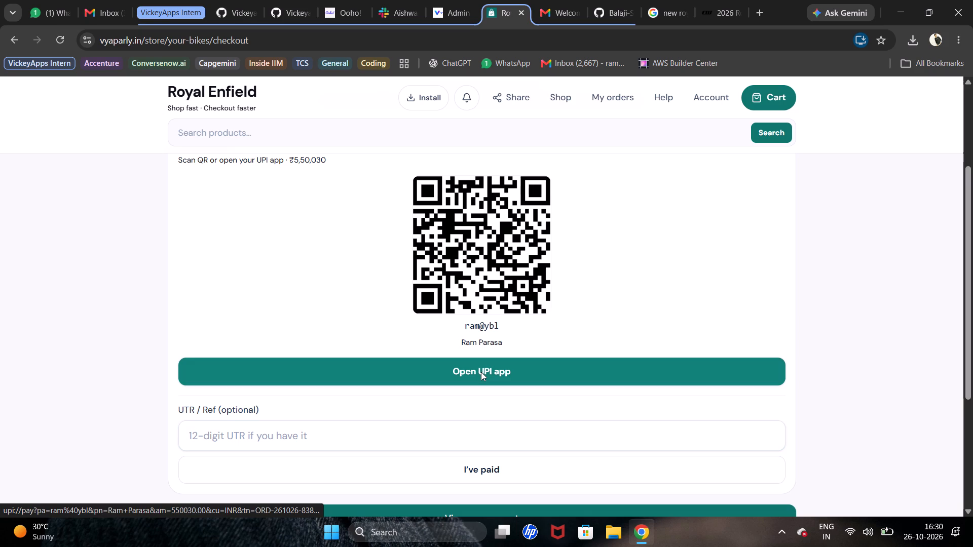
click(481, 372)
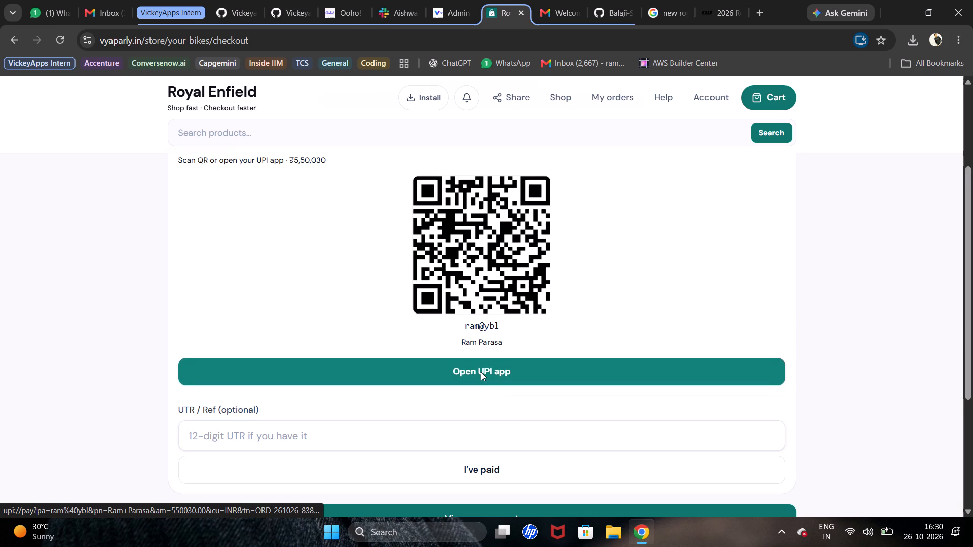
click(481, 372)
Open the tracking page for the new UPI order and examine its status and payment details.
scroll(499, 293, down, 6)
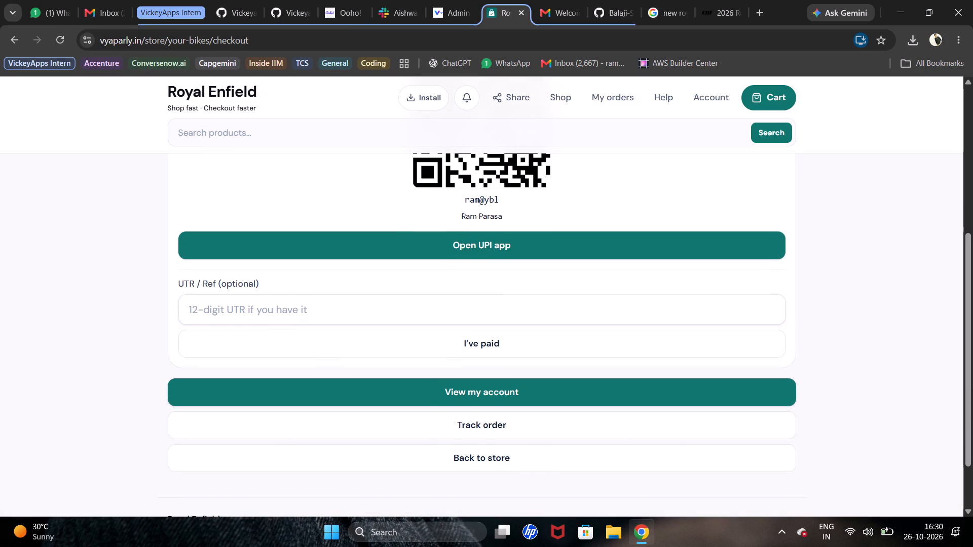
click(468, 326)
click(464, 304)
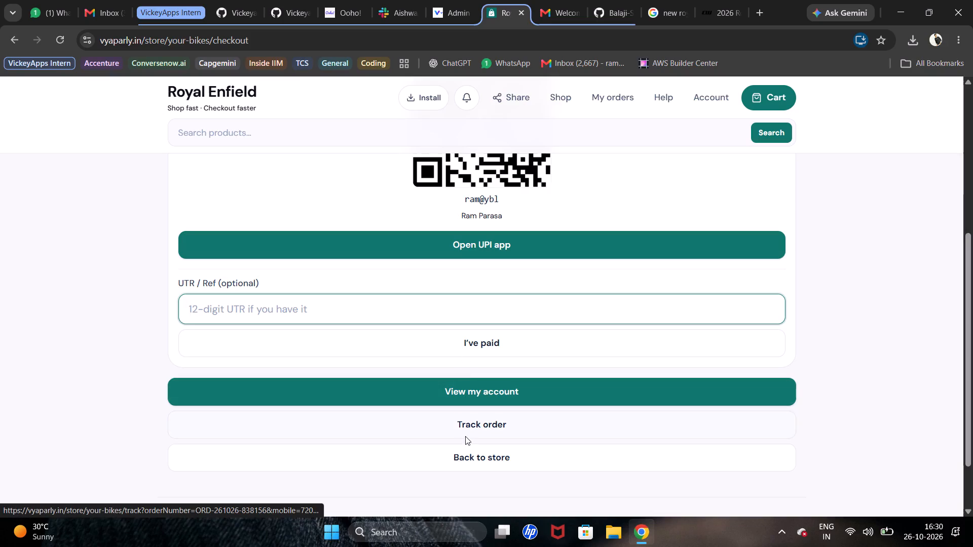
click(468, 421)
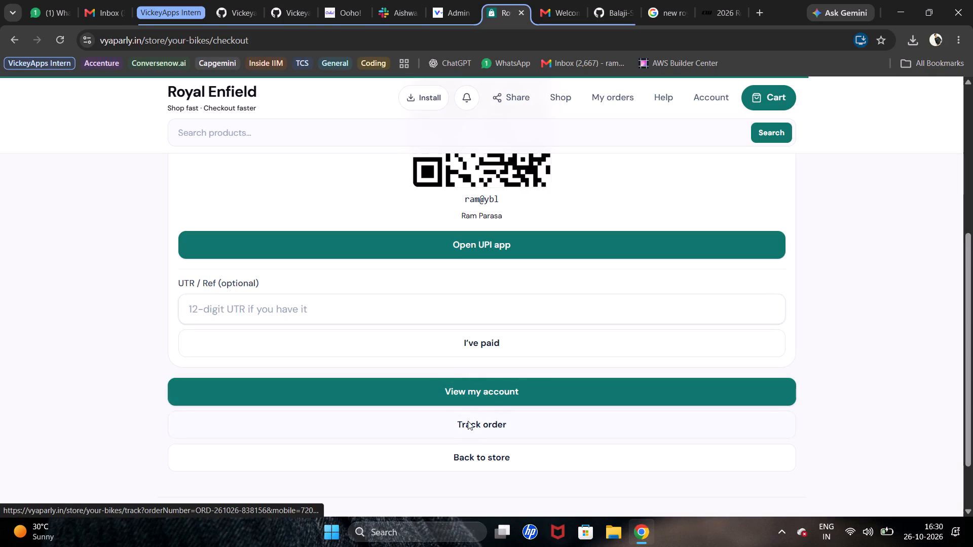
scroll(312, 184, down, 4)
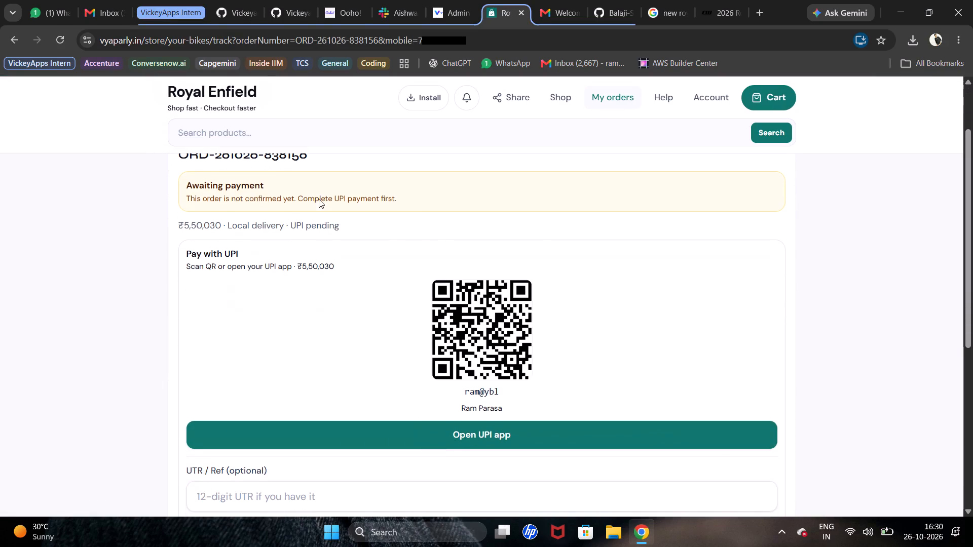
scroll(319, 199, up, 4)
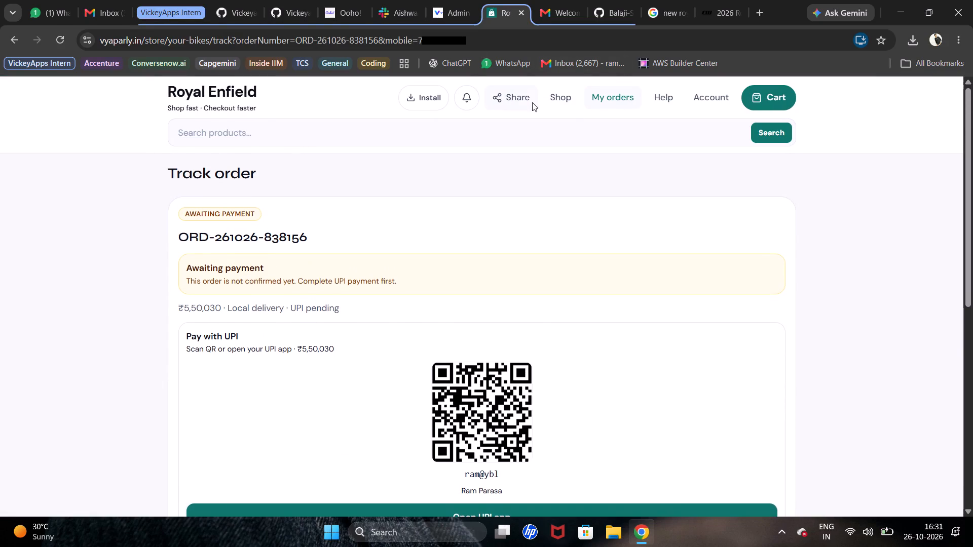
Open the My orders list and check whether the new UPI order is included.
click(545, 106)
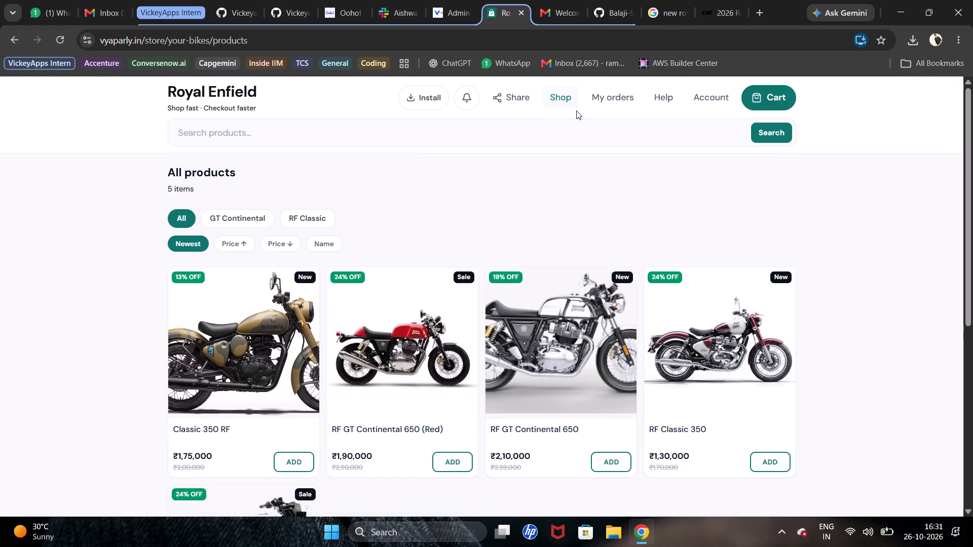
click(616, 95)
scroll(521, 202, down, 1)
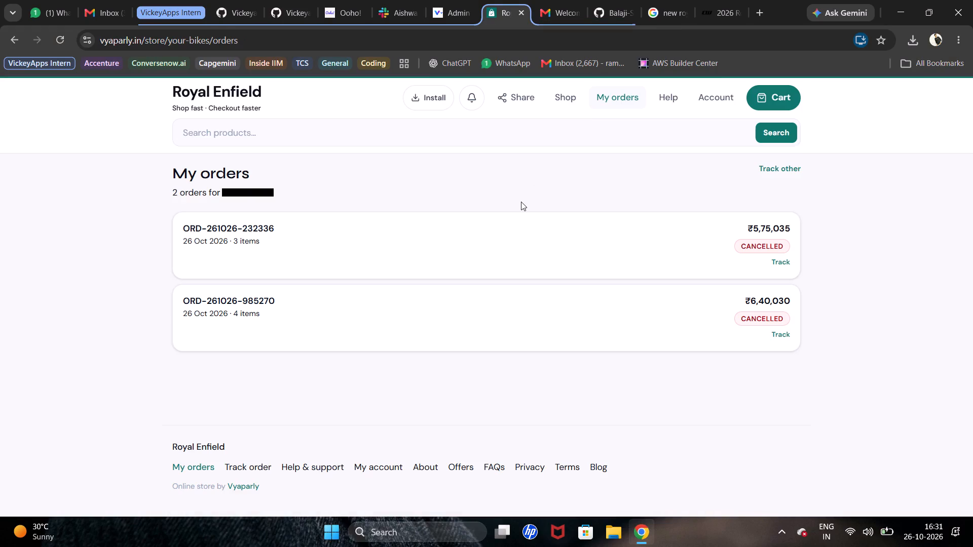
scroll(521, 202, up, 4)
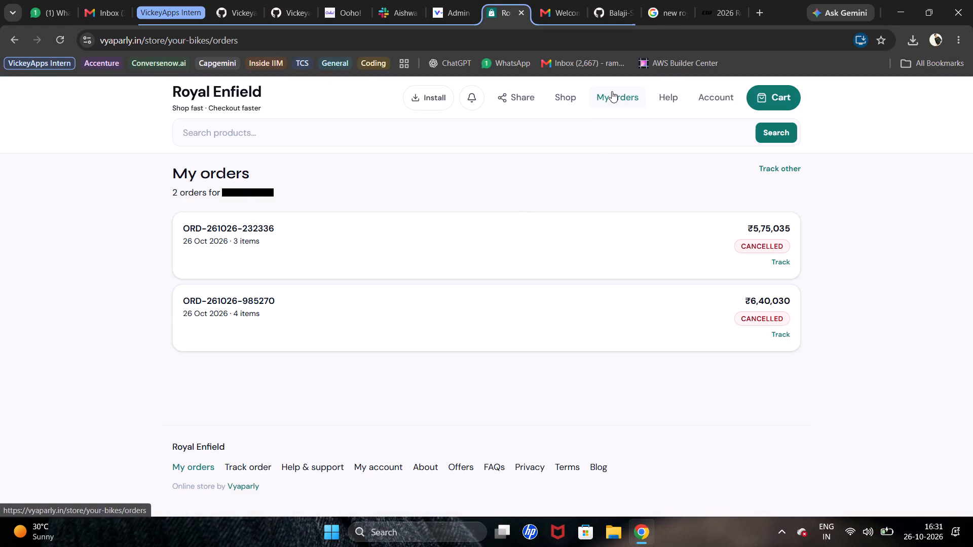
click(612, 93)
click(612, 91)
double_click(612, 91)
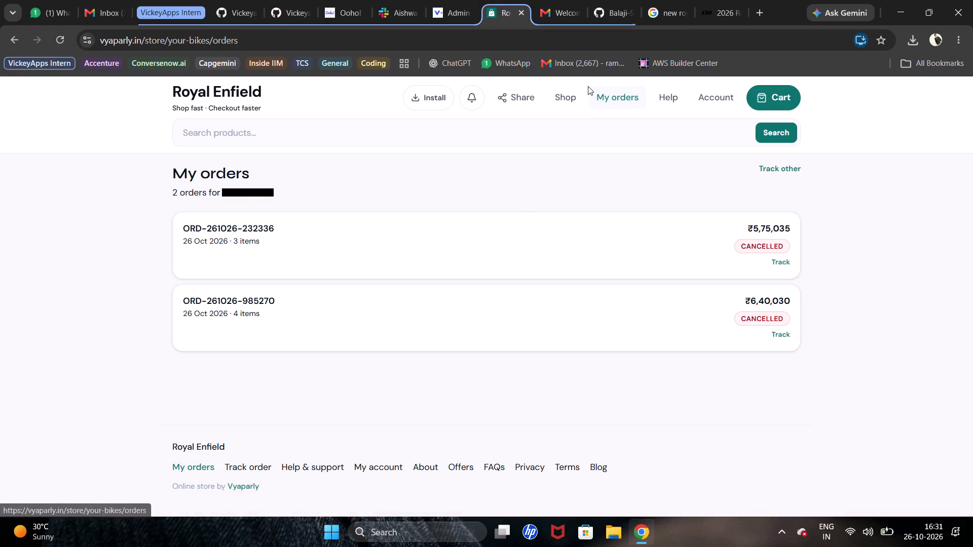
Open the cart to check its contents after placing the UPI order.
click(763, 93)
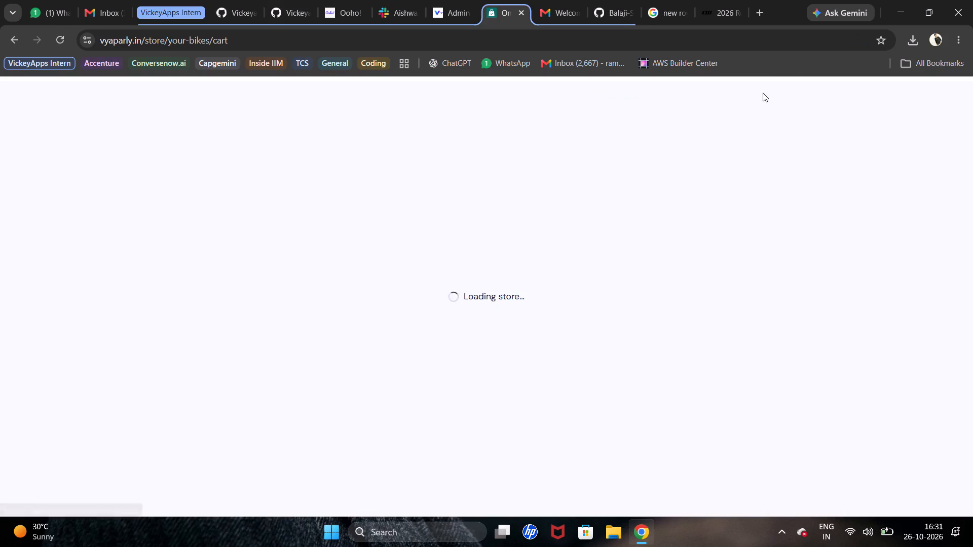
scroll(619, 173, up, 5)
scroll(619, 173, down, 4)
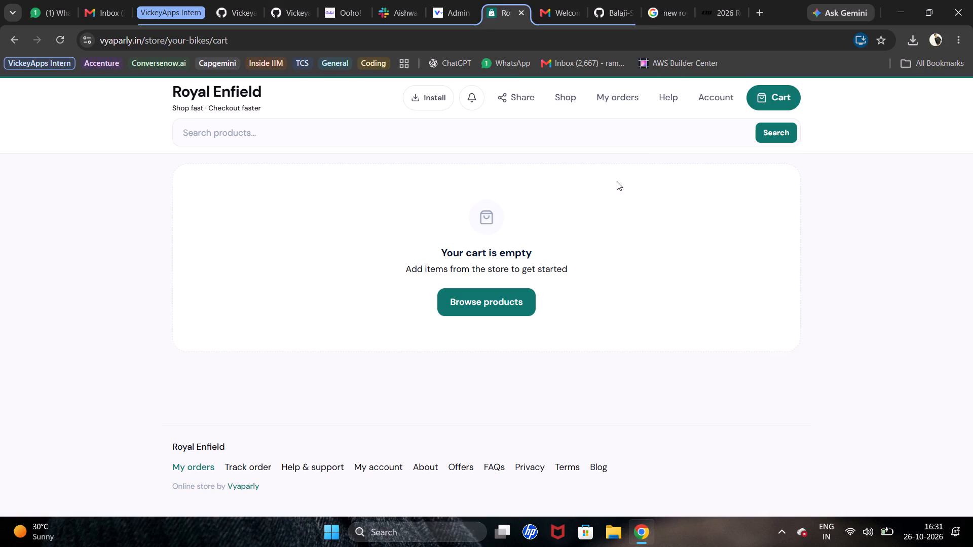
Look through the store's My orders, Shop, Help and Account pages for the new UPI order.
click(610, 95)
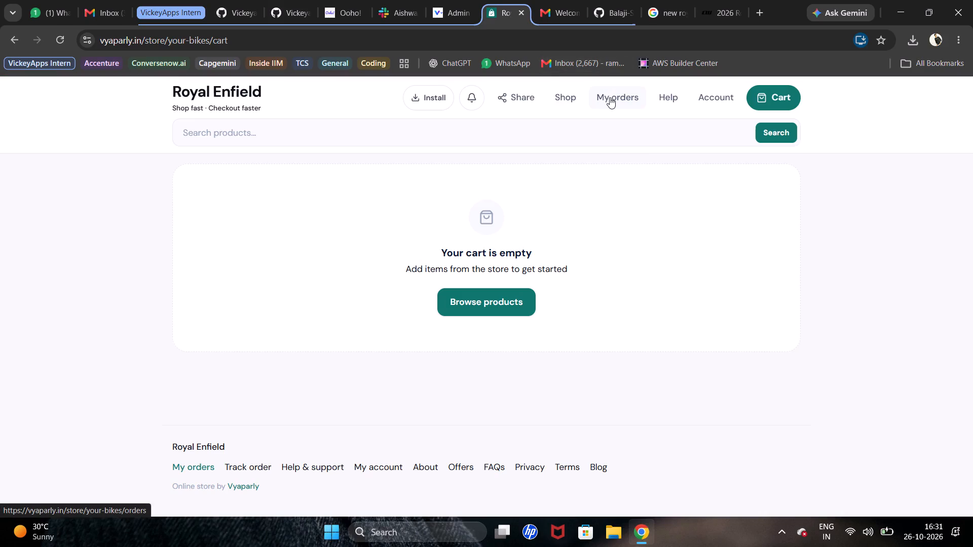
click(610, 97)
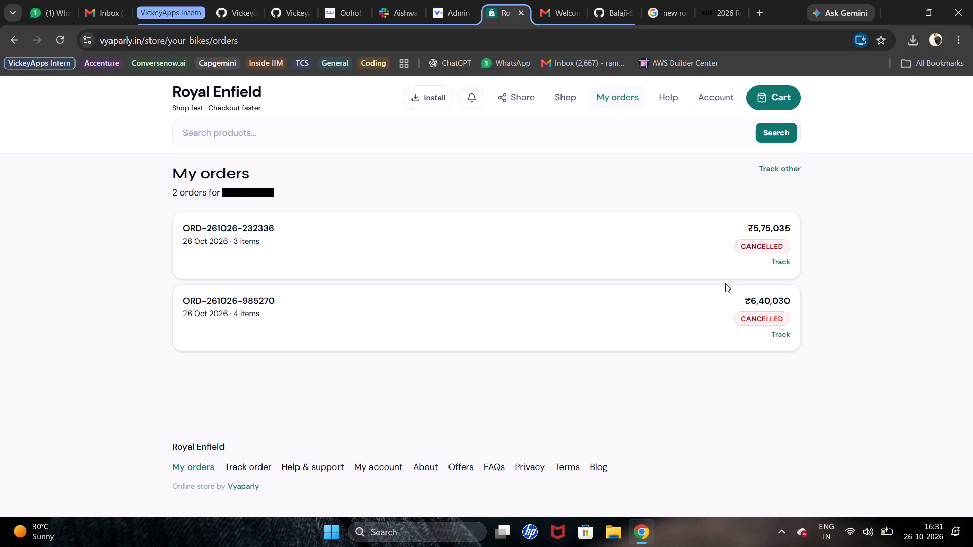
click(556, 93)
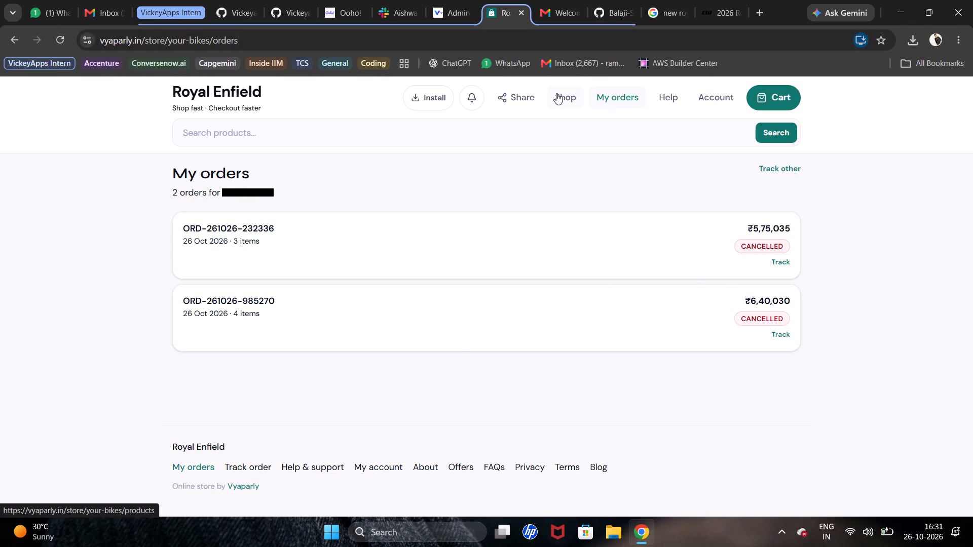
scroll(567, 135, down, 13)
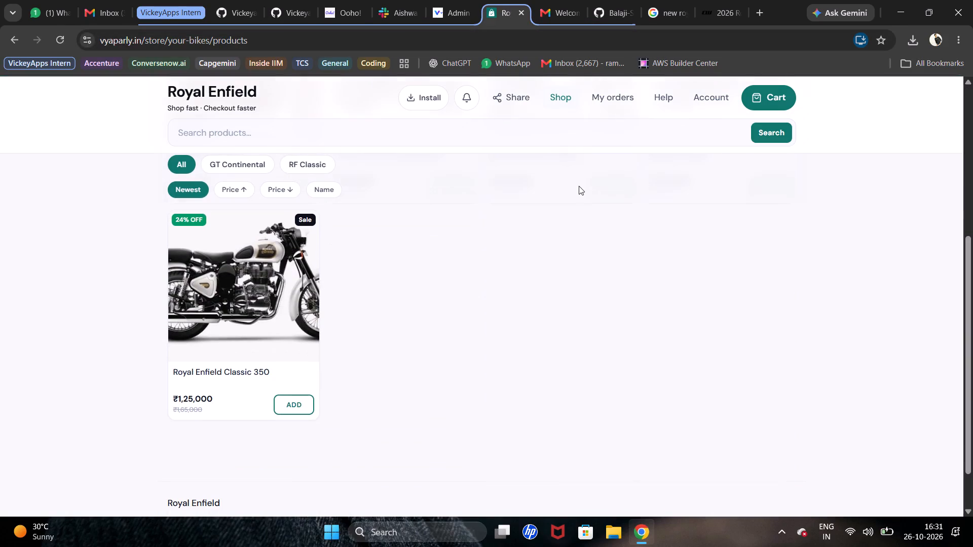
click(559, 95)
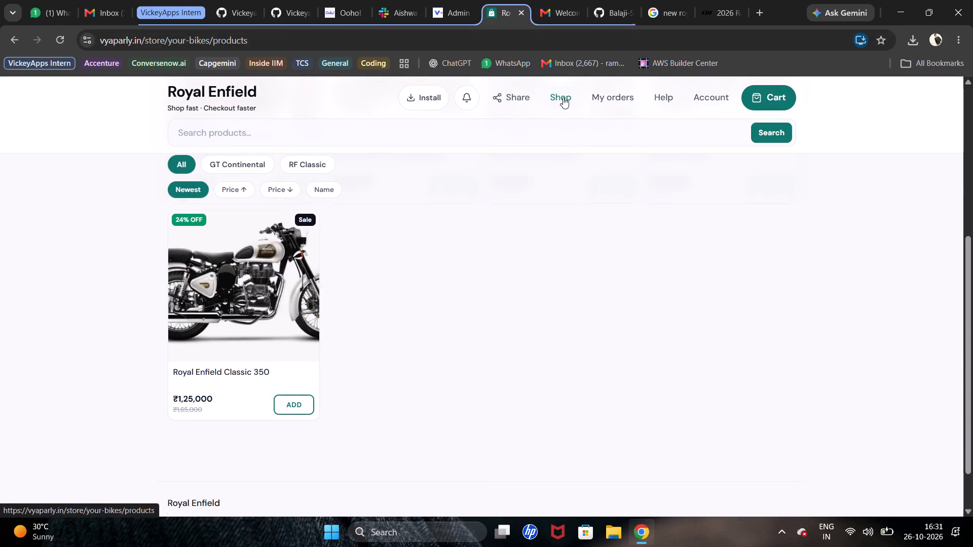
click(565, 99)
click(673, 95)
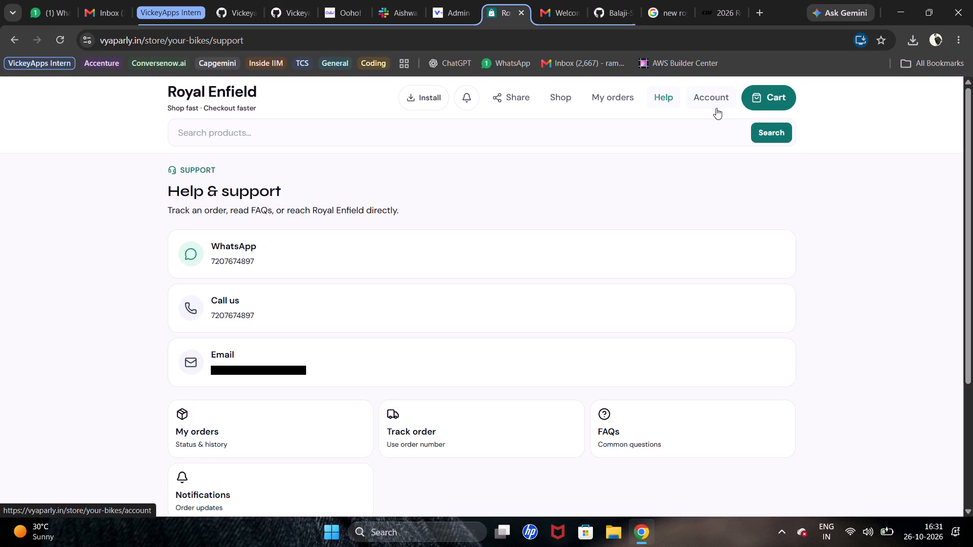
click(716, 108)
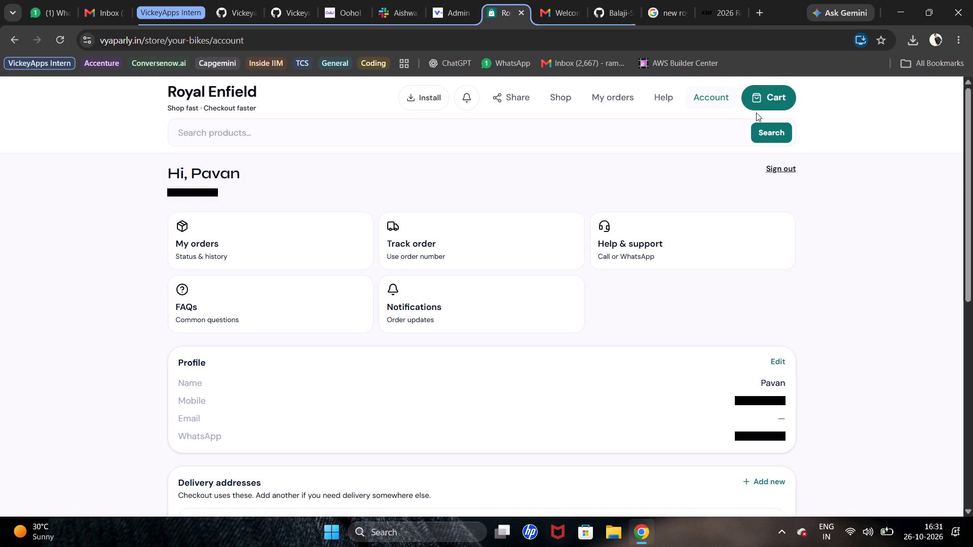
scroll(552, 252, down, 18)
scroll(563, 162, up, 5)
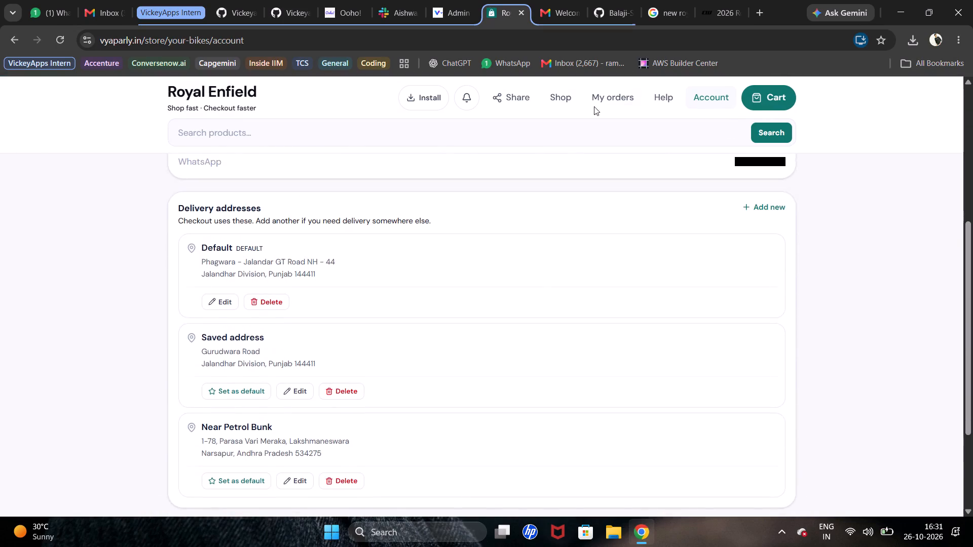
Recheck the My orders list and the Shop product listing for the new UPI order.
click(598, 102)
scroll(499, 230, up, 5)
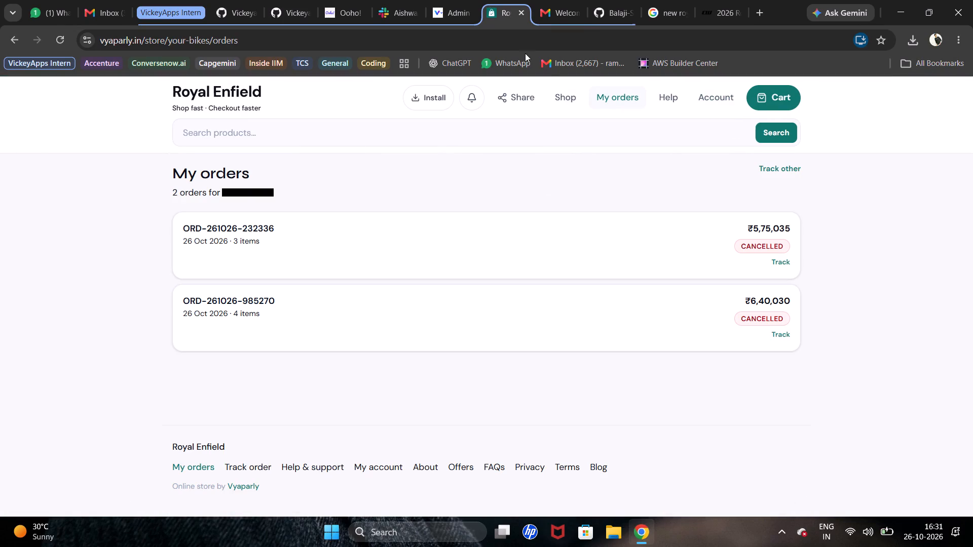
click(563, 110)
click(567, 93)
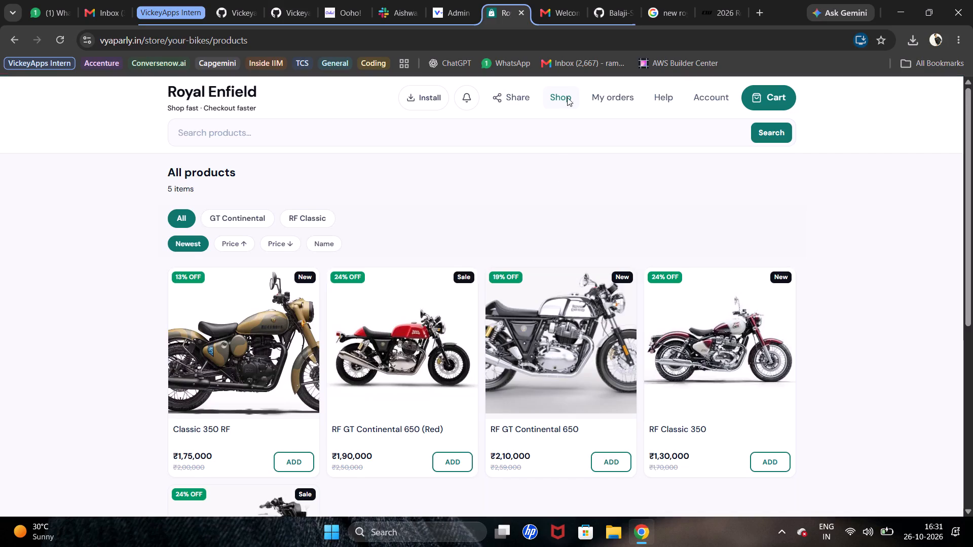
scroll(550, 221, down, 11)
scroll(548, 230, up, 12)
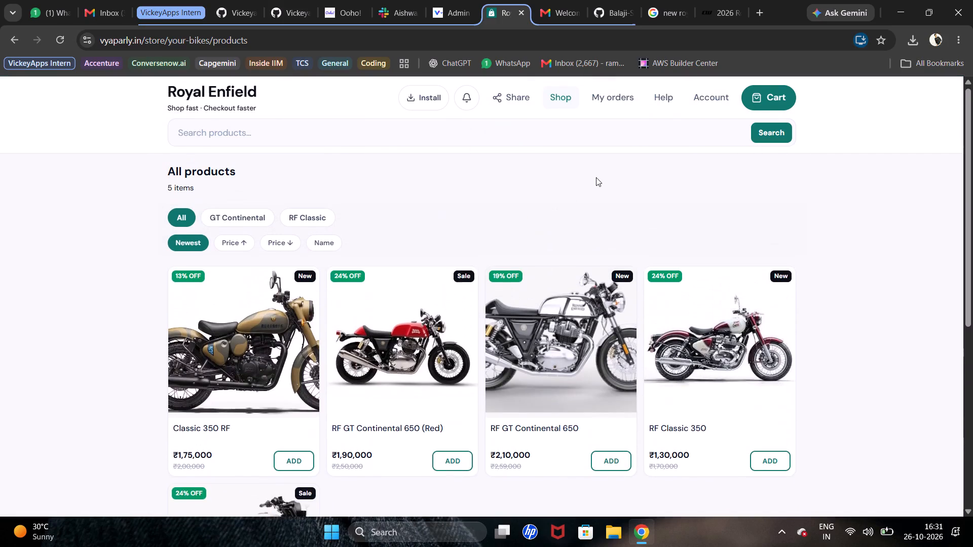
scroll(596, 177, up, 5)
click(610, 104)
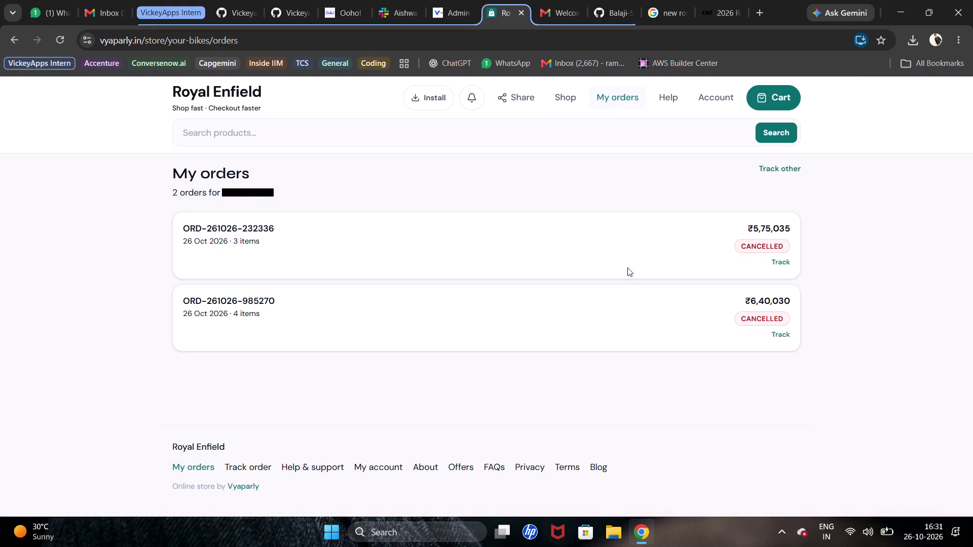
click(461, 0)
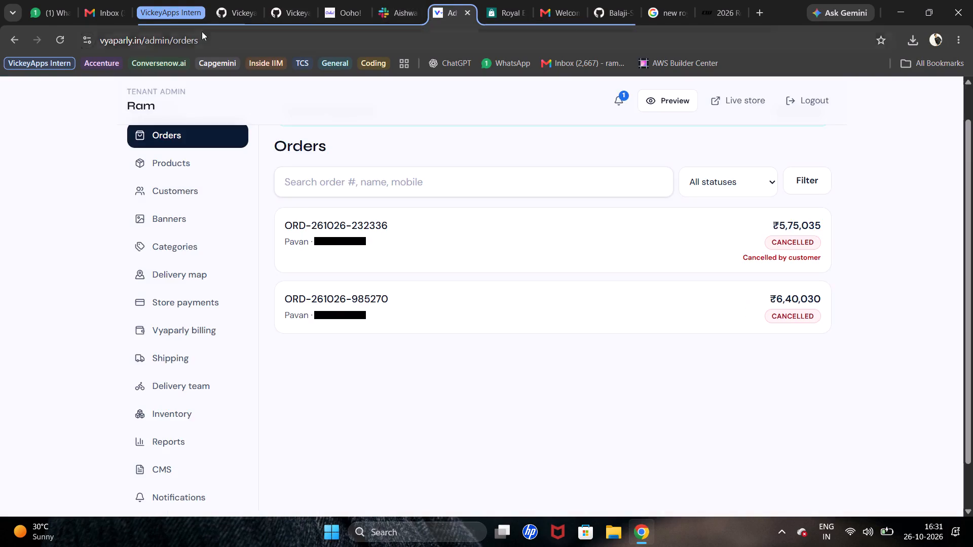
click(204, 31)
key(Return)
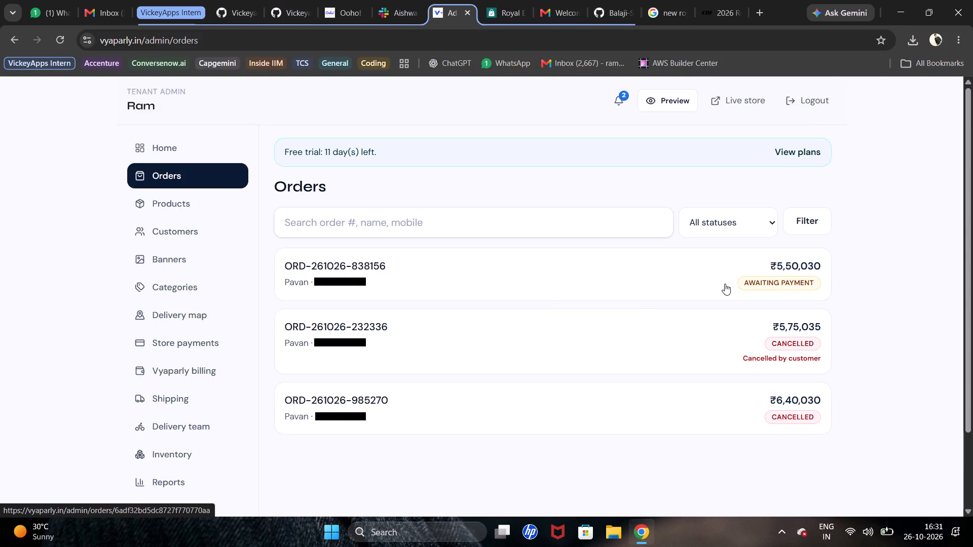
click(749, 280)
scroll(405, 220, down, 4)
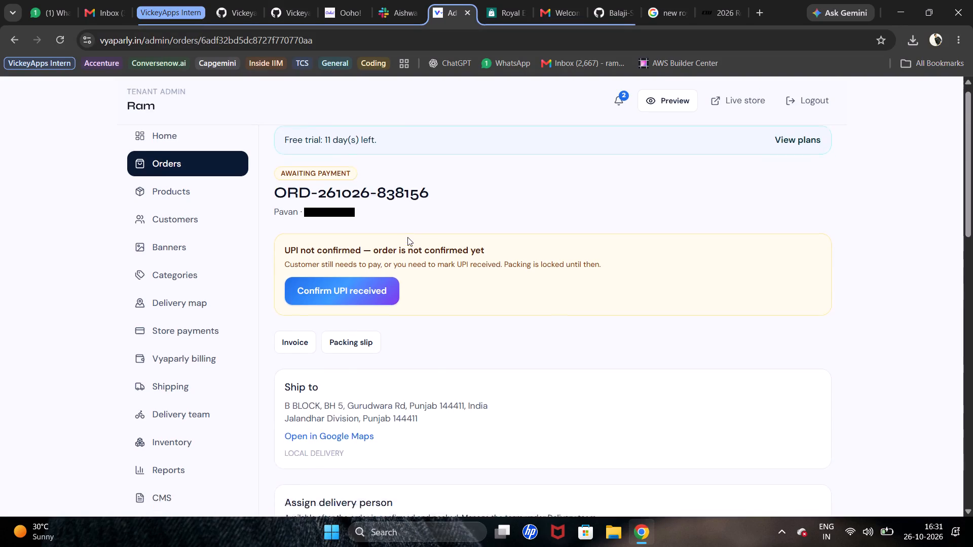
scroll(407, 237, down, 17)
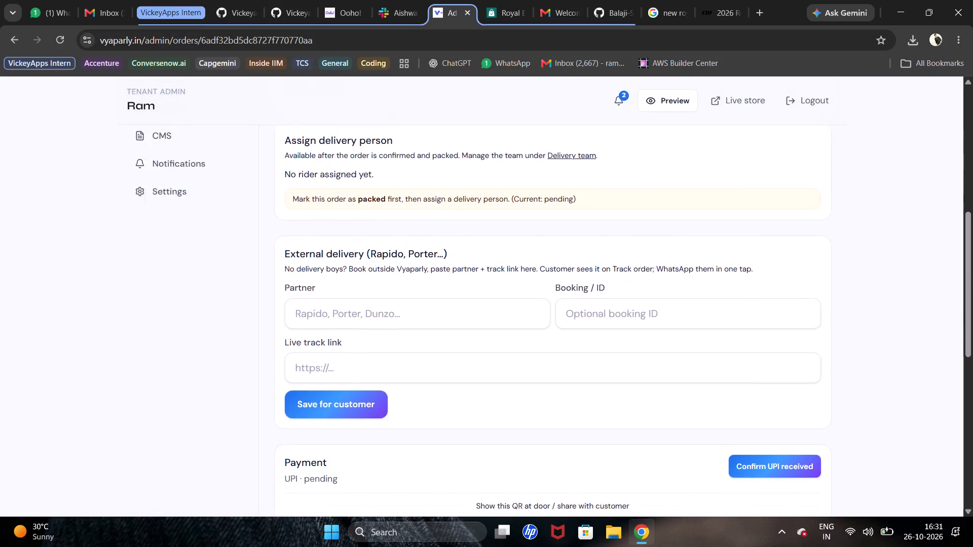
scroll(428, 263, down, 16)
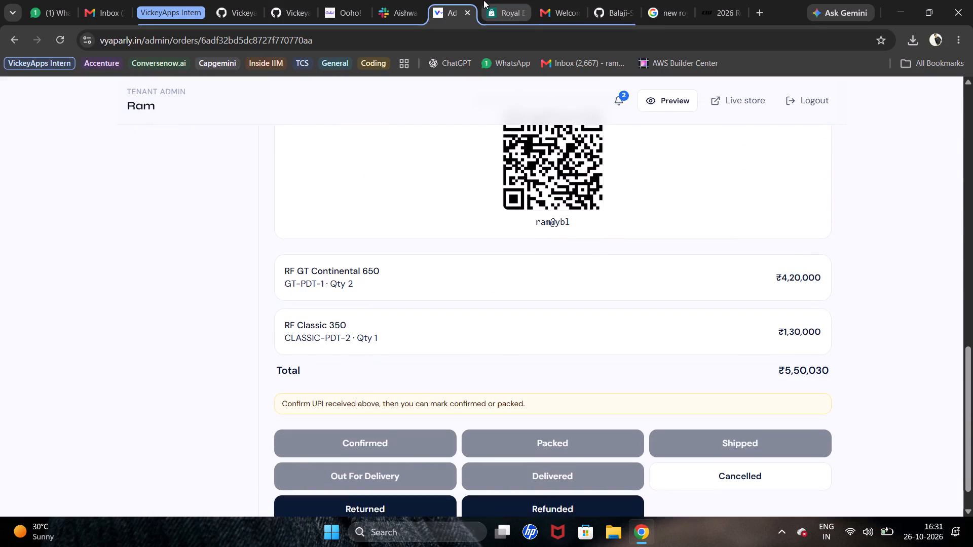
Review the customer's Account page in the store, and reload the My orders list to check for the UPI order.
click(483, 0)
scroll(648, 286, up, 5)
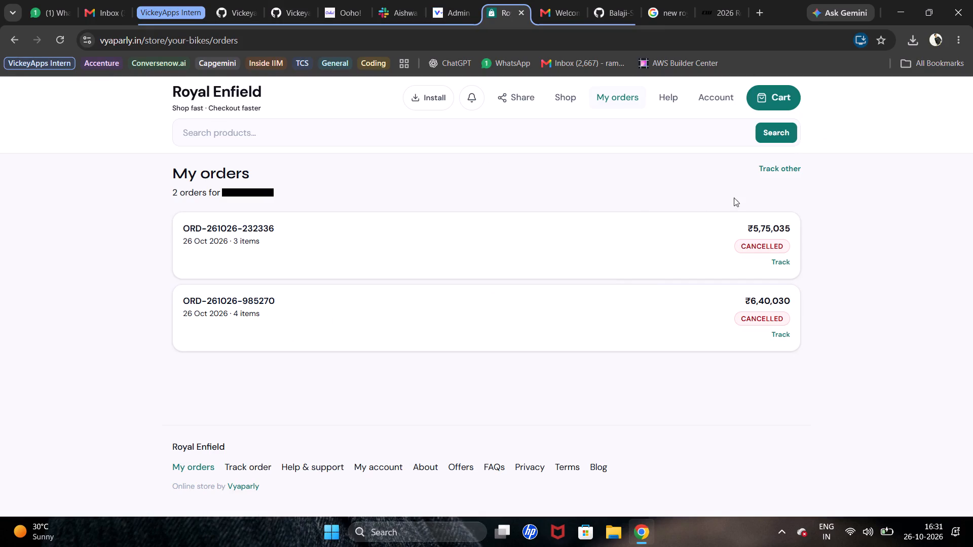
click(692, 98)
scroll(690, 237, down, 3)
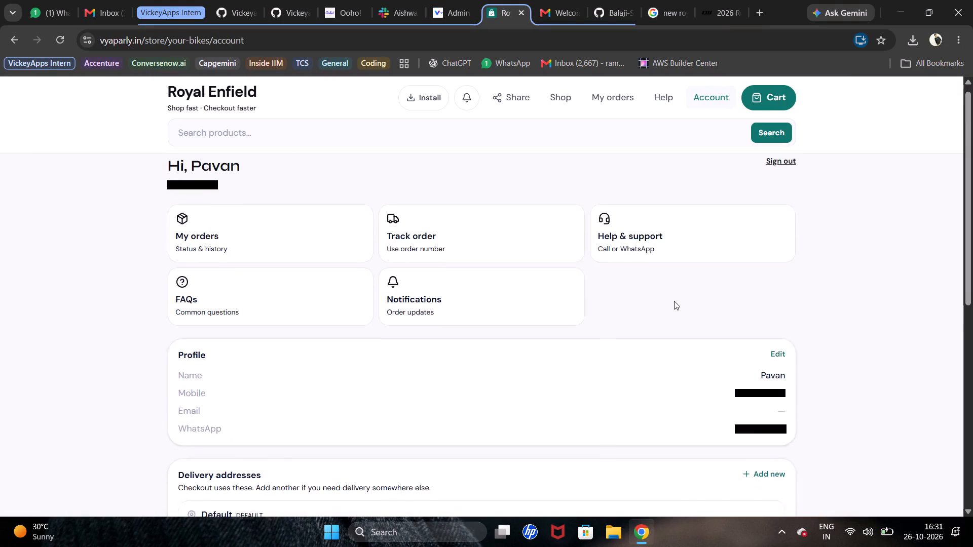
scroll(674, 301, down, 19)
click(599, 93)
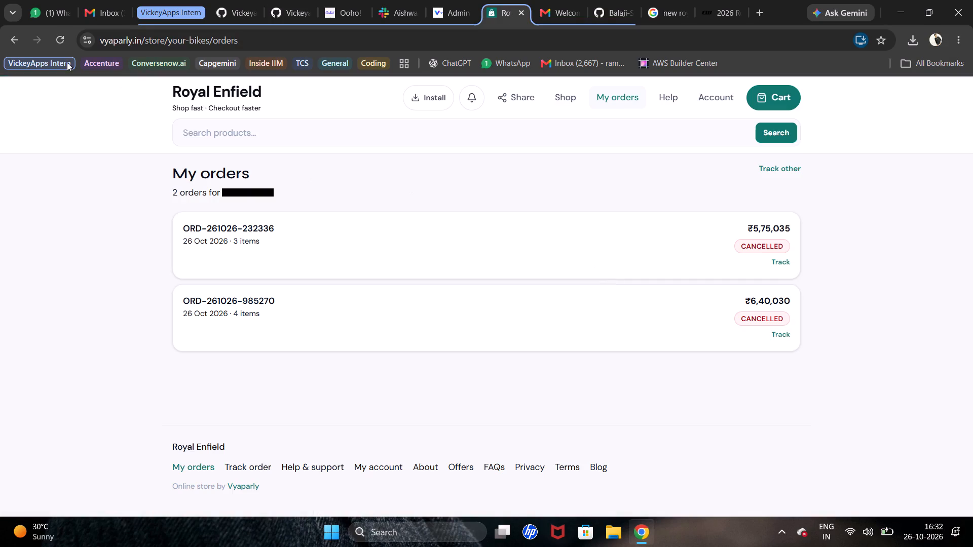
click(67, 49)
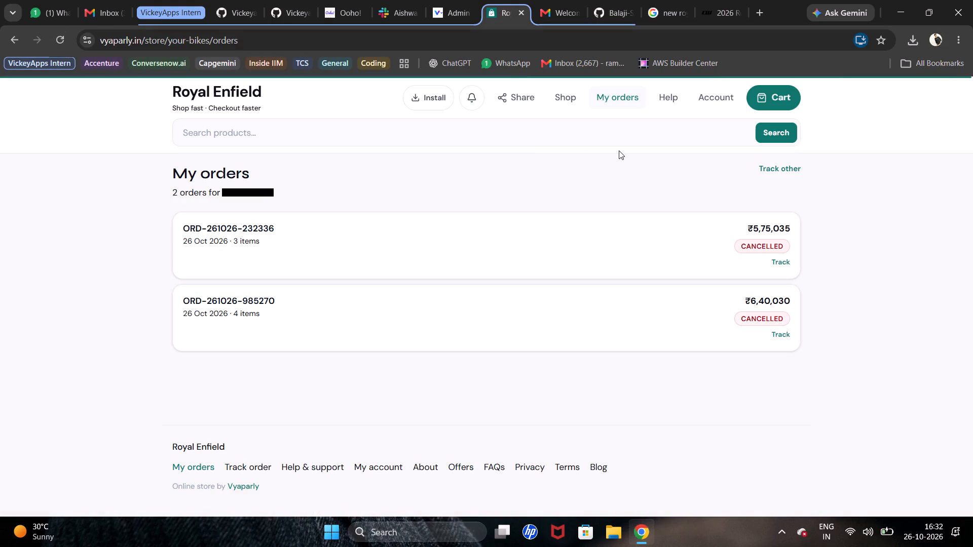
Search the store's products for "royal" and look over the matching items.
click(397, 126)
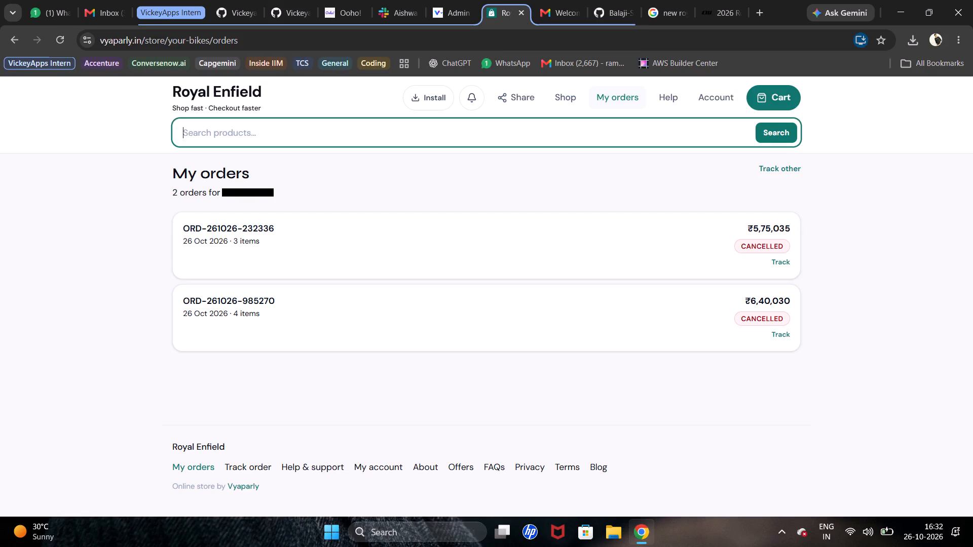
text(ro)
text(yal)
key(Return)
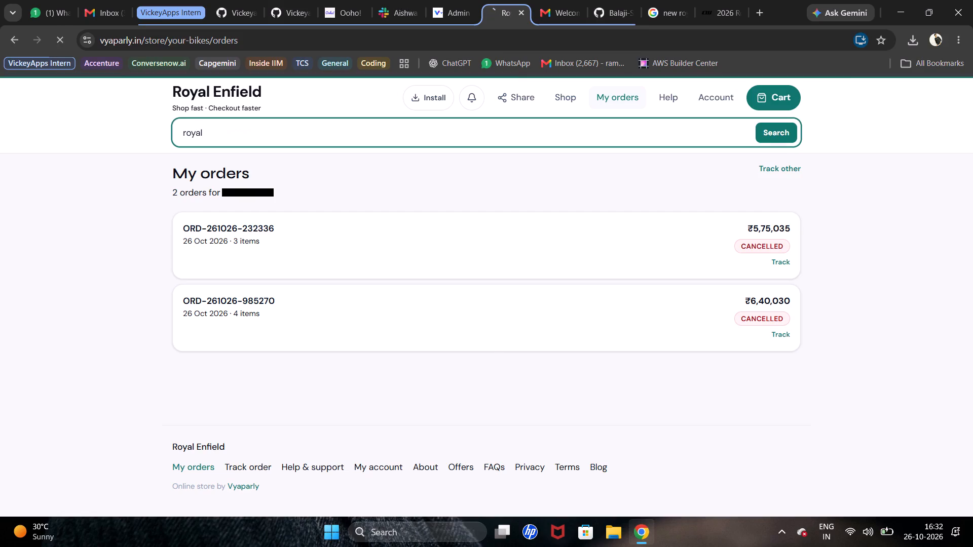
scroll(408, 203, down, 1)
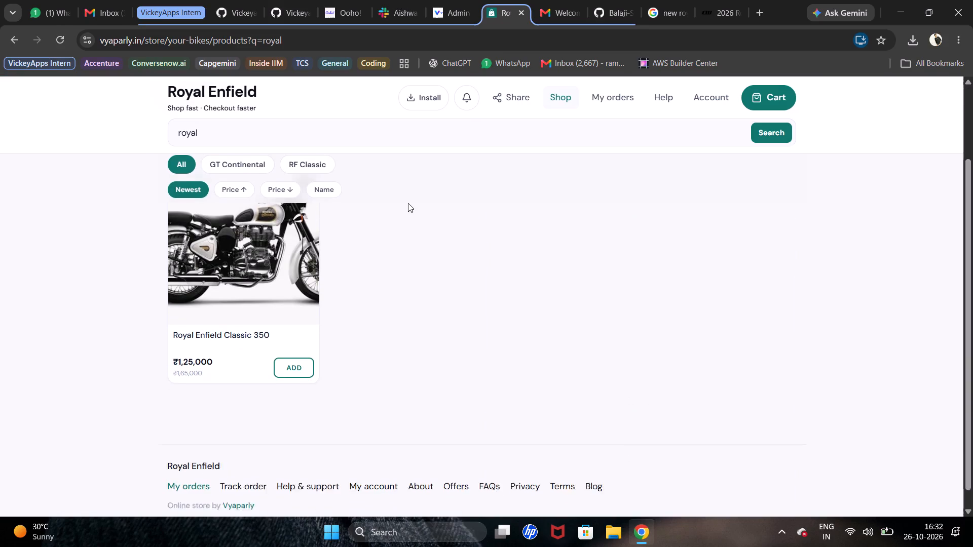
scroll(408, 203, up, 1)
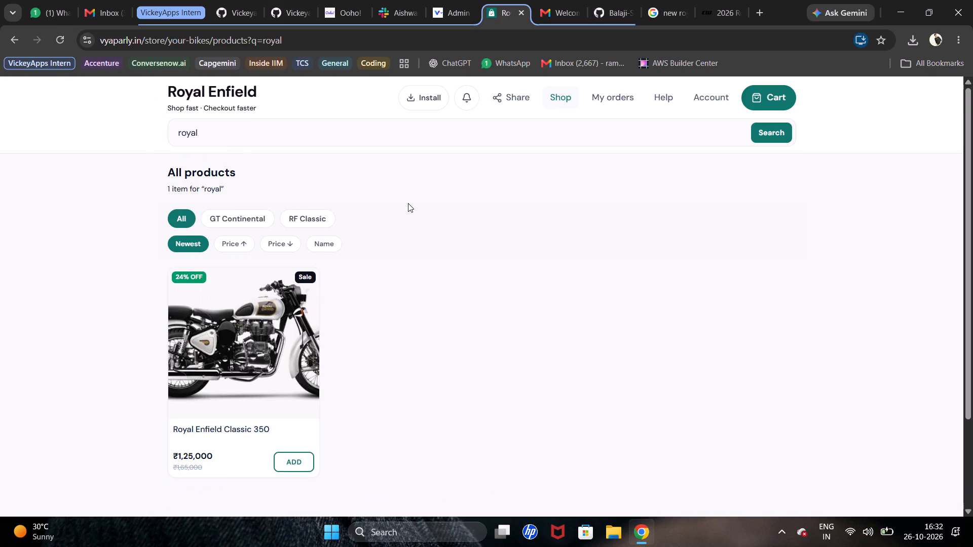
Check the customer's My orders and Account pages again for the pending UPI order.
click(617, 90)
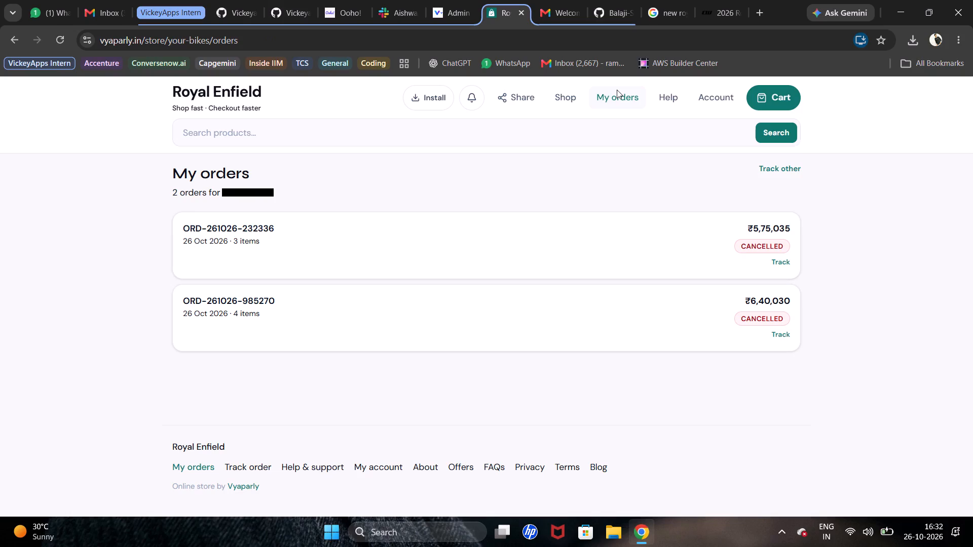
click(728, 94)
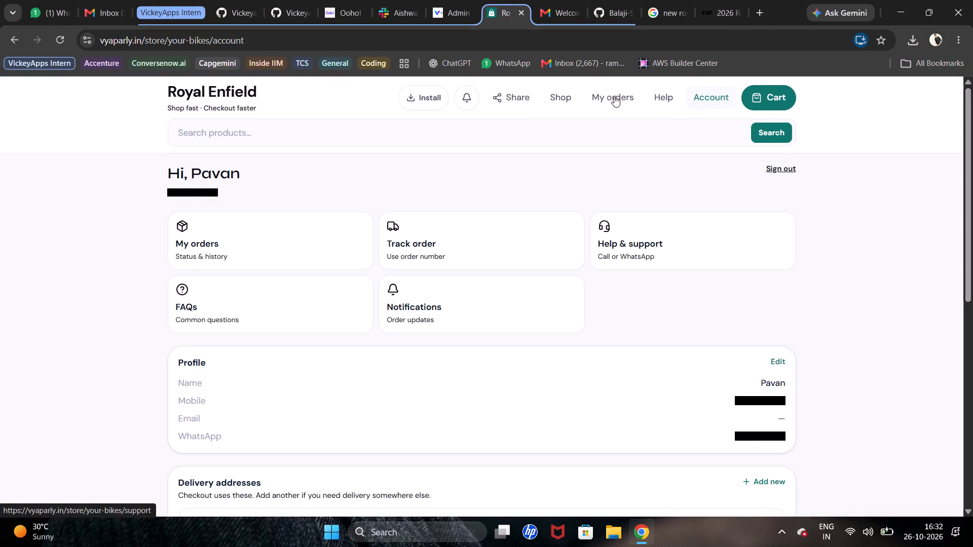
click(614, 97)
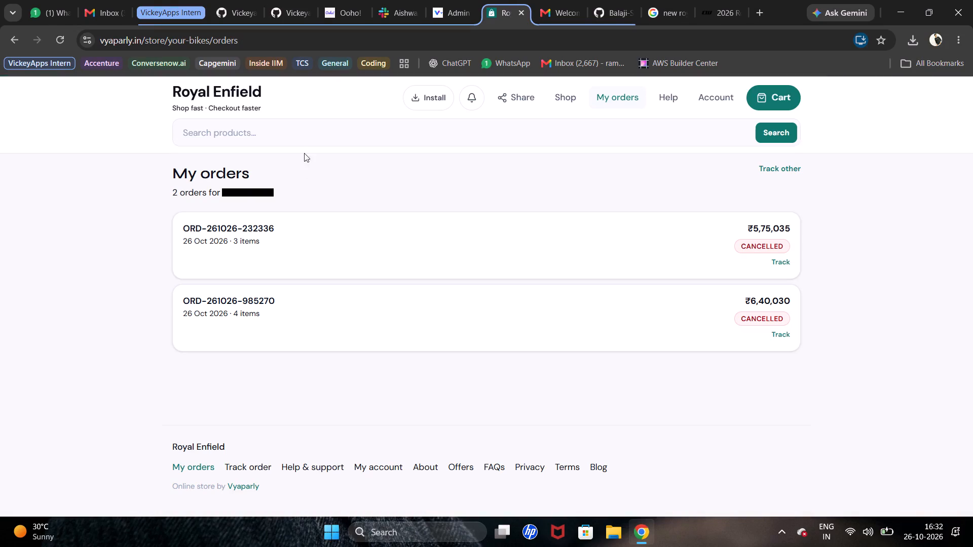
click(92, 107)
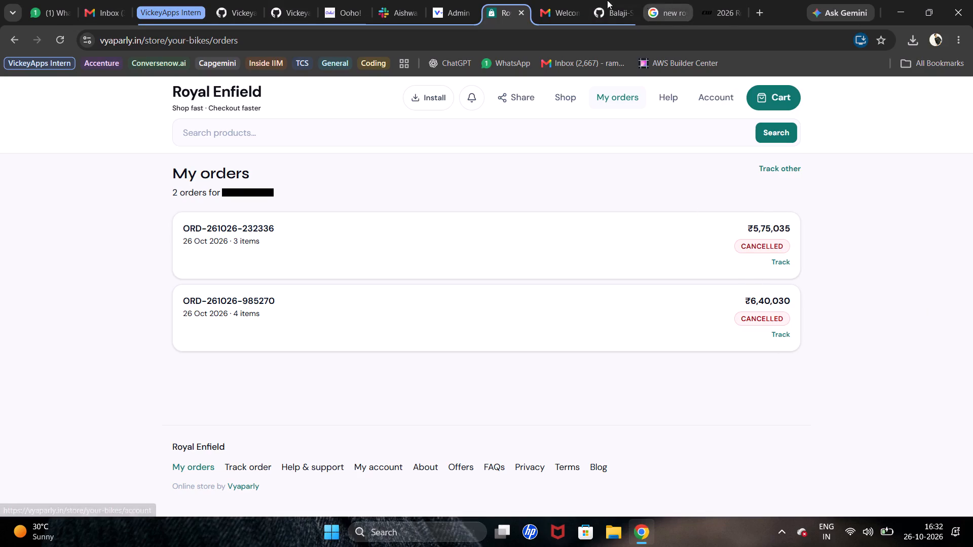
click(459, 0)
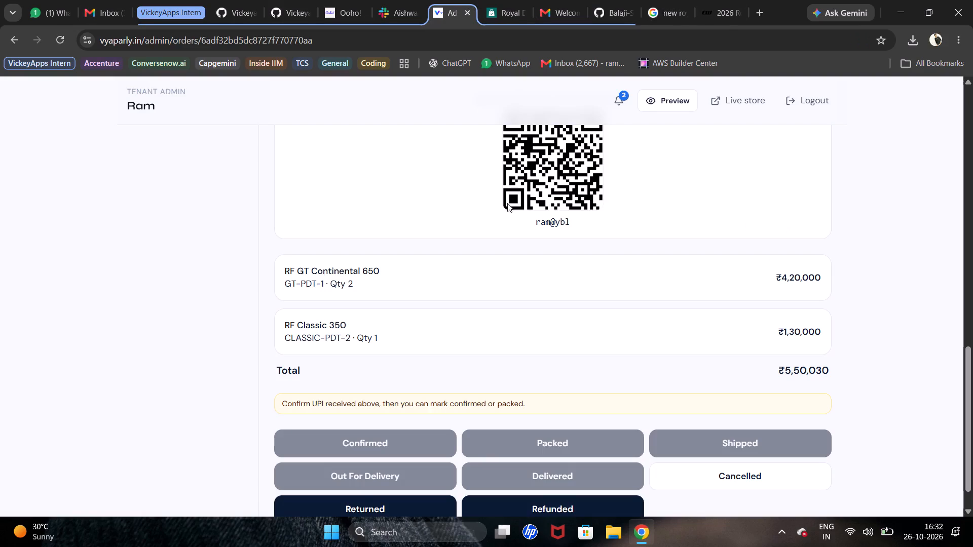
scroll(507, 203, up, 20)
scroll(507, 203, up, 1)
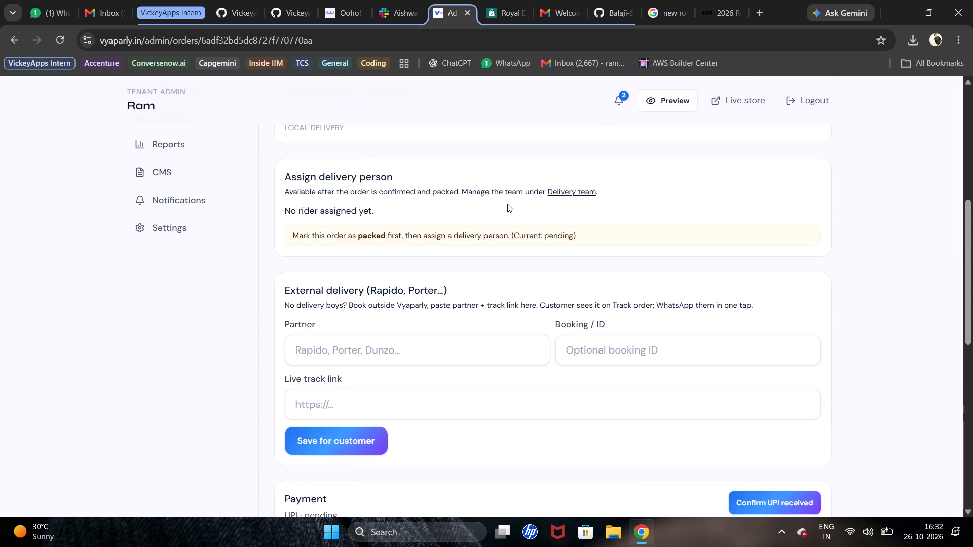
scroll(492, 219, down, 15)
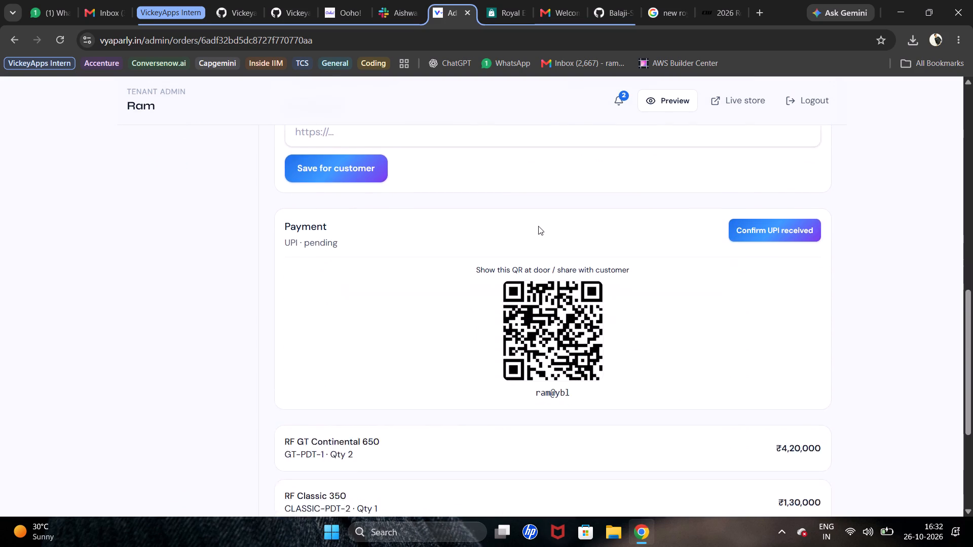
scroll(538, 223, down, 7)
scroll(536, 184, up, 16)
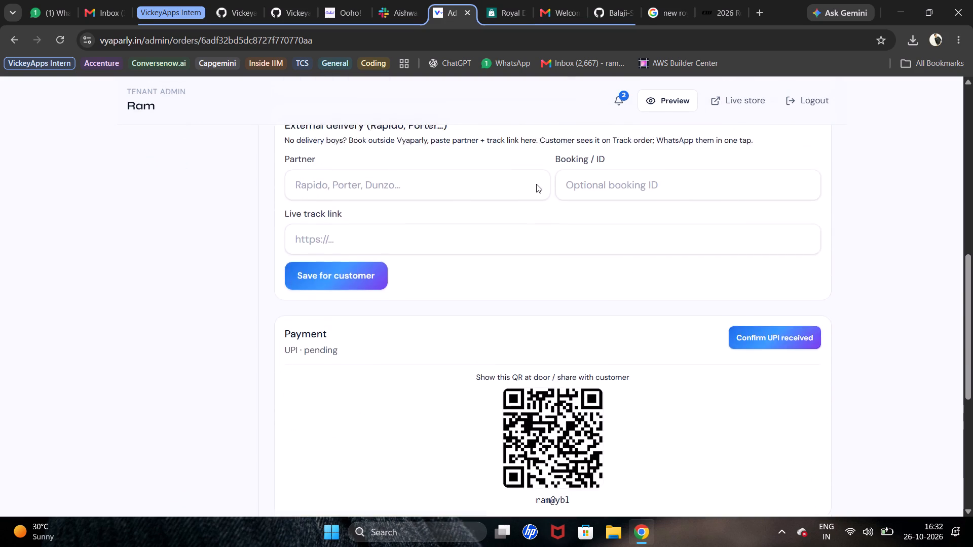
scroll(536, 184, up, 16)
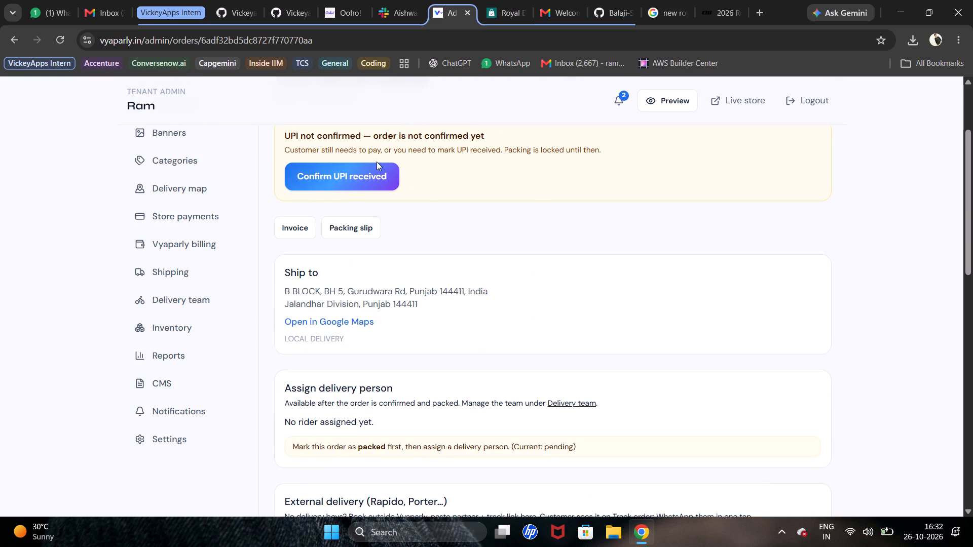
click(377, 170)
scroll(379, 177, up, 9)
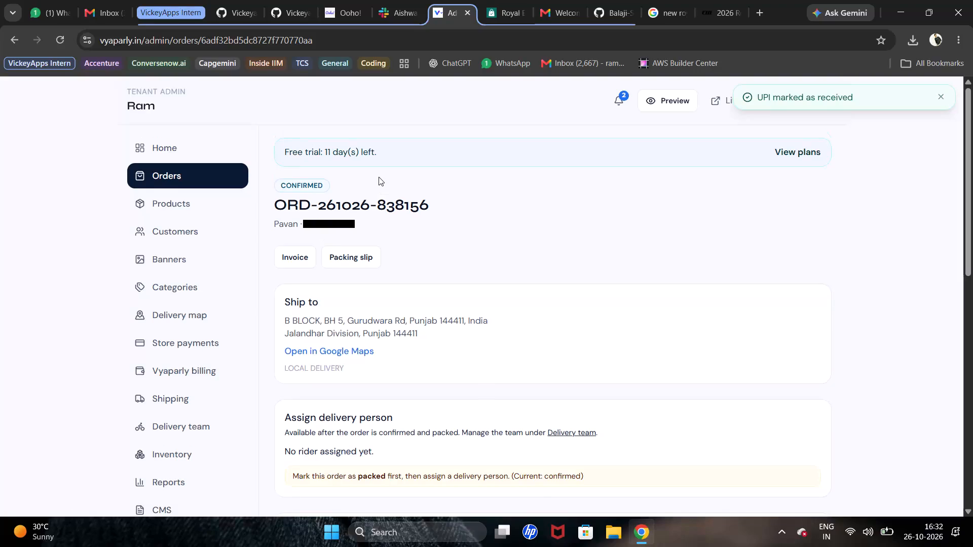
scroll(379, 177, up, 5)
click(514, 0)
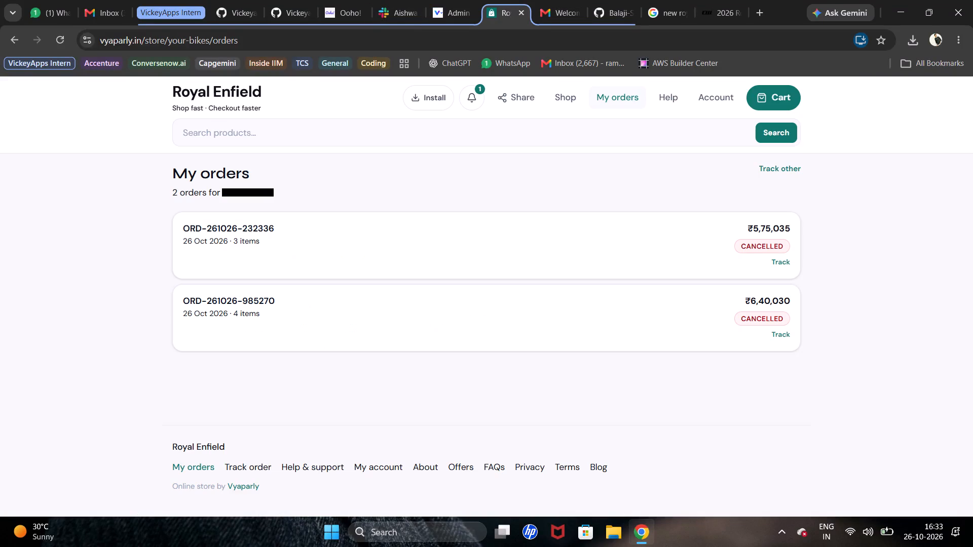
click(286, 42)
key(Return)
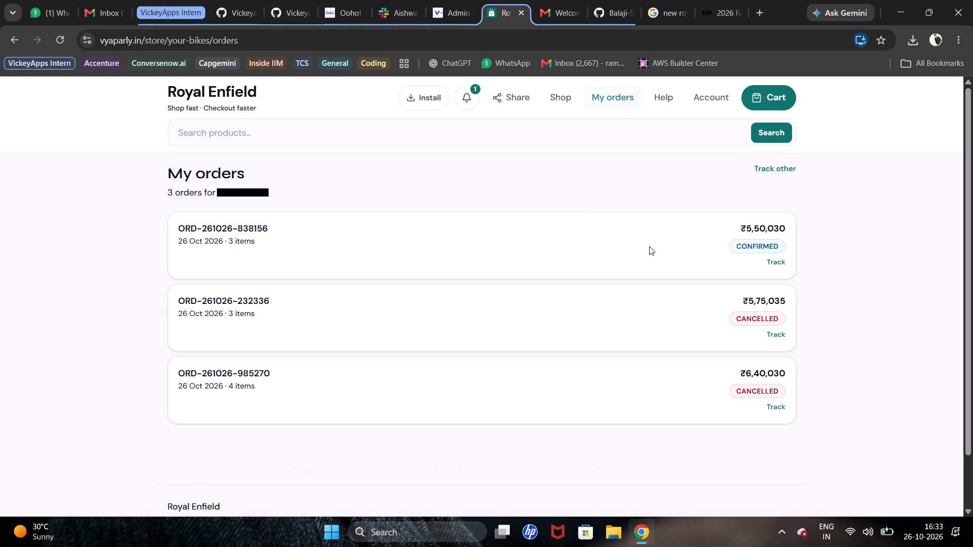
click(769, 233)
click(443, 353)
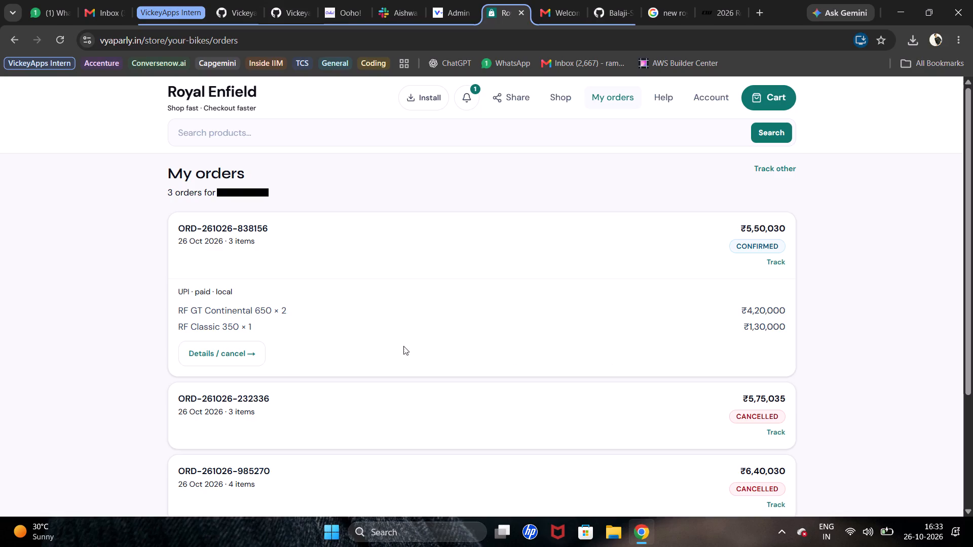
click(186, 348)
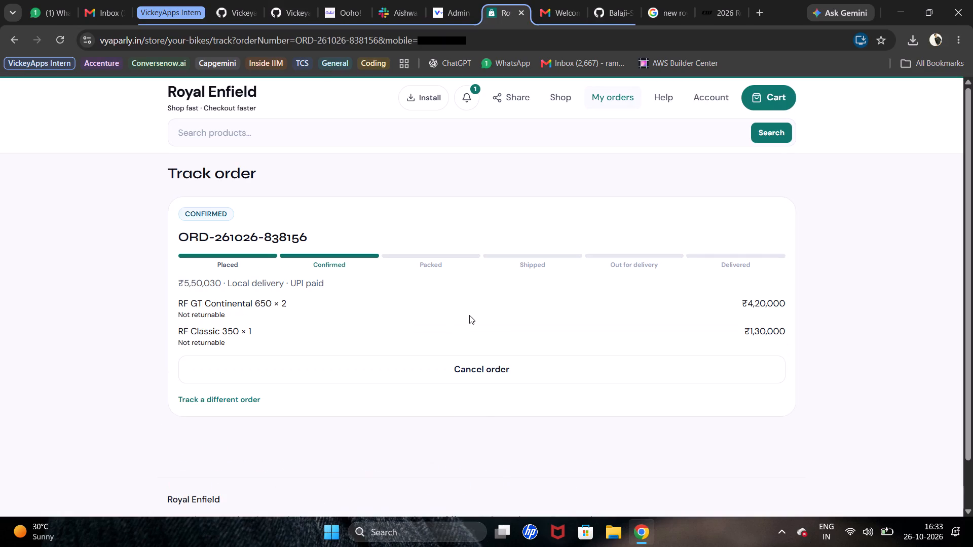
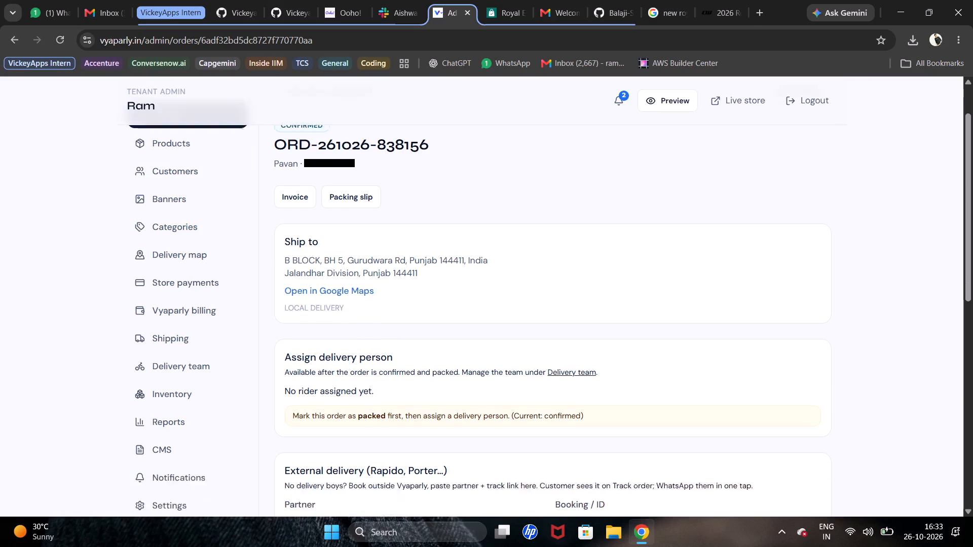
scroll(352, 343, down, 18)
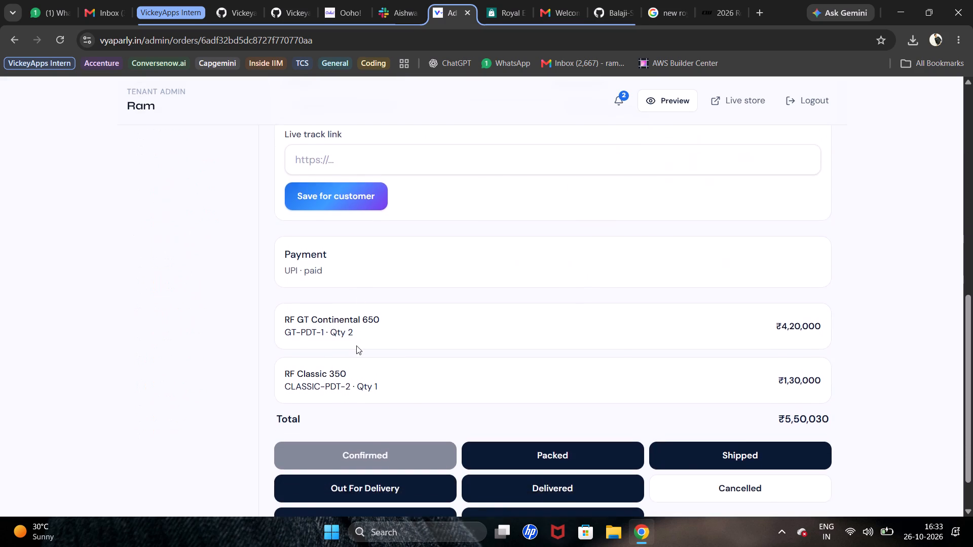
scroll(356, 345, down, 3)
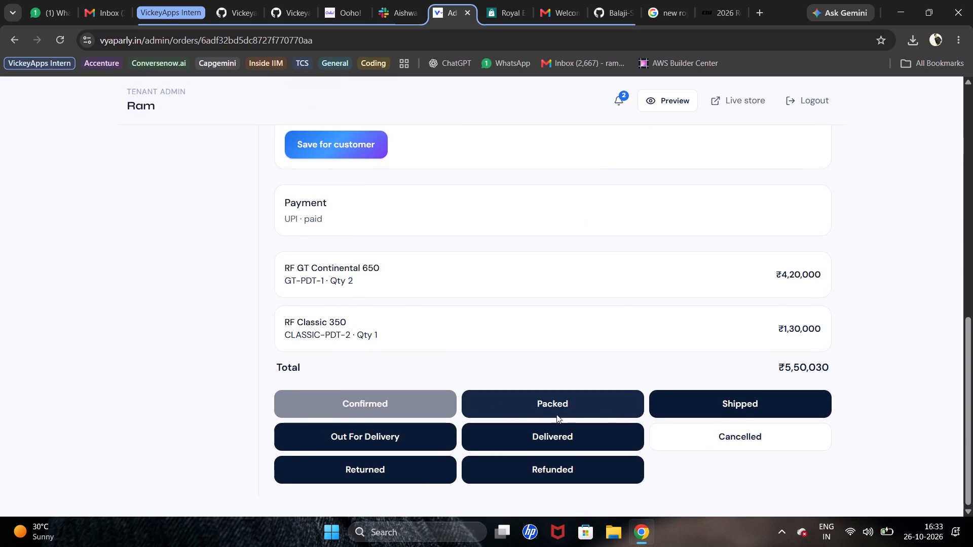
scroll(528, 393, up, 18)
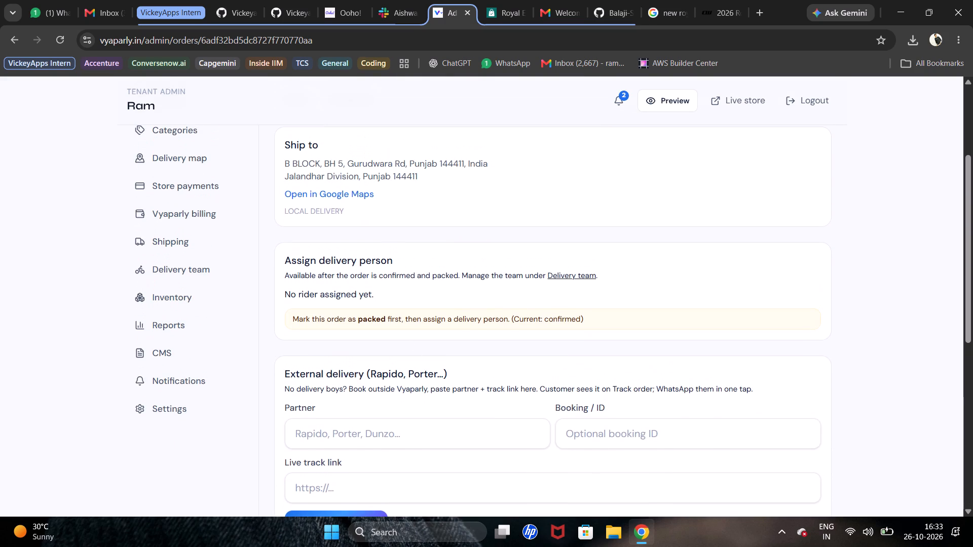
scroll(405, 334, down, 18)
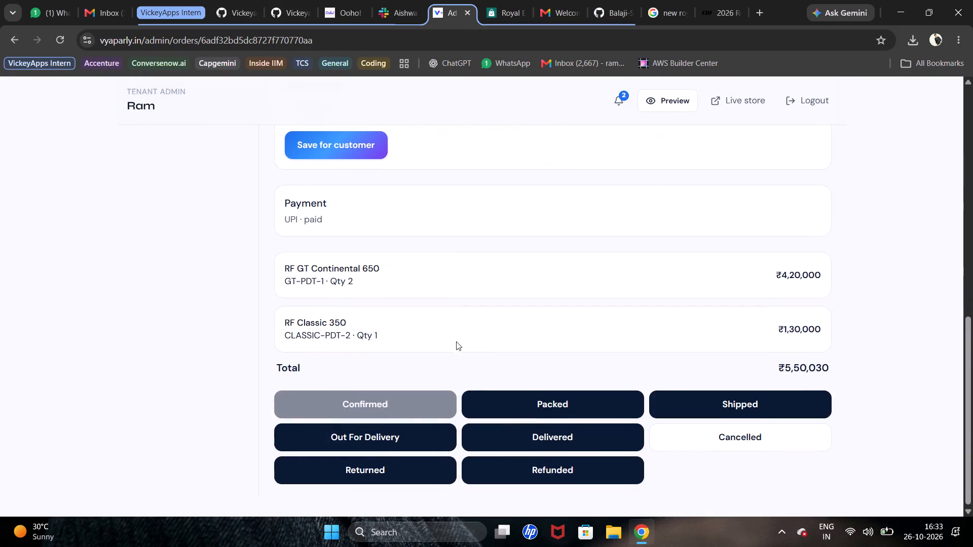
scroll(456, 341, down, 5)
click(587, 405)
click(558, 319)
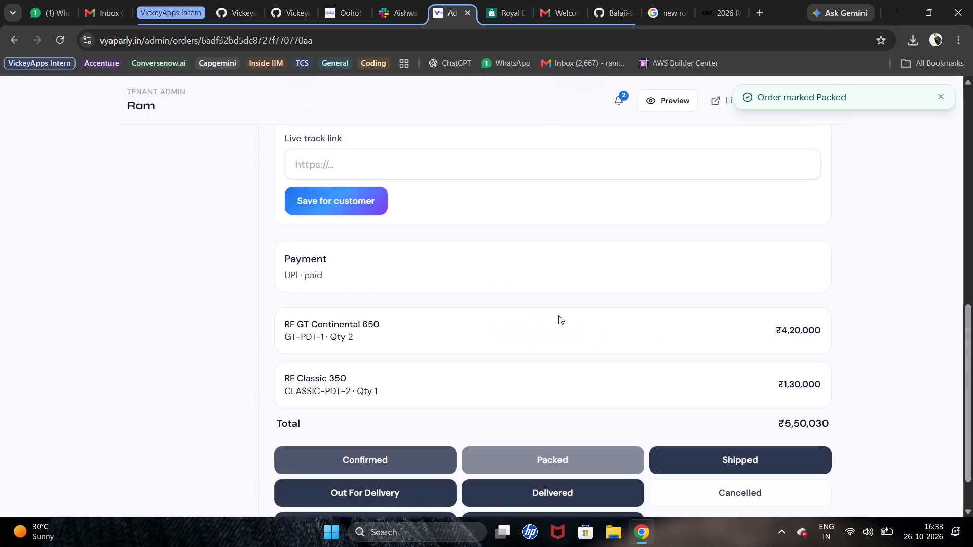
scroll(543, 334, up, 5)
scroll(543, 334, down, 3)
scroll(543, 333, up, 14)
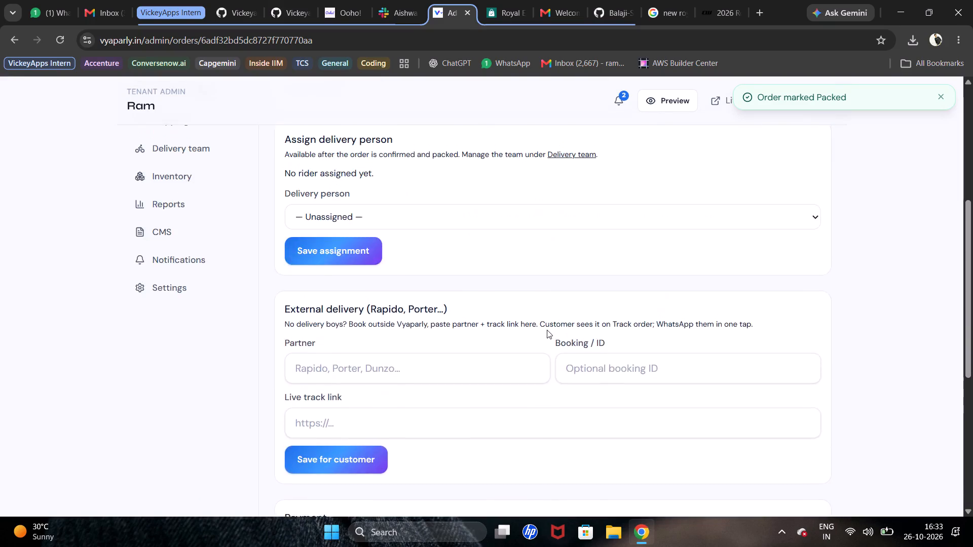
scroll(547, 330, up, 1)
scroll(410, 337, up, 4)
drag(434, 414, 438, 423)
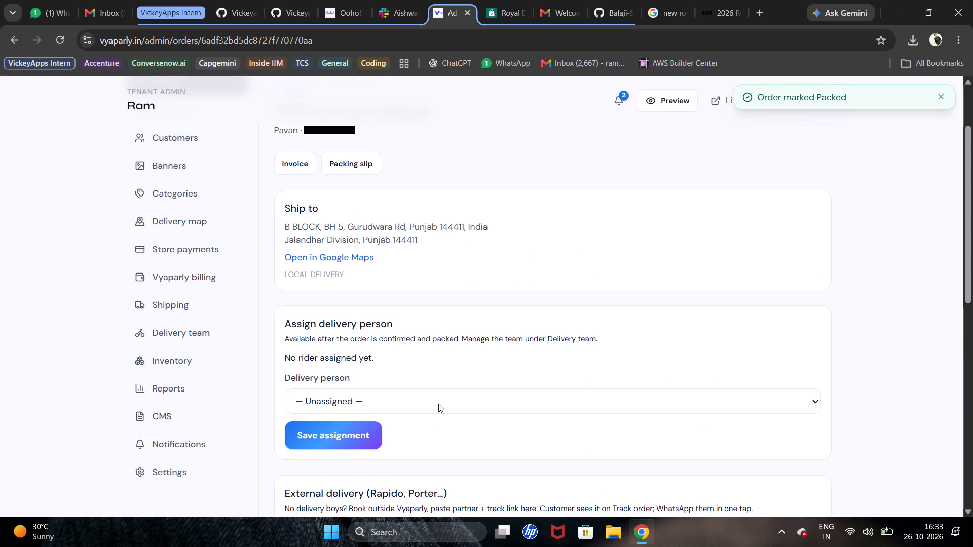
click(438, 401)
click(440, 434)
click(363, 427)
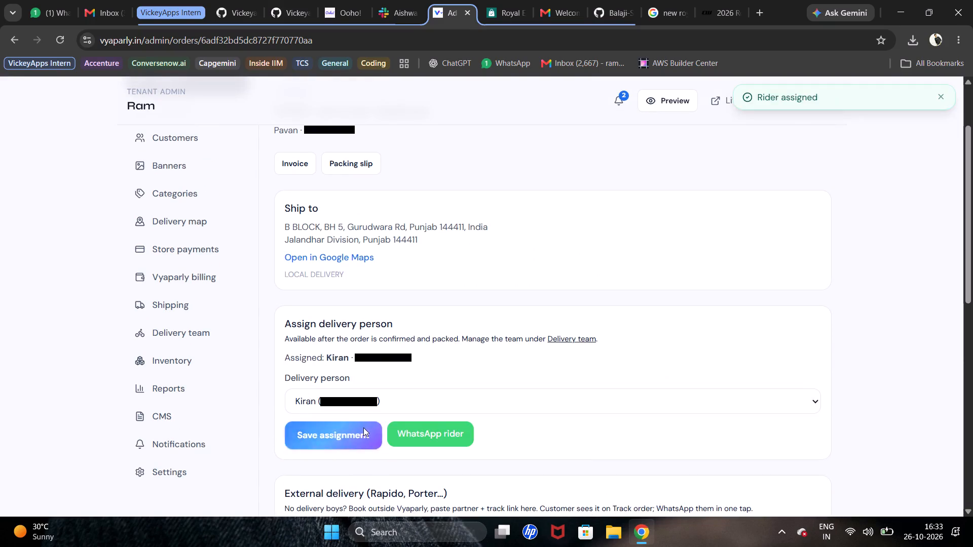
scroll(476, 415, down, 4)
scroll(498, 350, up, 5)
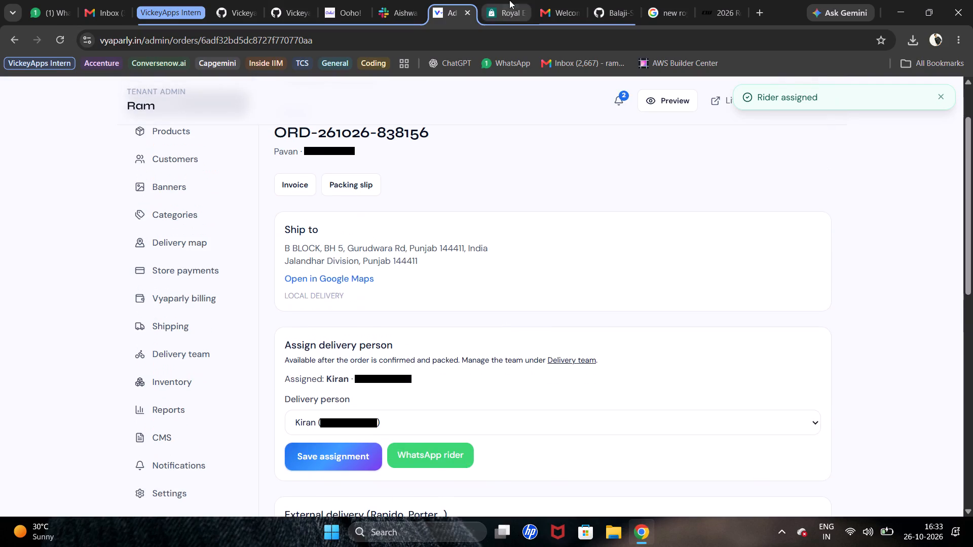
click(509, 0)
click(468, 49)
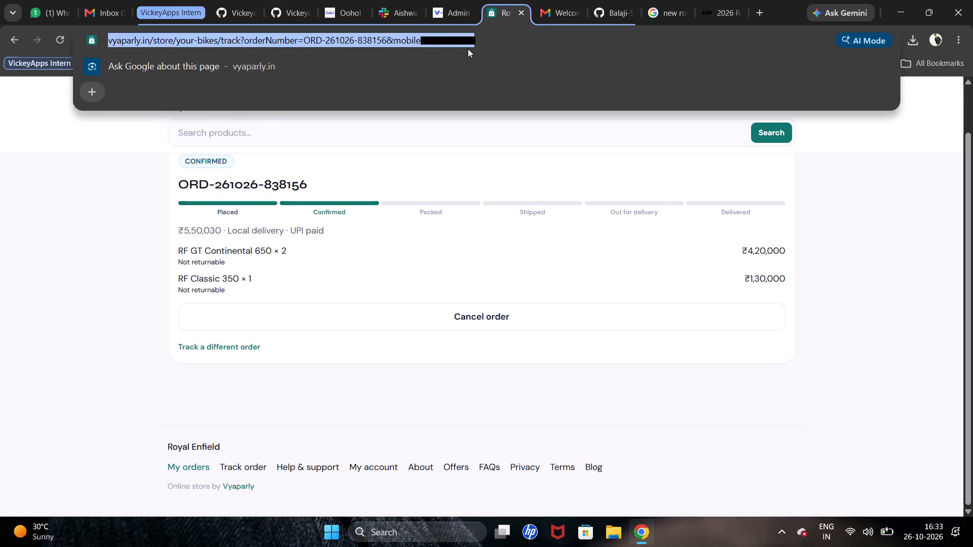
key(Return)
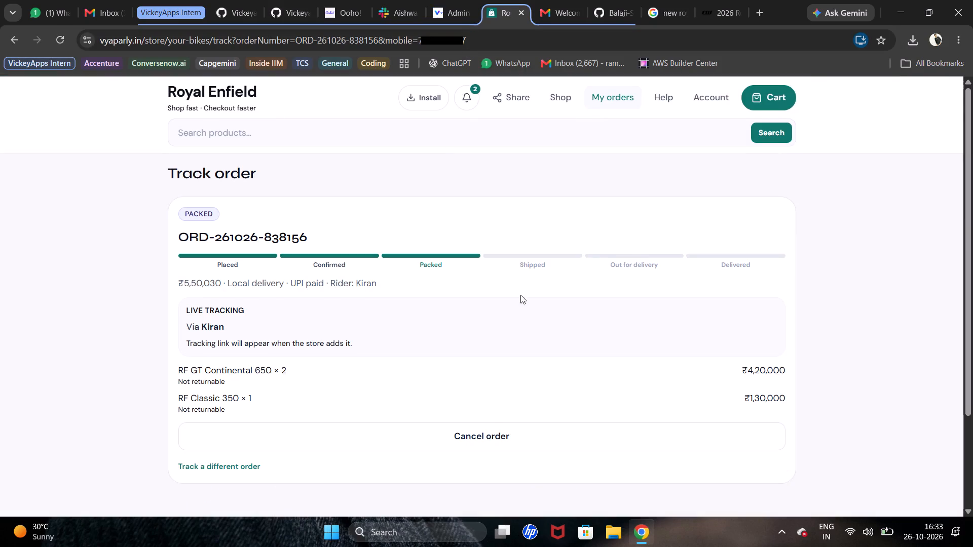
scroll(525, 286, down, 2)
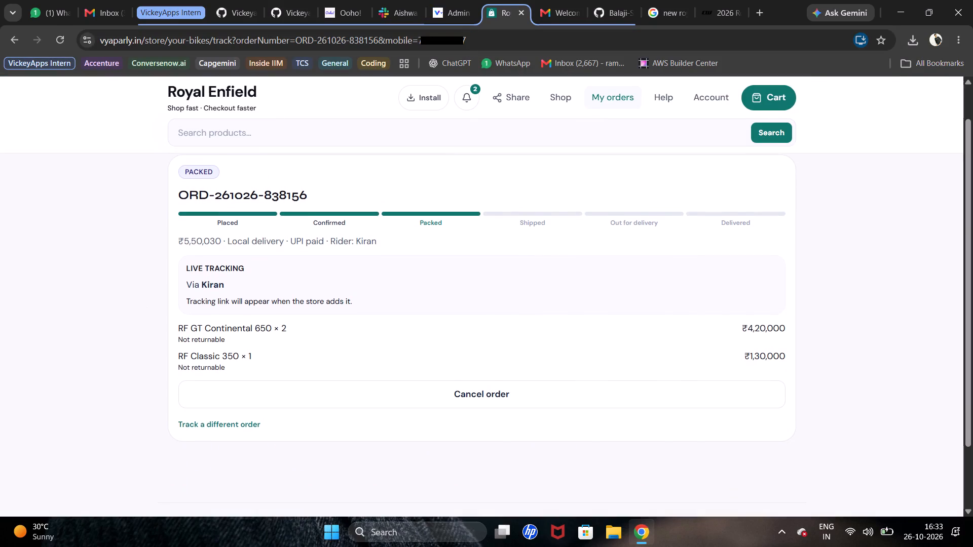
click(228, 272)
click(241, 292)
click(356, 282)
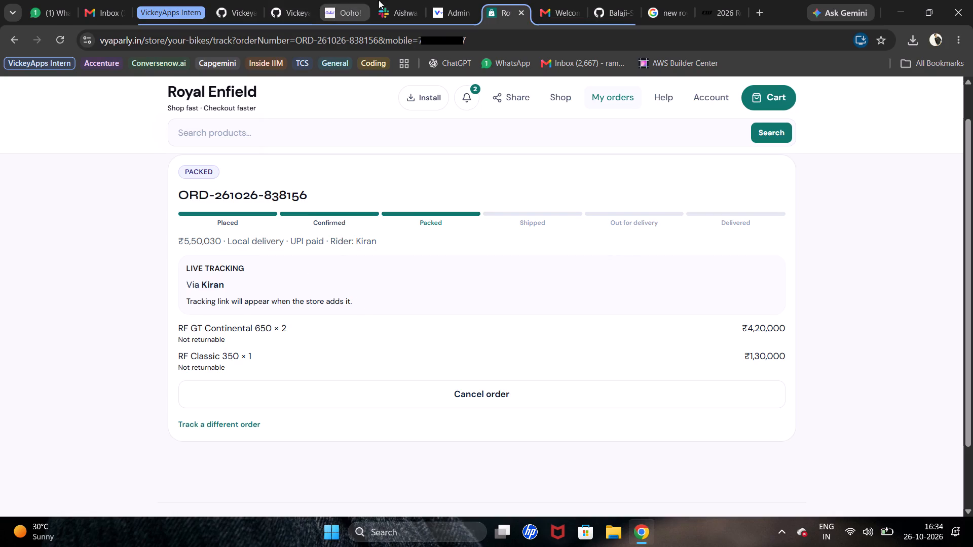
Return to the admin order page and review its rider assignment, external delivery, payment, items and status options.
click(450, 0)
scroll(270, 443, down, 3)
scroll(490, 306, down, 7)
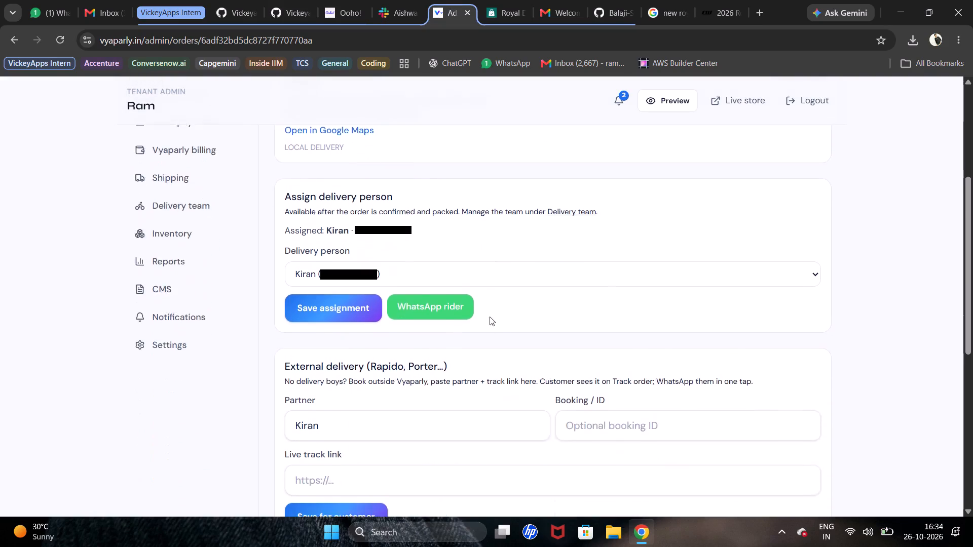
scroll(490, 317, down, 20)
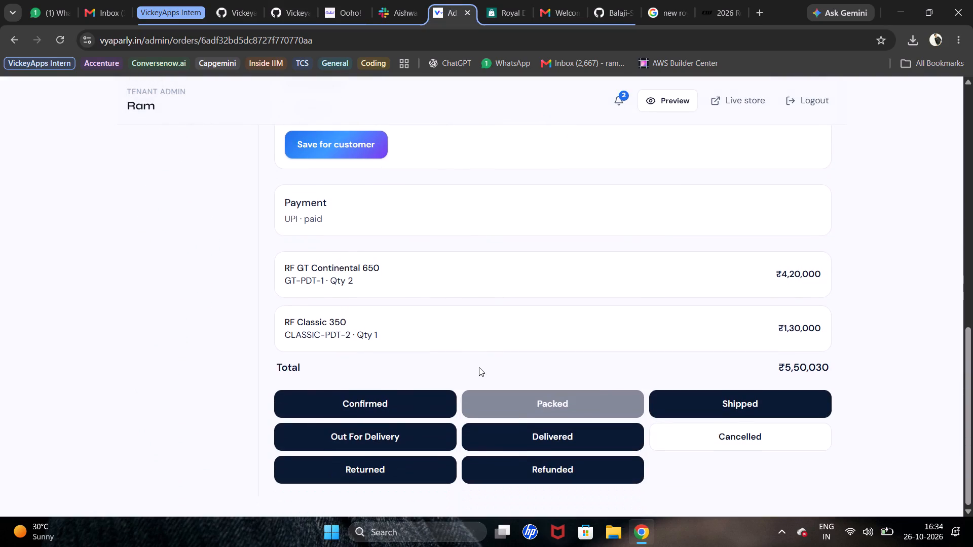
click(277, 225)
click(305, 242)
click(316, 232)
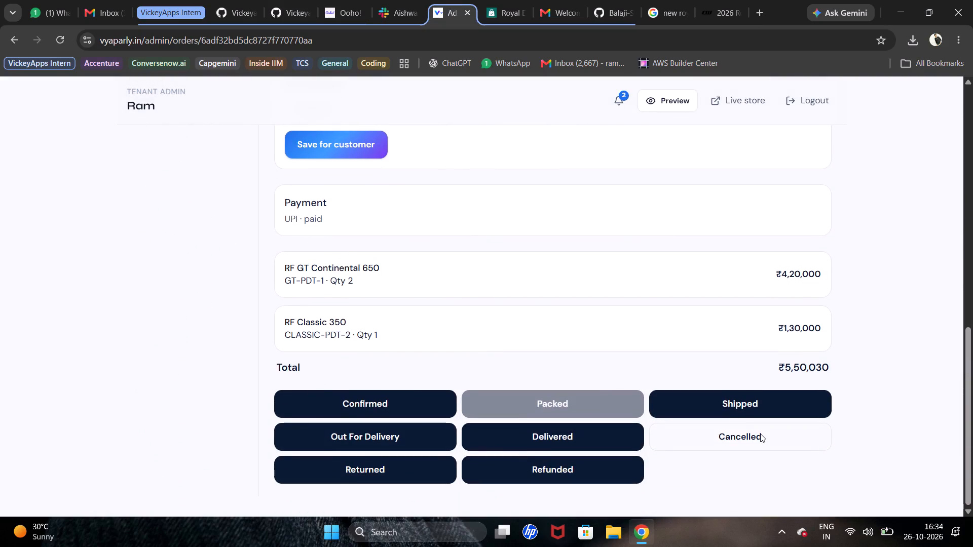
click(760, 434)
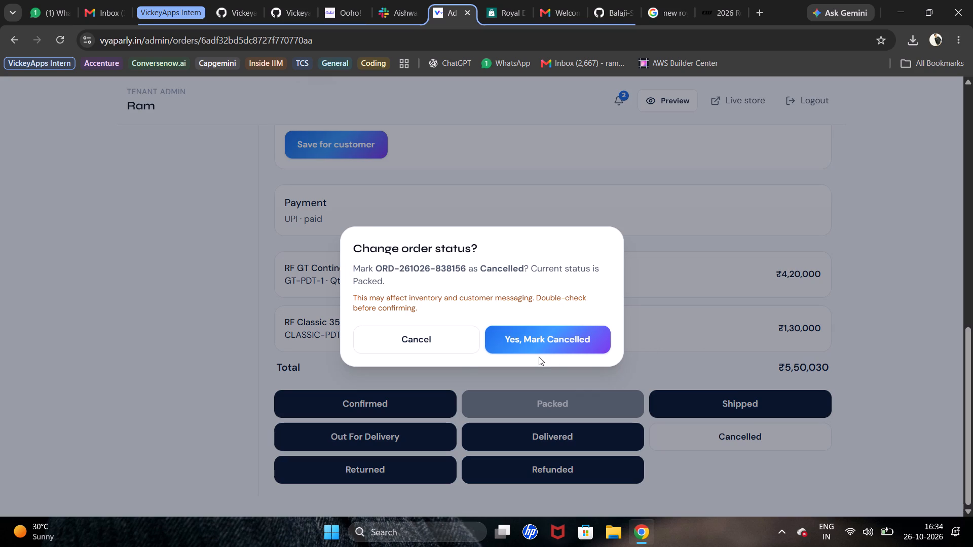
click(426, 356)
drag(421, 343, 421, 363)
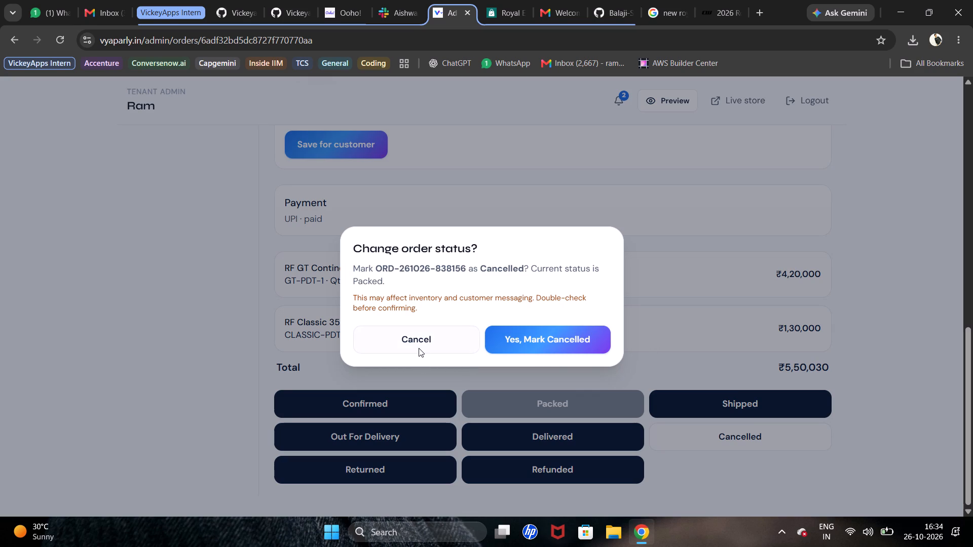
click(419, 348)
click(510, 0)
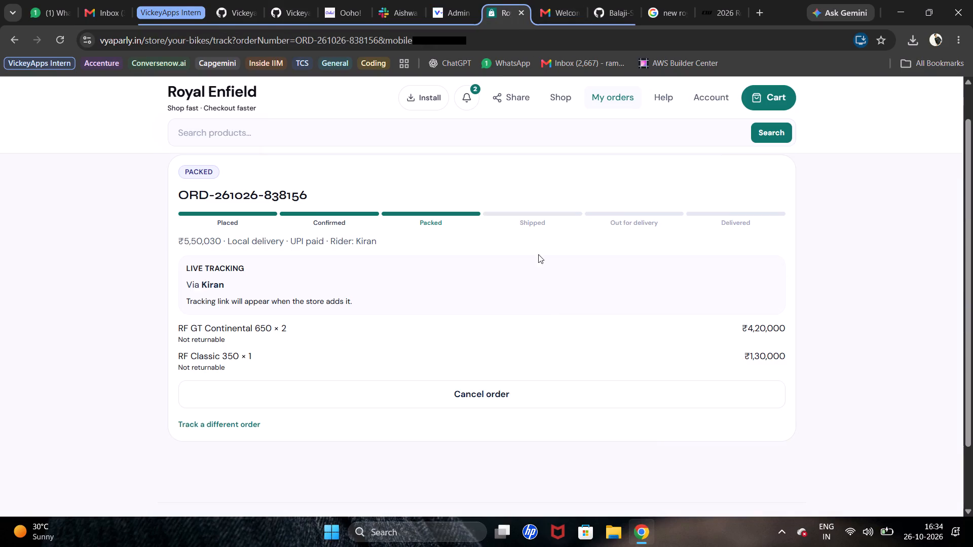
click(521, 379)
click(514, 401)
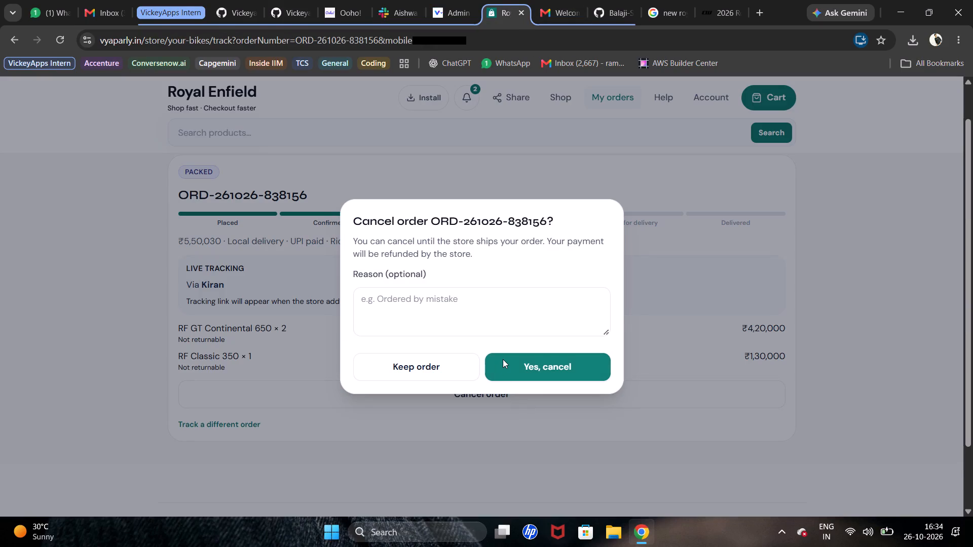
click(518, 290)
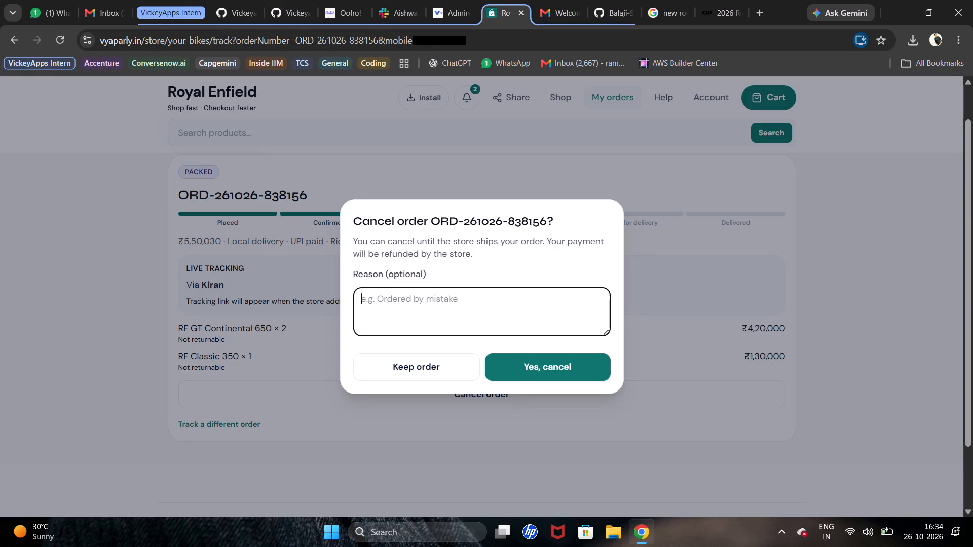
text(order by mistake)
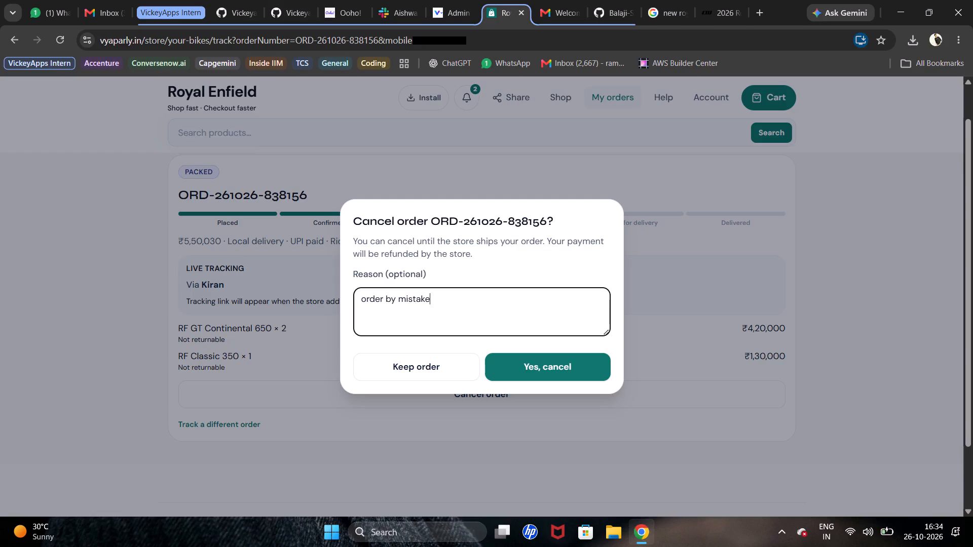
click(479, 0)
scroll(368, 286, up, 4)
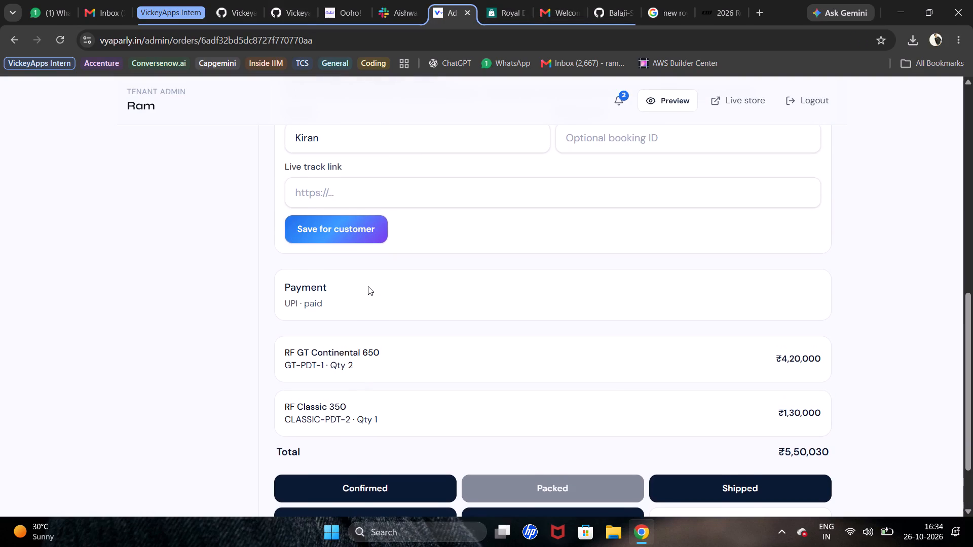
scroll(368, 286, up, 18)
scroll(368, 286, up, 9)
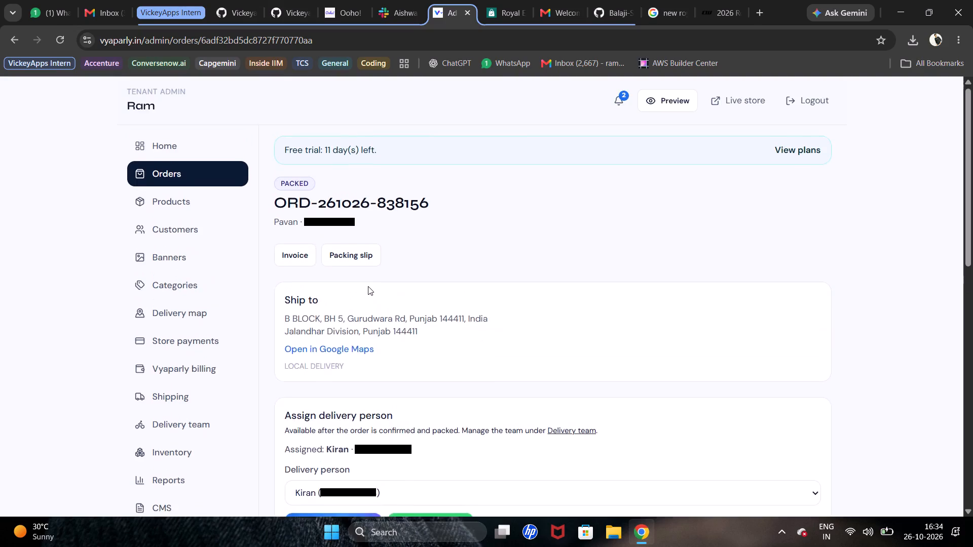
scroll(368, 286, up, 6)
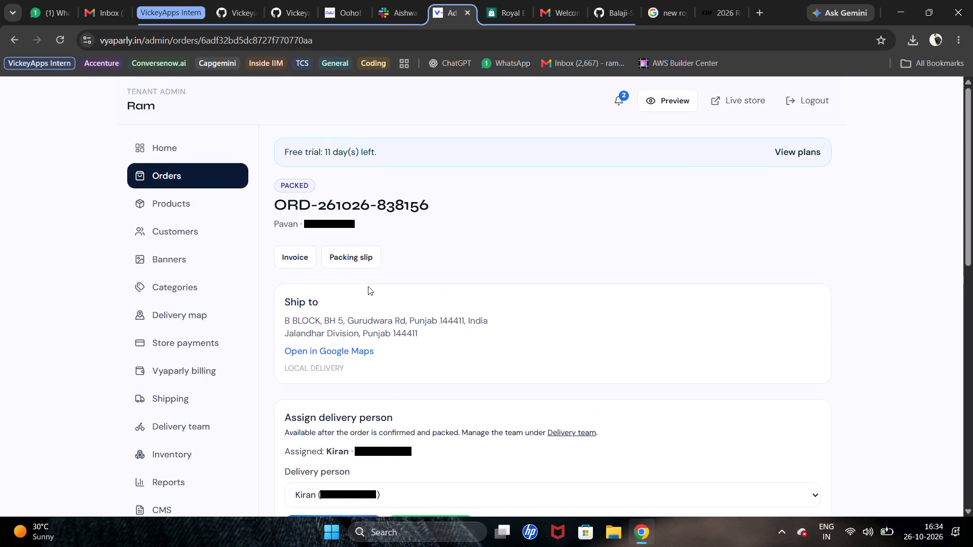
scroll(368, 286, up, 18)
click(183, 170)
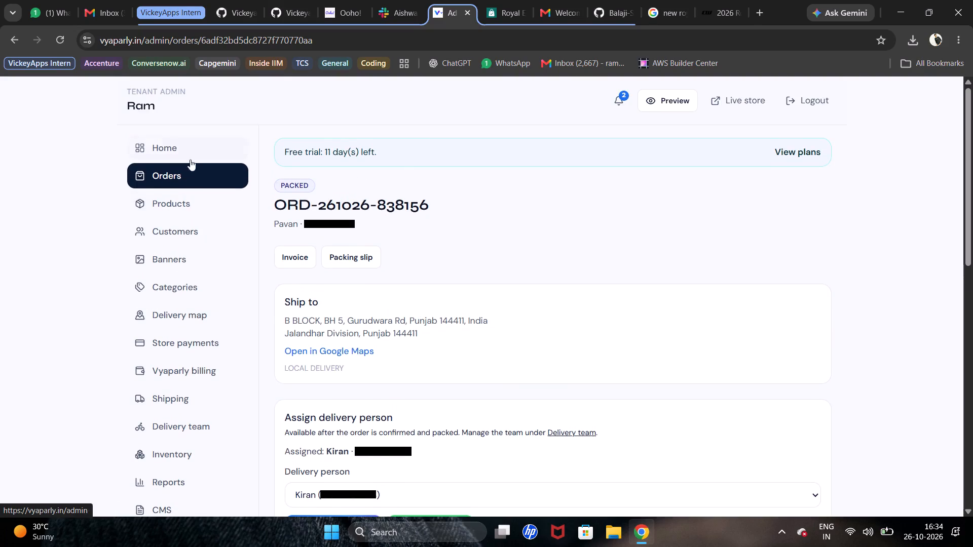
click(197, 166)
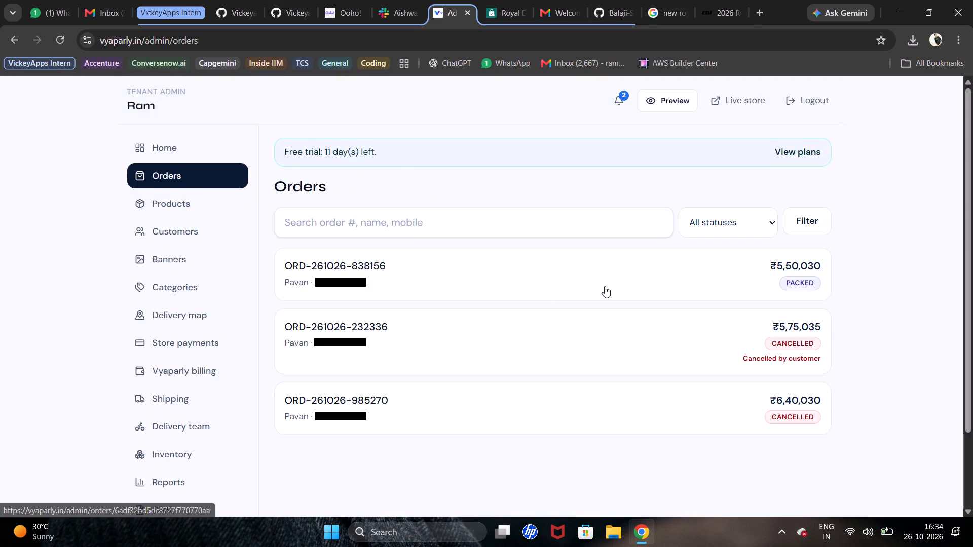
click(605, 286)
scroll(589, 290, down, 6)
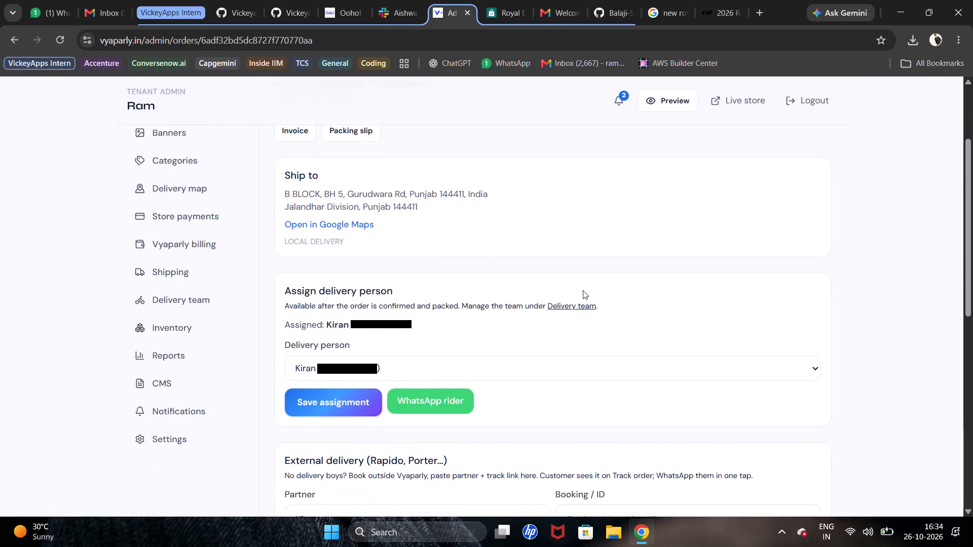
scroll(583, 290, down, 5)
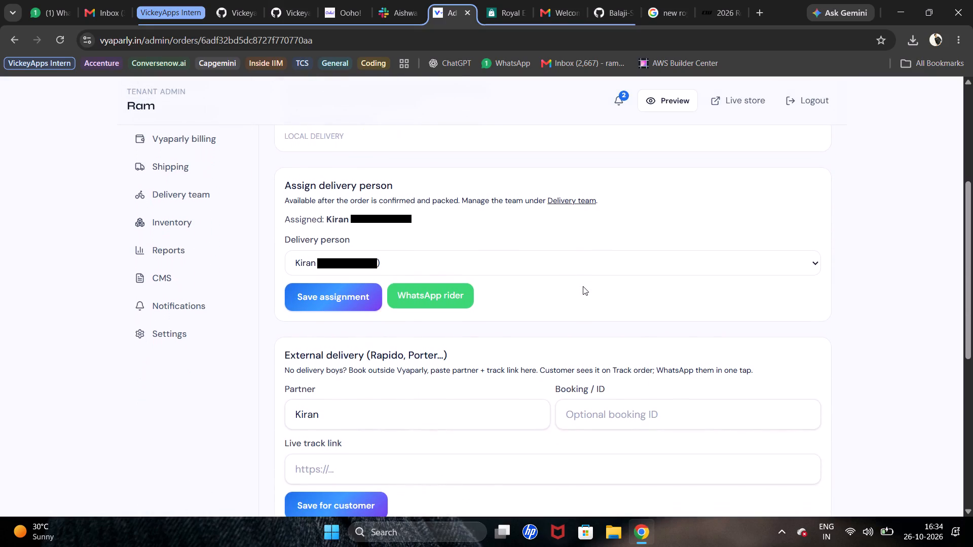
scroll(583, 286, down, 14)
scroll(568, 275, down, 9)
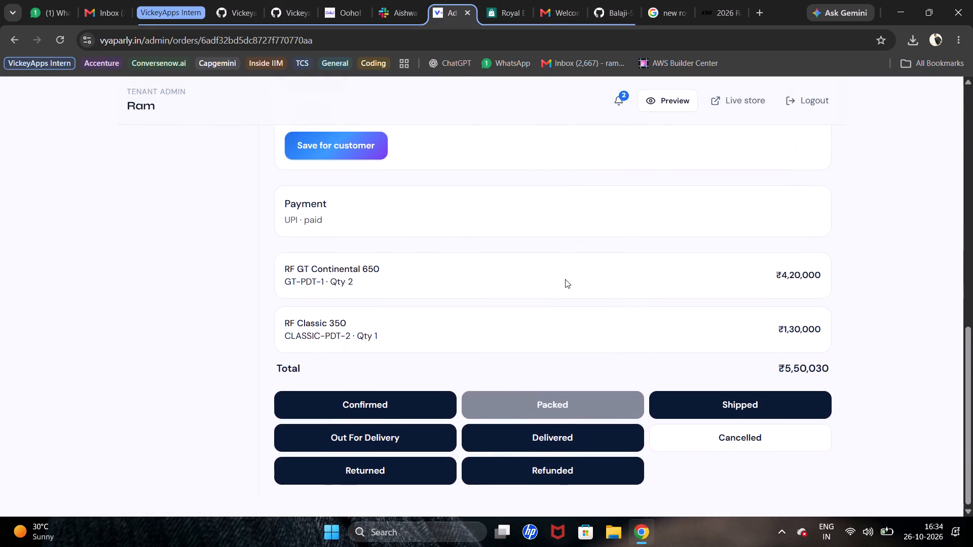
scroll(565, 279, down, 7)
scroll(567, 272, up, 15)
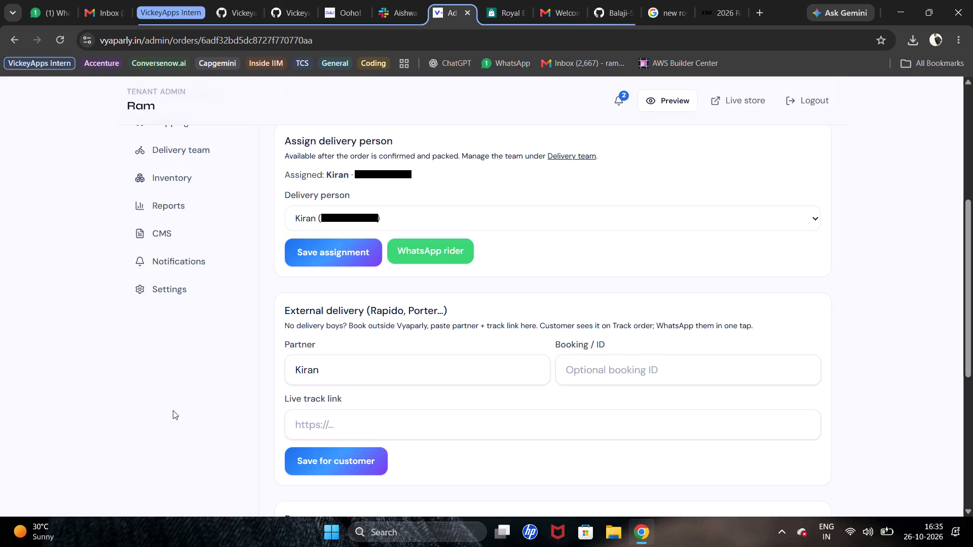
scroll(450, 290, down, 1)
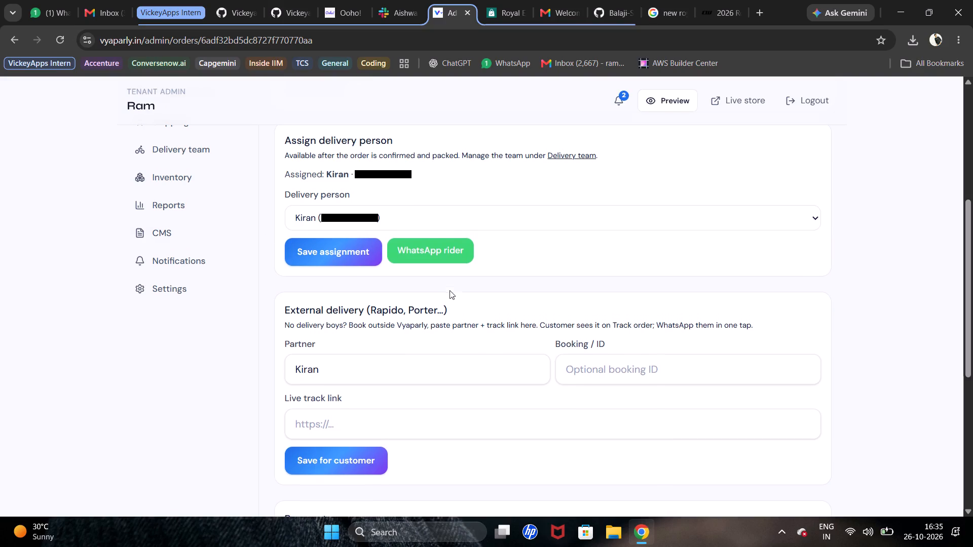
scroll(450, 290, down, 2)
scroll(452, 270, up, 4)
scroll(448, 290, down, 4)
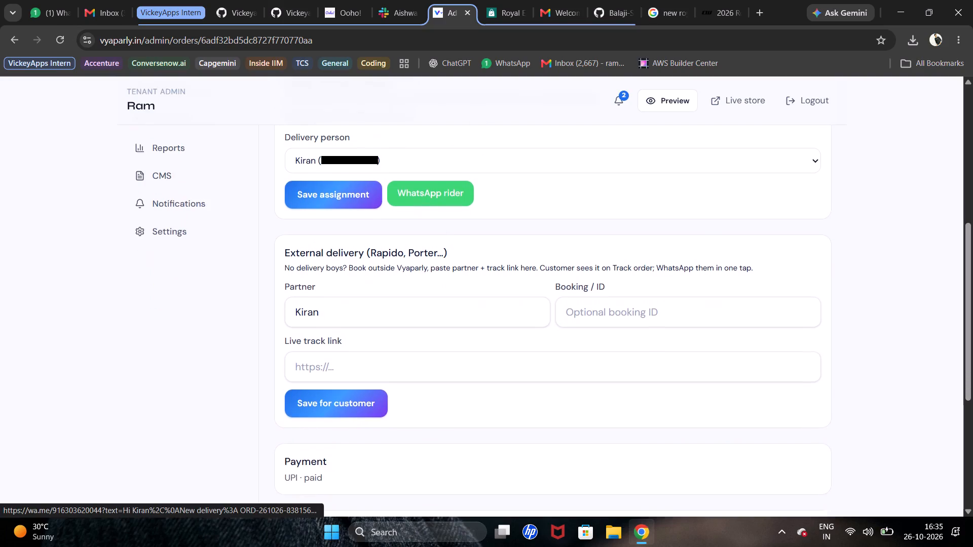
click(614, 317)
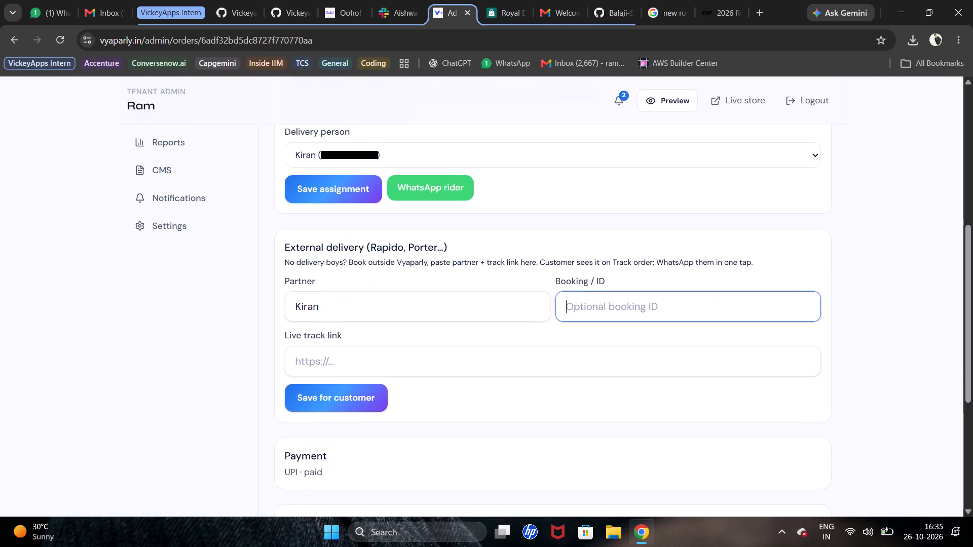
scroll(510, 328, down, 9)
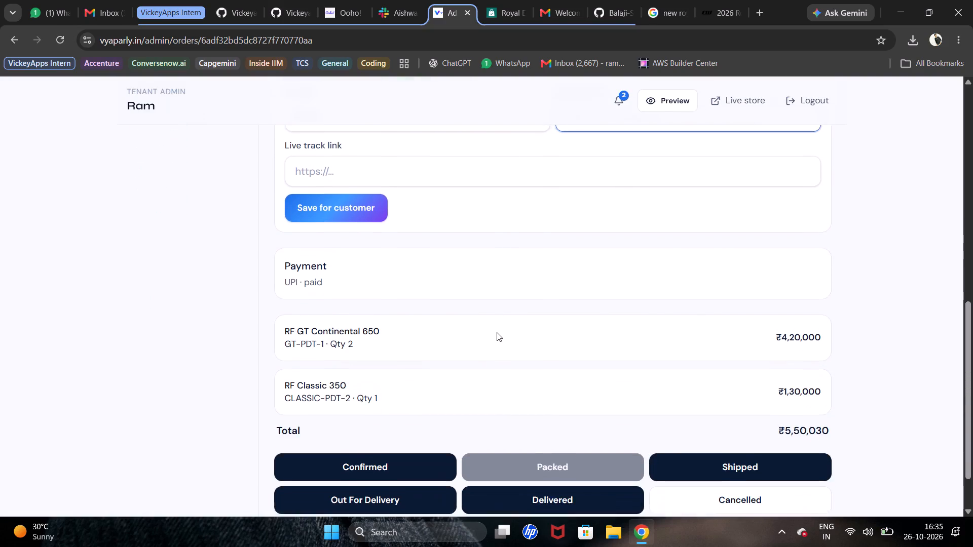
scroll(497, 332, down, 5)
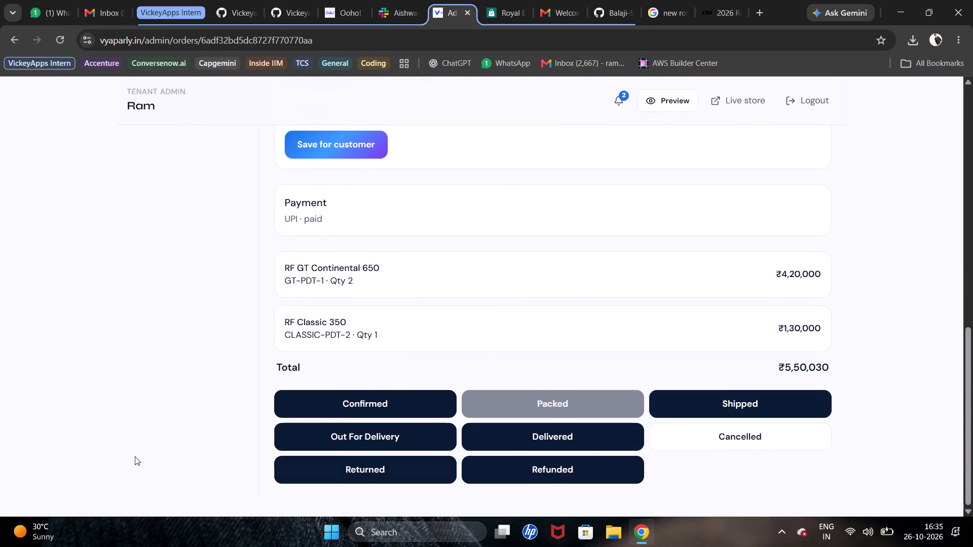
scroll(507, 434, down, 5)
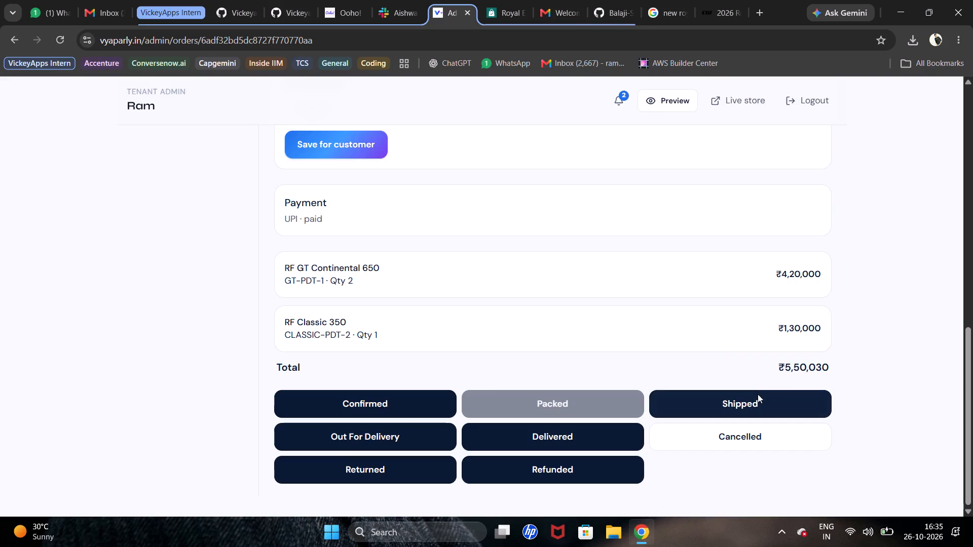
click(758, 394)
click(579, 328)
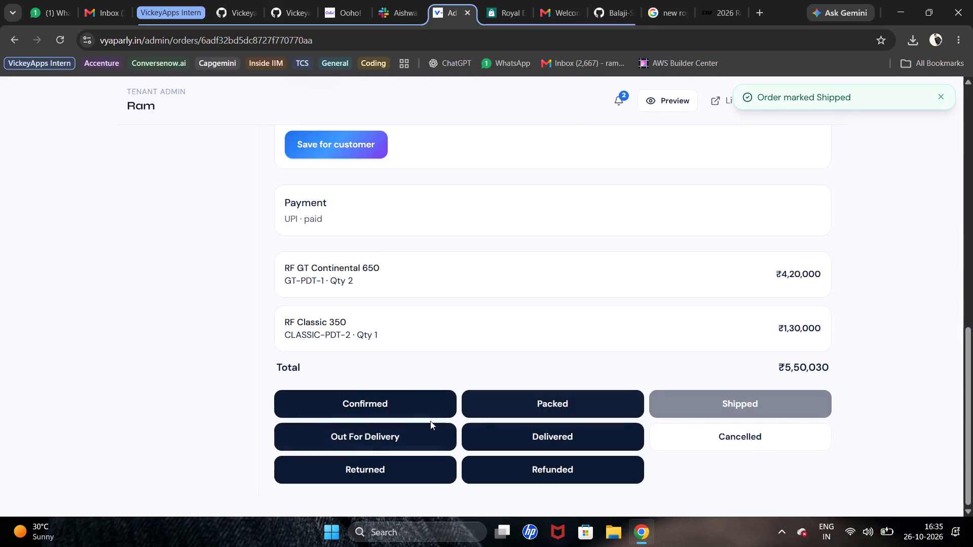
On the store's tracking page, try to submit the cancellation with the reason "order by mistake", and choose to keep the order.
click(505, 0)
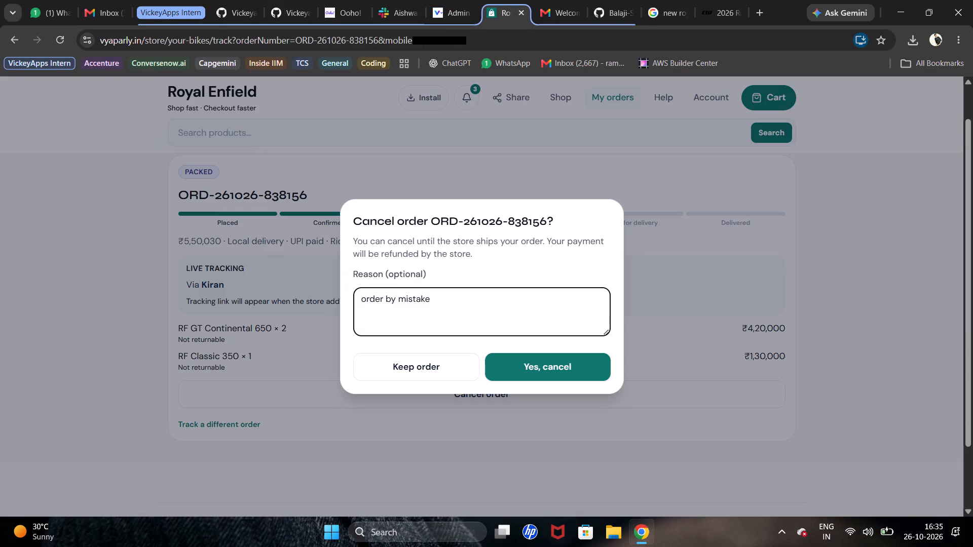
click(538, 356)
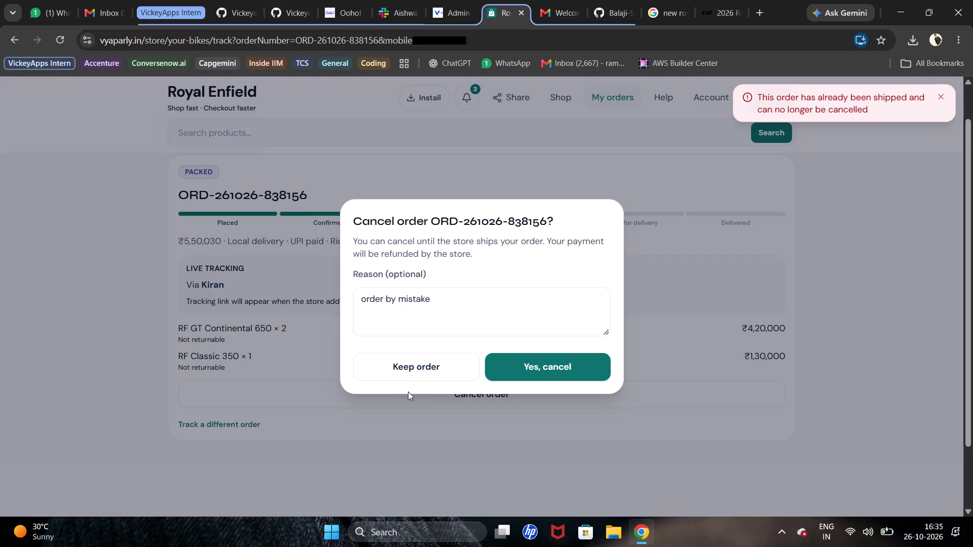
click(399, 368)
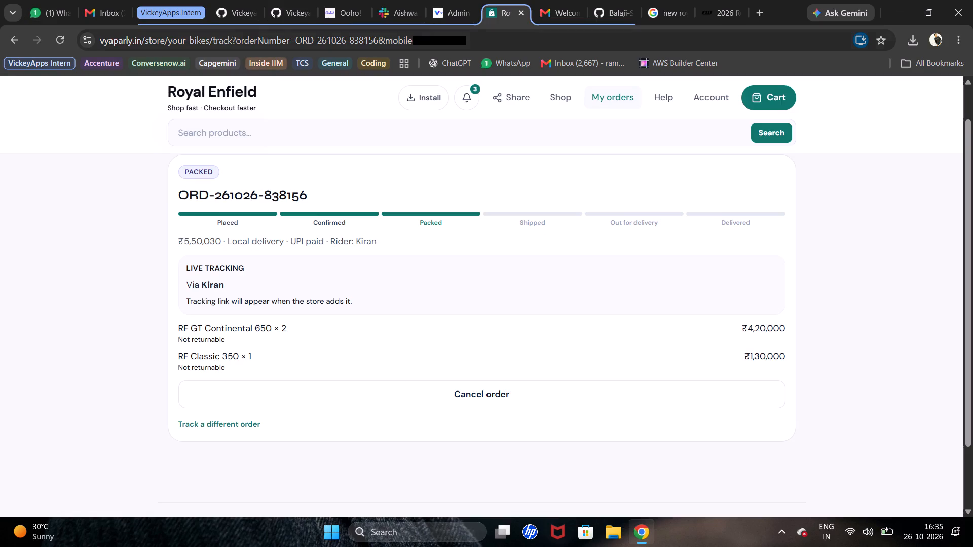
click(242, 31)
key(Return)
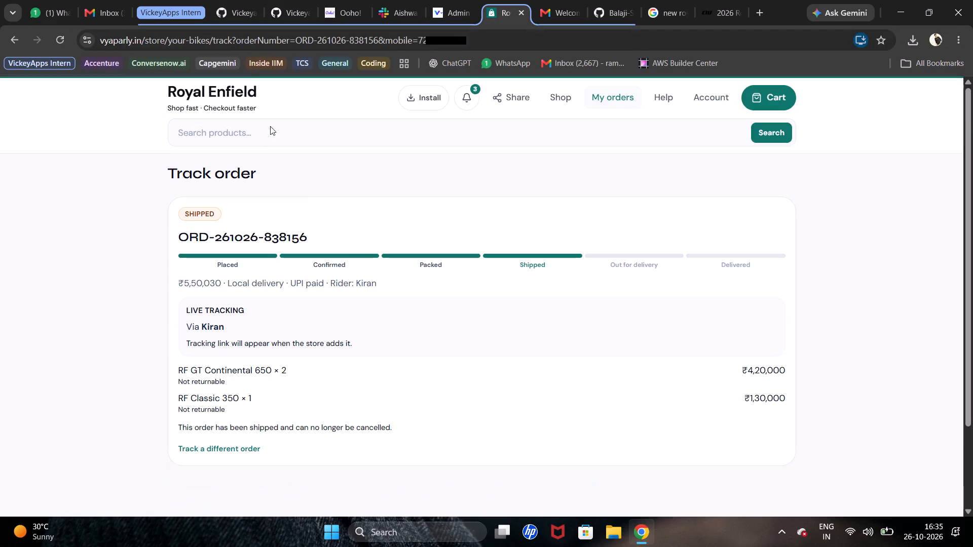
scroll(523, 383, down, 4)
click(426, 0)
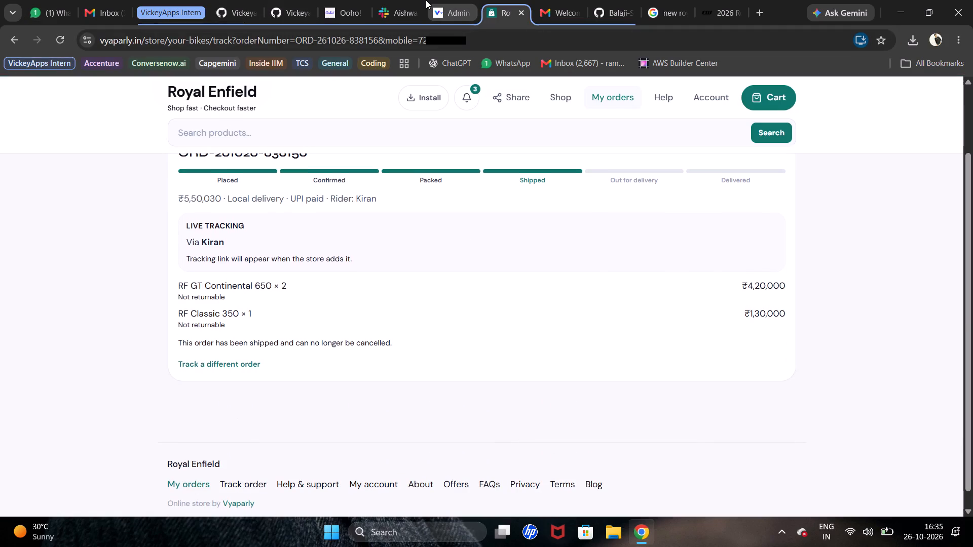
click(592, 389)
click(631, 401)
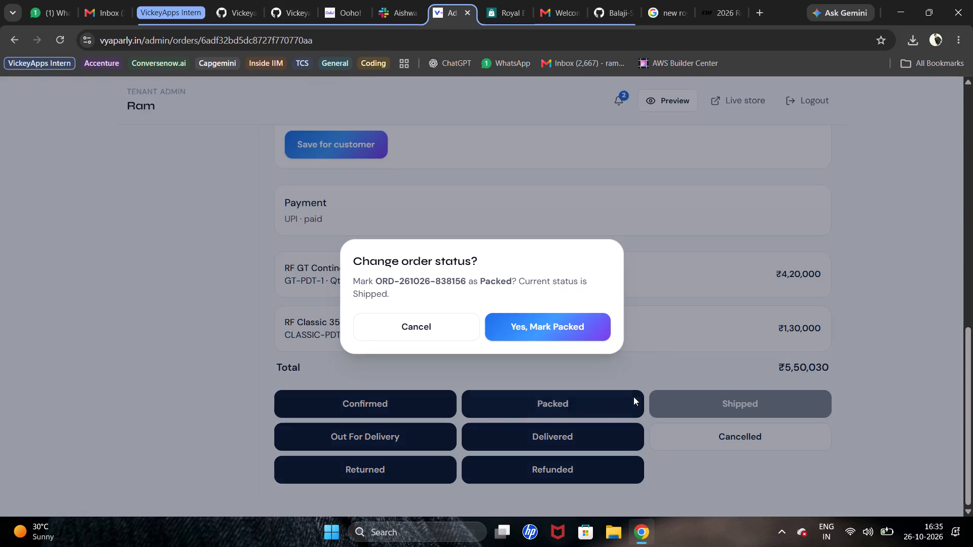
click(574, 327)
scroll(574, 327, up, 11)
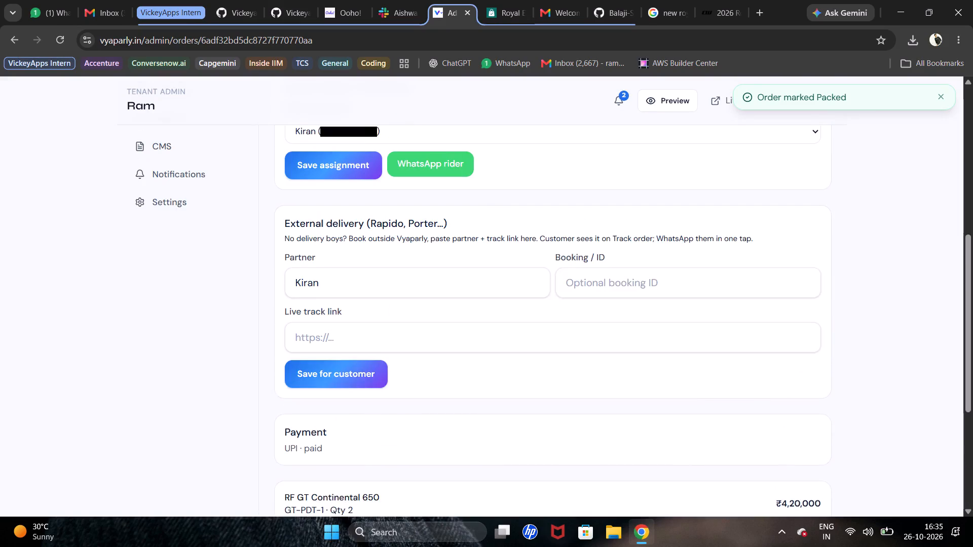
scroll(572, 327, up, 3)
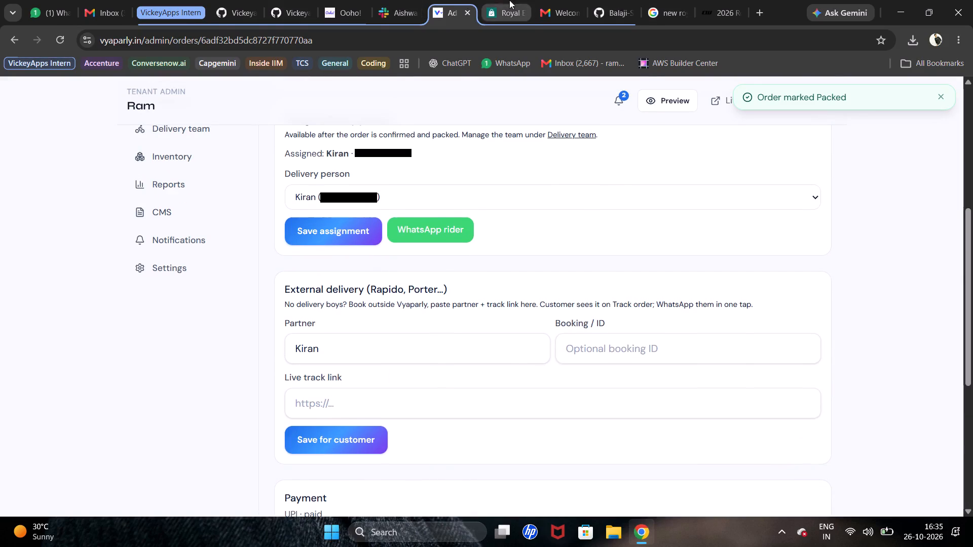
Reload the store's tracking page and check the order's progress and cancellation option.
click(509, 0)
click(509, 28)
click(522, 37)
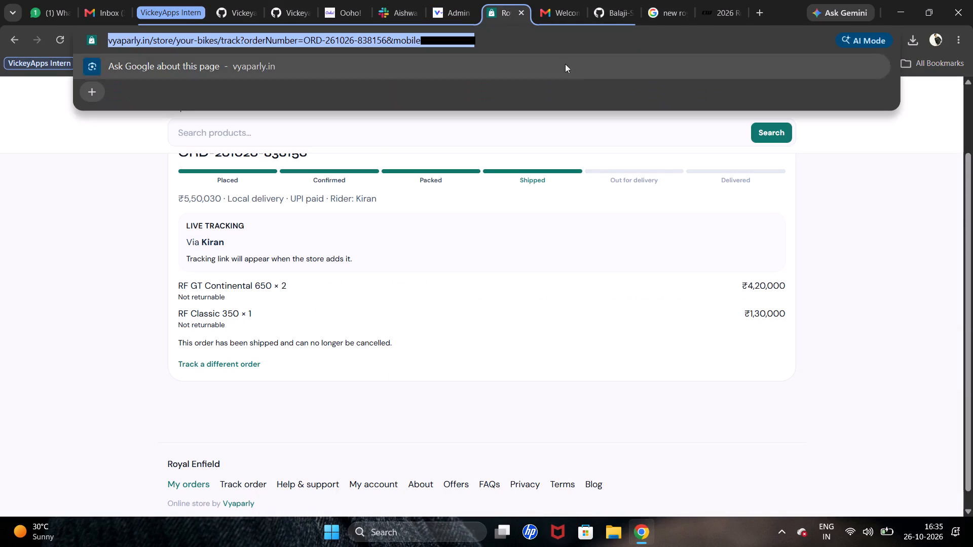
key(Return)
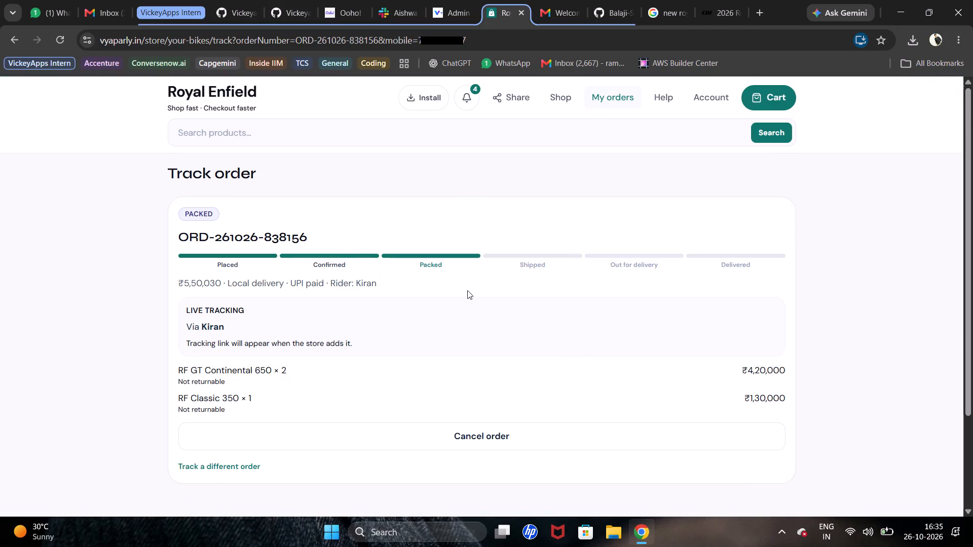
click(441, 0)
scroll(525, 366, down, 5)
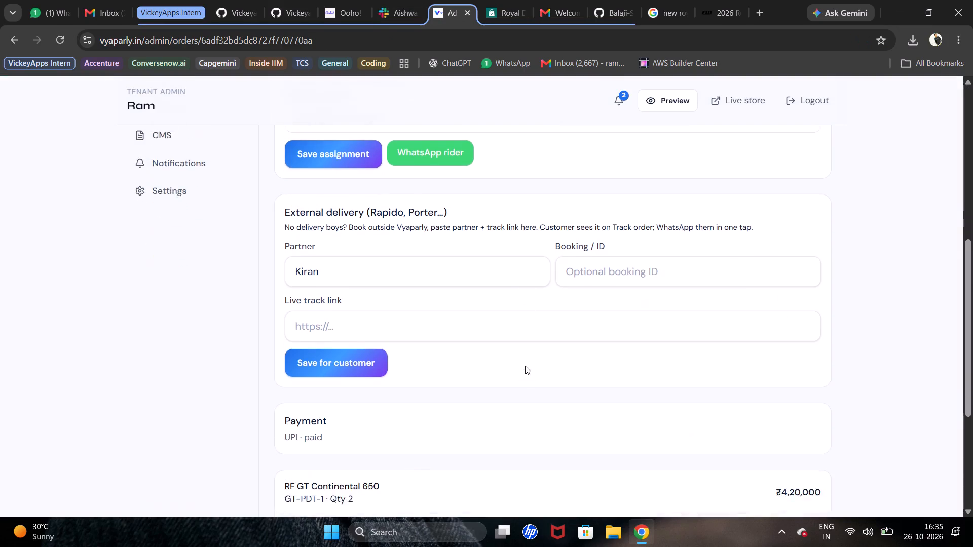
scroll(525, 366, down, 9)
click(457, 394)
click(445, 396)
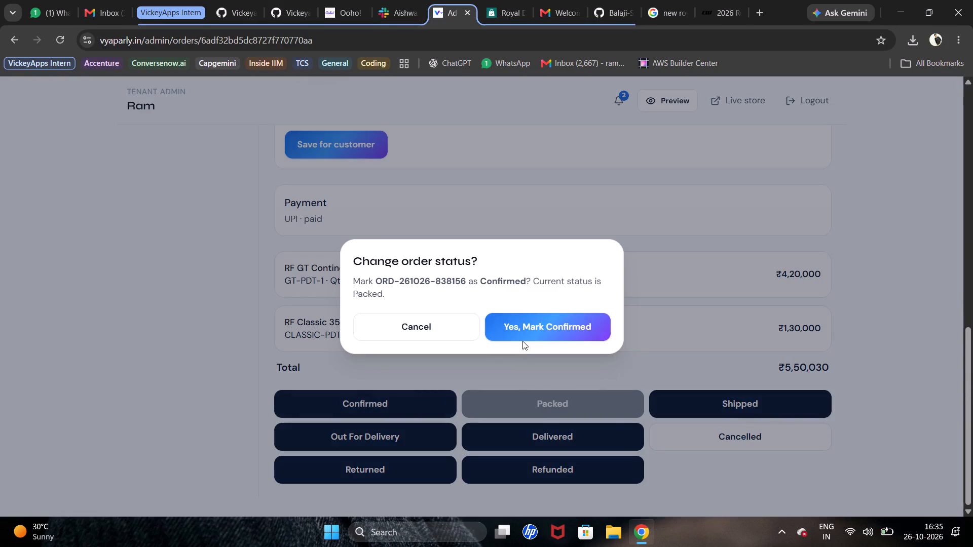
click(522, 334)
scroll(521, 334, up, 14)
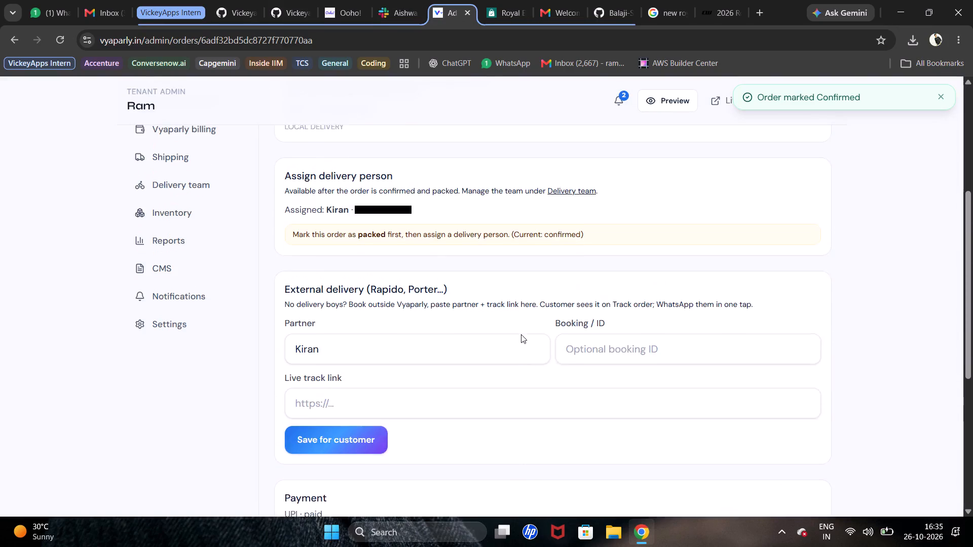
scroll(521, 334, up, 4)
Reload the store's tracking page again and check the order's progress, rider and cancellation option.
click(501, 0)
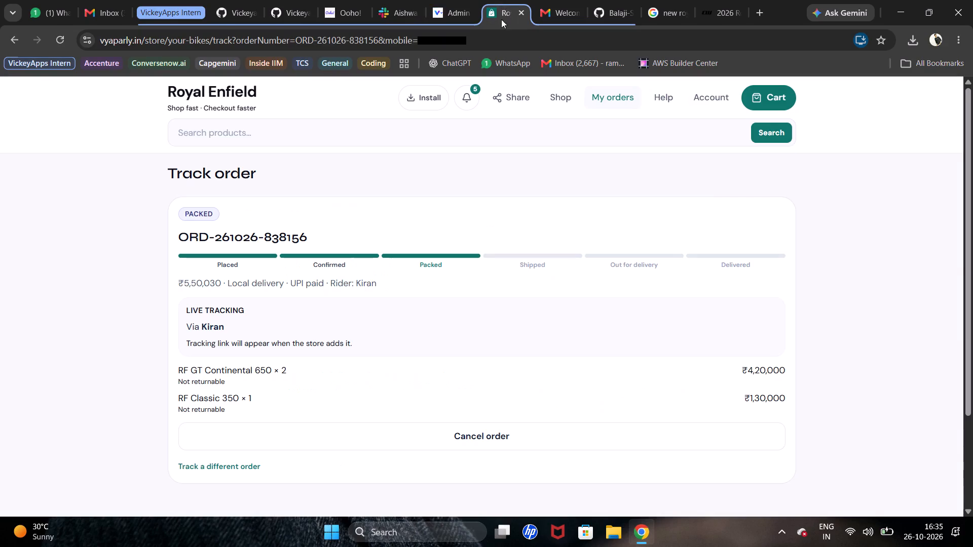
click(509, 37)
key(Return)
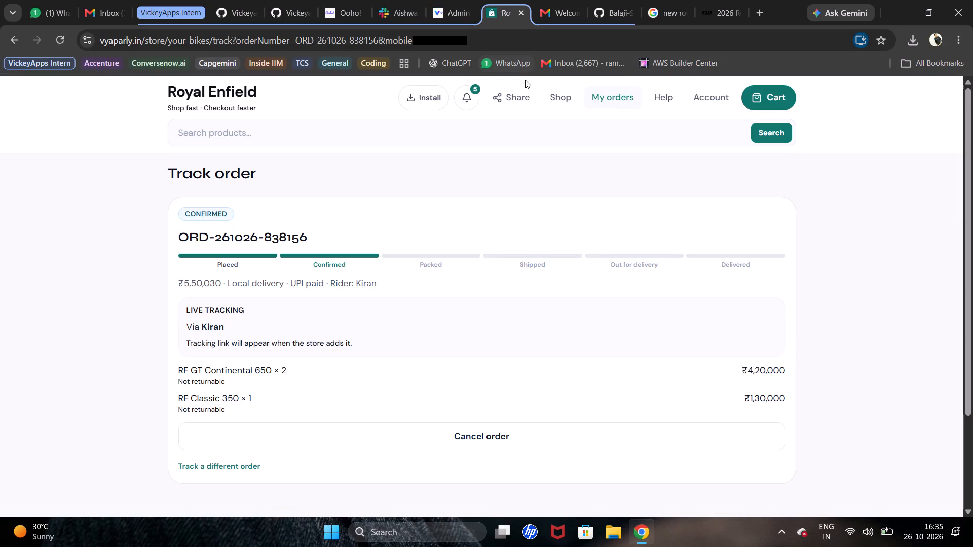
click(490, 35)
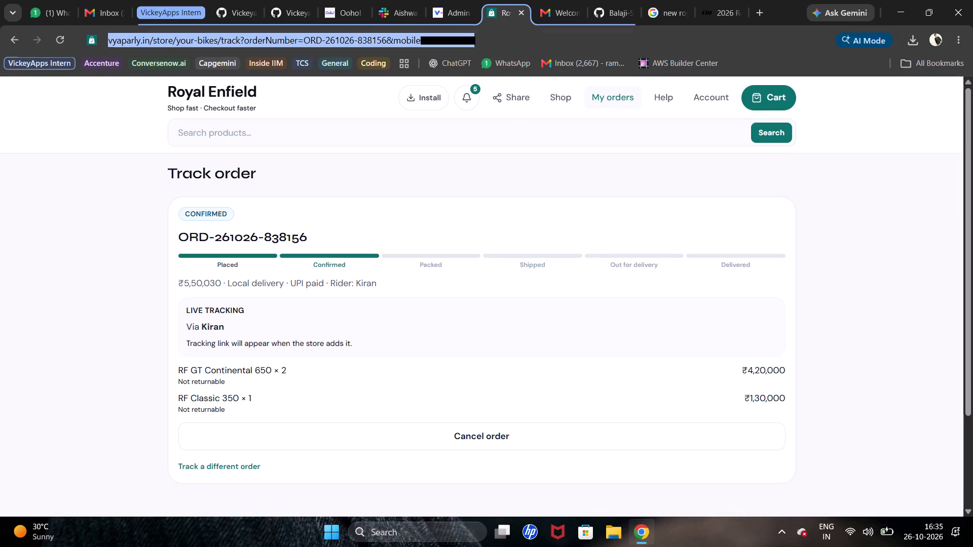
Reload the store's order tracking page once more and check the order's status.
key(Return)
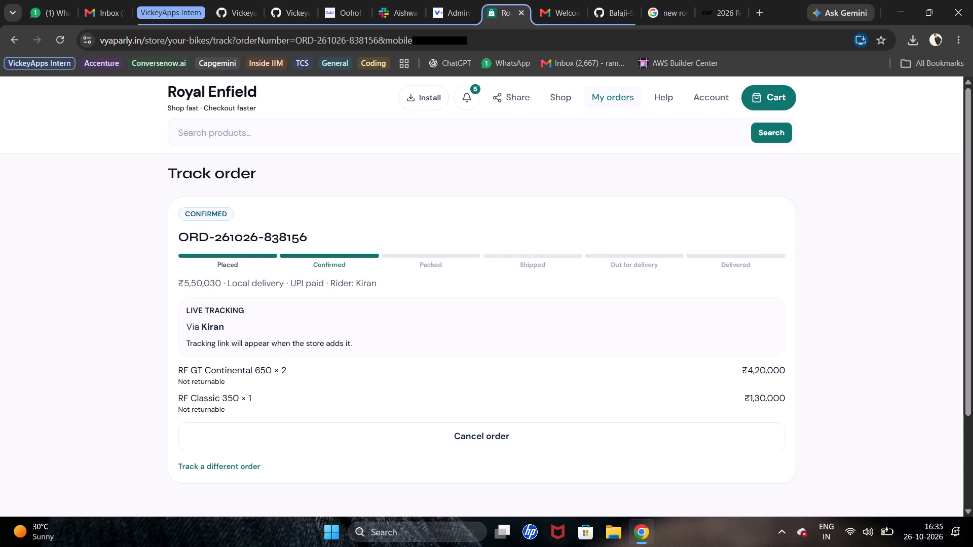
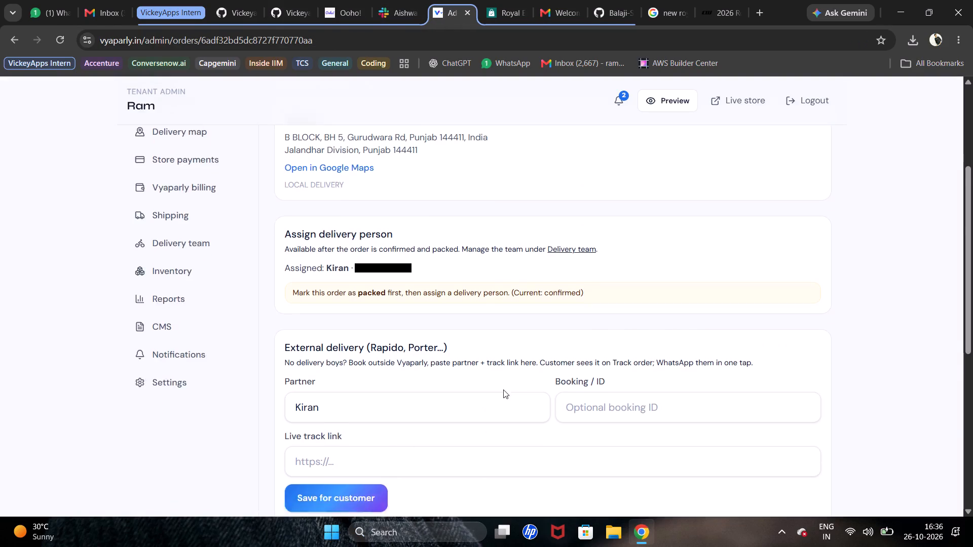
Examine the admin order page's delivery person requirement, external delivery form, payment, ordered items and order status options.
scroll(494, 354, down, 1)
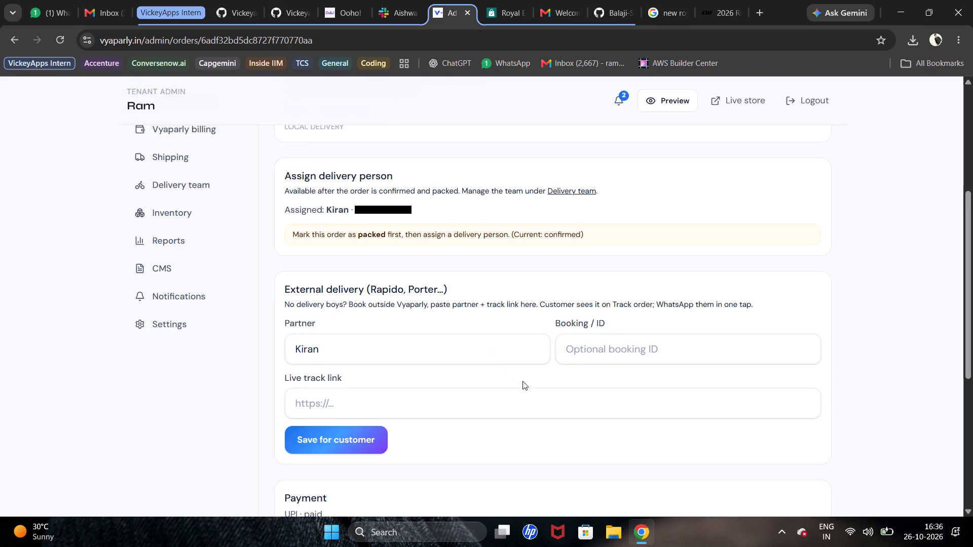
scroll(527, 387, down, 12)
scroll(560, 394, up, 11)
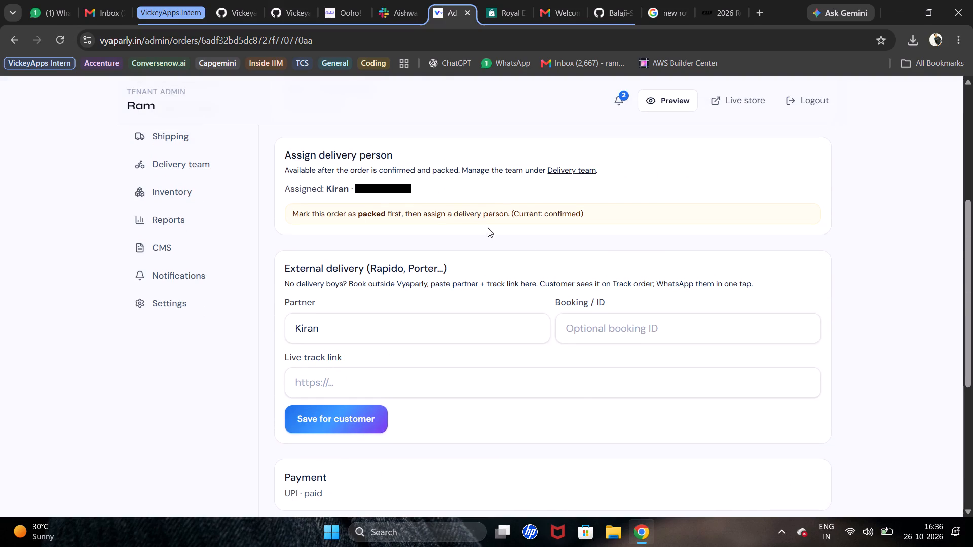
click(563, 210)
scroll(554, 205, up, 1)
scroll(554, 204, down, 11)
scroll(579, 183, down, 17)
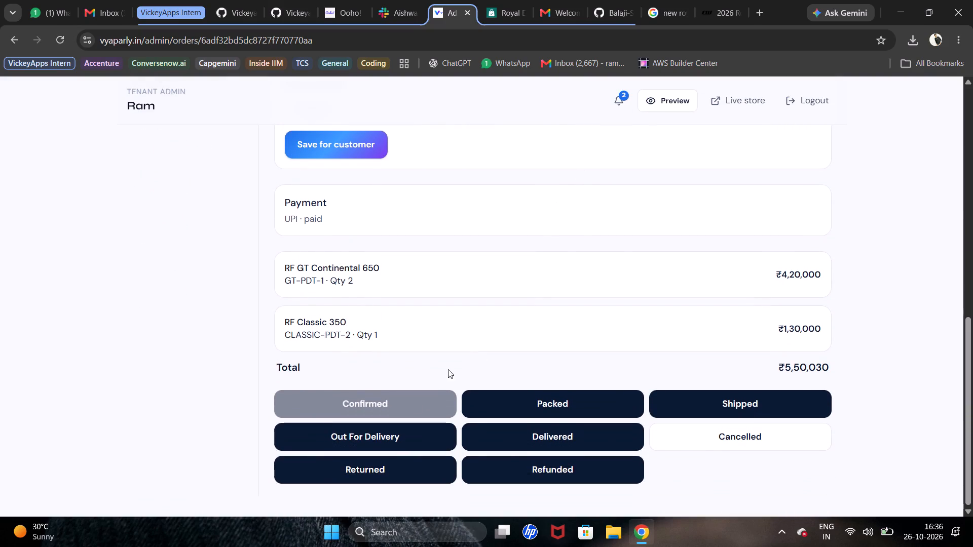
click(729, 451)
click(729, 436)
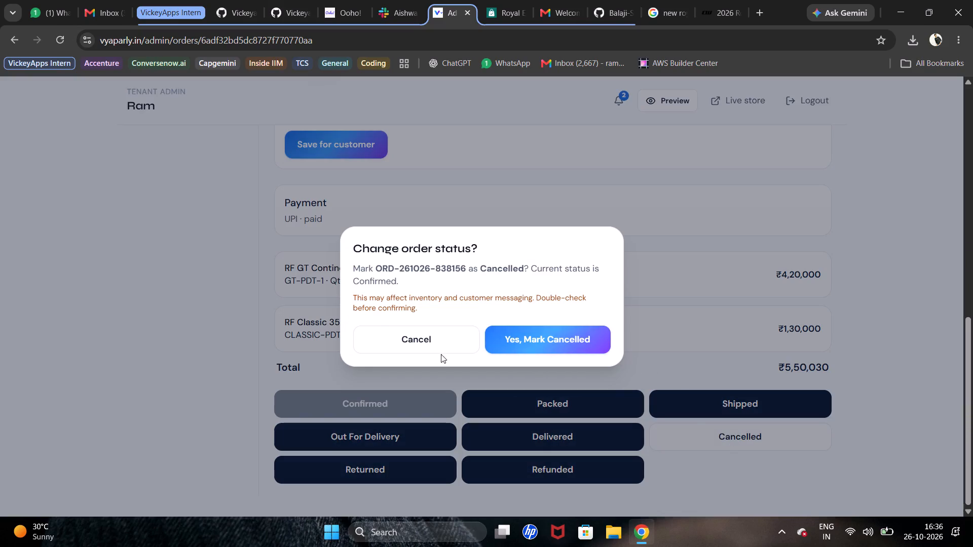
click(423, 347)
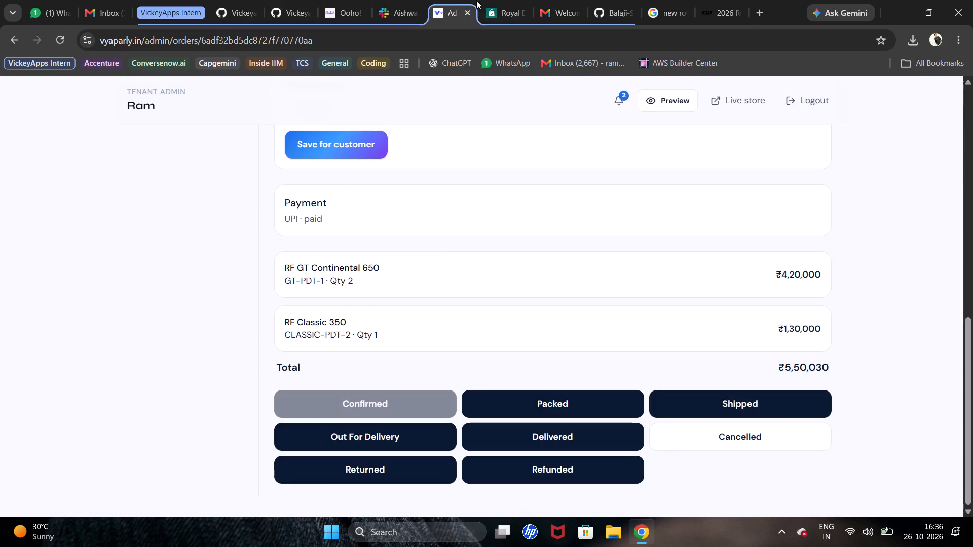
click(505, 0)
click(488, 437)
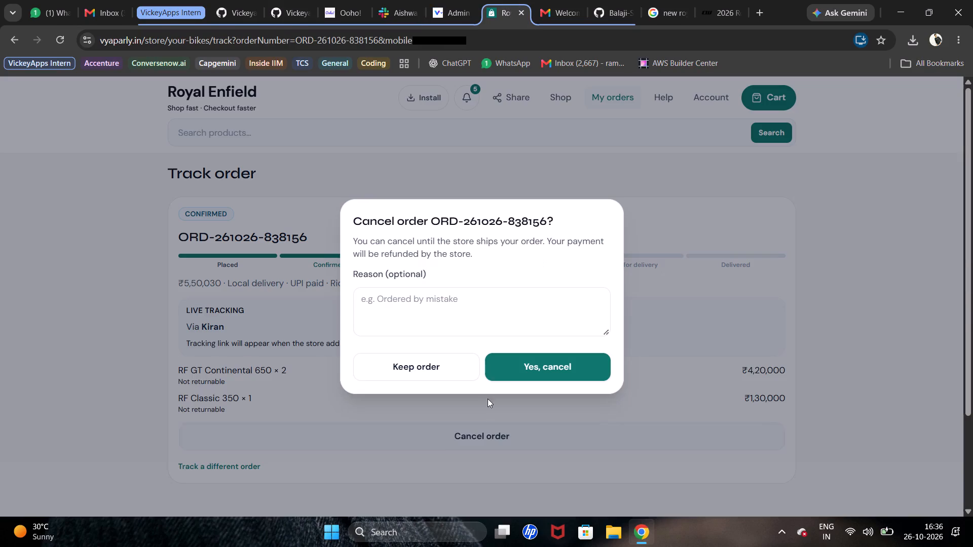
click(520, 361)
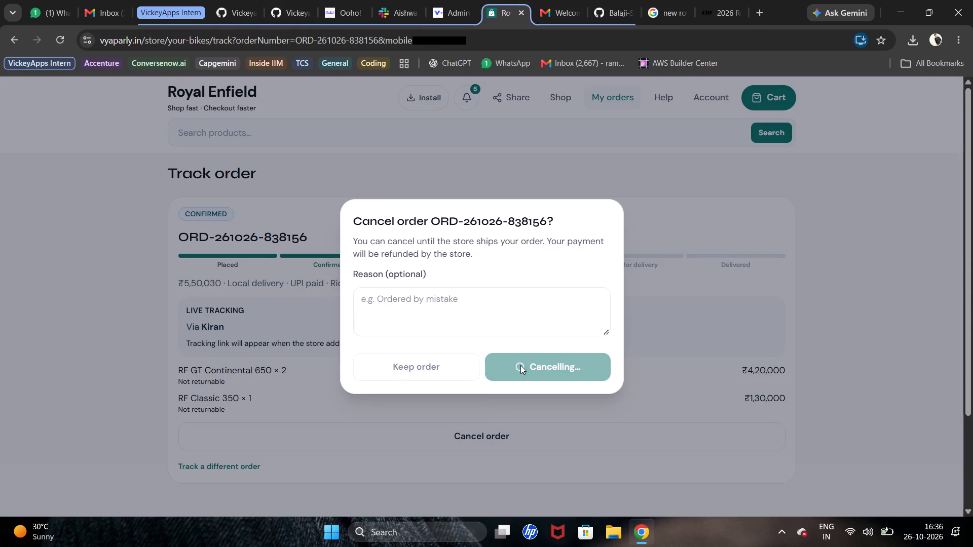
Examine the cancelled order's tracking page for its status, rider, live tracking and refund information.
scroll(279, 308, down, 3)
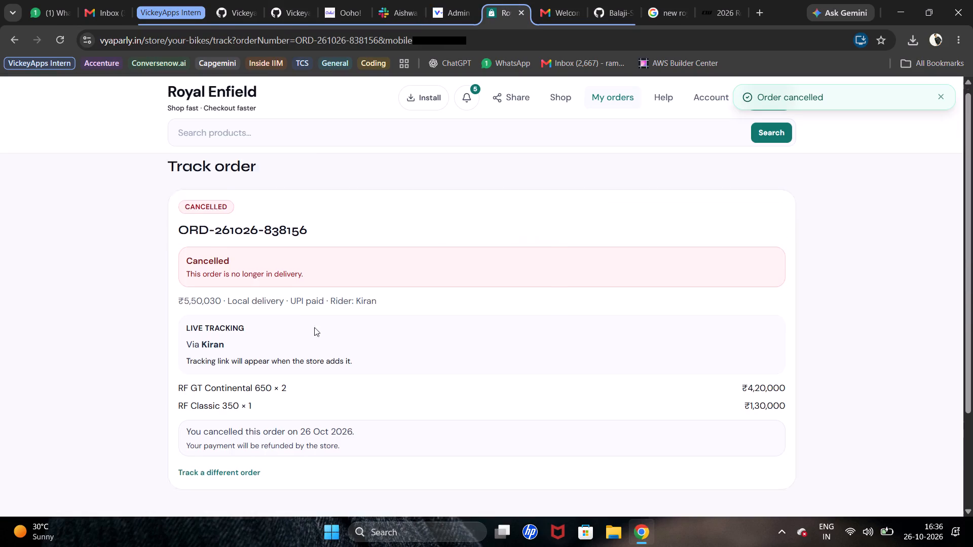
scroll(314, 327, down, 1)
scroll(334, 284, down, 1)
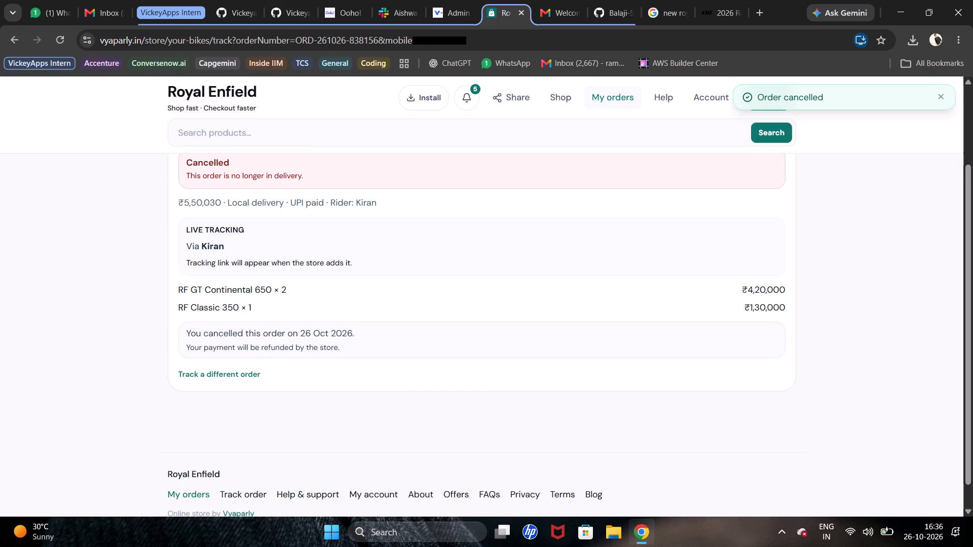
scroll(336, 324, up, 3)
scroll(392, 277, up, 5)
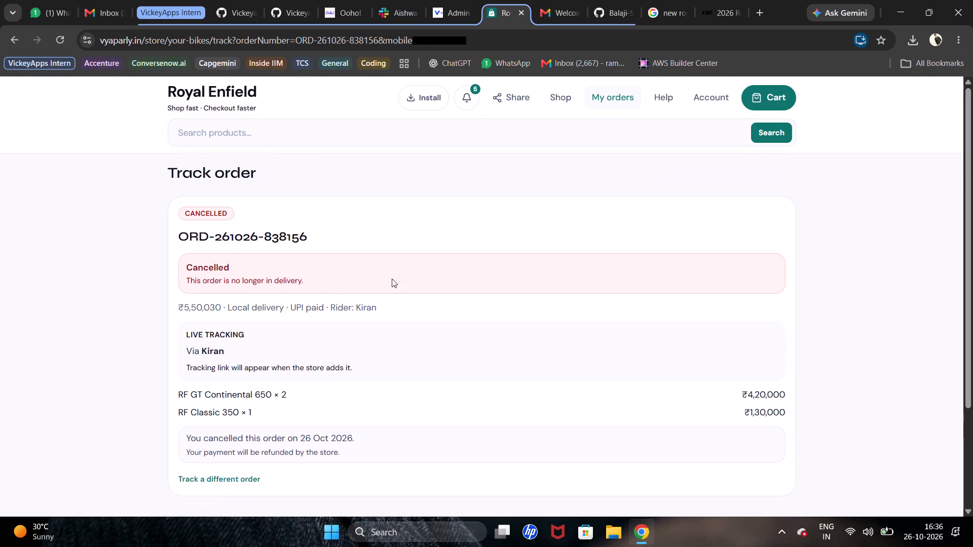
scroll(392, 279, up, 1)
scroll(290, 374, down, 6)
click(312, 295)
drag(319, 296, 323, 299)
click(356, 319)
click(359, 315)
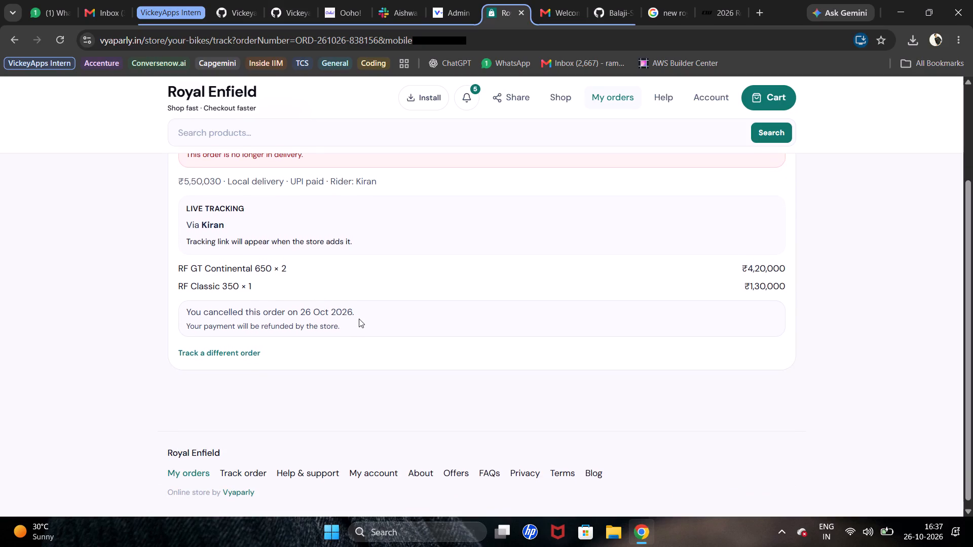
scroll(359, 319, up, 12)
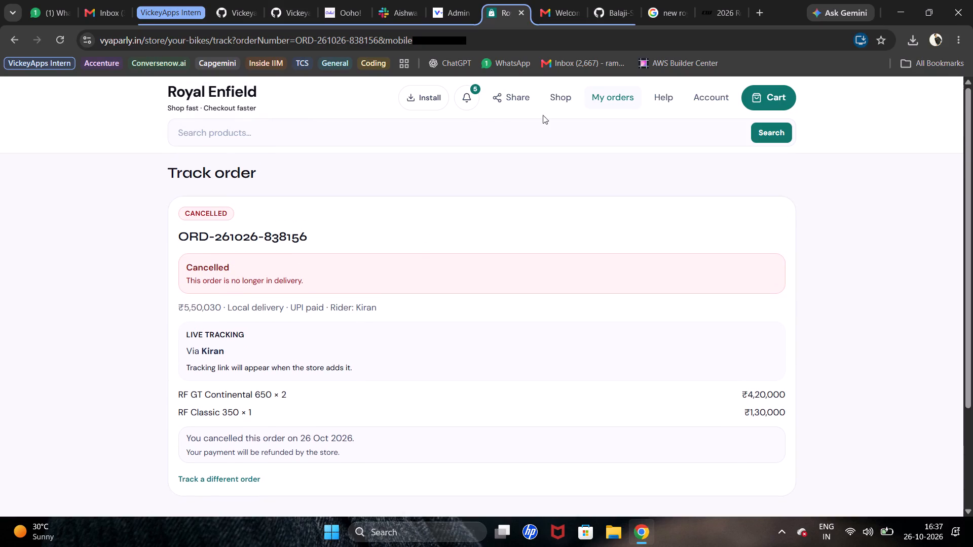
click(468, 93)
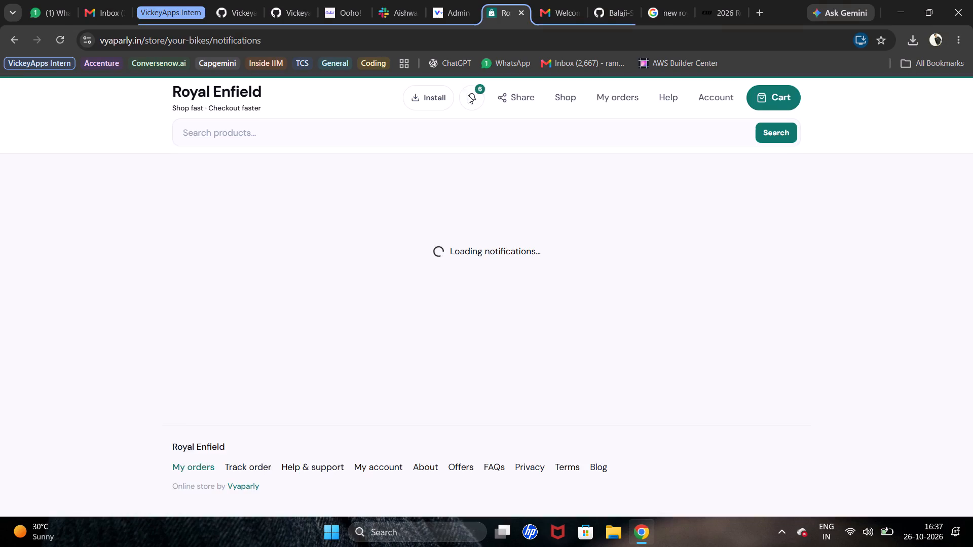
scroll(310, 267, up, 4)
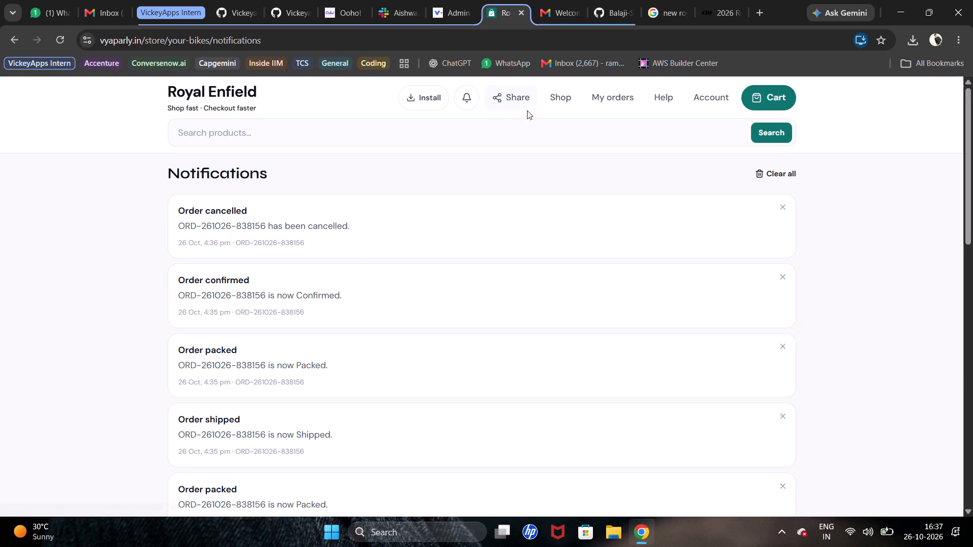
click(556, 91)
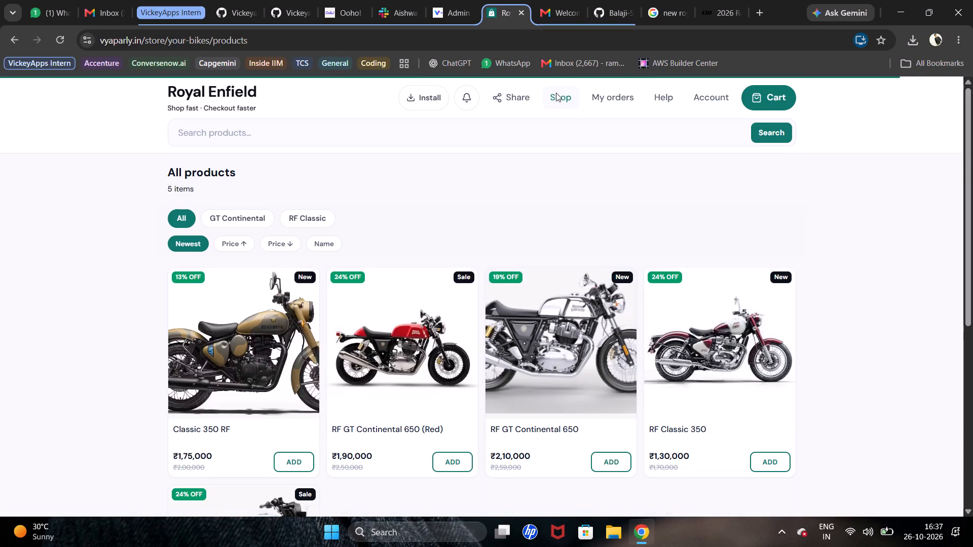
click(629, 91)
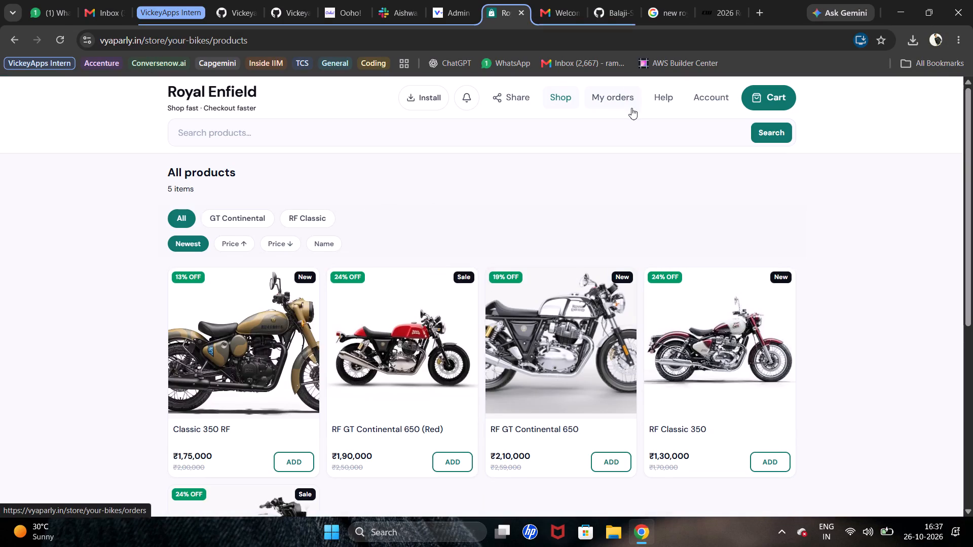
click(625, 95)
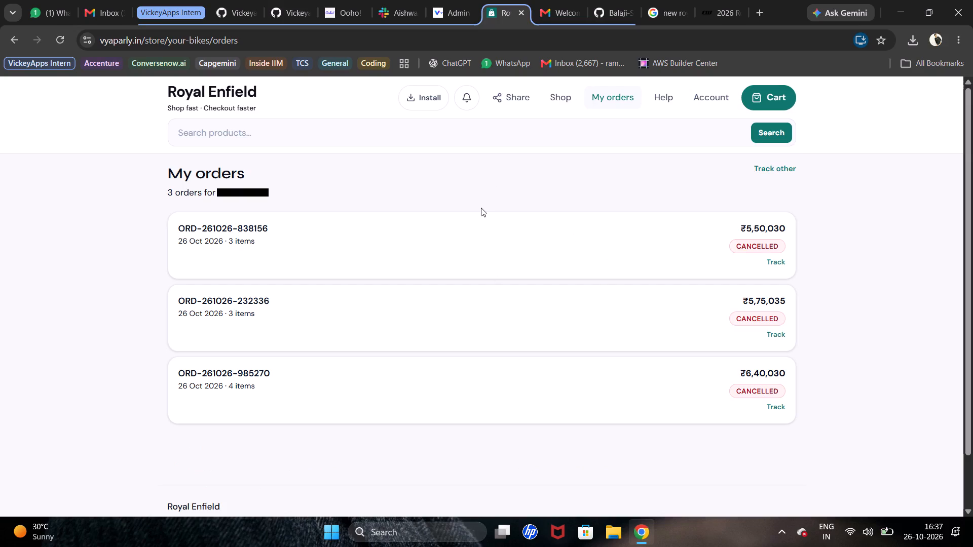
click(488, 248)
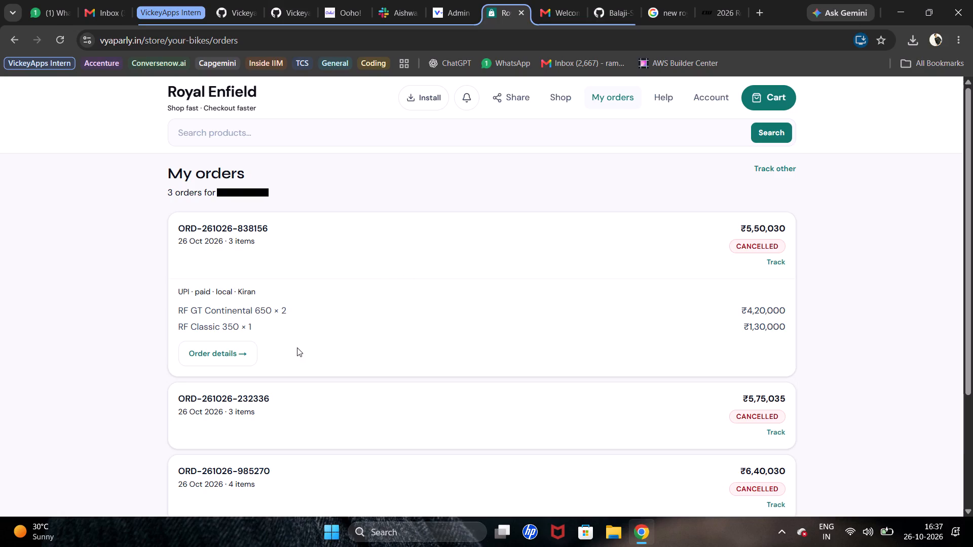
click(215, 359)
scroll(241, 345, down, 3)
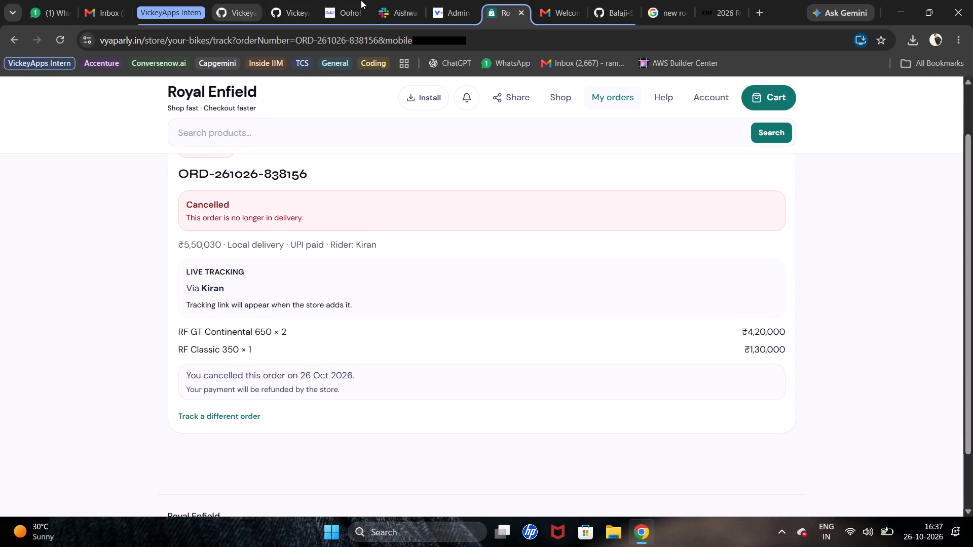
click(447, 0)
click(396, 33)
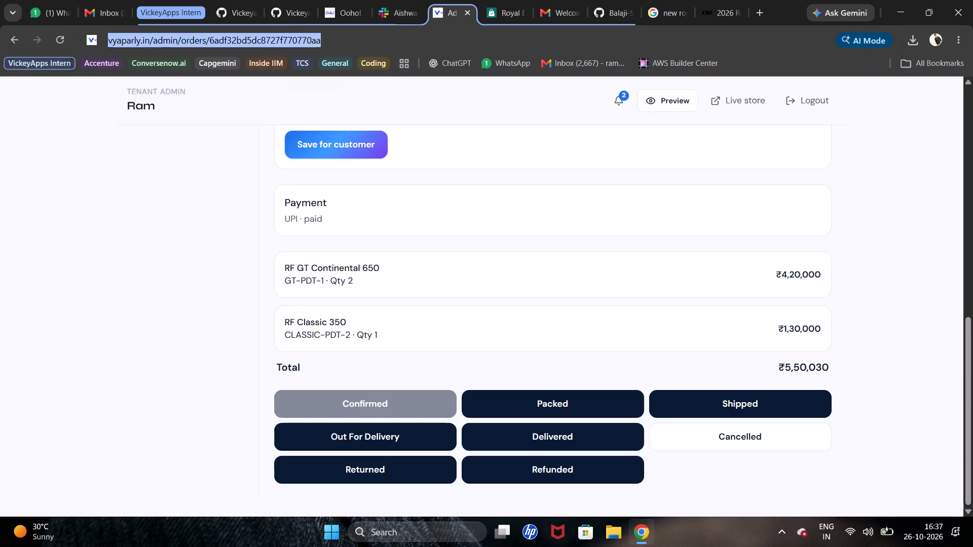
key(Return)
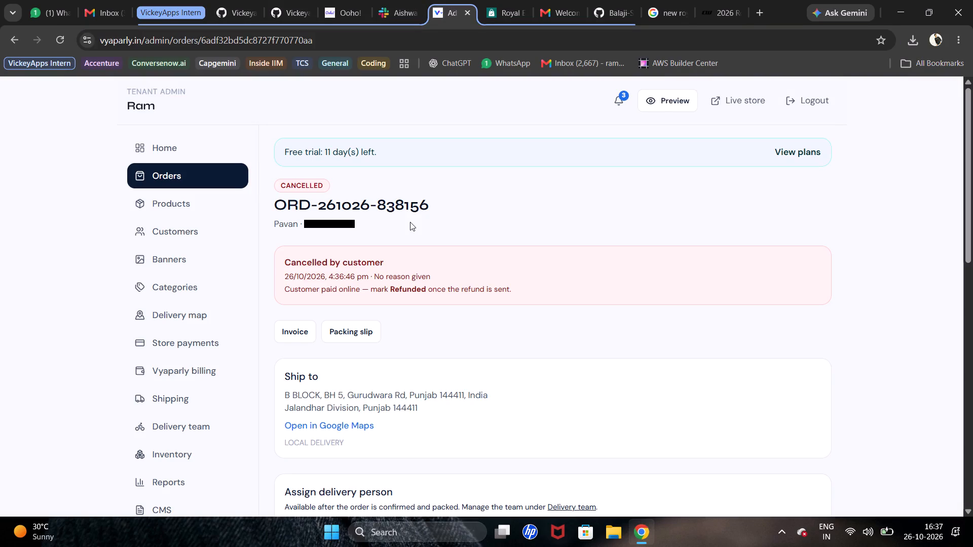
click(383, 295)
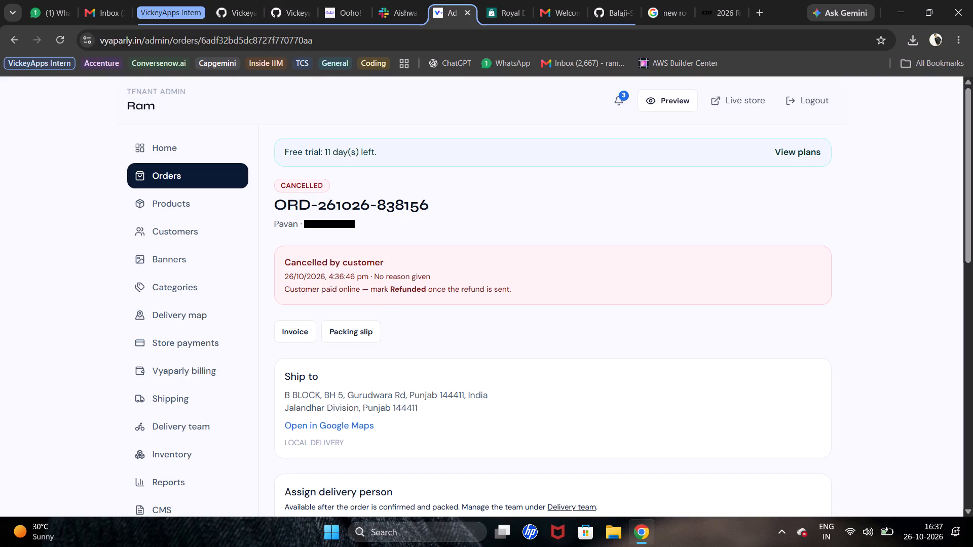
scroll(383, 293, up, 6)
scroll(383, 293, down, 17)
scroll(359, 284, down, 16)
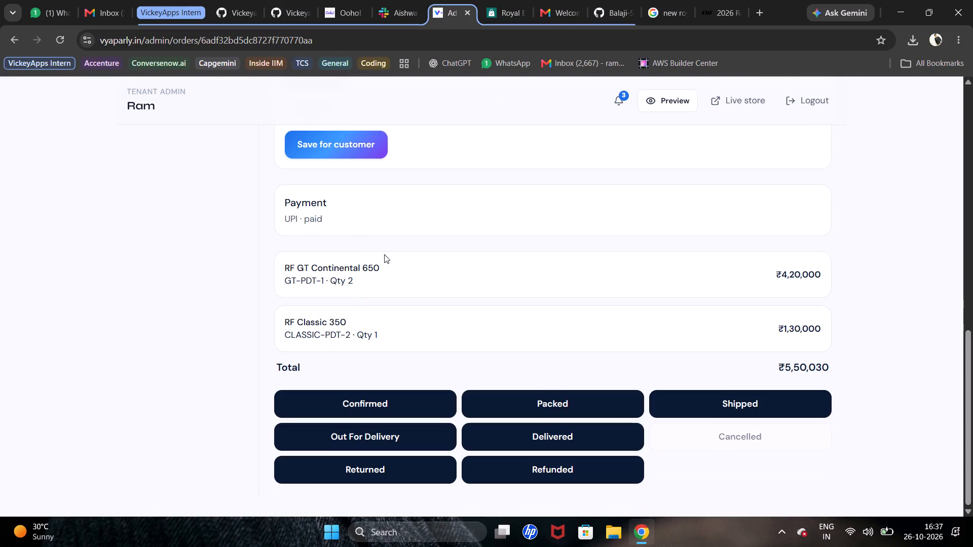
scroll(396, 226, up, 9)
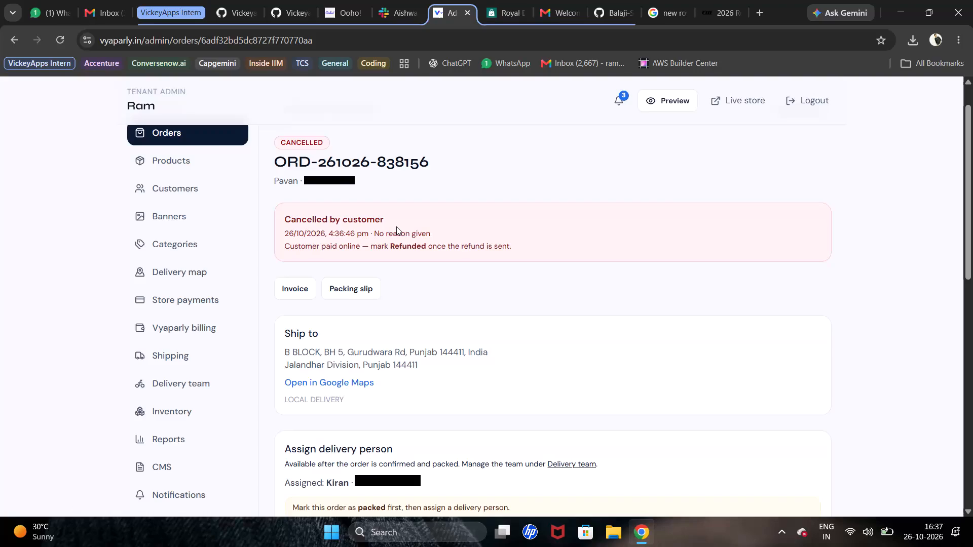
scroll(376, 283, down, 5)
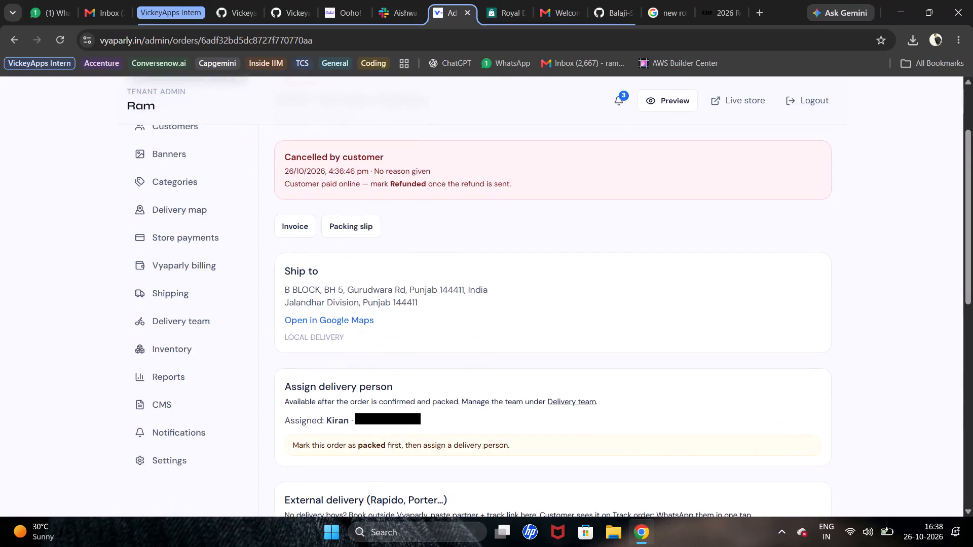
scroll(414, 295, down, 4)
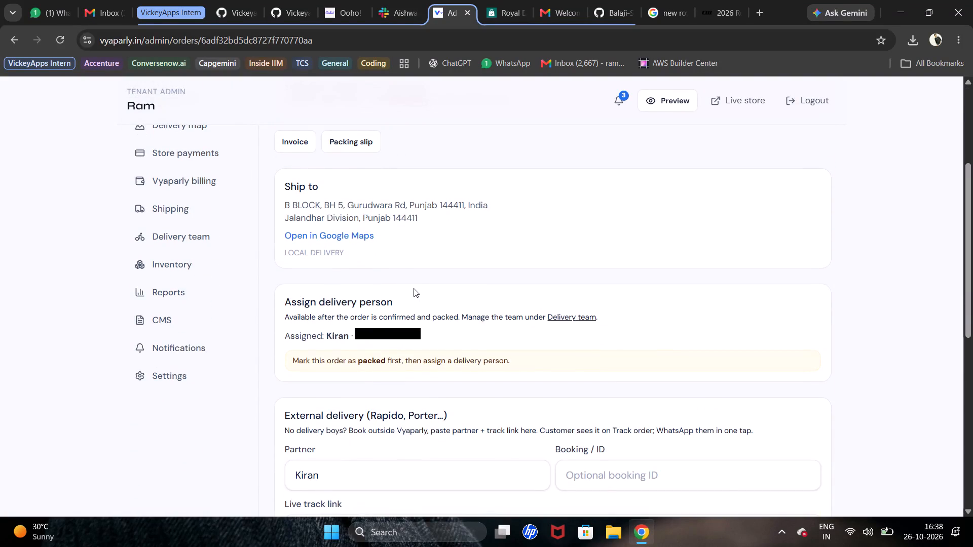
scroll(414, 286, down, 1)
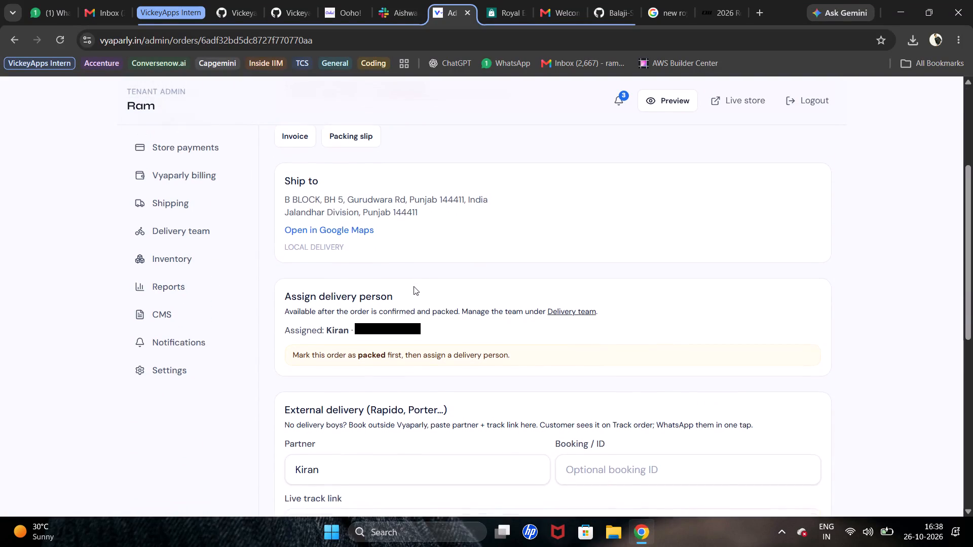
scroll(414, 286, down, 3)
scroll(414, 286, up, 5)
Open the admin store payments page and check the payment settings and recent payments.
click(216, 171)
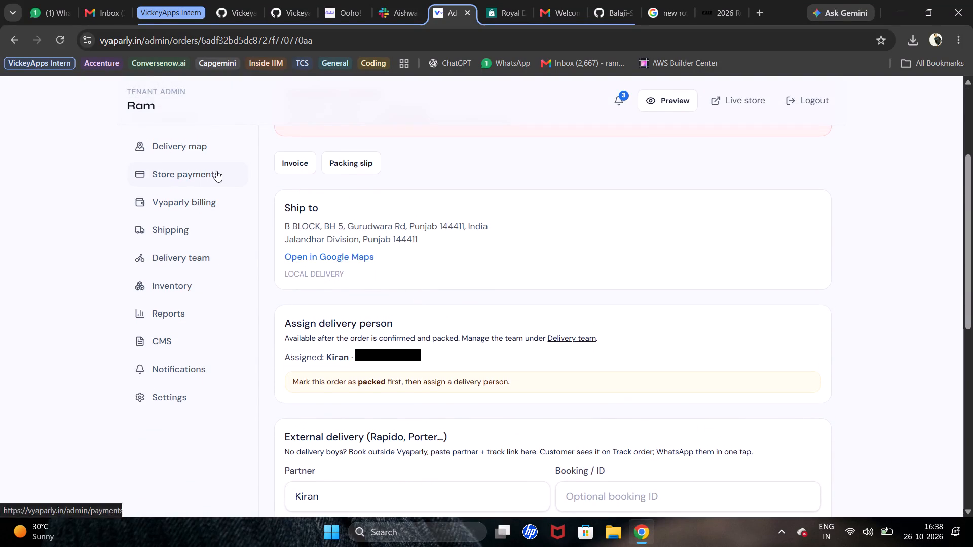
scroll(482, 312, up, 5)
scroll(484, 312, down, 2)
scroll(484, 312, up, 6)
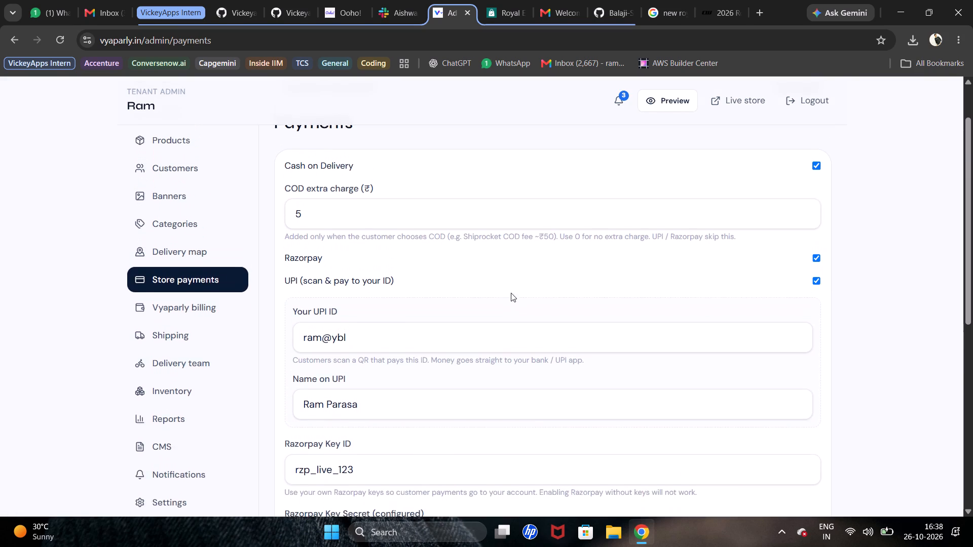
scroll(511, 293, up, 2)
scroll(511, 290, down, 19)
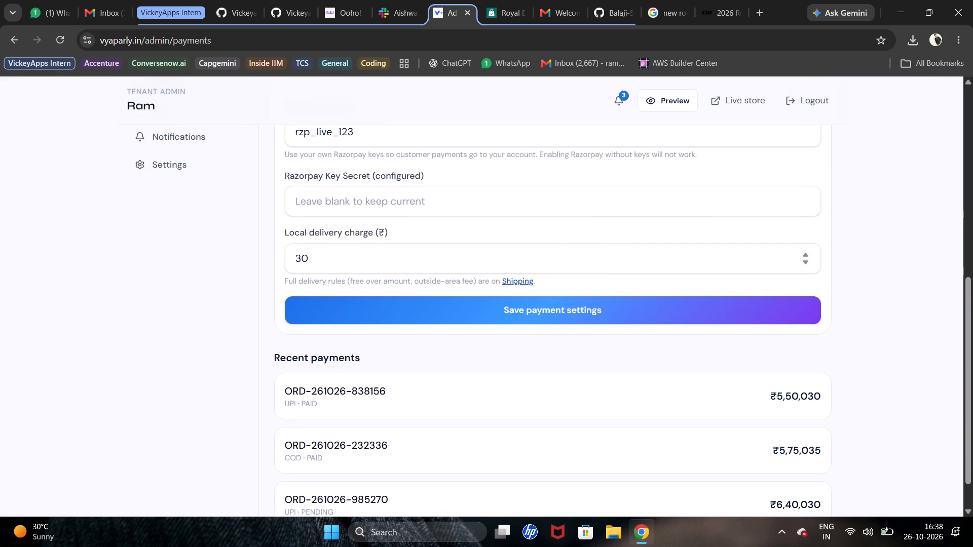
scroll(478, 270, up, 4)
scroll(478, 270, down, 8)
drag(458, 346, 462, 350)
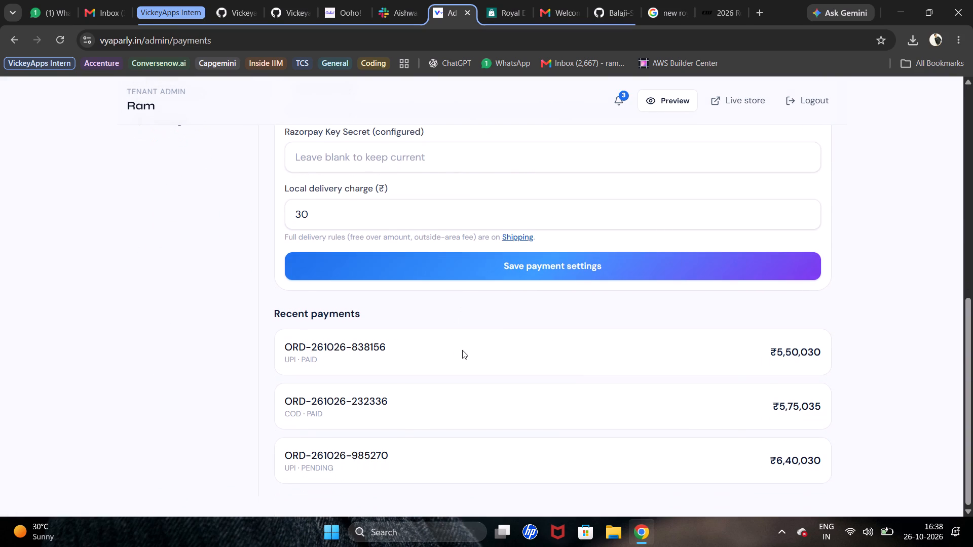
scroll(462, 350, up, 20)
scroll(462, 350, up, 8)
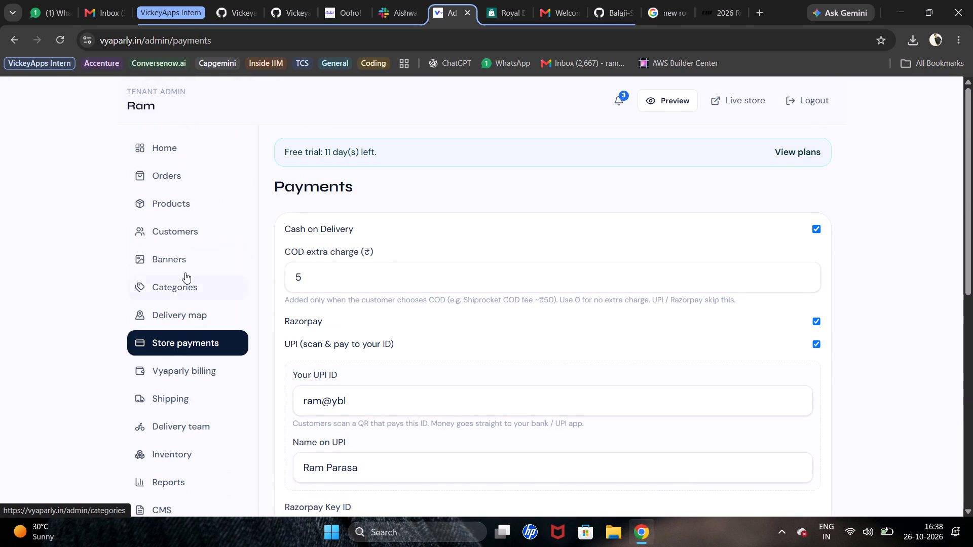
Check the order statuses in the admin order list and the revenue figure on the home dashboard.
click(192, 173)
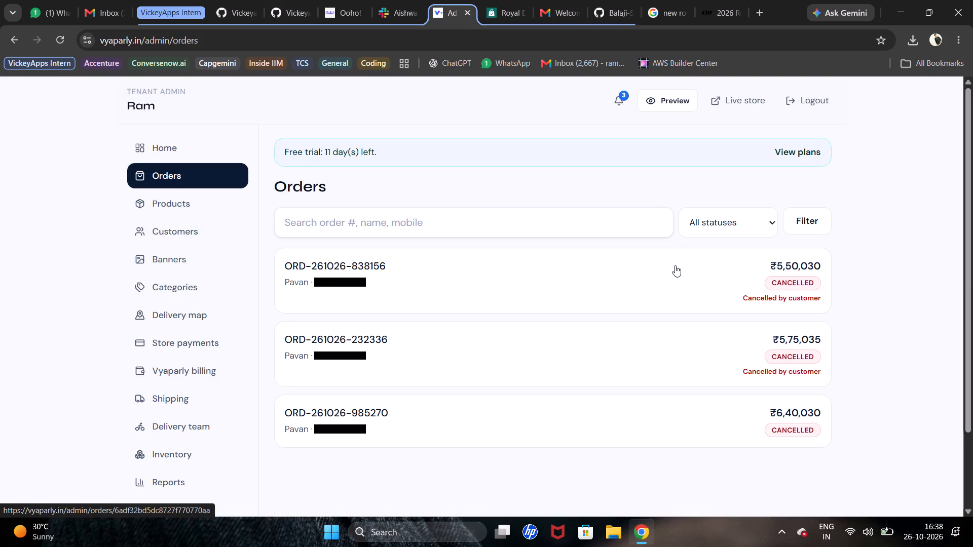
scroll(675, 265, up, 2)
scroll(571, 235, up, 5)
click(168, 146)
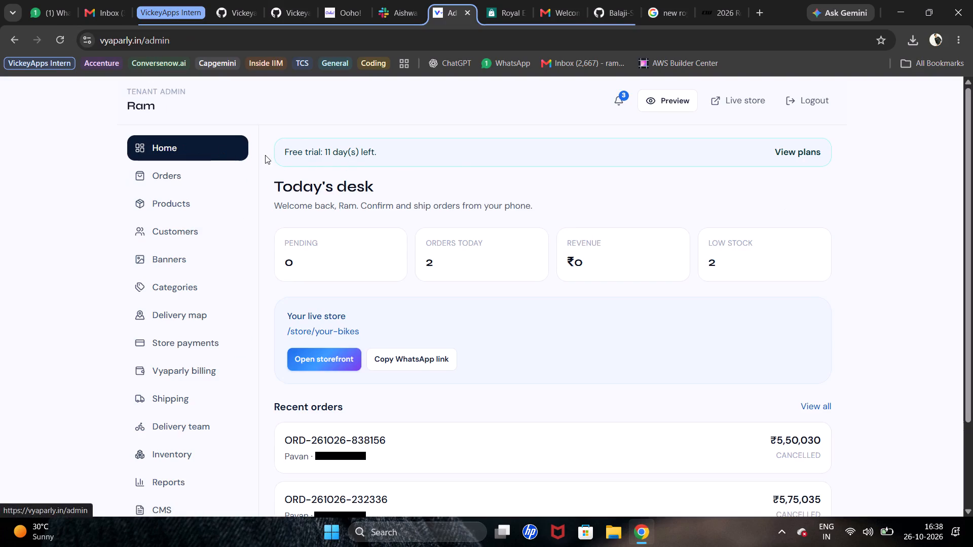
scroll(458, 169, up, 4)
drag(578, 262, 584, 263)
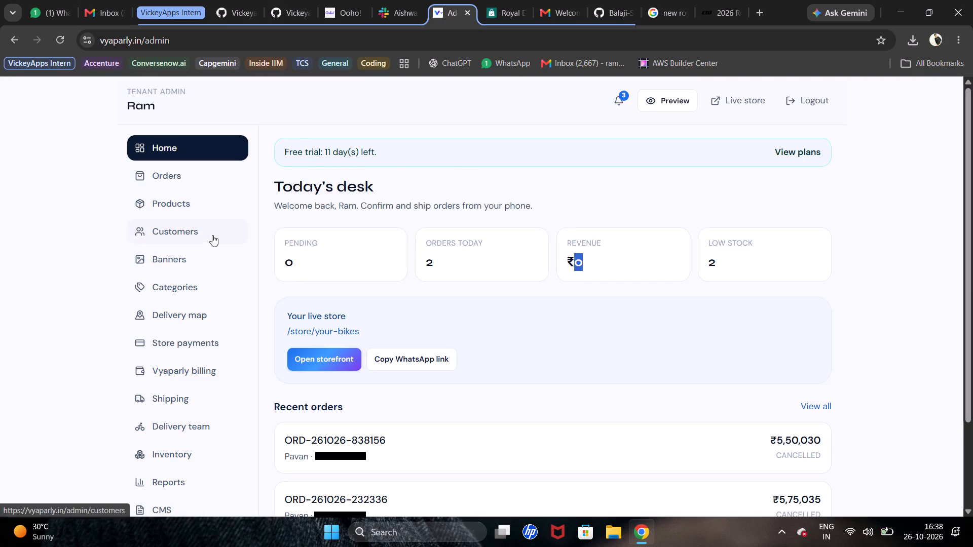
click(177, 175)
click(706, 284)
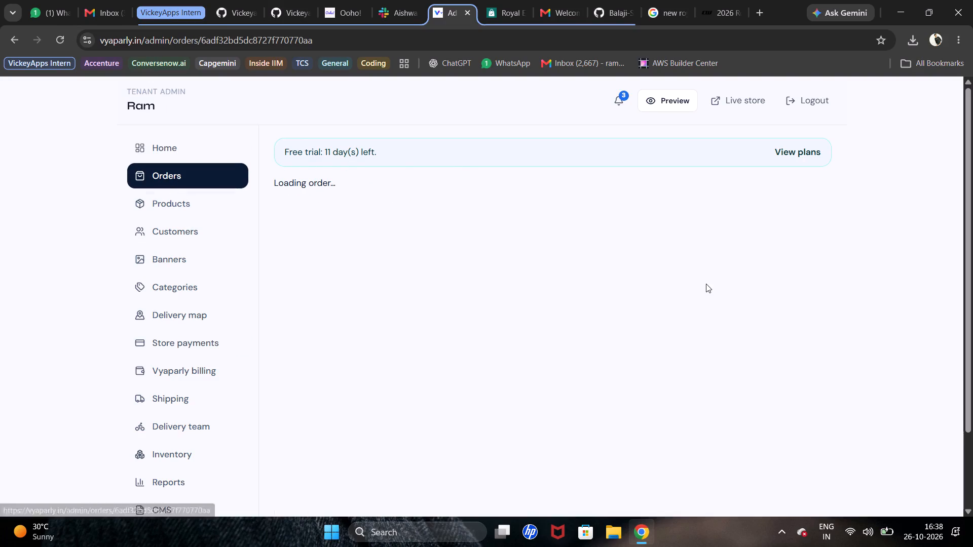
scroll(478, 222, down, 3)
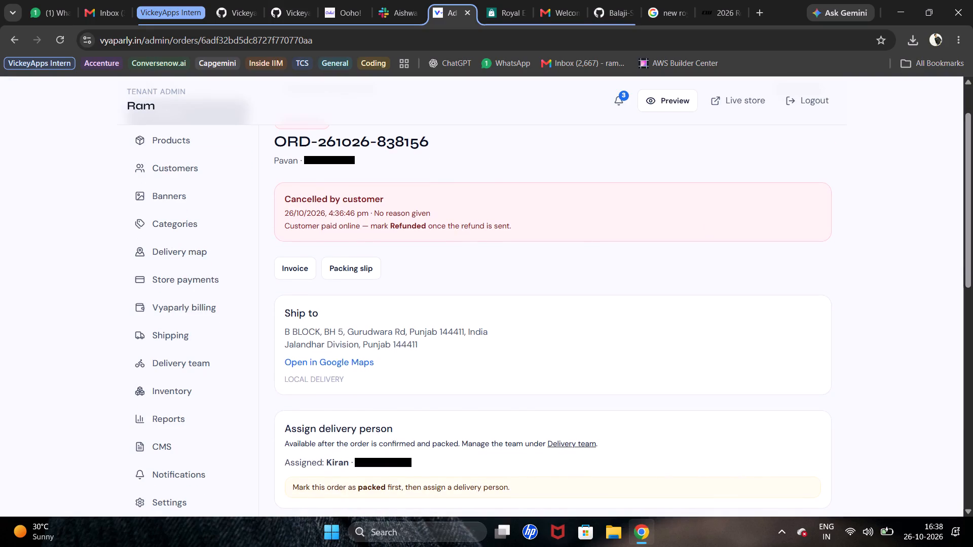
click(423, 222)
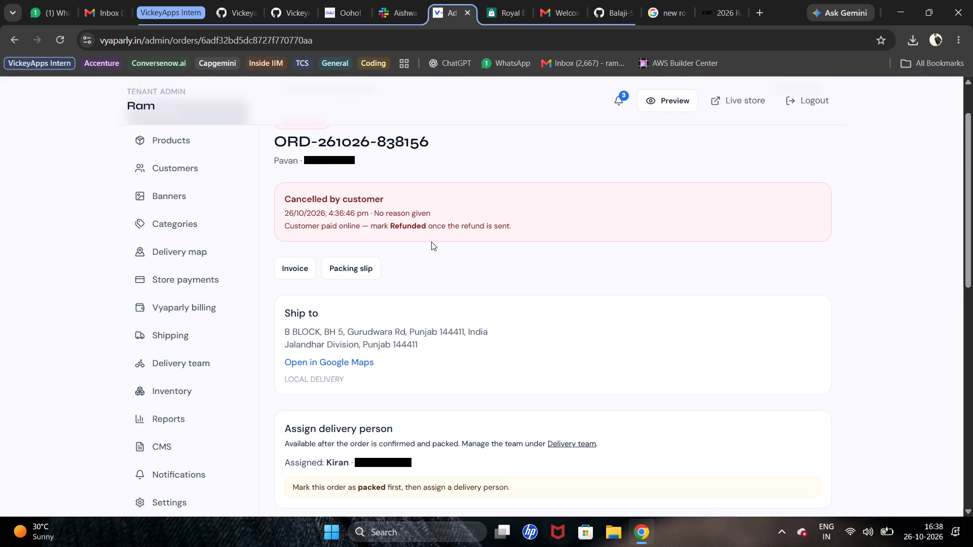
scroll(429, 206, down, 10)
scroll(438, 266, down, 5)
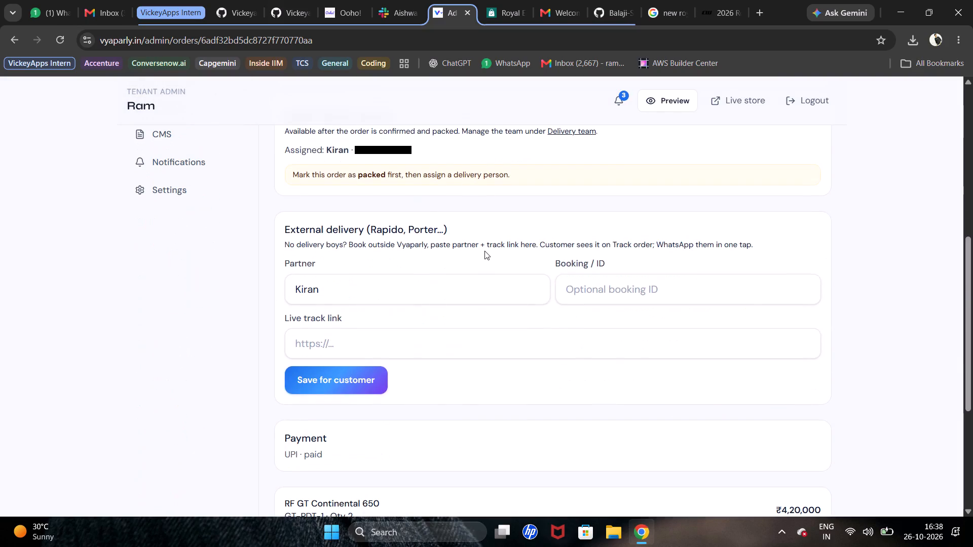
scroll(504, 235, down, 19)
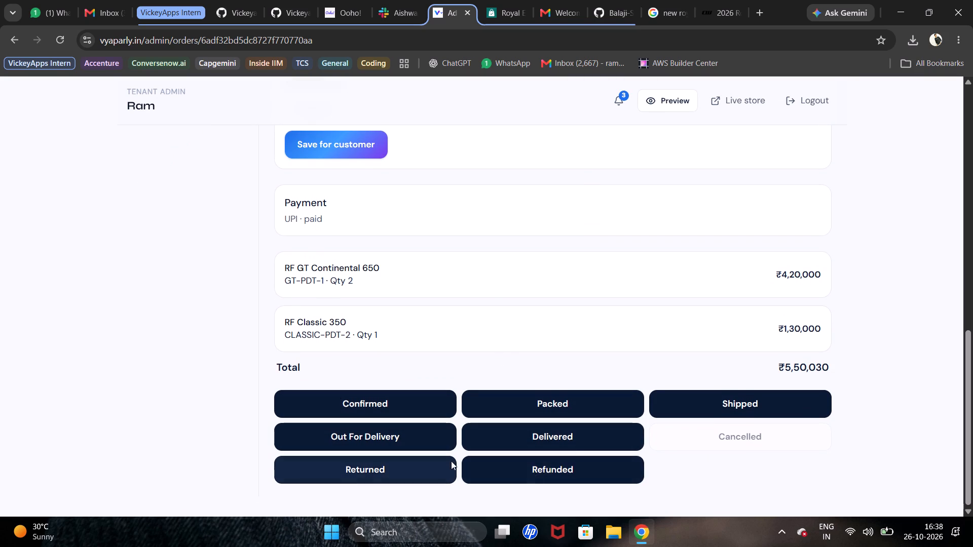
click(564, 459)
click(558, 328)
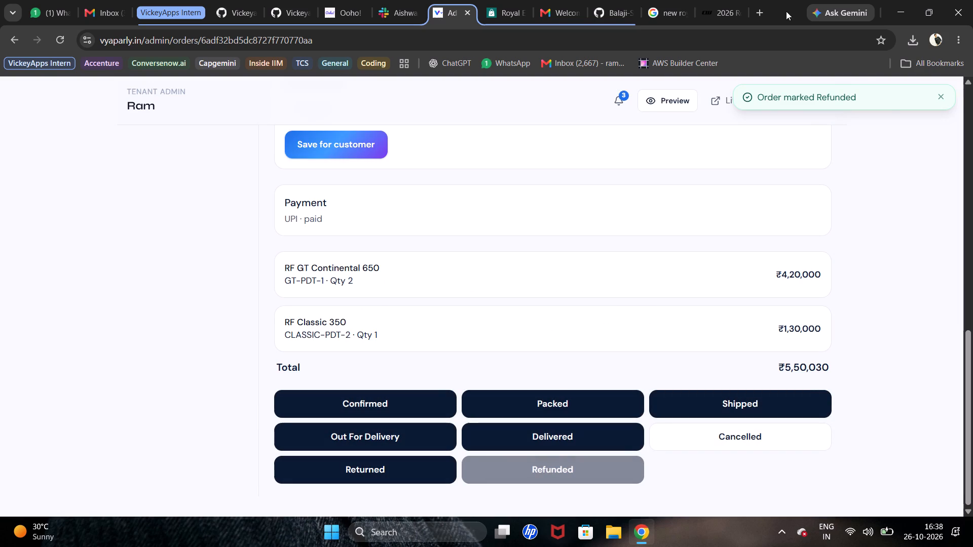
click(946, 99)
Return to the admin home dashboard and check the revenue figure and recent order statuses after the refund.
scroll(720, 202, up, 20)
scroll(720, 202, up, 3)
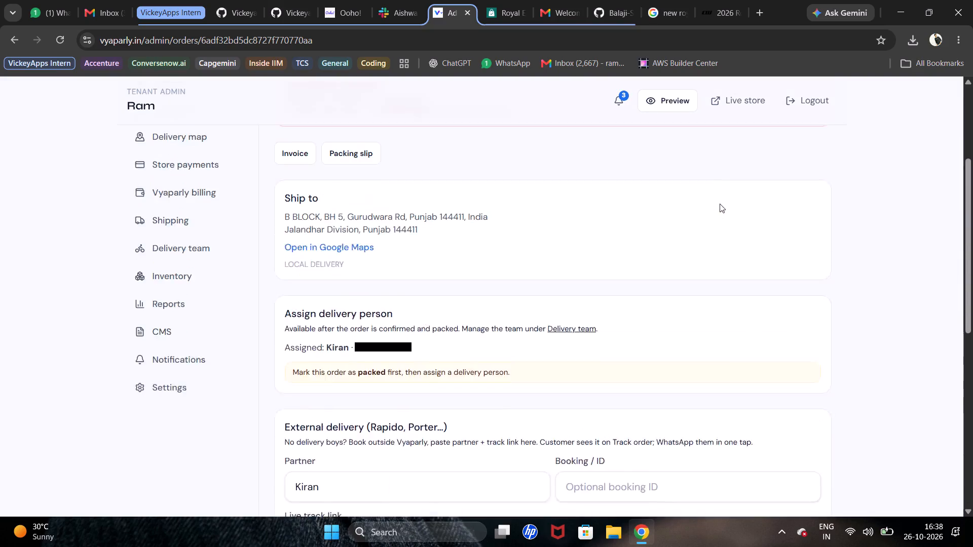
scroll(720, 204, up, 12)
drag(154, 133, 161, 129)
click(167, 141)
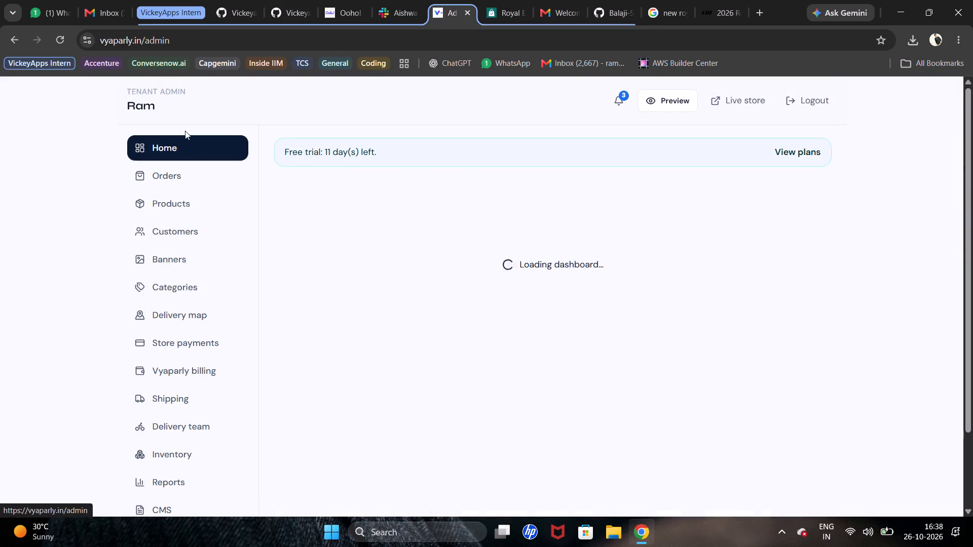
scroll(527, 224, down, 5)
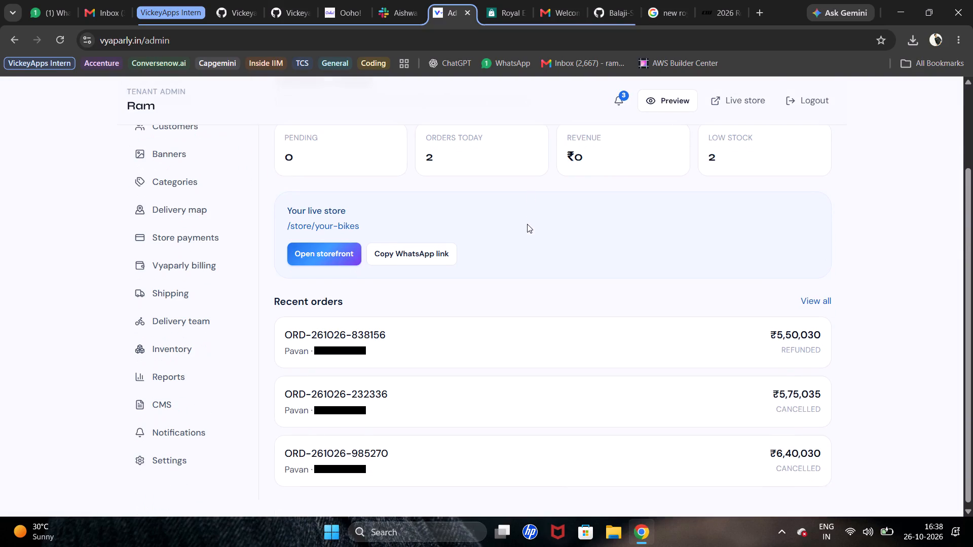
scroll(522, 241, down, 6)
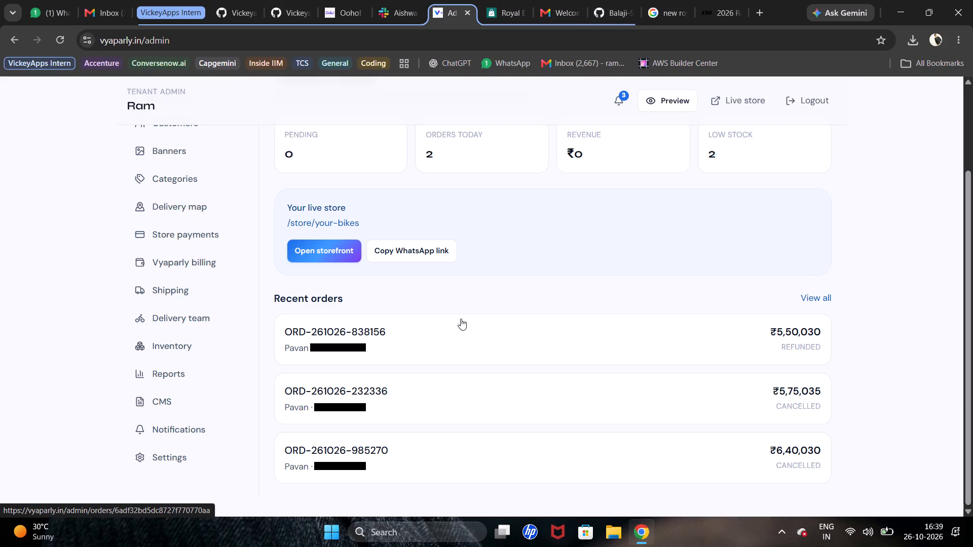
Examine the inventory page's stock summary, low stock alerts and inventory history, with a brief look at the reports page.
click(208, 341)
scroll(469, 251, up, 3)
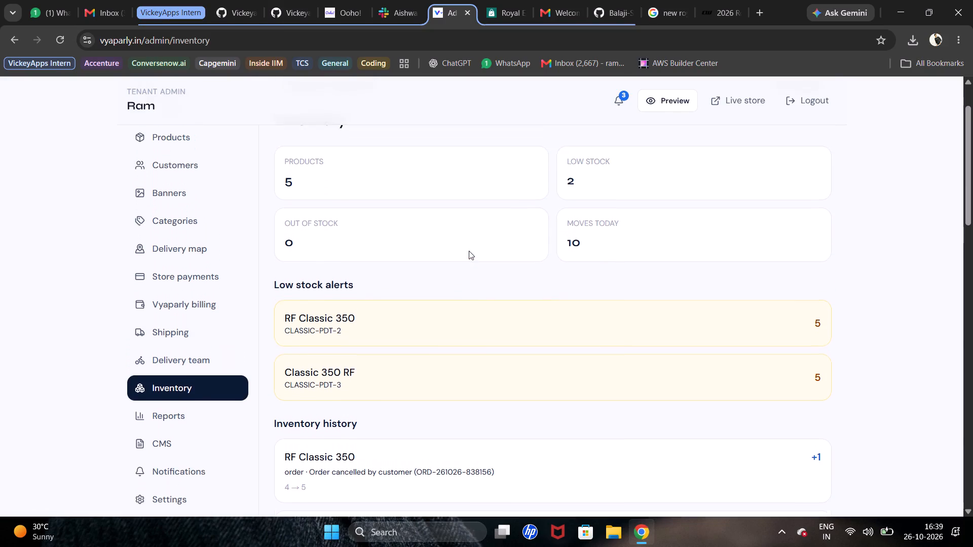
scroll(469, 251, up, 2)
scroll(471, 248, down, 19)
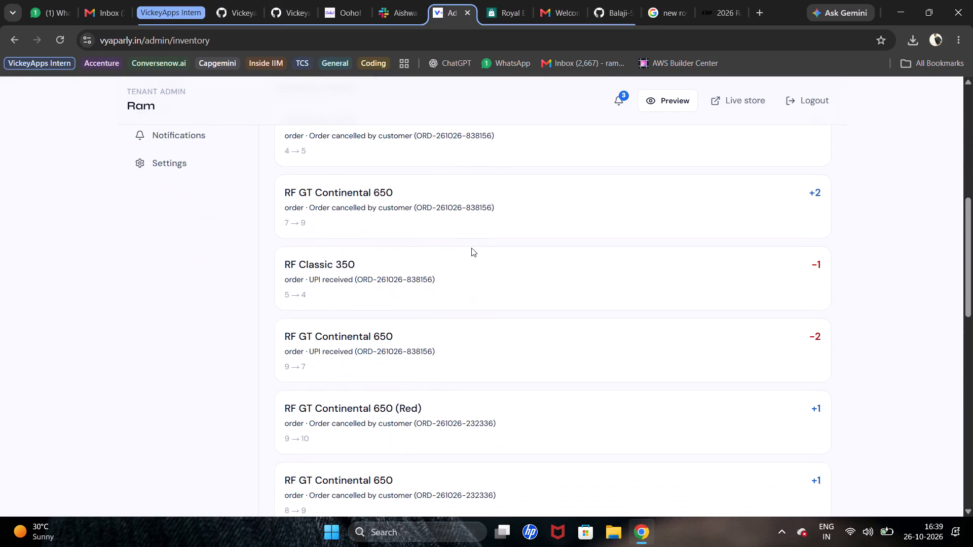
scroll(471, 244, up, 9)
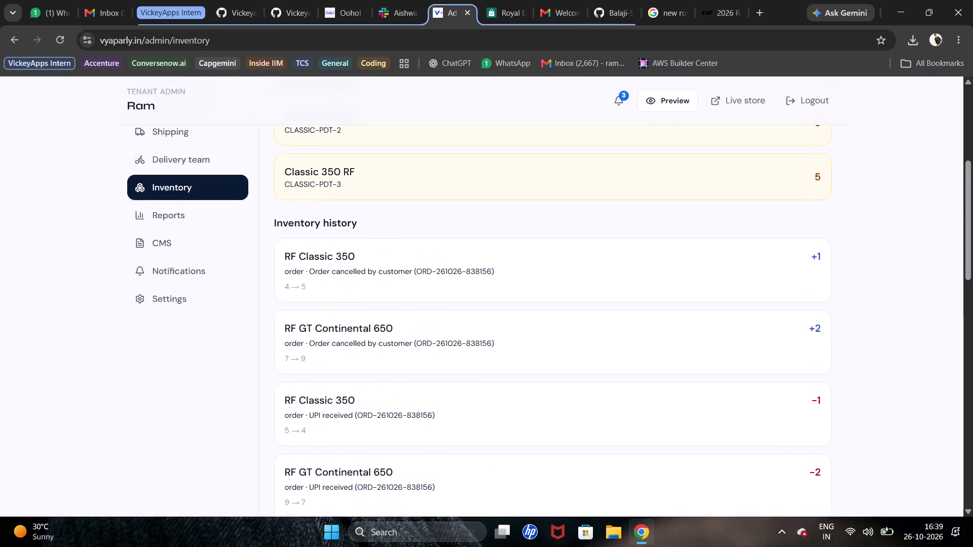
scroll(471, 244, up, 17)
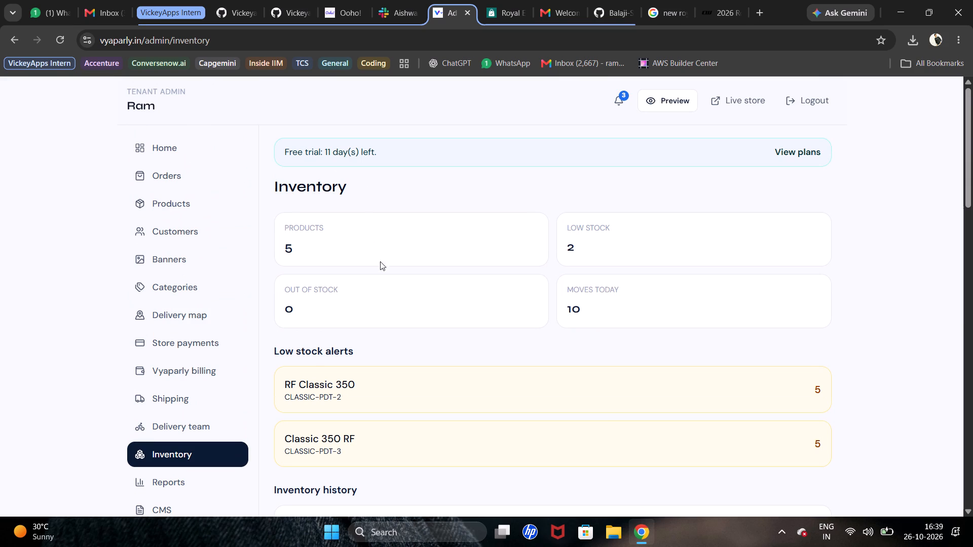
scroll(279, 392, down, 3)
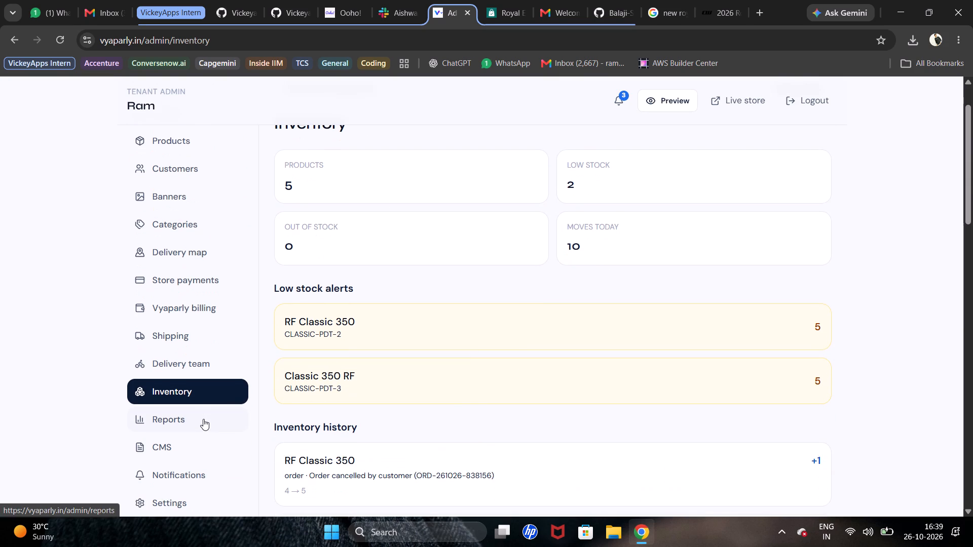
click(203, 419)
click(201, 421)
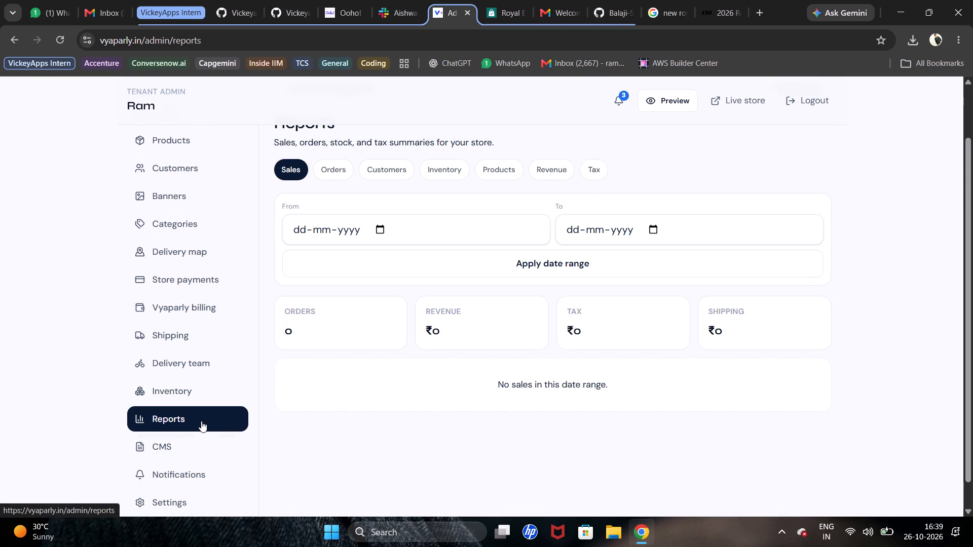
click(199, 401)
click(199, 399)
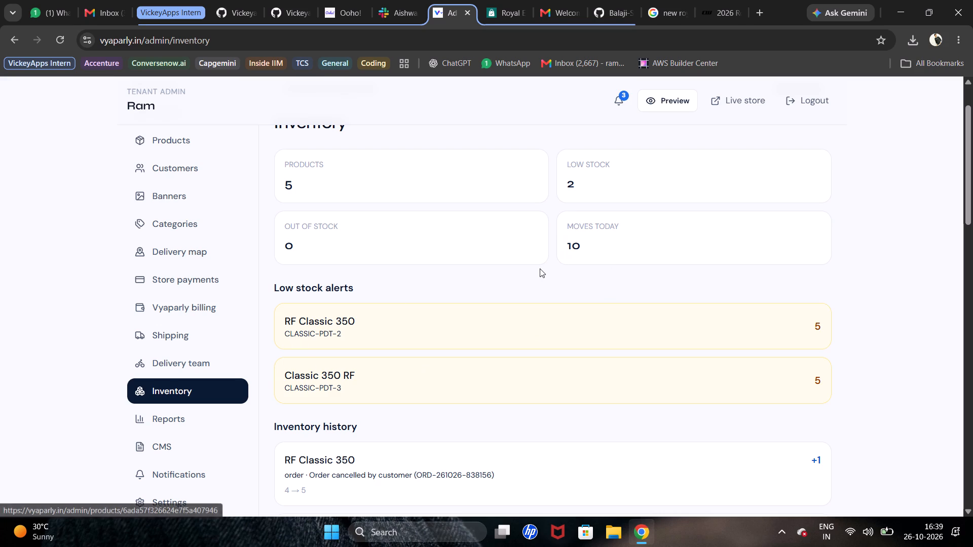
Open the sales report and apply the date range 23-10-2026 to 26-10-2026.
click(172, 418)
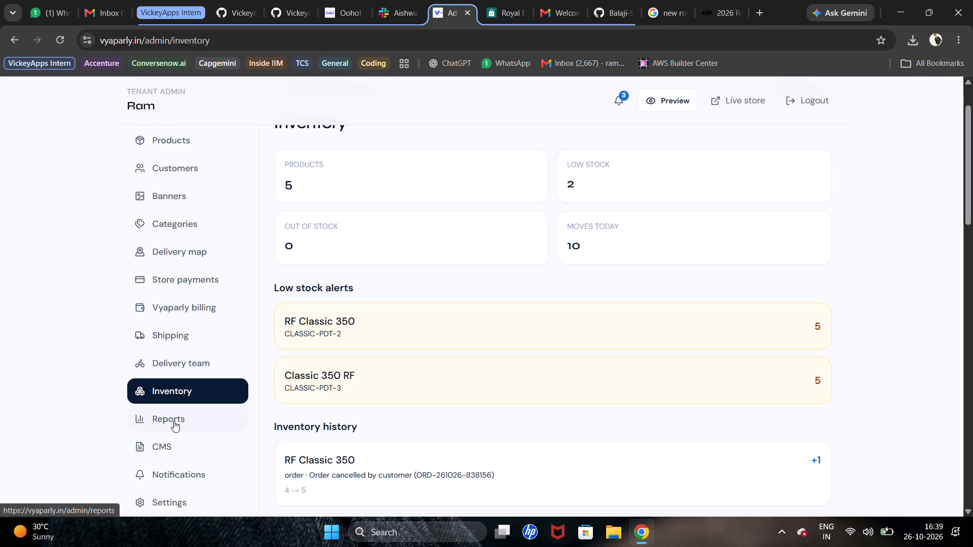
click(174, 419)
click(174, 421)
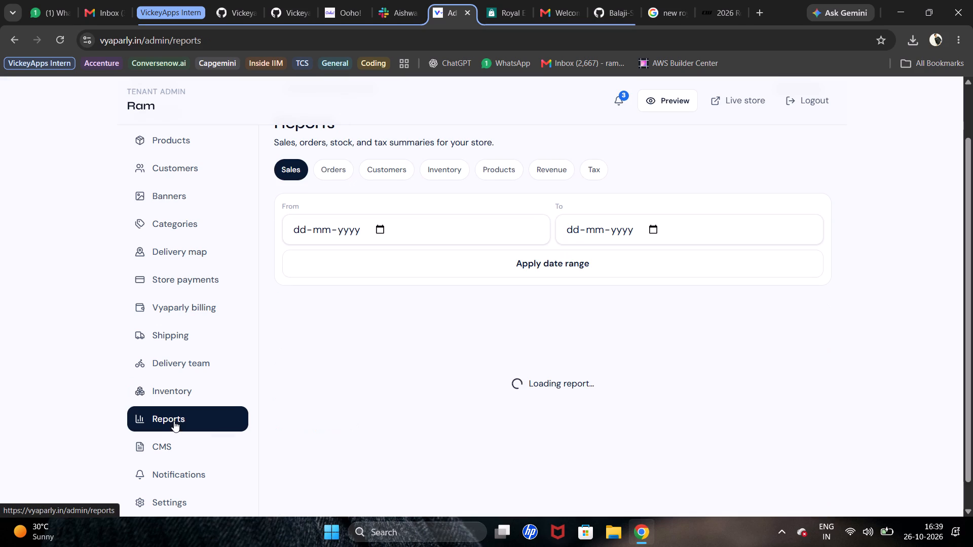
scroll(411, 303, up, 4)
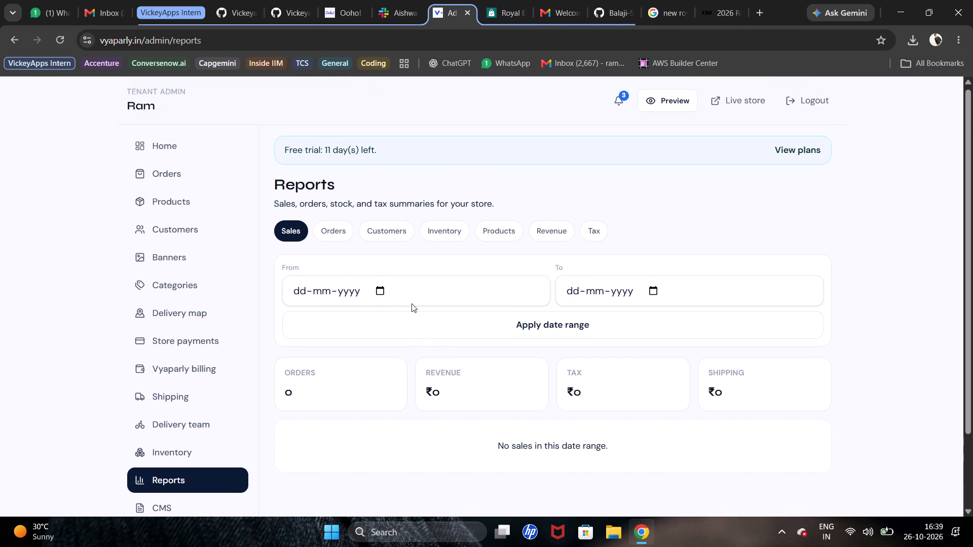
click(379, 293)
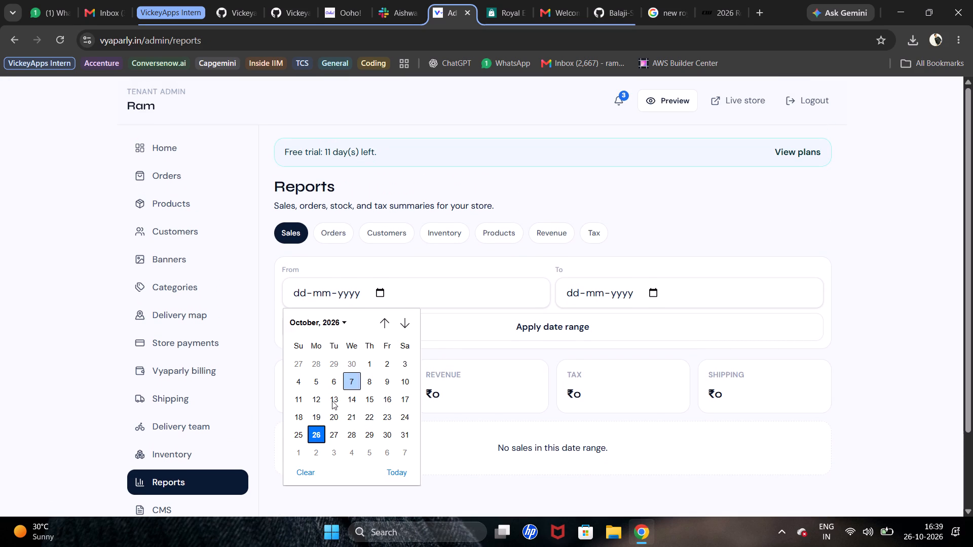
click(378, 421)
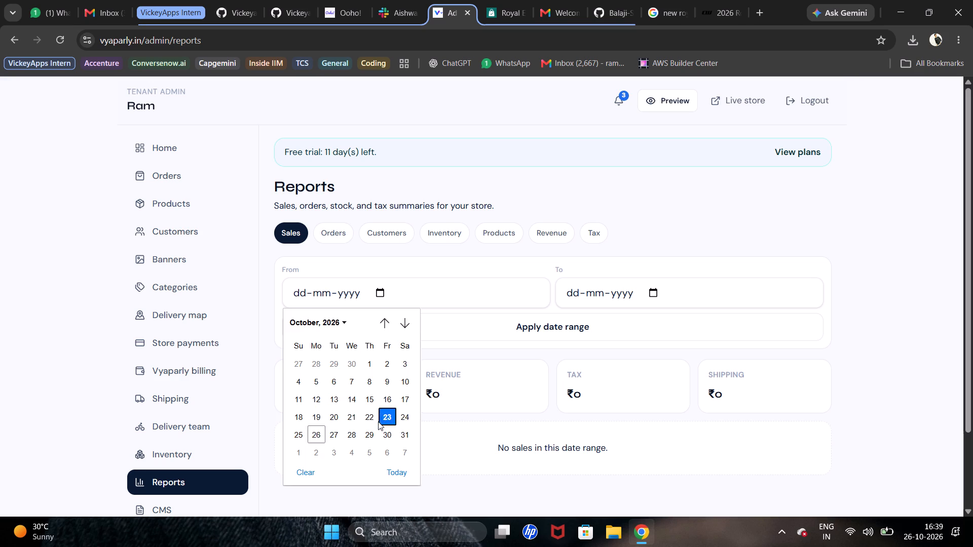
click(664, 297)
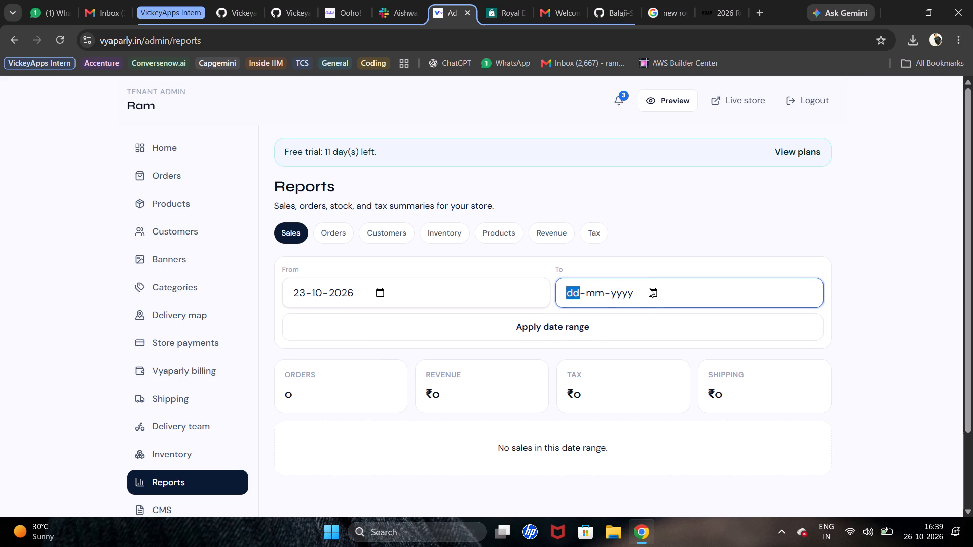
click(649, 284)
click(651, 295)
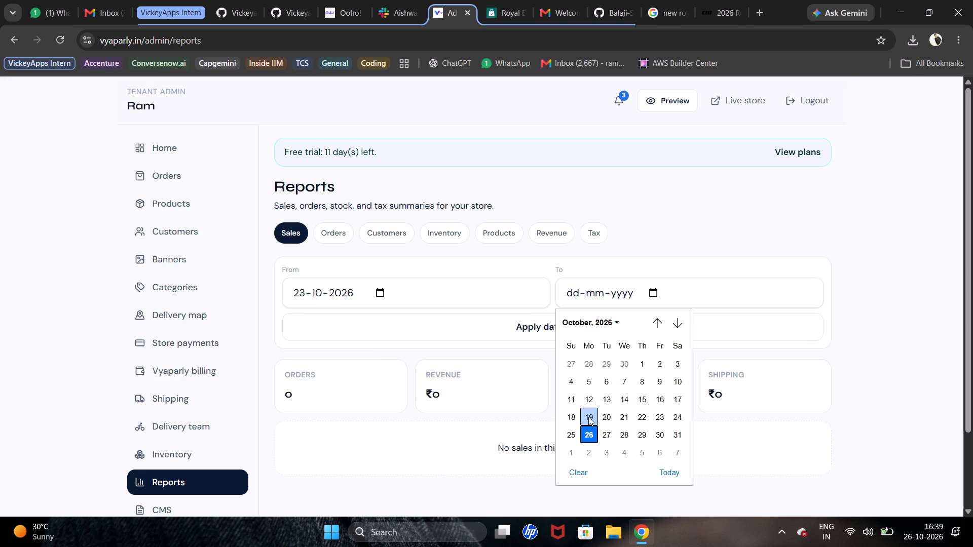
click(591, 436)
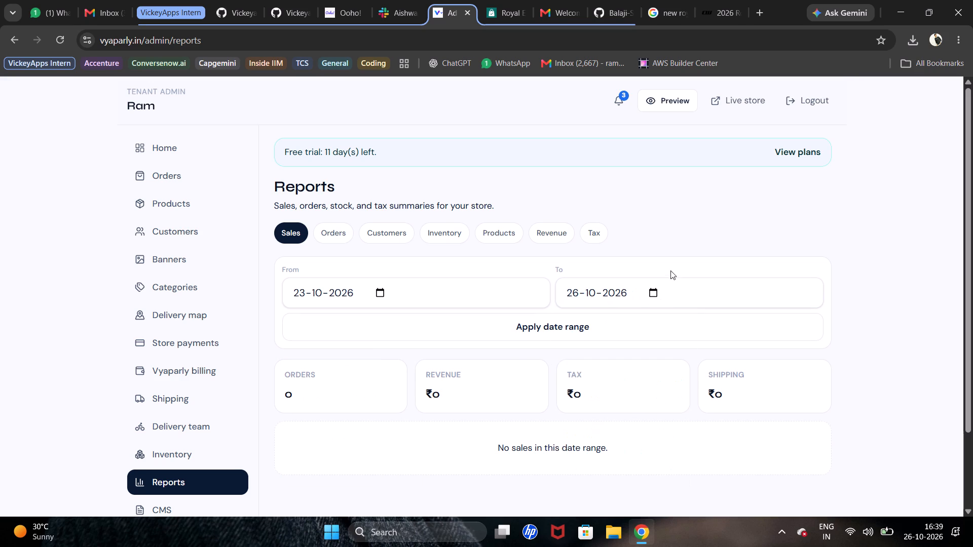
click(585, 317)
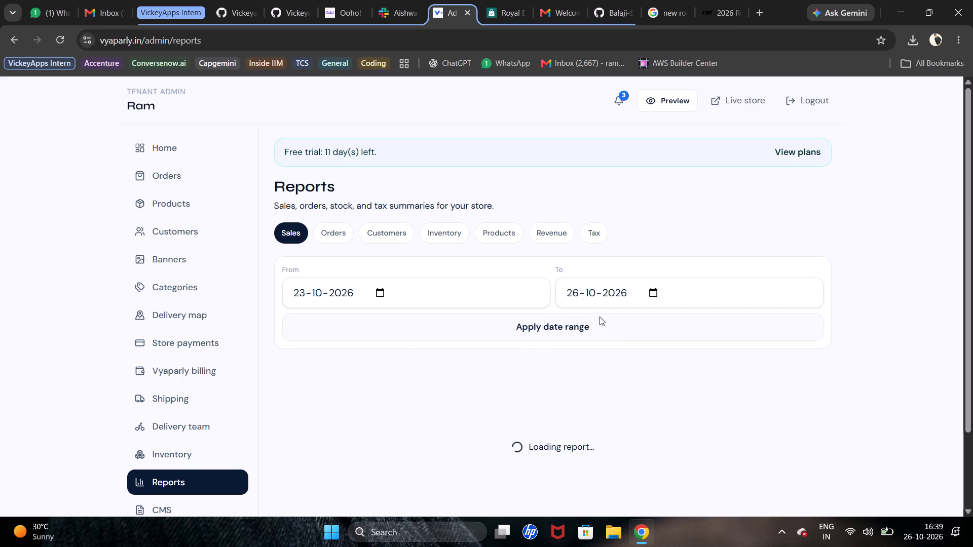
Review the Orders, Customers, Inventory, Products, Revenue and Tax reports, ending back on the Sales report.
click(345, 237)
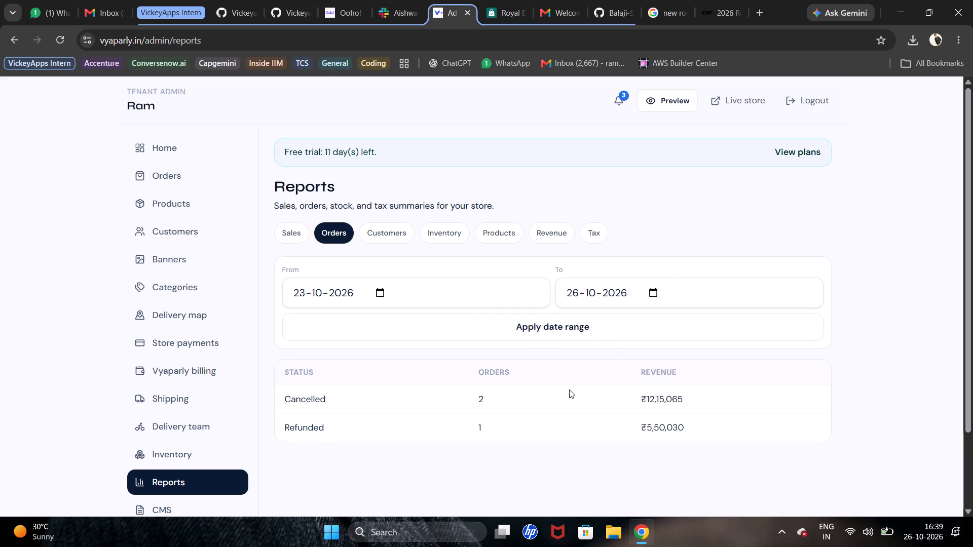
click(653, 403)
click(662, 405)
click(405, 233)
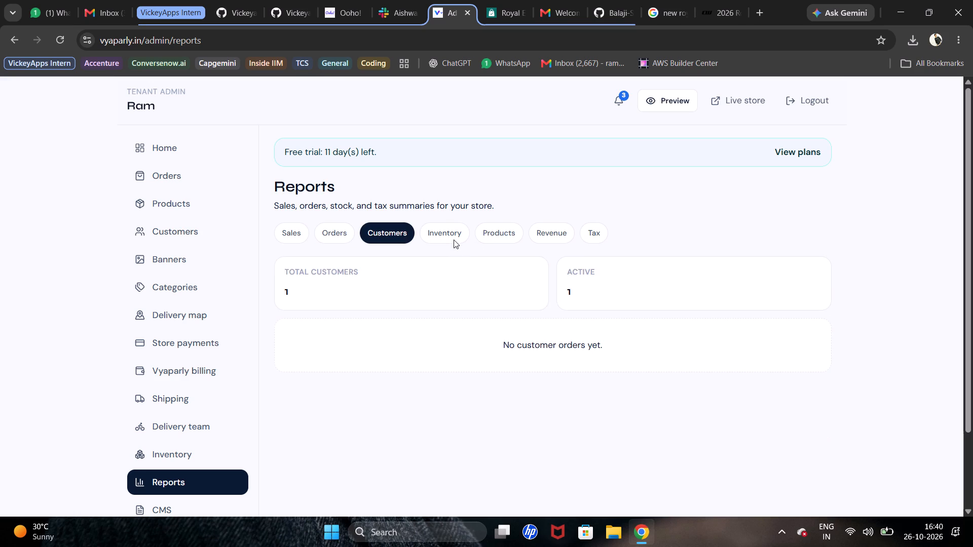
click(454, 240)
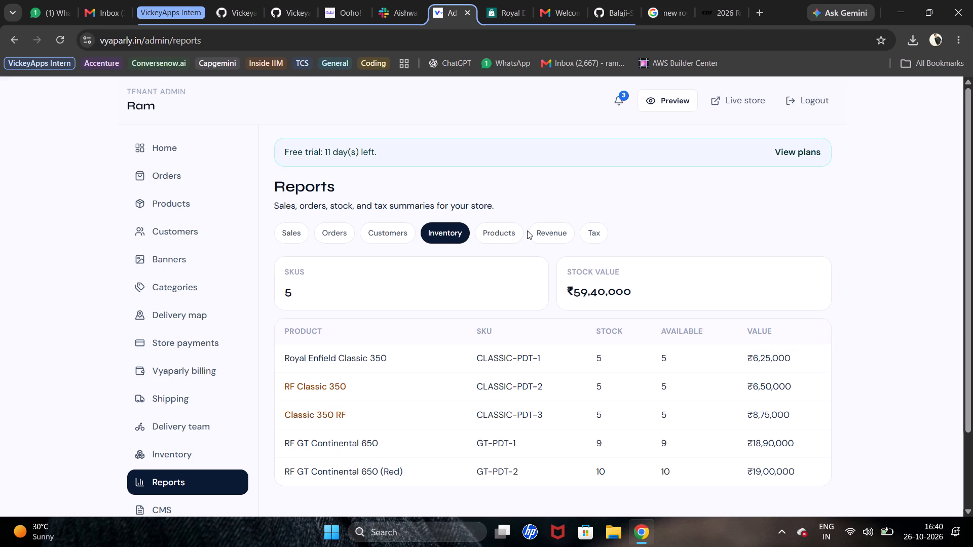
click(527, 226)
click(487, 235)
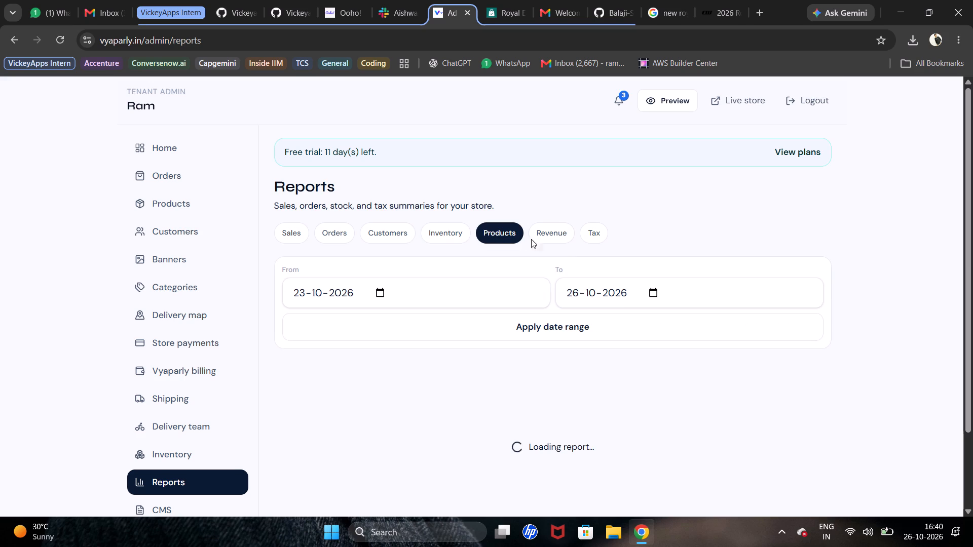
click(578, 317)
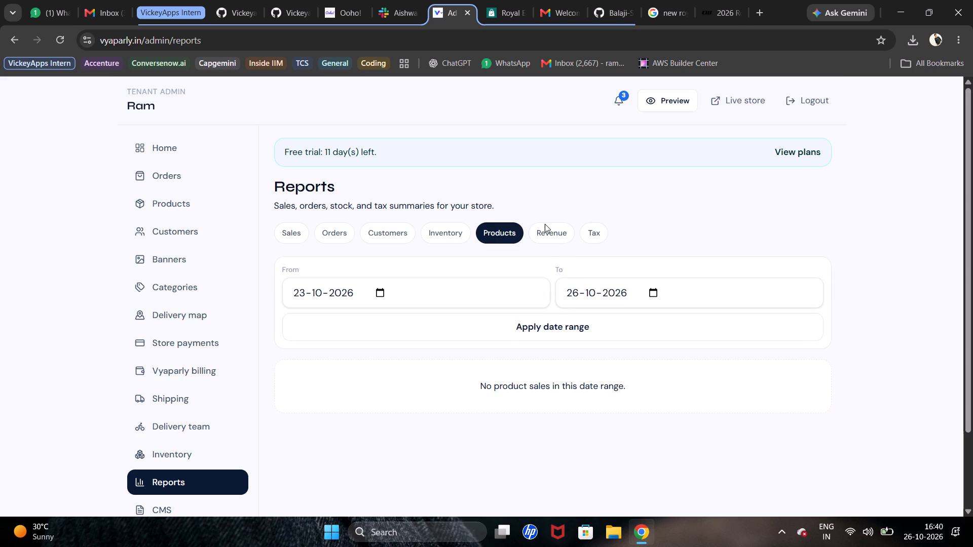
click(545, 228)
click(598, 224)
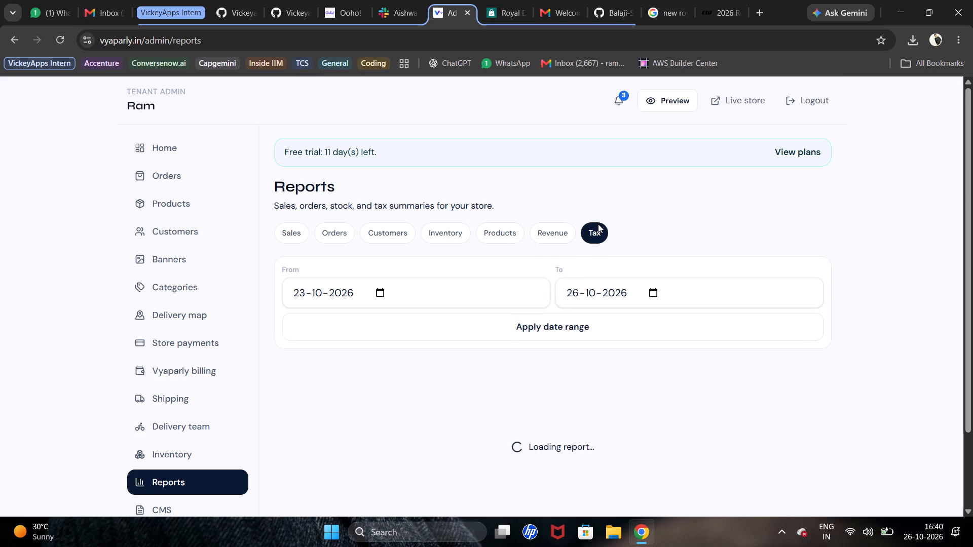
click(287, 230)
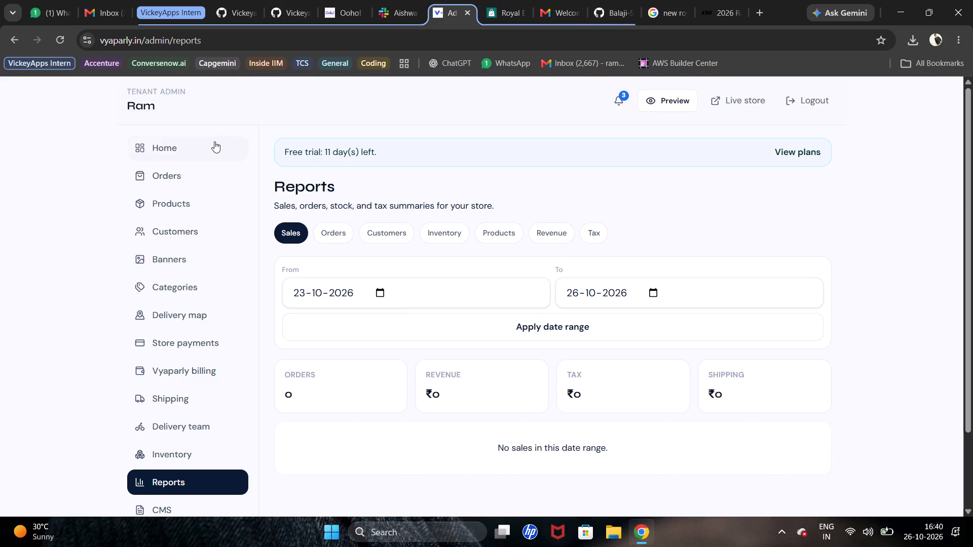
Return to the admin home dashboard to view the store summary and recent orders.
scroll(214, 141, up, 1)
click(214, 144)
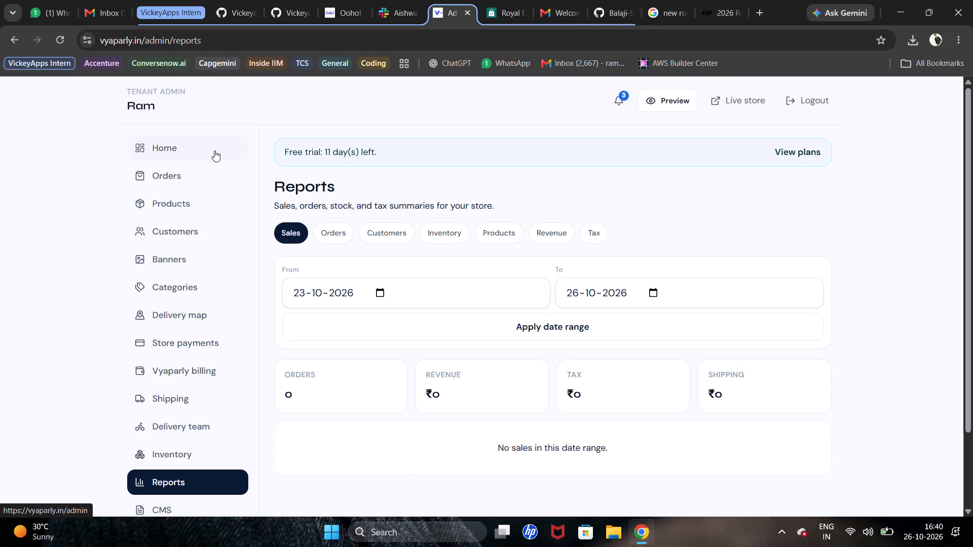
click(216, 151)
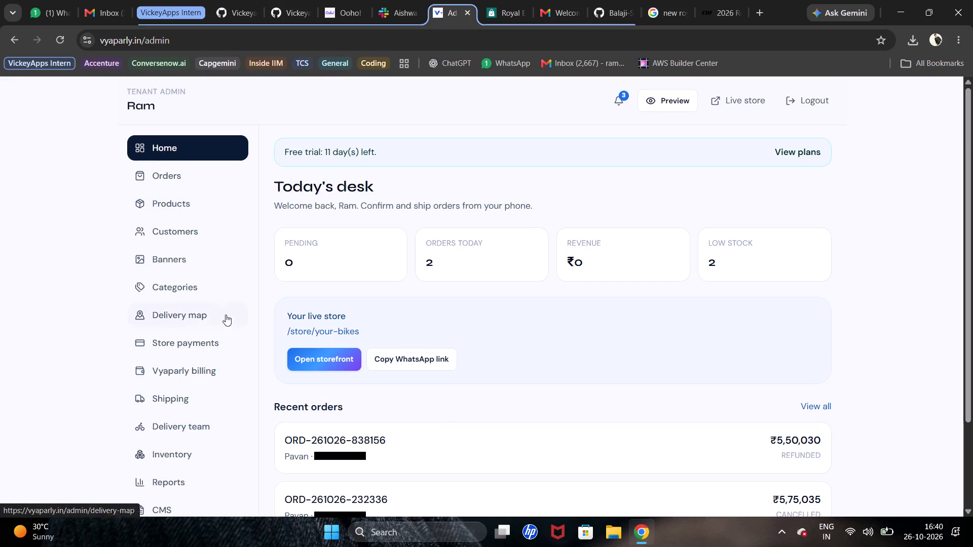
Review the Banners page's live preview, slider settings and hero banner, after a brief look at Categories.
click(193, 284)
click(177, 246)
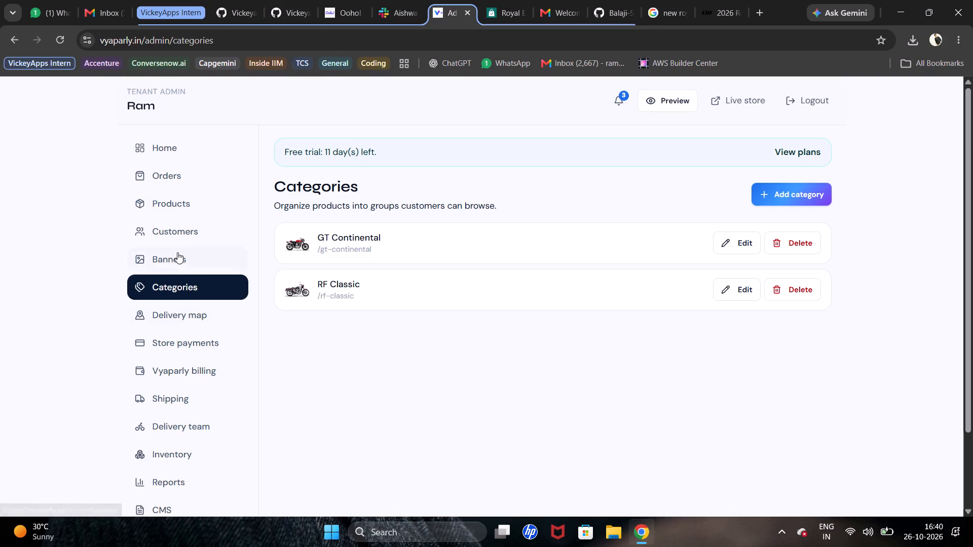
click(177, 255)
scroll(658, 252, down, 10)
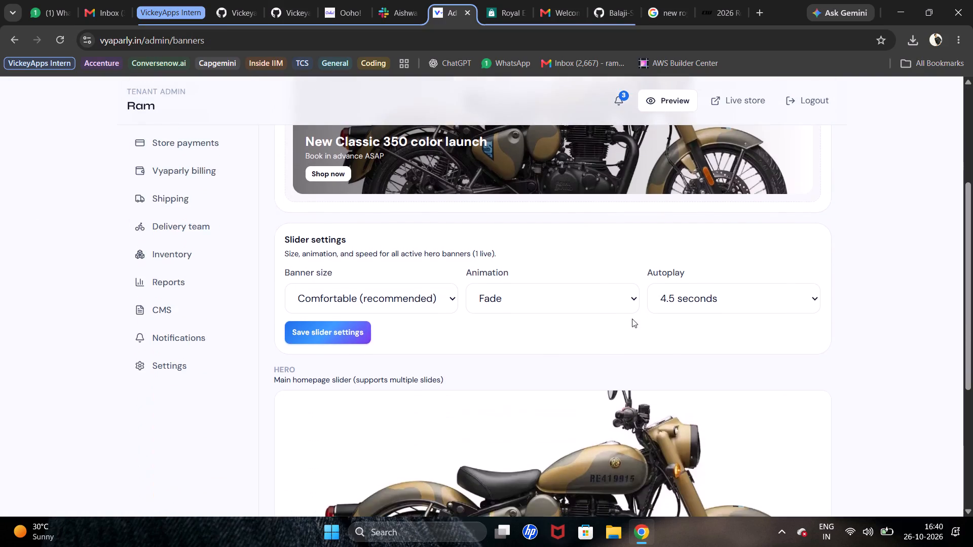
scroll(399, 458, down, 19)
scroll(419, 386, up, 13)
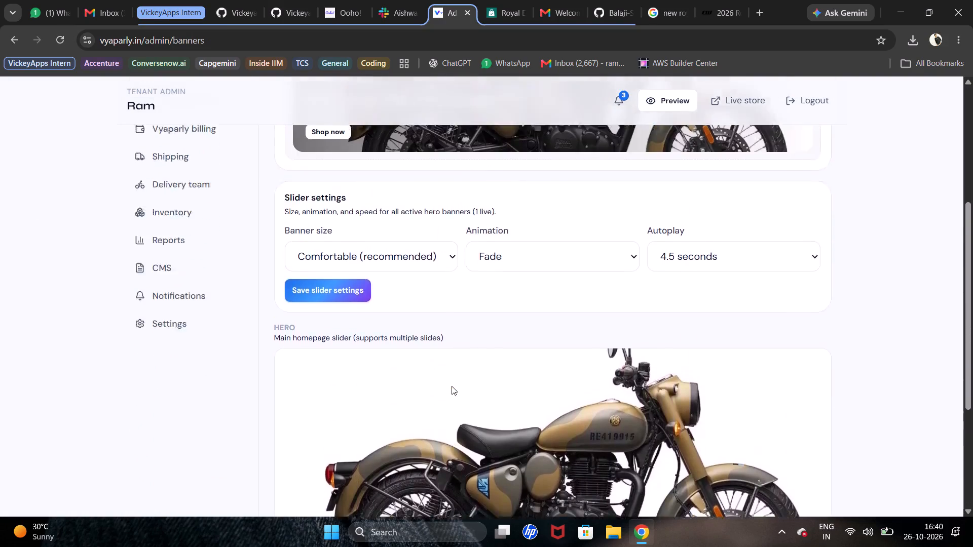
scroll(452, 386, up, 11)
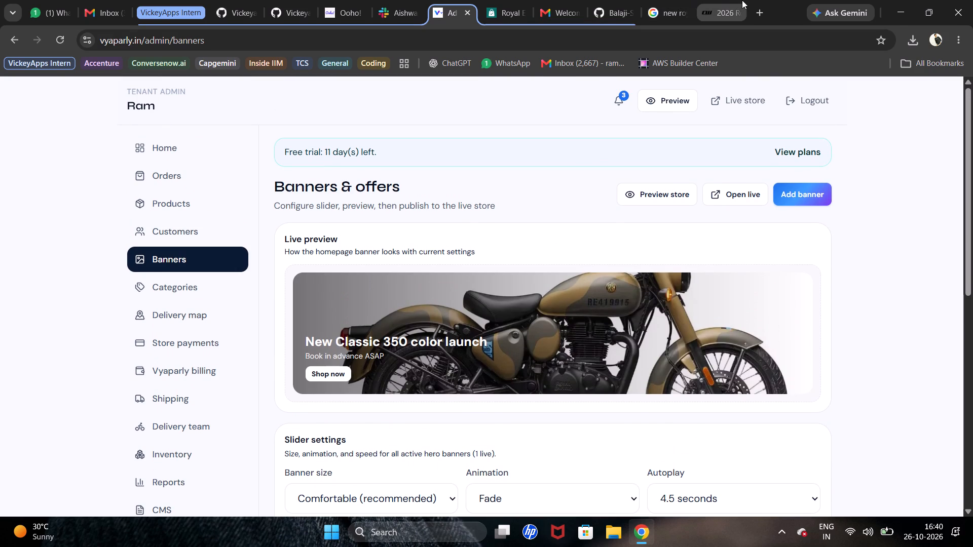
Look through the bike photos in the Cycle World Classic 350 buyer's guide, and close that page.
click(744, 0)
scroll(525, 321, down, 2)
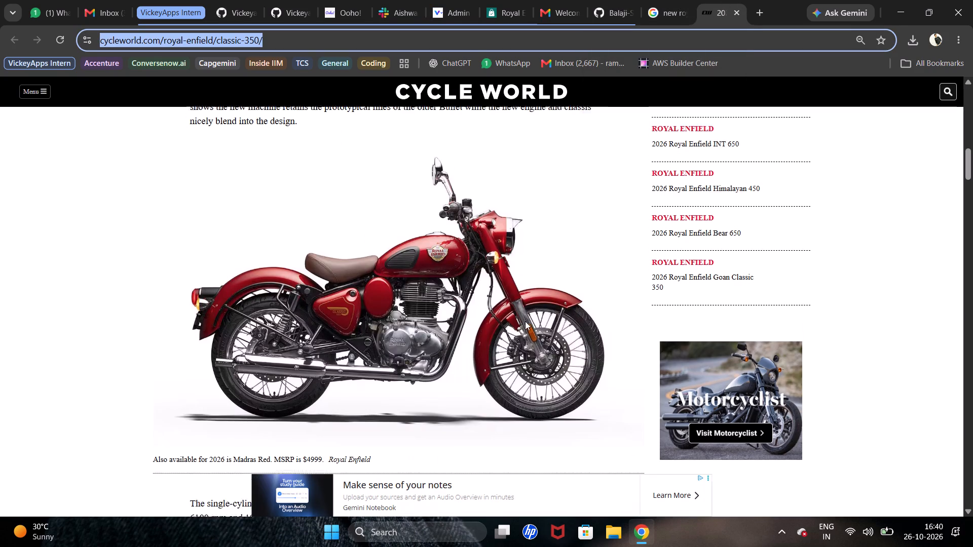
scroll(525, 321, down, 16)
scroll(530, 297, down, 9)
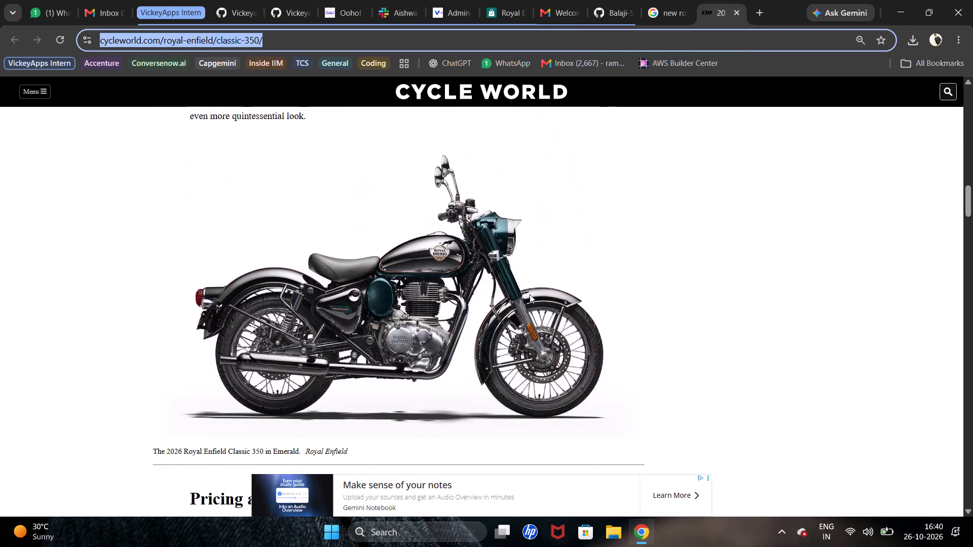
scroll(530, 294, down, 18)
scroll(379, 270, down, 4)
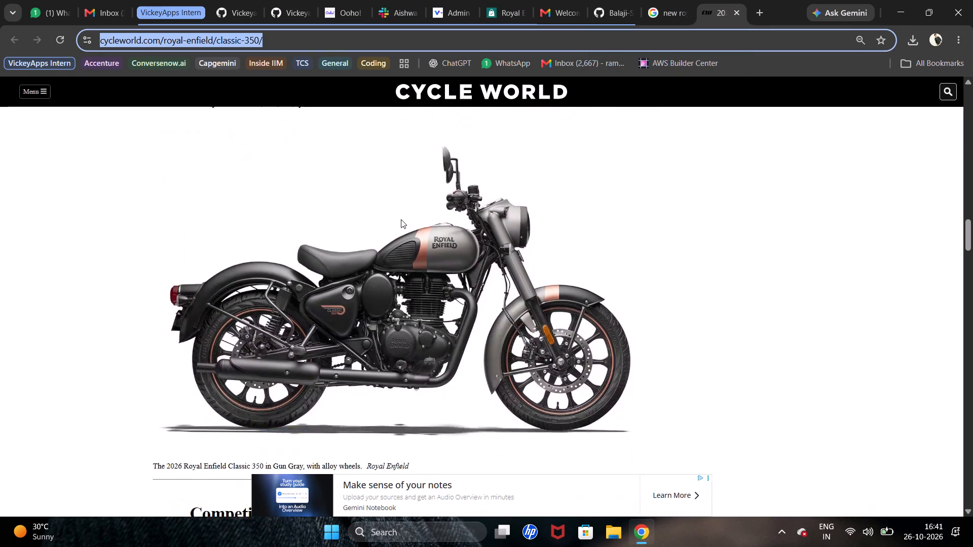
scroll(401, 219, down, 11)
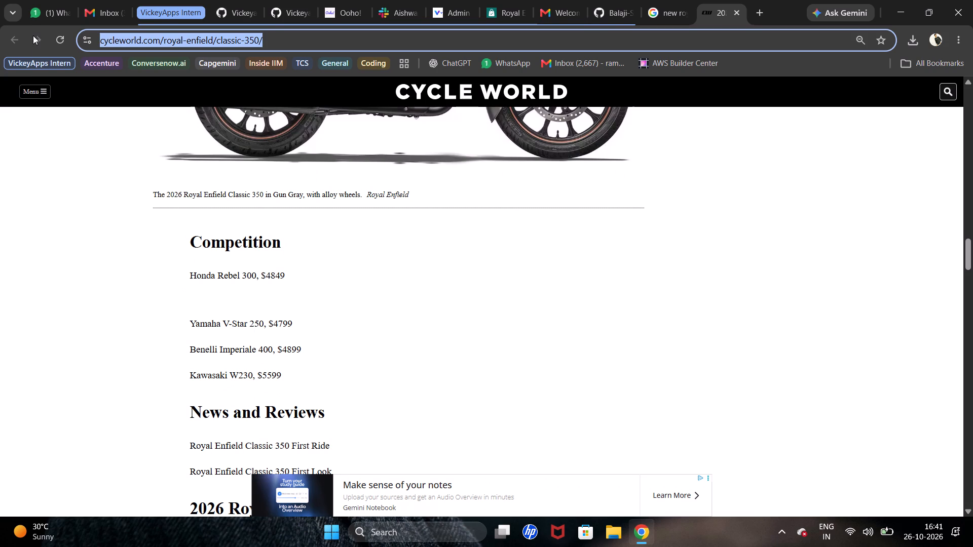
click(736, 18)
Browse the 2026 Royal Enfield launch image results for a banner picture, previewing the Total Motorcycle image and its related pictures.
scroll(570, 248, down, 4)
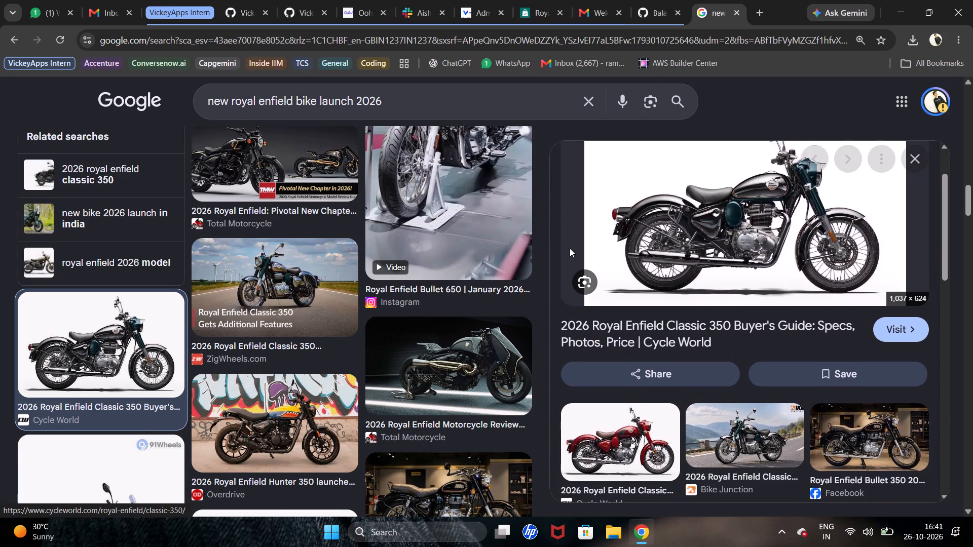
scroll(483, 368, down, 3)
click(478, 301)
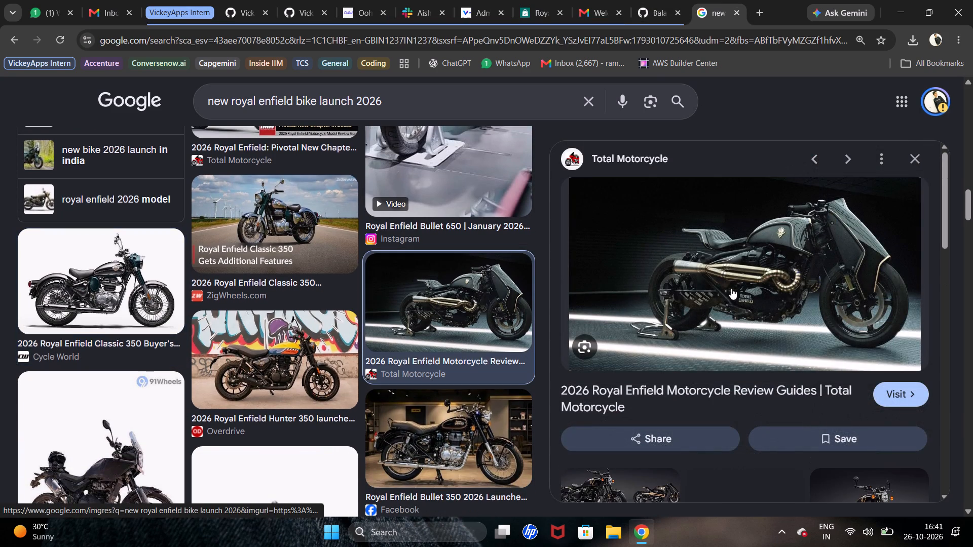
scroll(731, 288, down, 8)
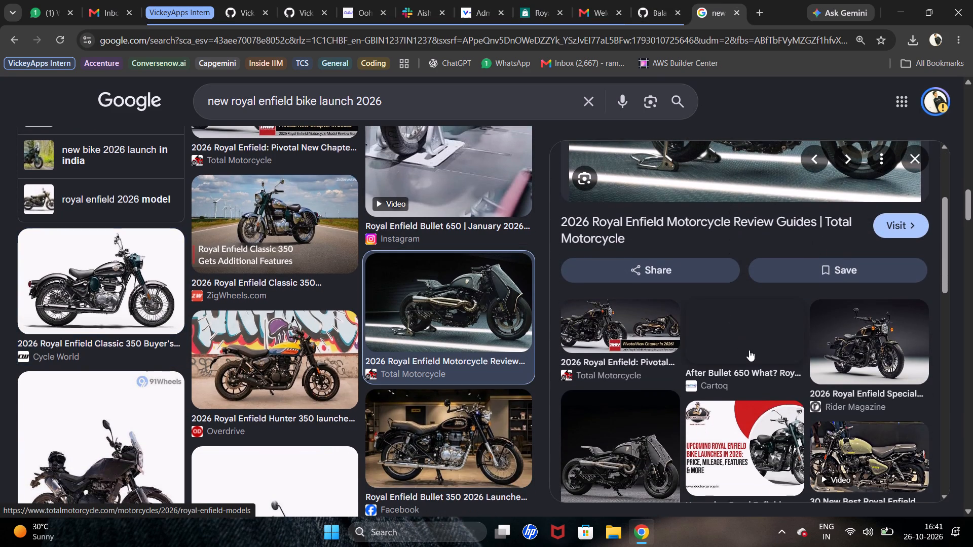
scroll(749, 352, down, 3)
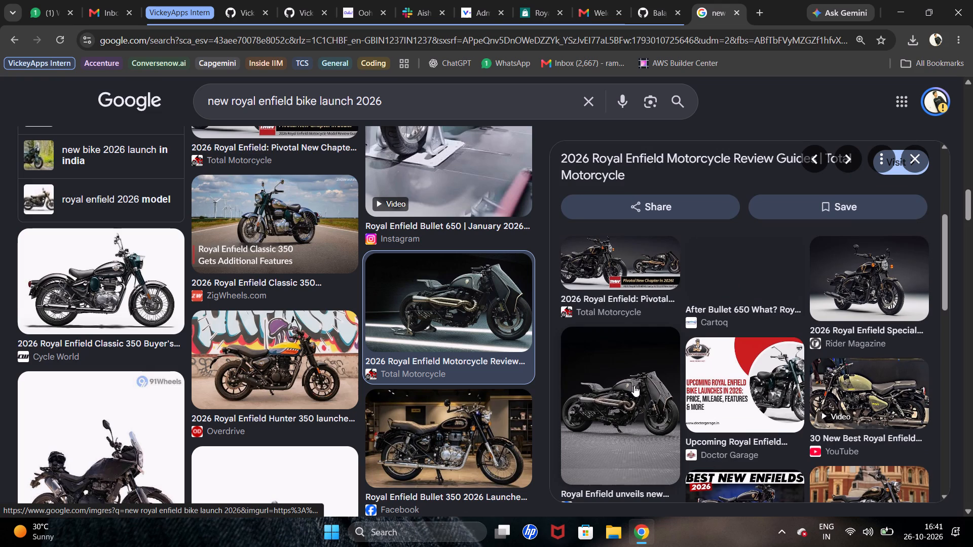
scroll(463, 370, down, 4)
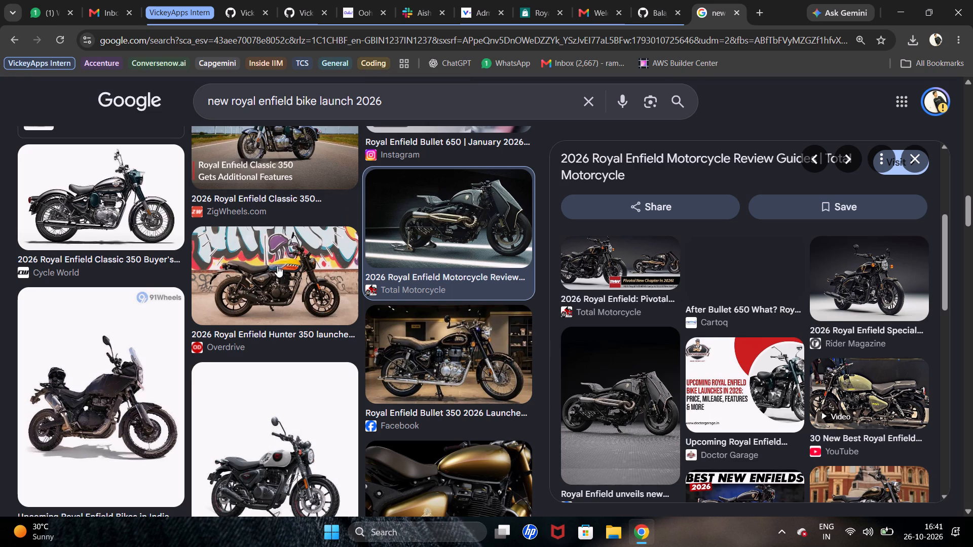
Search Google Images for "new royal enfield bike launch 2026 hunter".
click(459, 104)
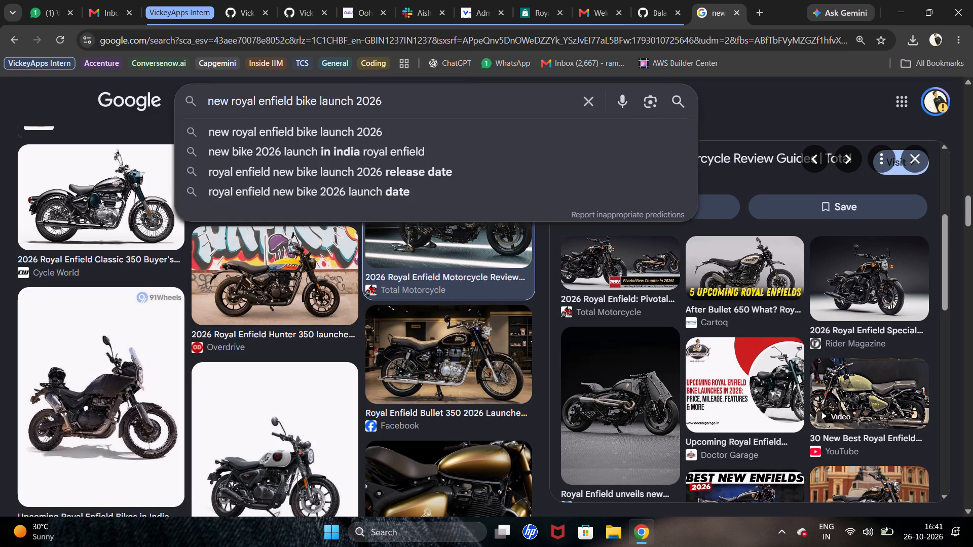
key(space)
text(hunter)
key(Return)
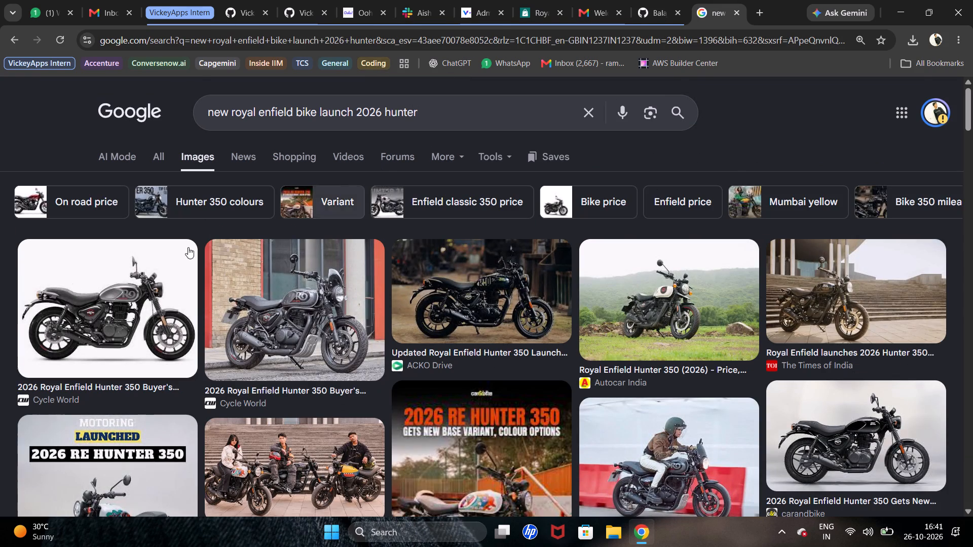
Preview the Cycle World and Autocar India pictures of the Hunter 350 and examine further image results.
click(95, 300)
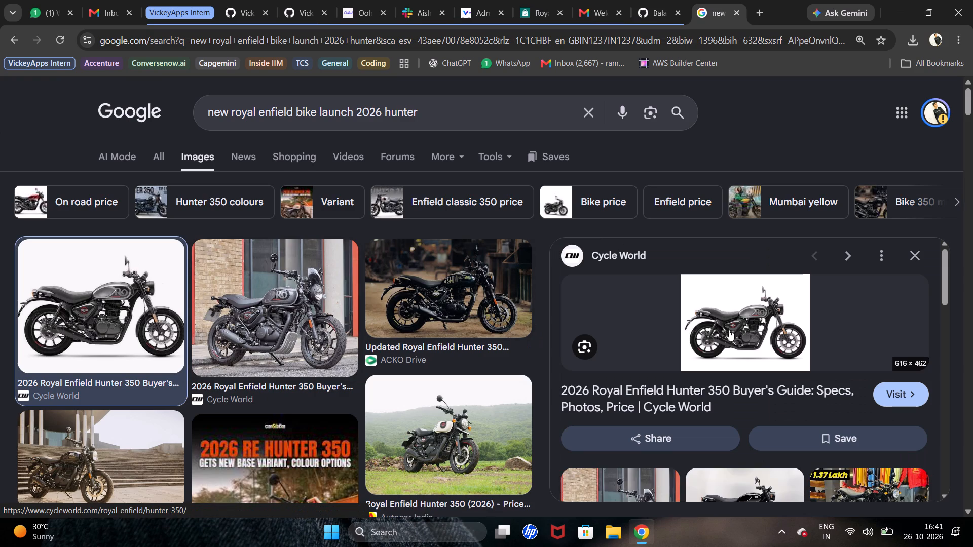
scroll(454, 418, down, 2)
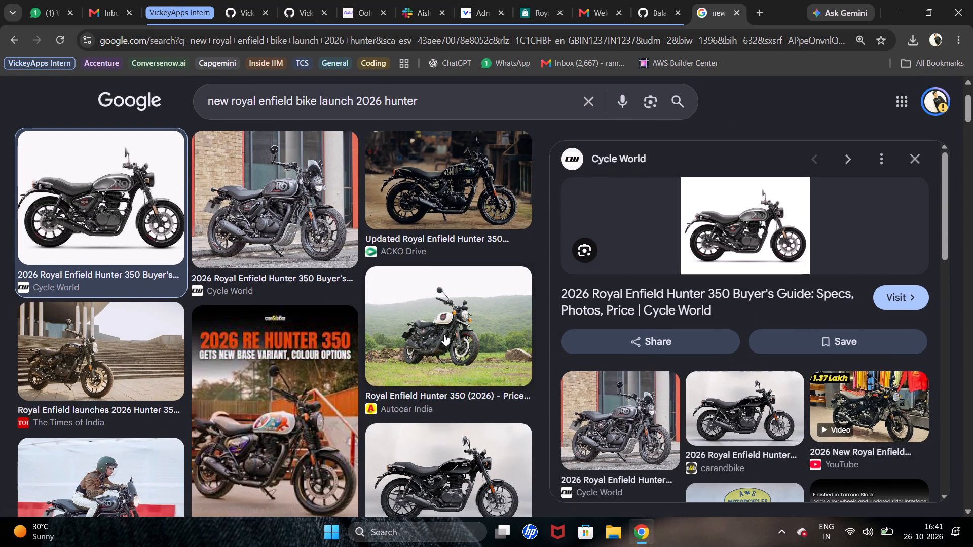
click(444, 334)
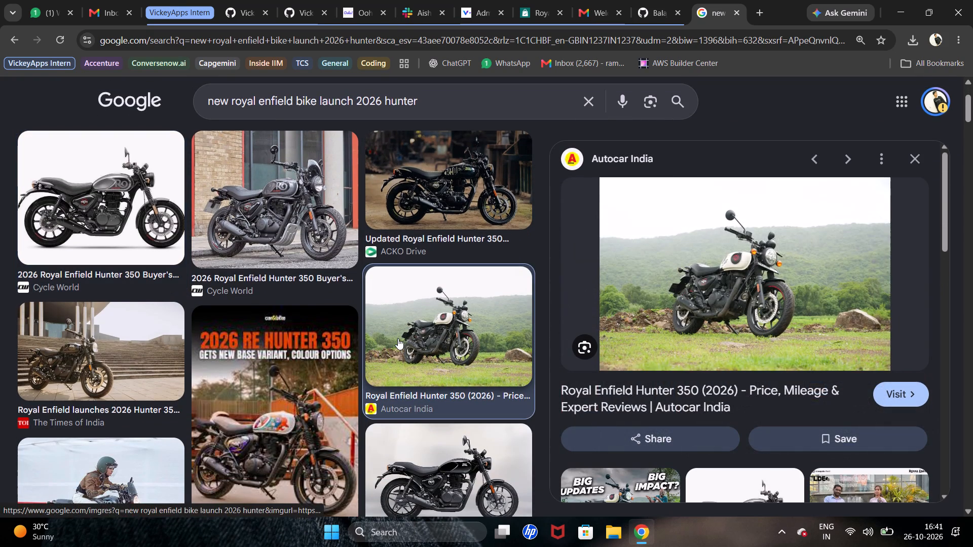
scroll(398, 338, down, 3)
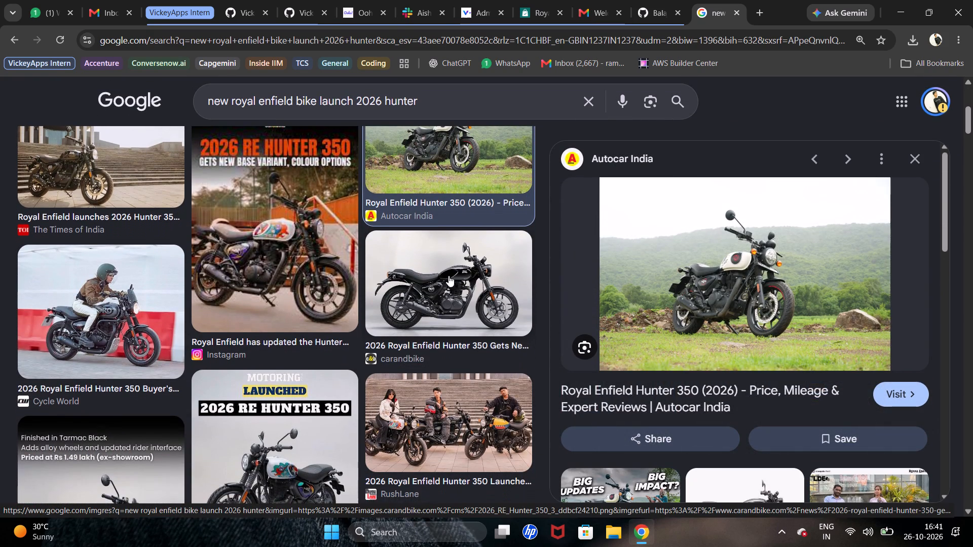
Save carandbike's picture of the black Hunter 350 to the Downloads folder as a PNG named hunter.
click(448, 276)
right_click(712, 285)
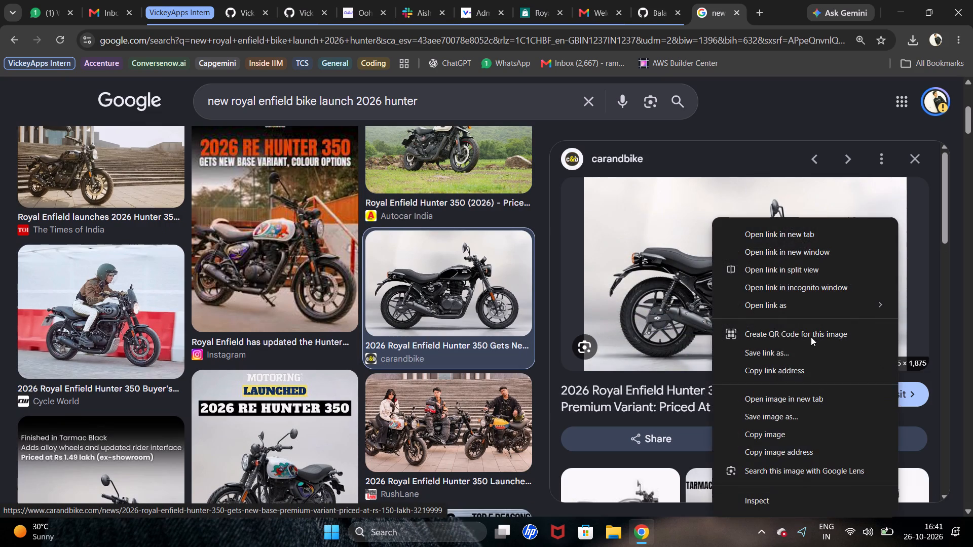
click(782, 419)
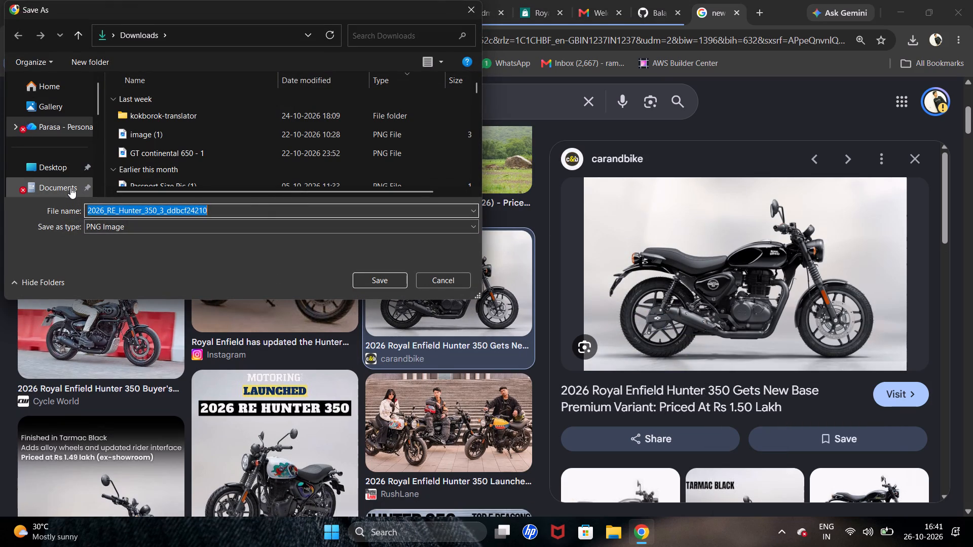
scroll(70, 187, down, 2)
scroll(44, 119, up, 1)
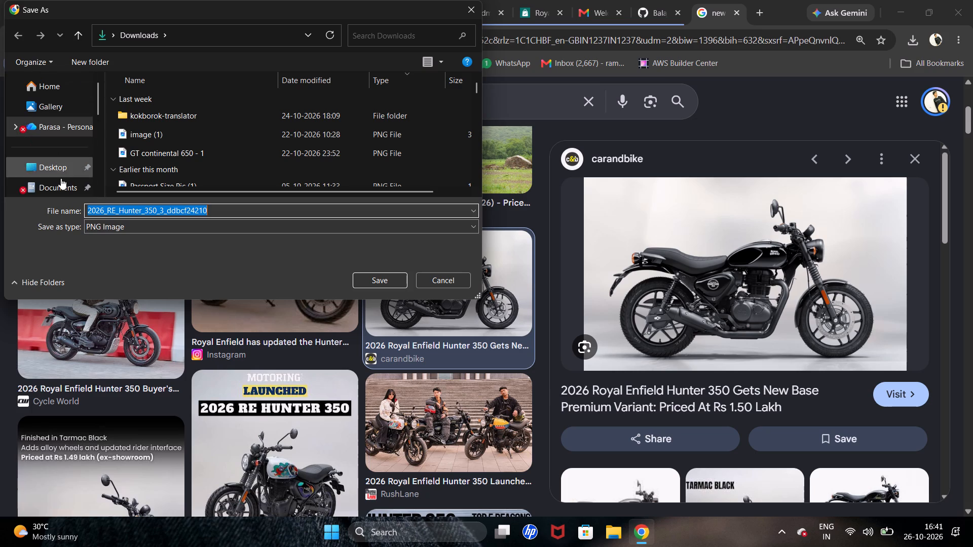
scroll(64, 188, down, 2)
click(60, 181)
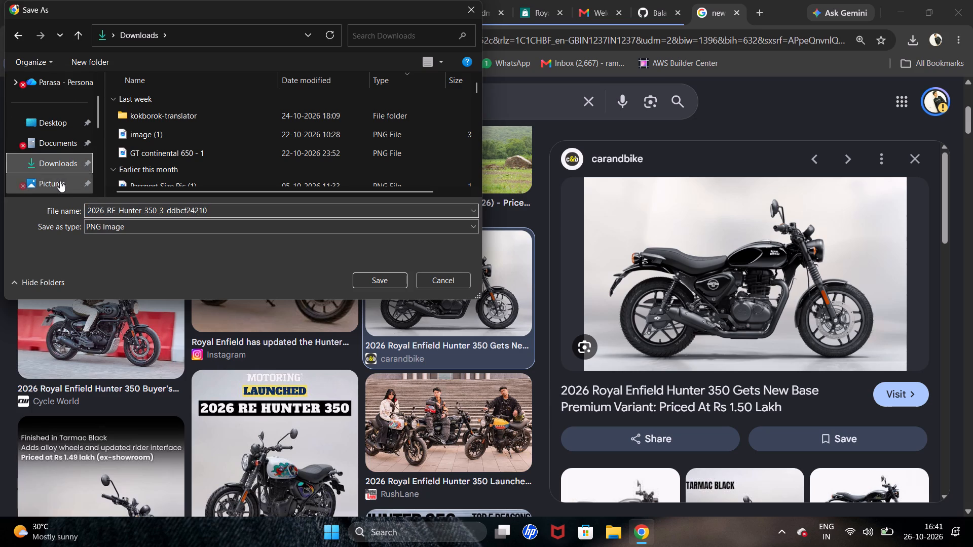
drag(219, 210, 24, 203)
text(hunter)
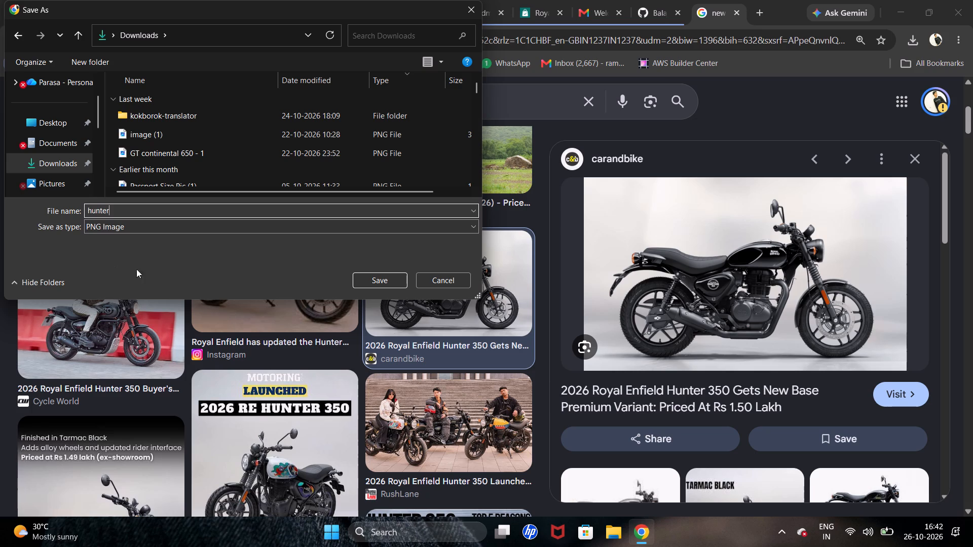
click(389, 274)
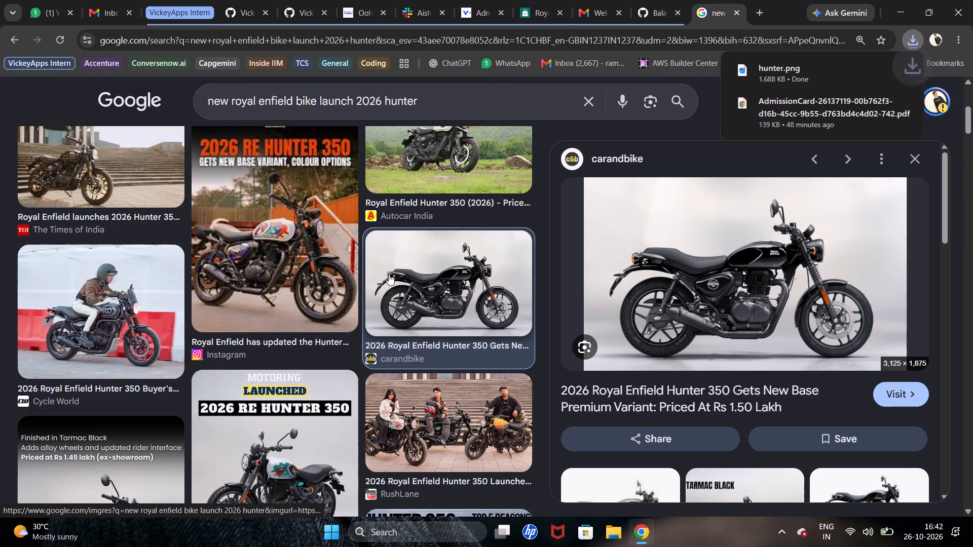
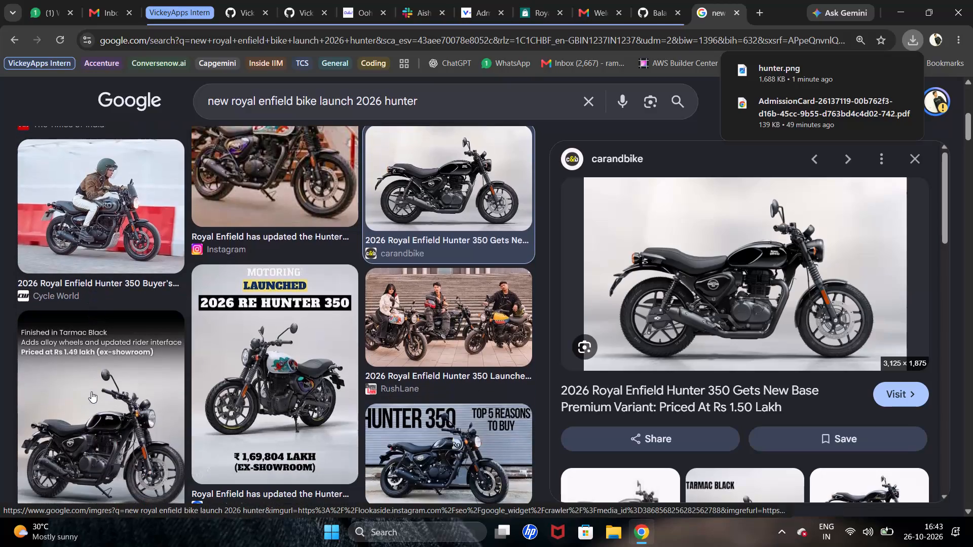
Preview the ZigWheels picture of the white Hunter 350 from the image results.
scroll(91, 392, down, 3)
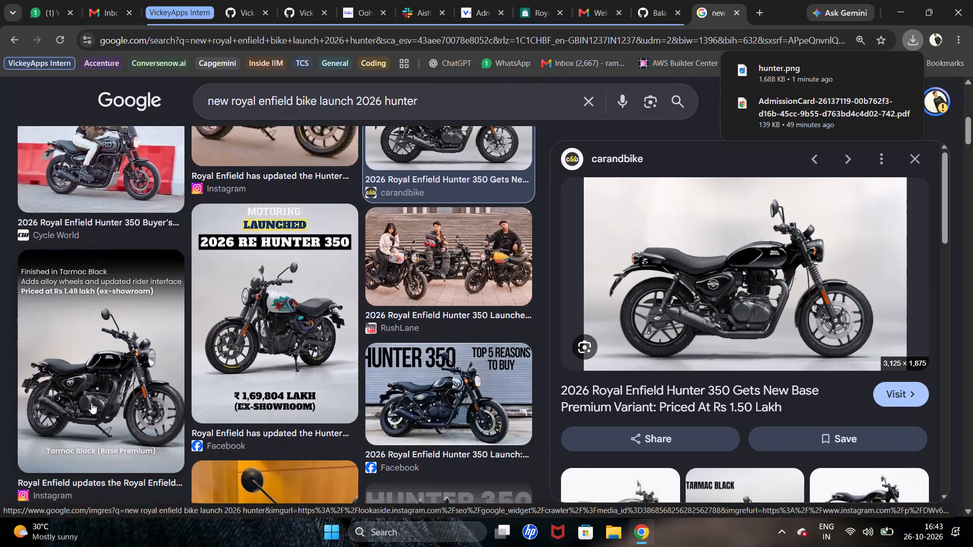
scroll(91, 403, down, 8)
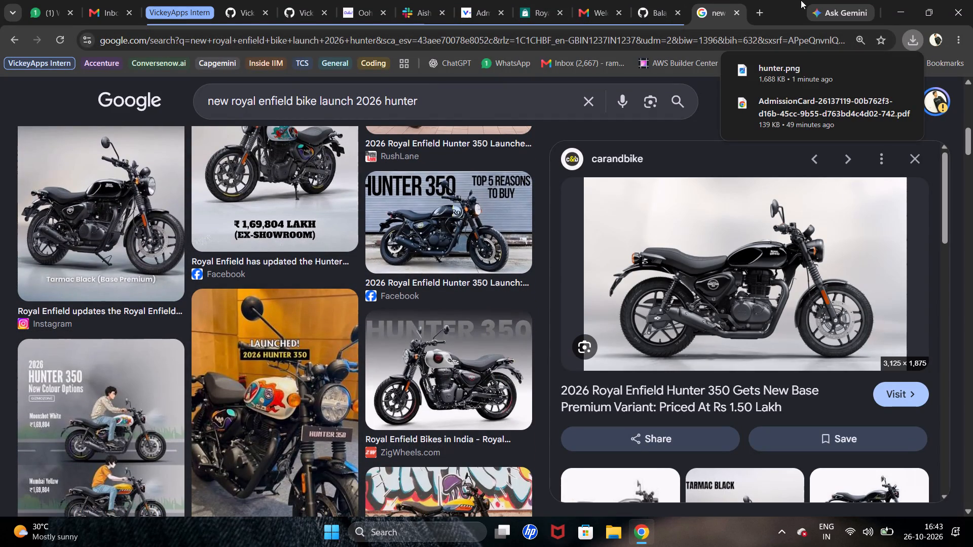
click(475, 383)
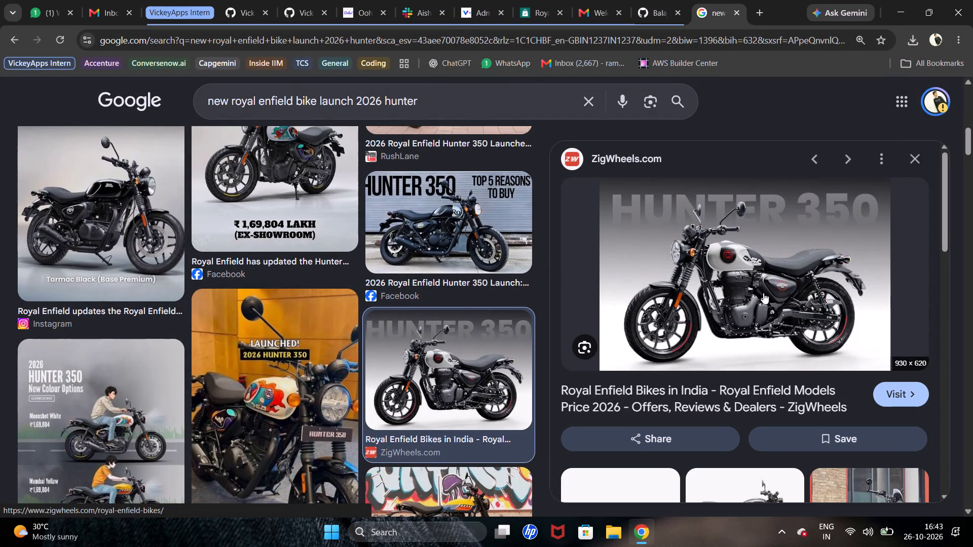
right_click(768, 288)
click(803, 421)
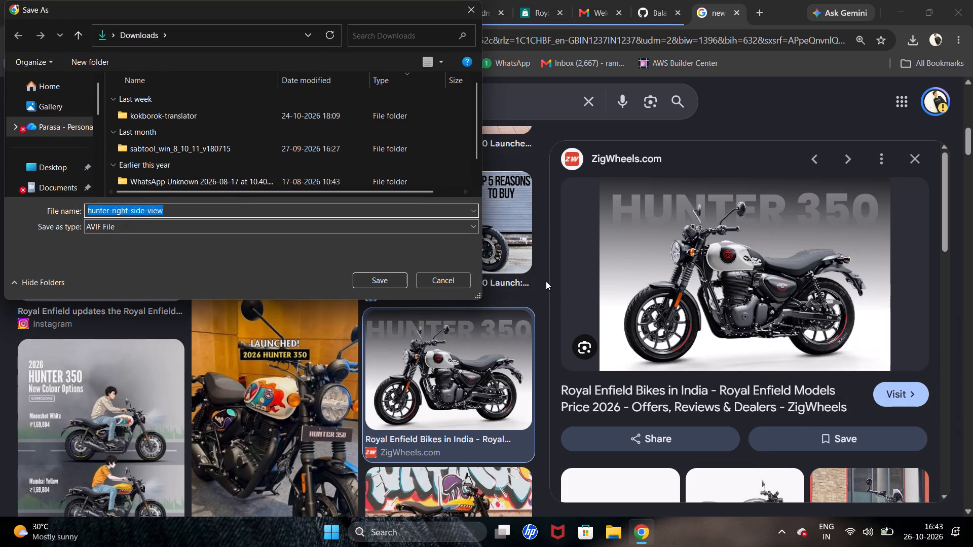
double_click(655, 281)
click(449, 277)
Visit the previewed picture's ZigWheels source page and open the Royal Enfield Hunter 350 model page from it.
click(726, 305)
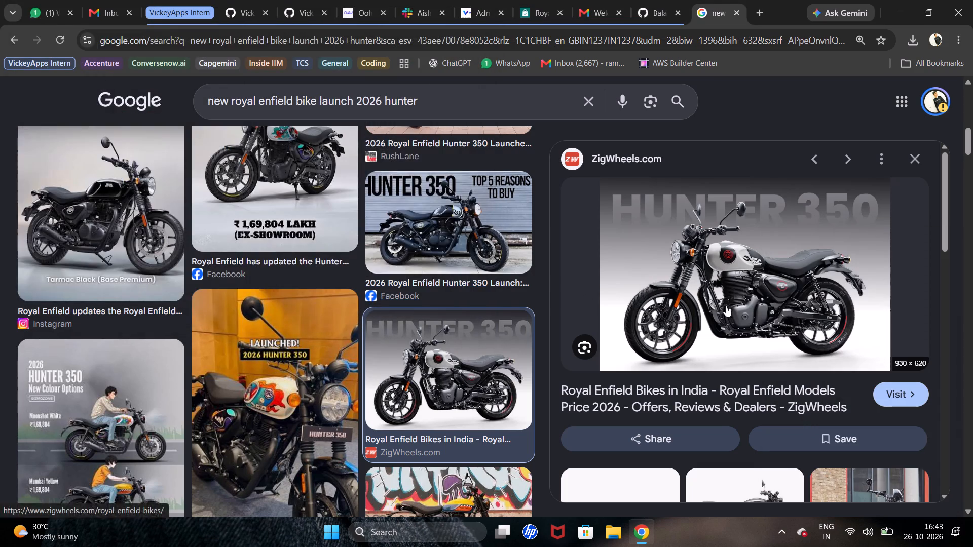
scroll(278, 394, down, 2)
click(185, 368)
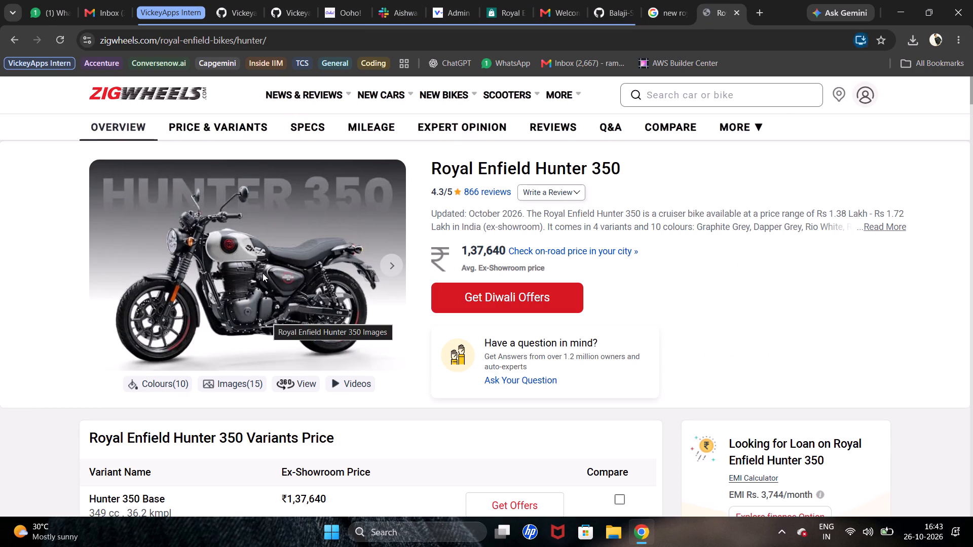
Start saving the main Hunter 350 picture from the ZigWheels model page as an image file.
right_click(263, 273)
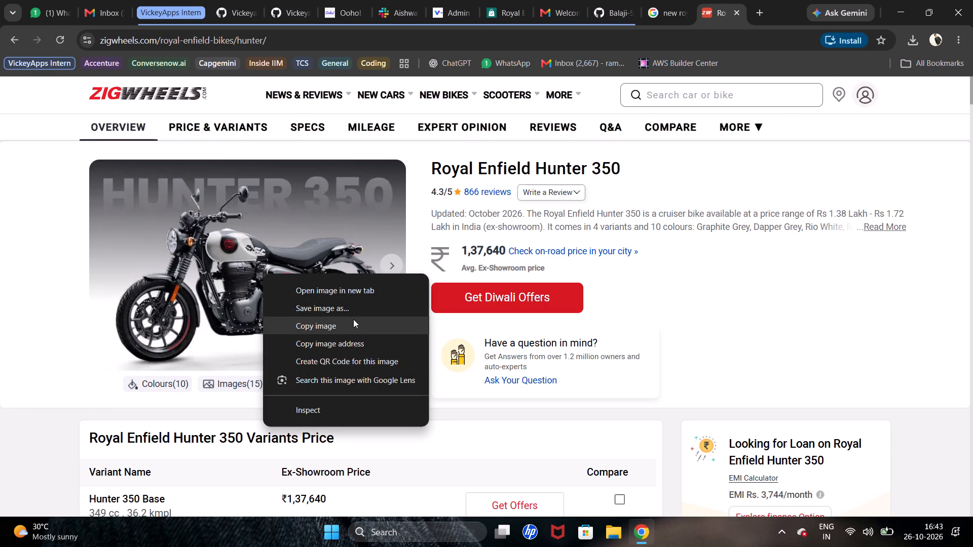
click(355, 299)
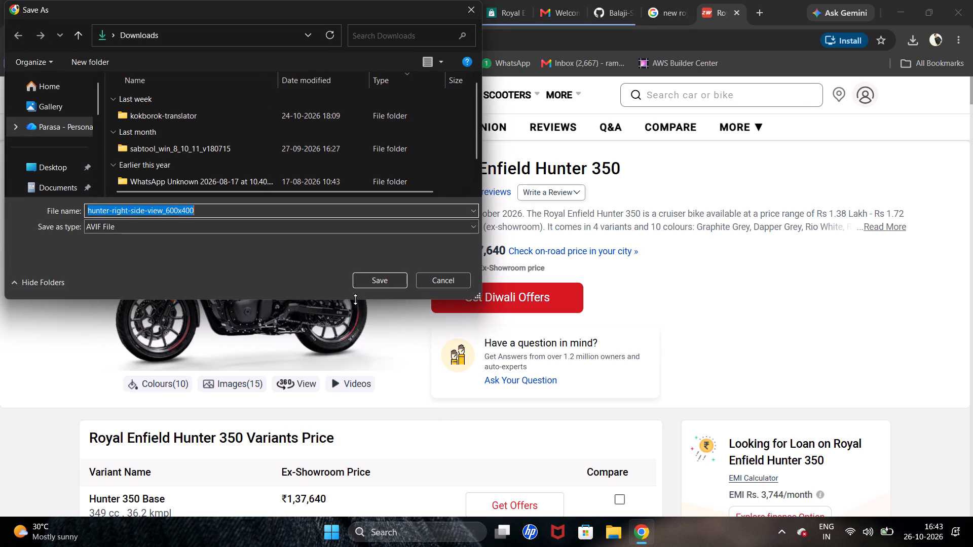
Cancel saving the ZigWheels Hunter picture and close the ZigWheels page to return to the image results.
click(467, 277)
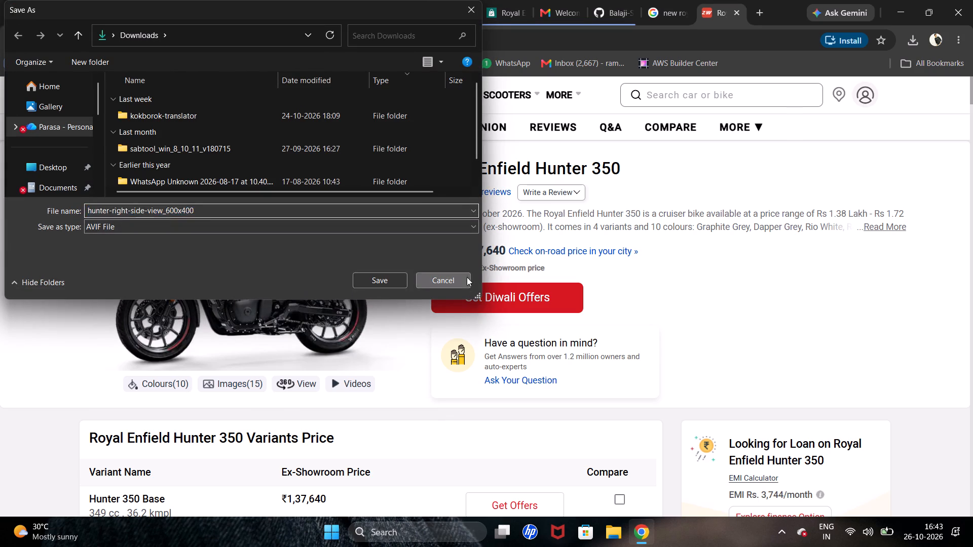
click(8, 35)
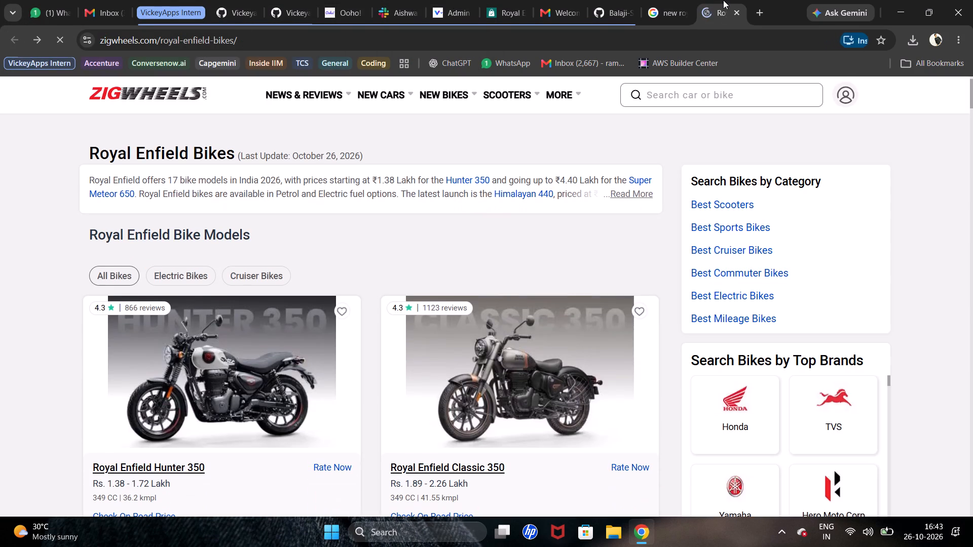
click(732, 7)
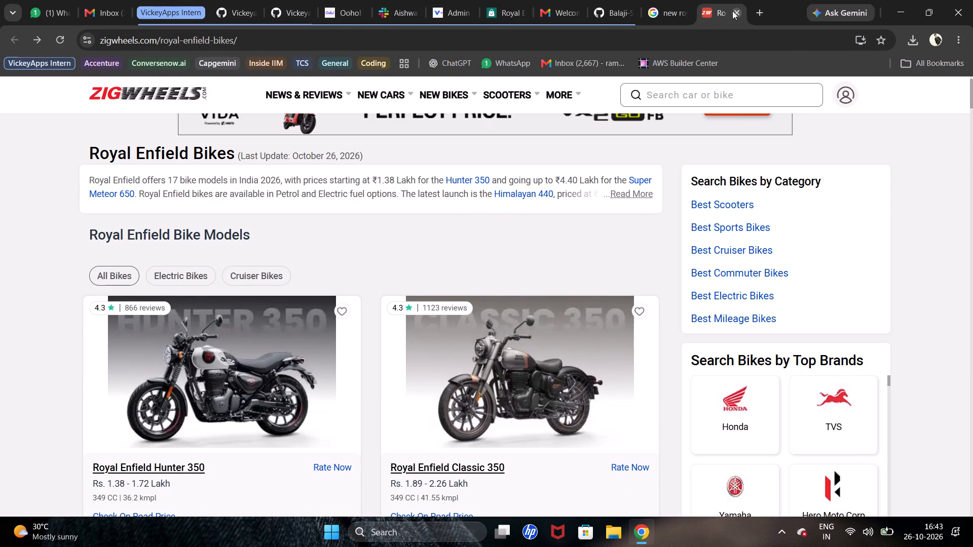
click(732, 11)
Preview the related white Hunter 350 picture with the model name above it and examine further Hunter 350 image results.
scroll(666, 246, down, 4)
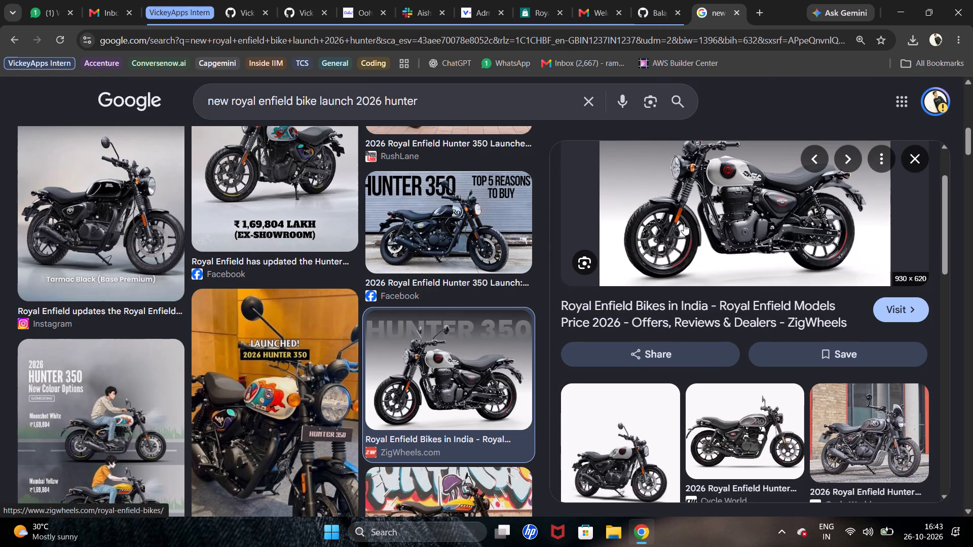
scroll(684, 226, down, 4)
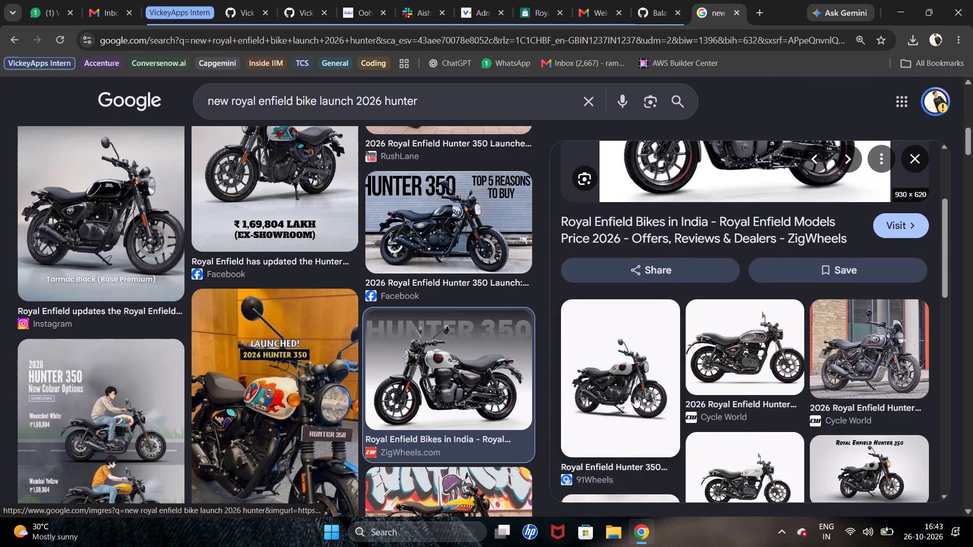
scroll(657, 343, down, 4)
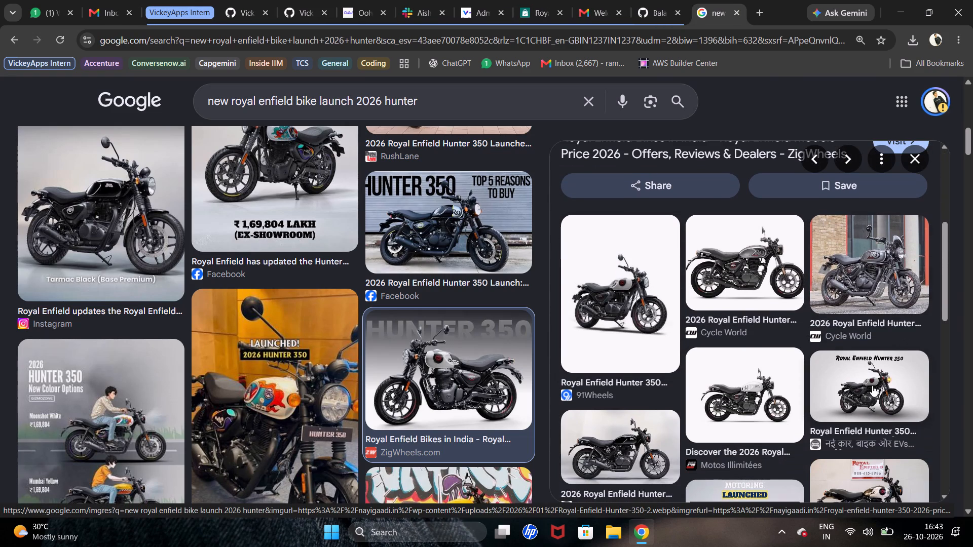
click(868, 387)
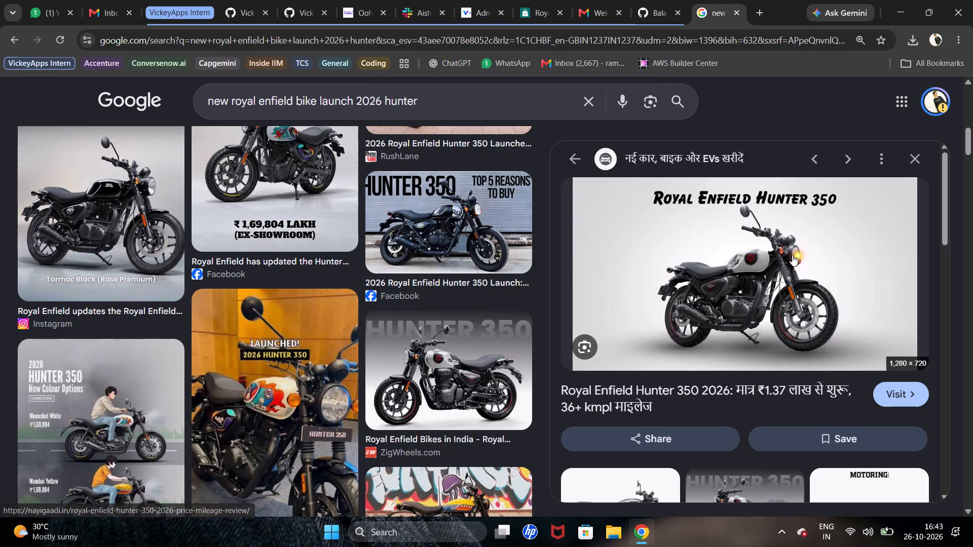
scroll(435, 341, down, 3)
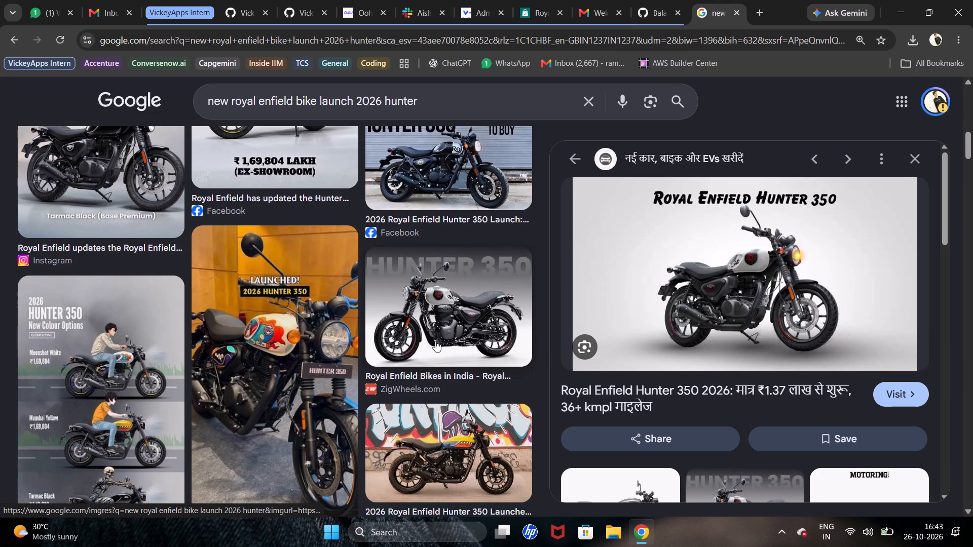
scroll(435, 341, down, 12)
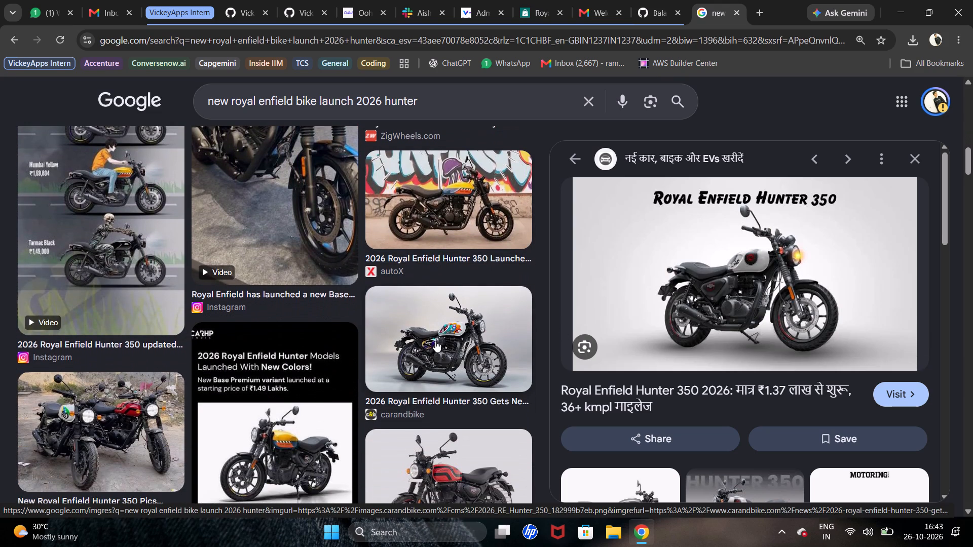
scroll(435, 341, down, 12)
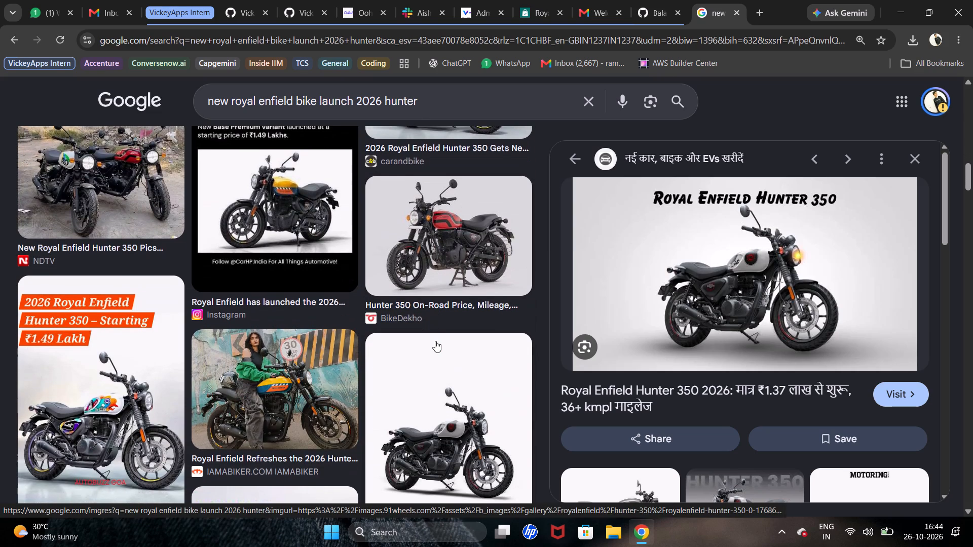
scroll(435, 341, down, 6)
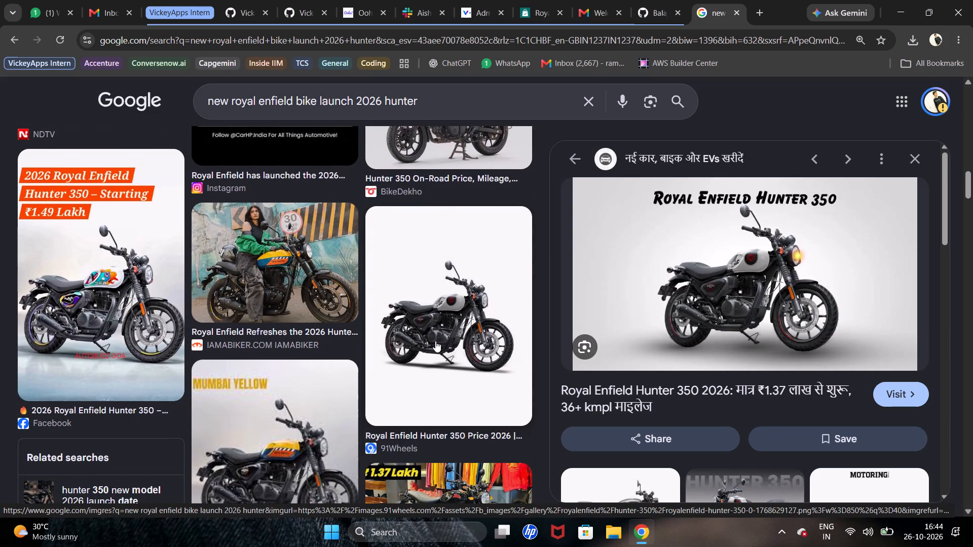
Return to the store admin's banners page, start a new banner and upload the hunter PNG from Downloads as its image.
click(642, 2)
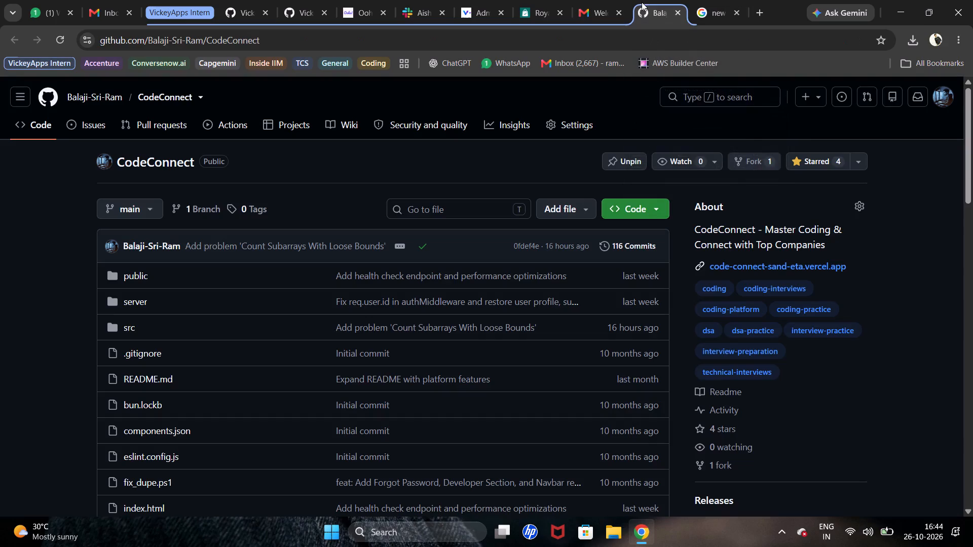
click(531, 0)
click(500, 0)
scroll(475, 355, down, 2)
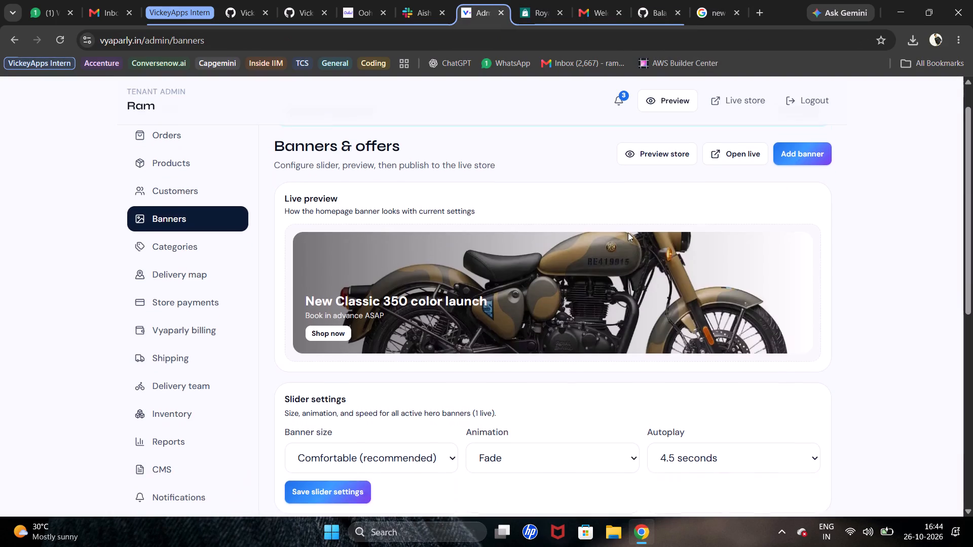
click(809, 155)
scroll(727, 192, down, 4)
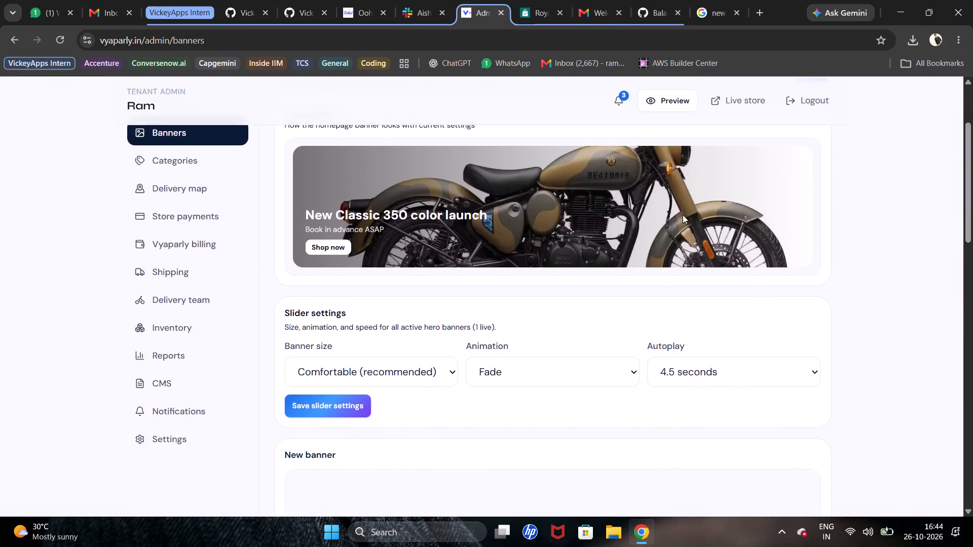
scroll(683, 215, down, 10)
click(476, 432)
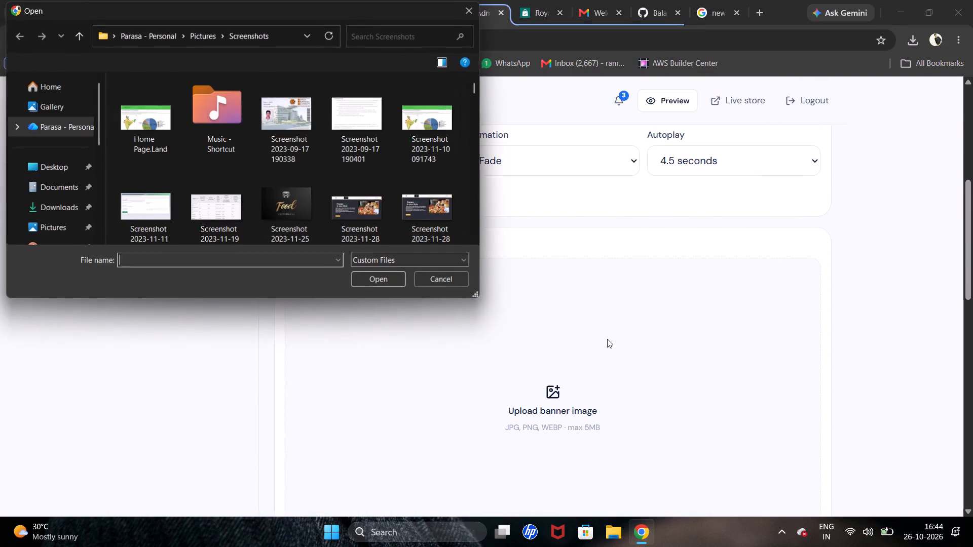
click(75, 213)
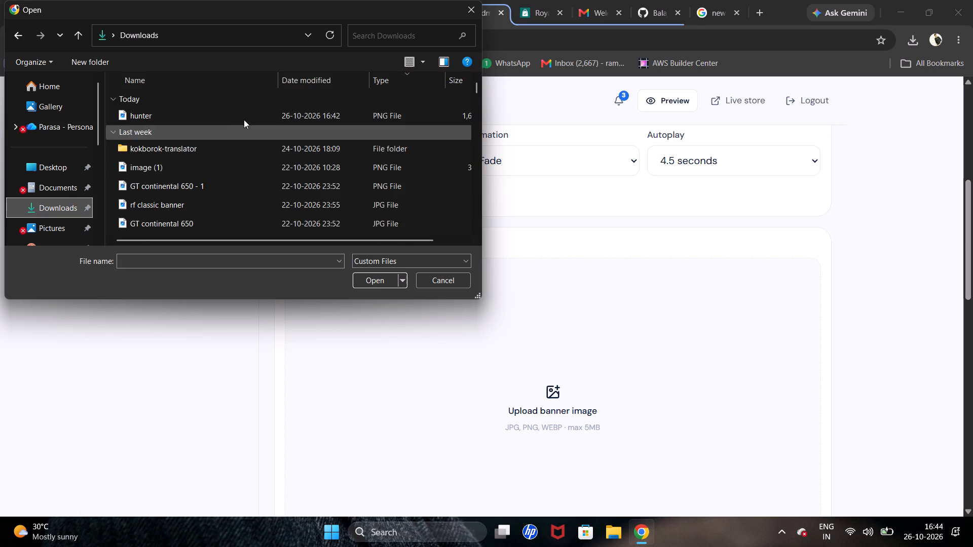
double_click(173, 114)
Check the uploaded picture and enter "New model arrived" as the new banner's headline.
scroll(574, 403, down, 7)
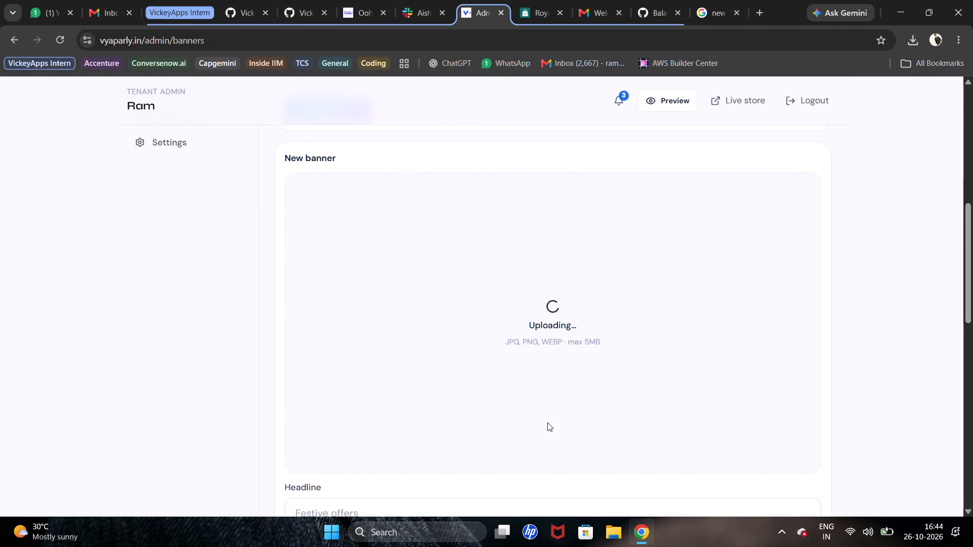
scroll(532, 399, down, 4)
click(428, 357)
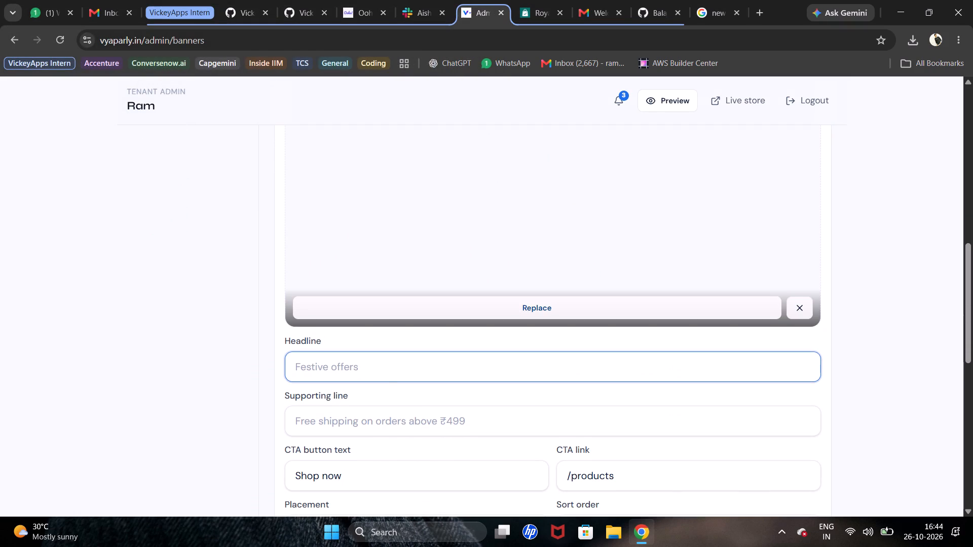
scroll(417, 363, up, 4)
scroll(332, 405, up, 5)
scroll(317, 416, down, 3)
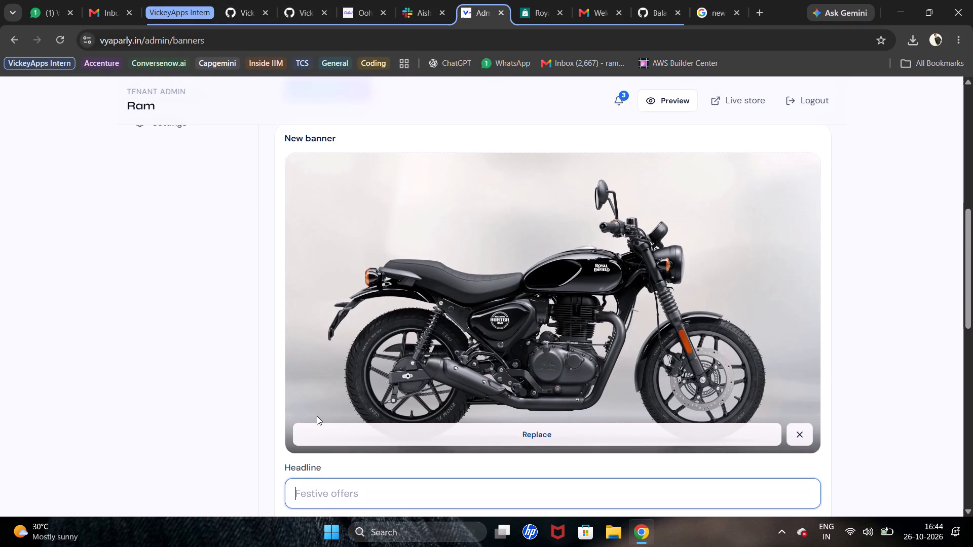
scroll(317, 416, down, 3)
text(New model)
key(space)
text(arra)
key(BackSpace)
key(BackSpace)
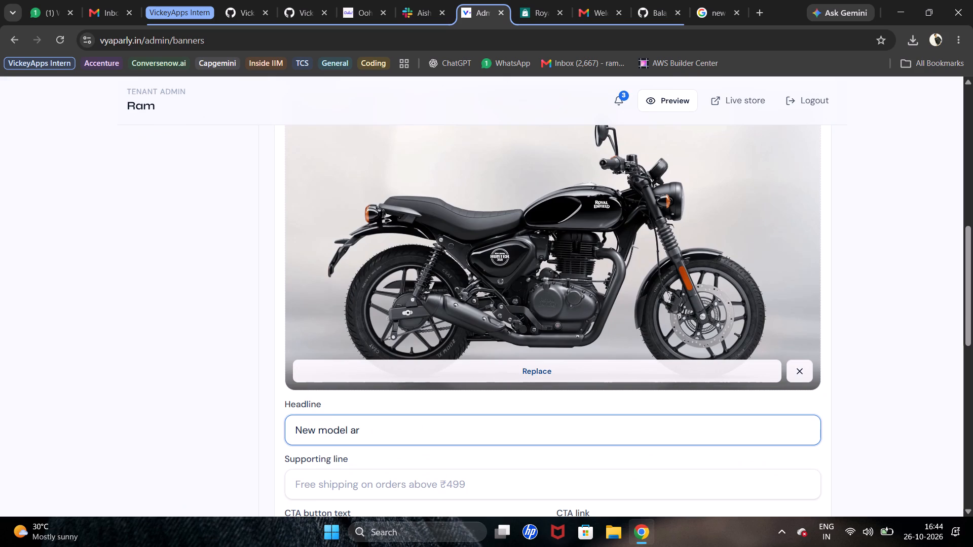
text(ru)
key(BackSpace)
text(ived)
key(space)
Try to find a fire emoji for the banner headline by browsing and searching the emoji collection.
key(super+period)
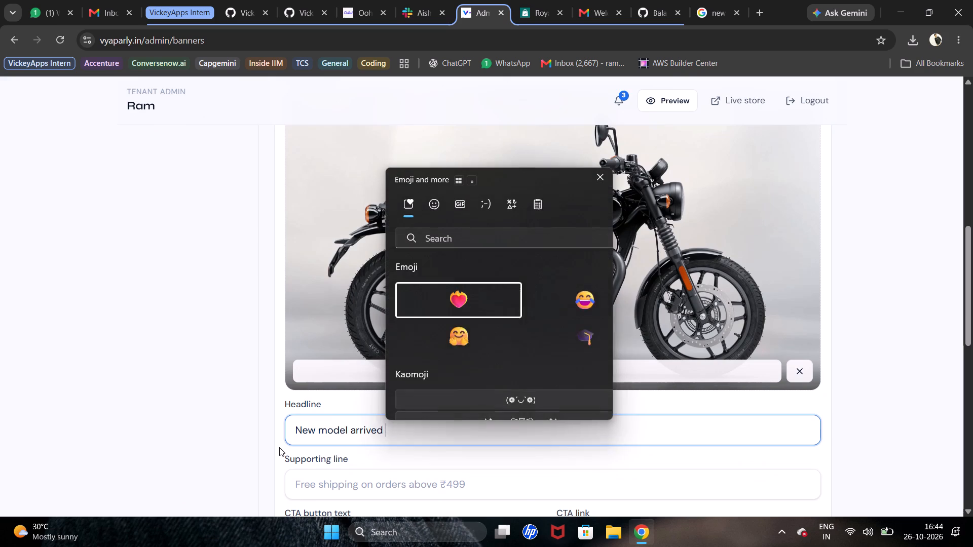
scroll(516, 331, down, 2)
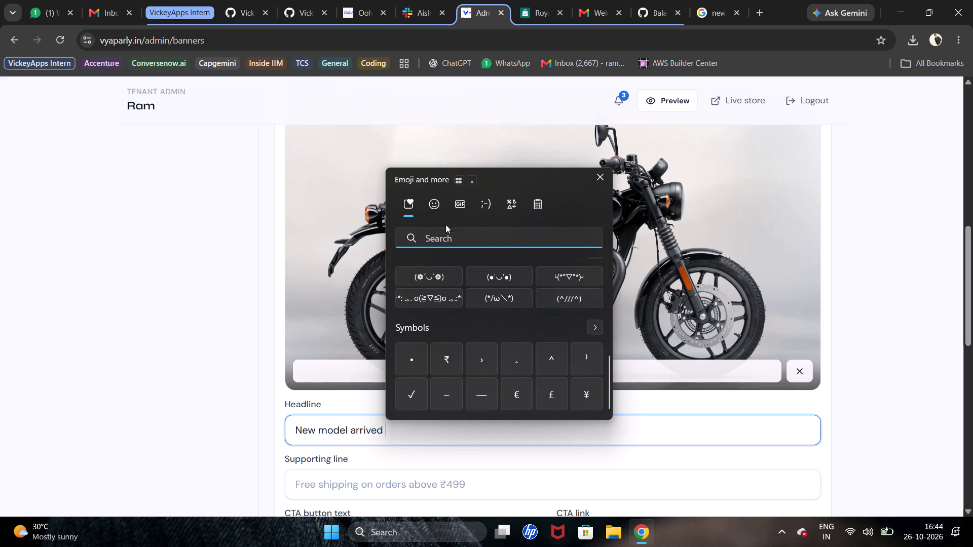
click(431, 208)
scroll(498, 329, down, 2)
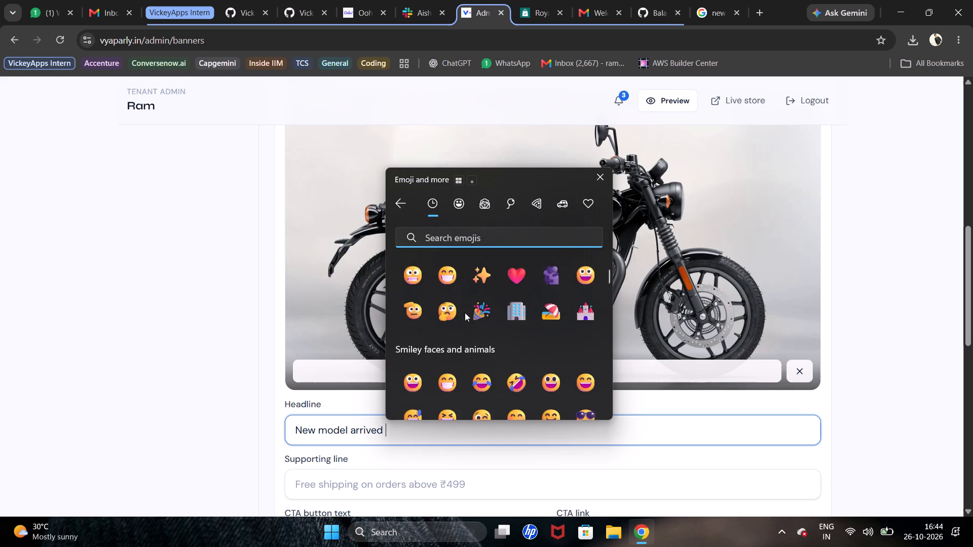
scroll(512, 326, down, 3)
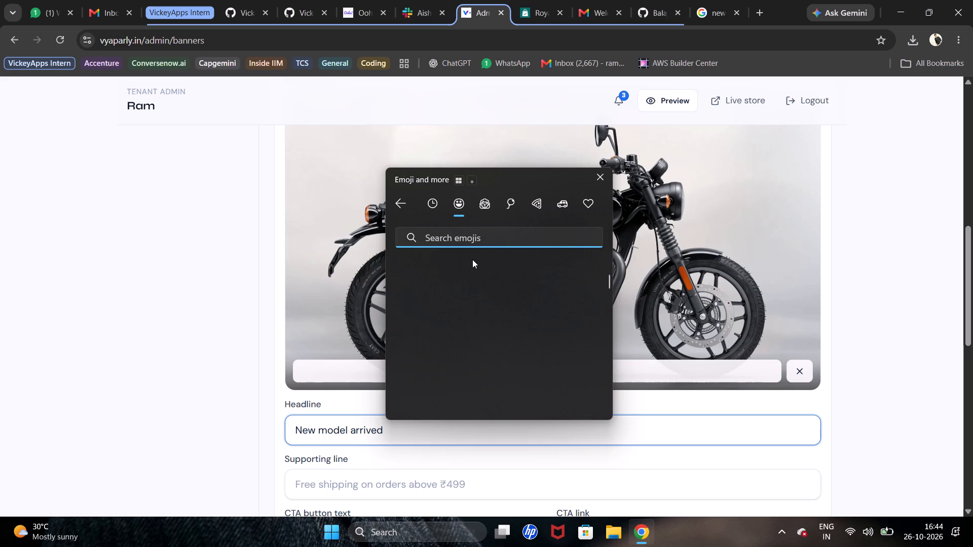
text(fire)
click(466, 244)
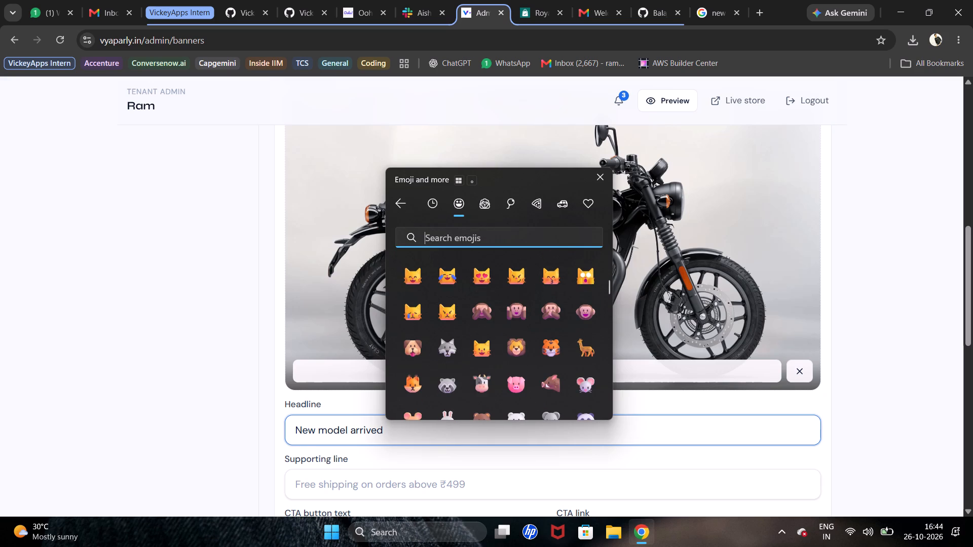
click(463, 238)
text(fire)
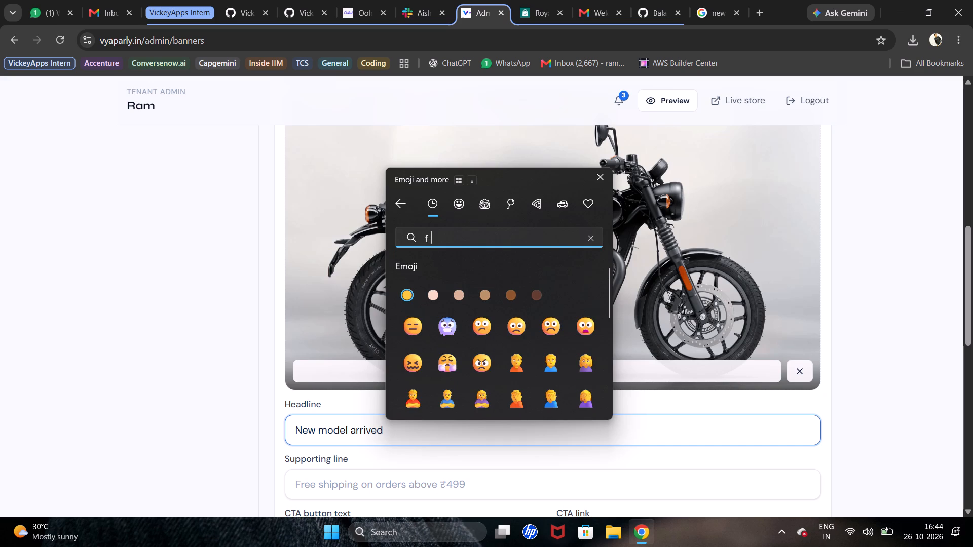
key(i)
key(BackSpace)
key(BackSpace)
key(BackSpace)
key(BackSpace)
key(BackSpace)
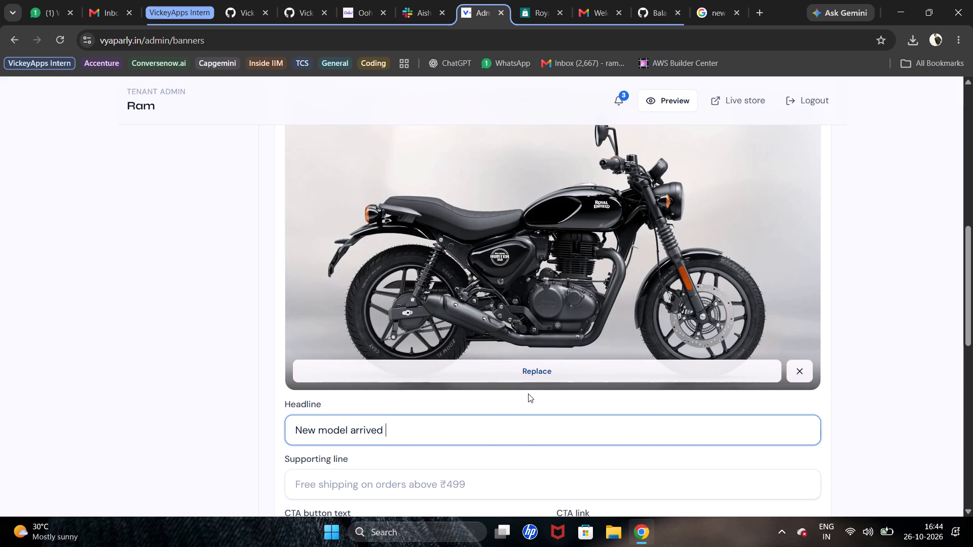
Search the emoji picker for "fire" and add the flame emoji at the end of the banner headline.
click(483, 426)
key(super+period)
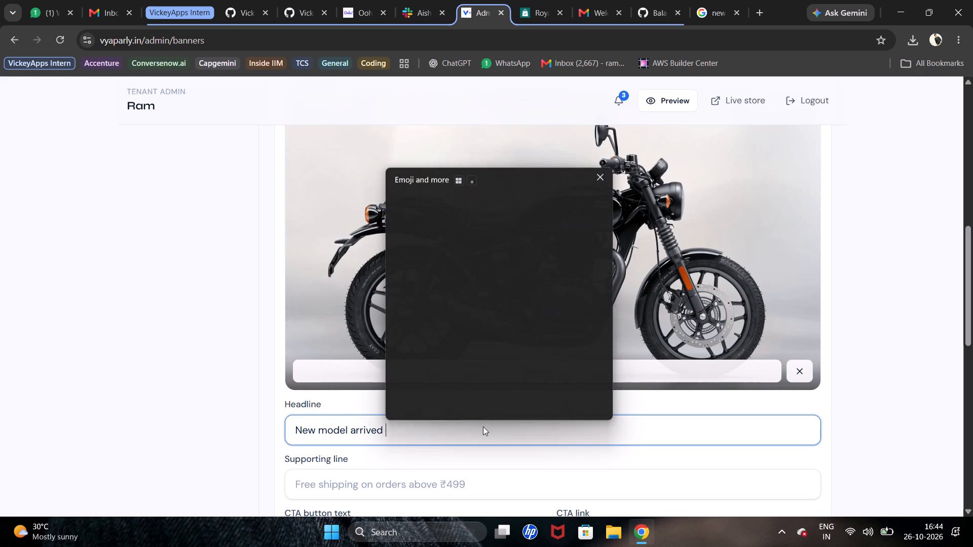
text(fire)
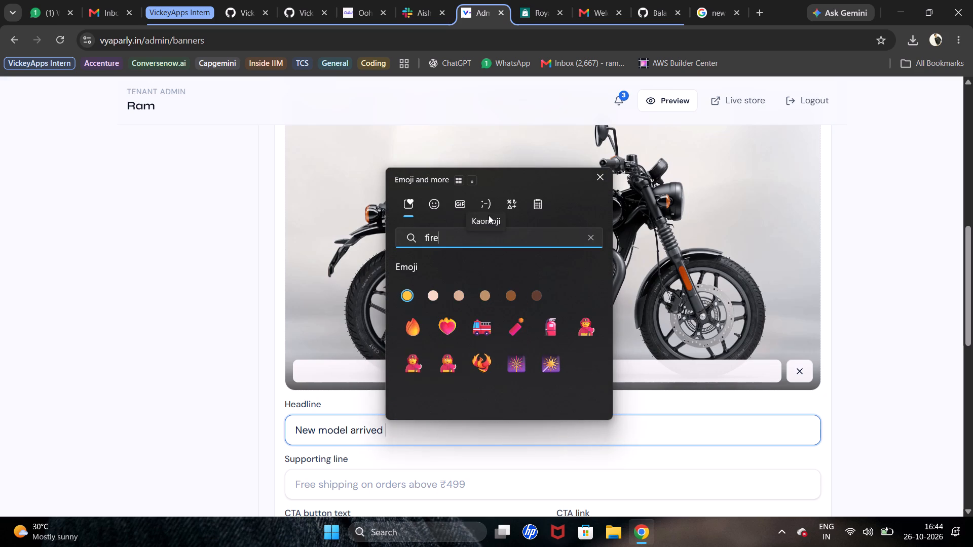
click(410, 330)
click(407, 442)
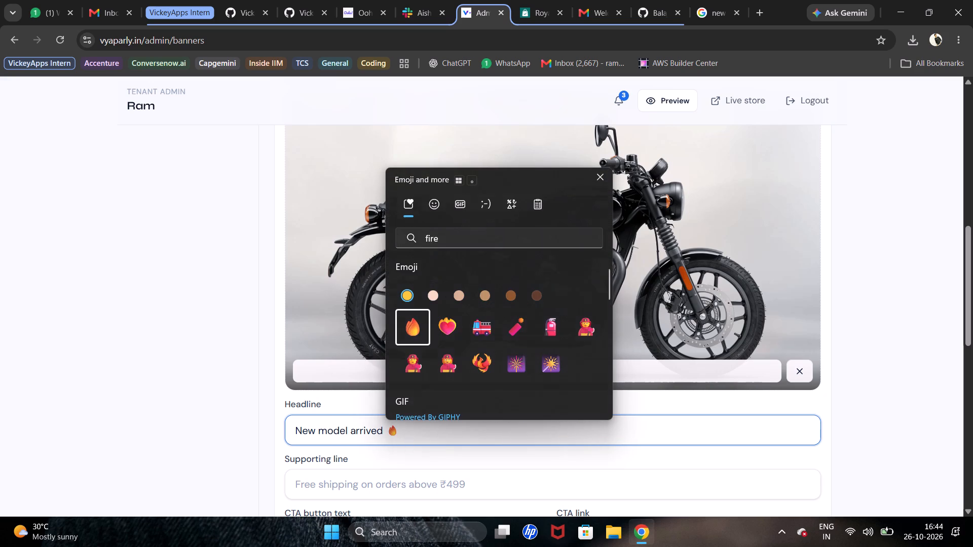
Set the new banner's supporting line to the suggested "Book in advance ASAP".
scroll(407, 442, down, 1)
click(403, 439)
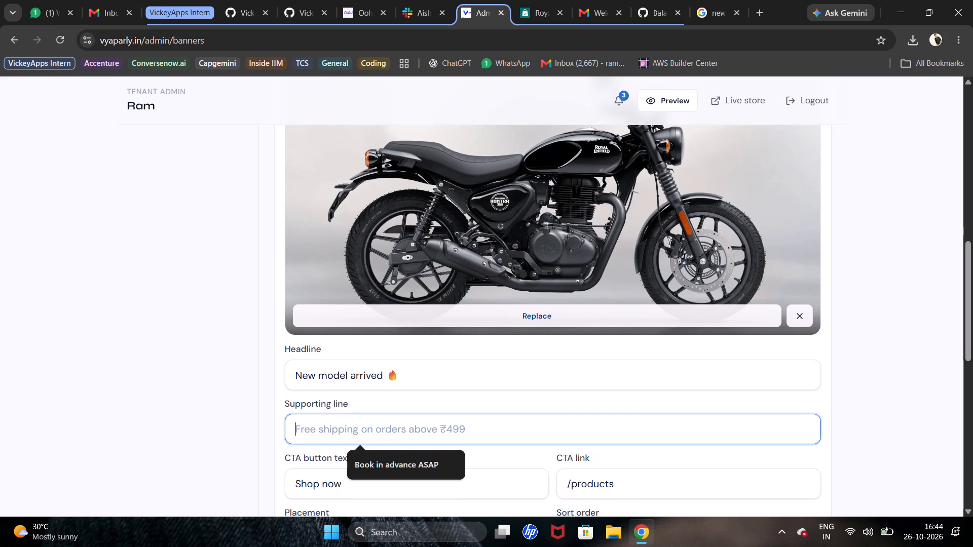
click(403, 462)
Set the new banner's CTA link to /products/hunter-350, keeping "Shop now" as the CTA button text.
scroll(403, 462, down, 1)
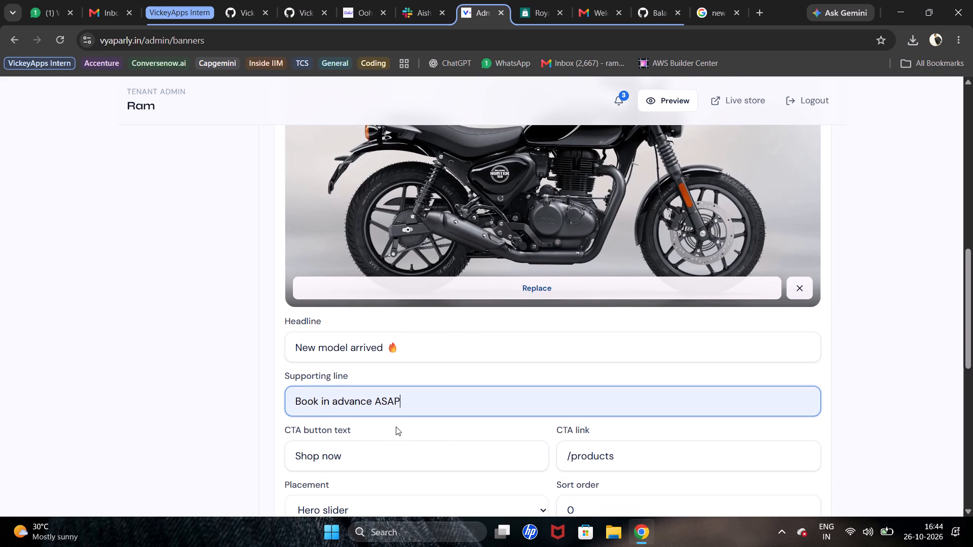
click(400, 444)
scroll(400, 444, down, 2)
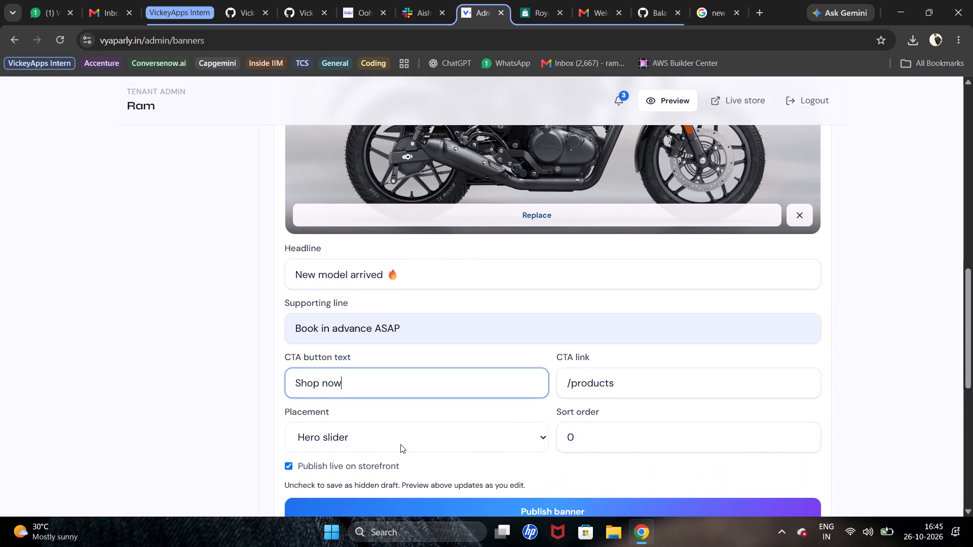
click(641, 390)
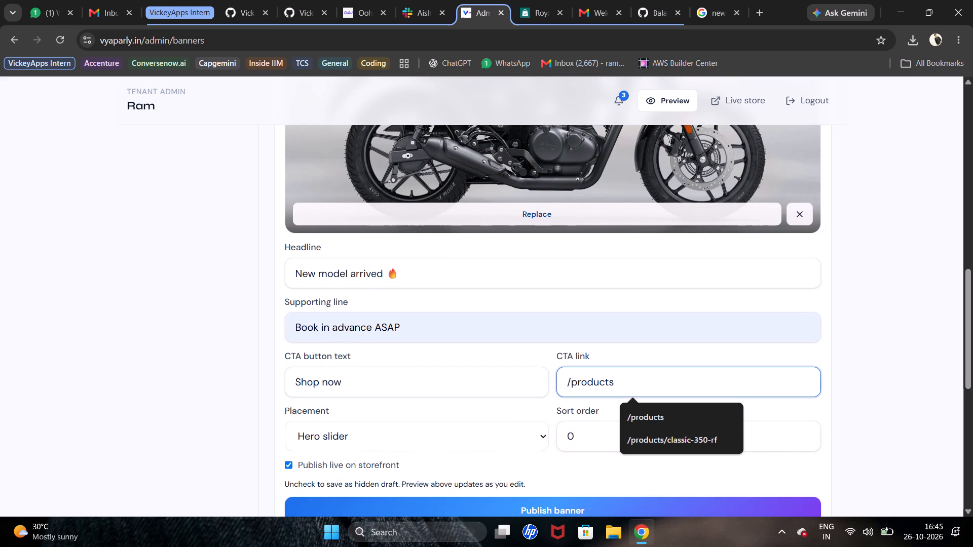
key(slash)
text(cla)
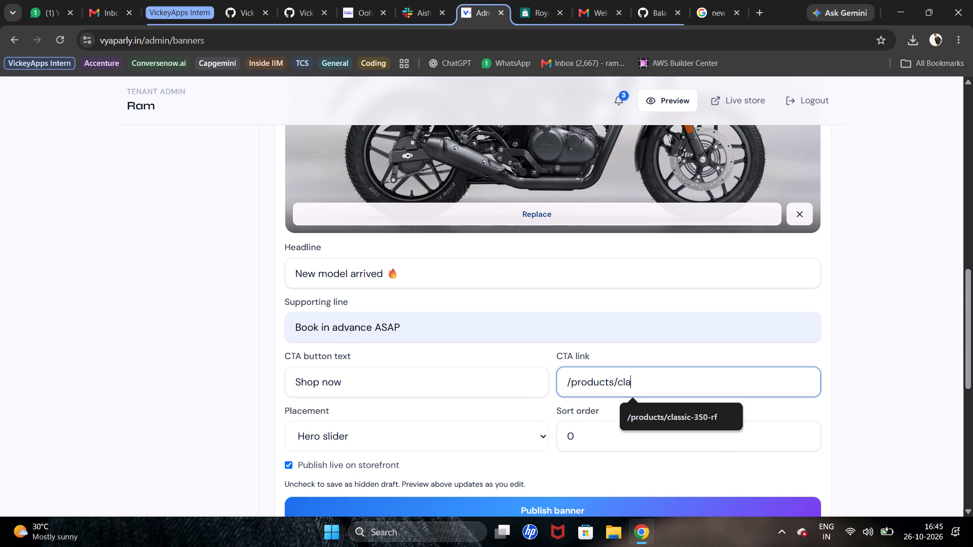
text(ss)
text(ic)
key(BackSpace)
key(BackSpace)
key(BackSpace)
key(BackSpace)
key(BackSpace)
key(BackSpace)
key(BackSpace)
text(hunter)
text(-350)
click(677, 397)
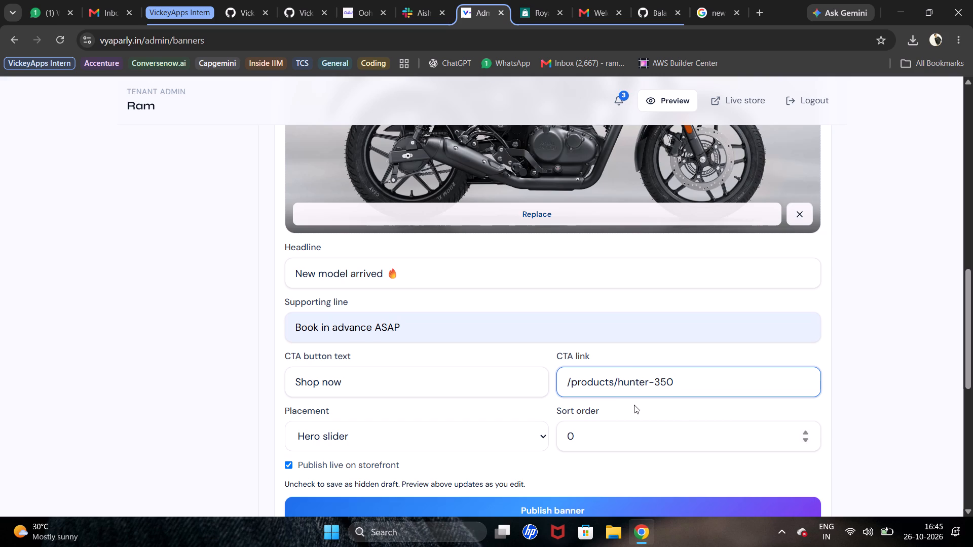
Publish the Hunter 350 banner live on the storefront in the Hero slider placement.
scroll(634, 405, down, 1)
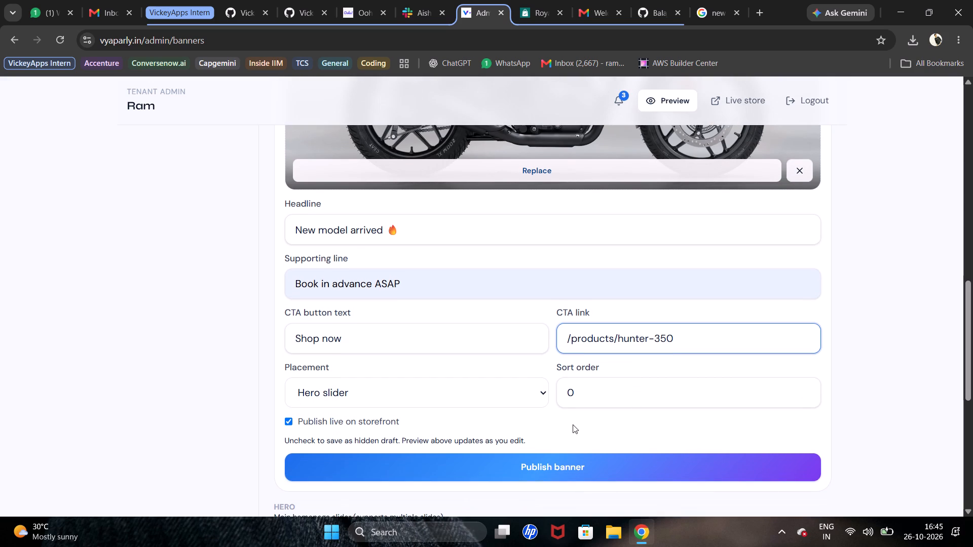
click(573, 424)
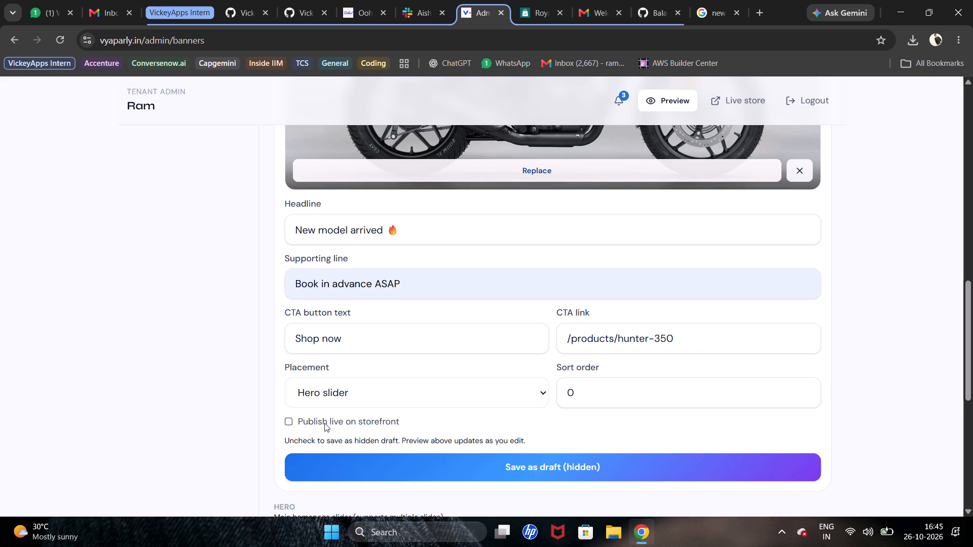
click(324, 423)
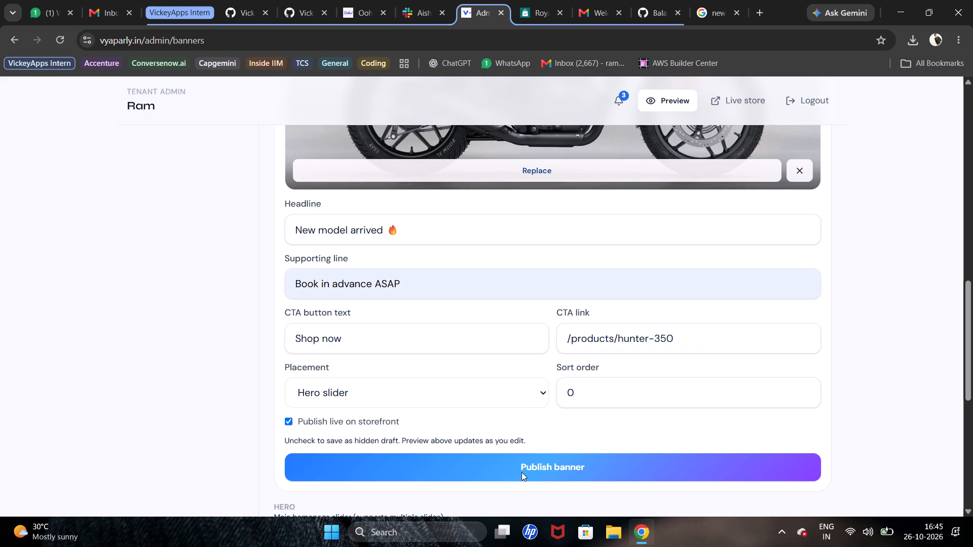
click(521, 472)
Examine the banners page's live preview, slider settings and hero list for the newly published banner.
scroll(521, 472, down, 5)
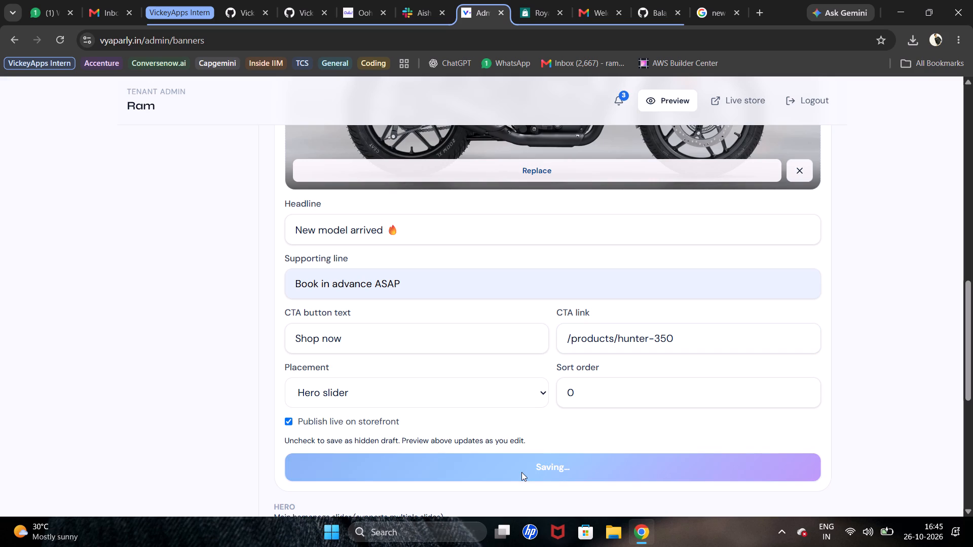
scroll(521, 472, down, 5)
scroll(521, 472, up, 4)
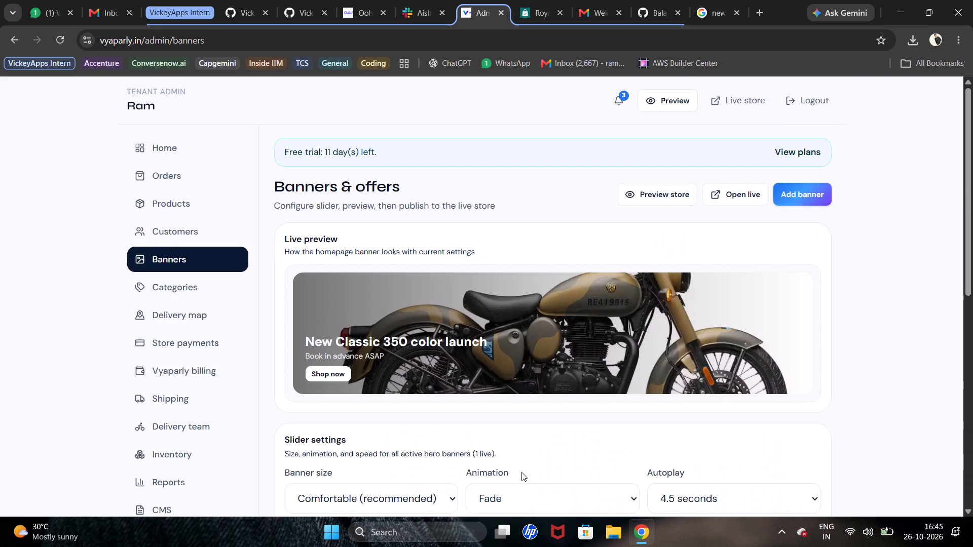
scroll(521, 472, up, 1)
scroll(521, 472, down, 9)
scroll(521, 472, up, 7)
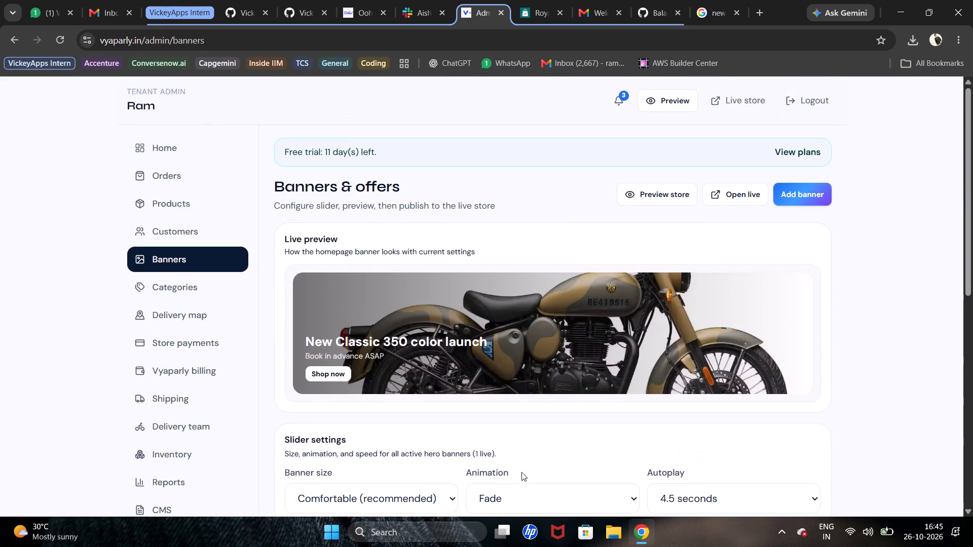
scroll(521, 472, down, 7)
scroll(521, 472, up, 3)
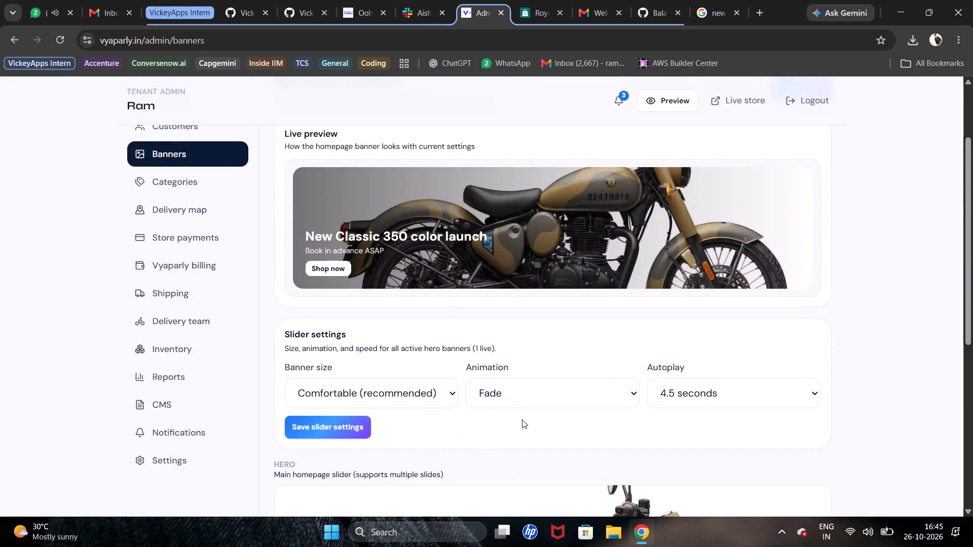
Review the available animation and autoplay options in the slider settings without changing them.
click(532, 397)
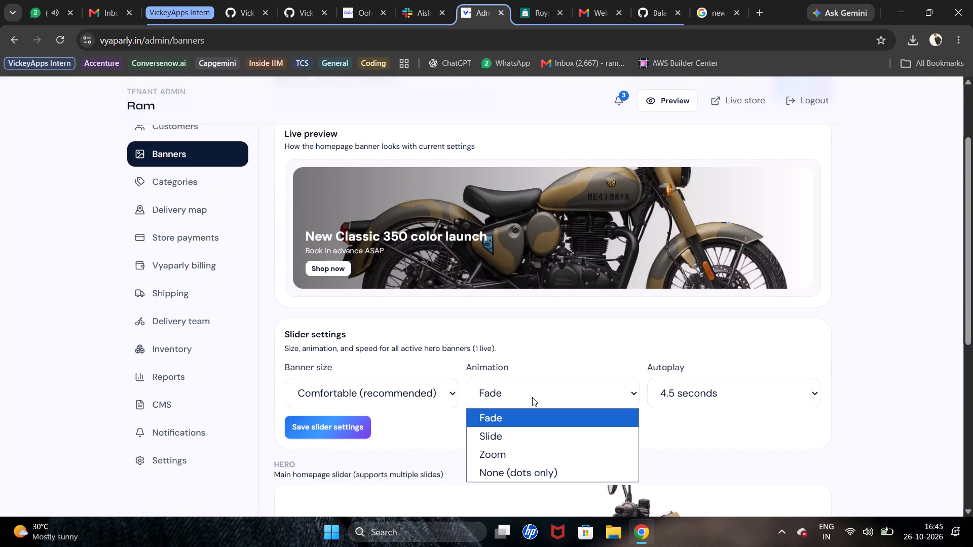
click(532, 397)
click(728, 400)
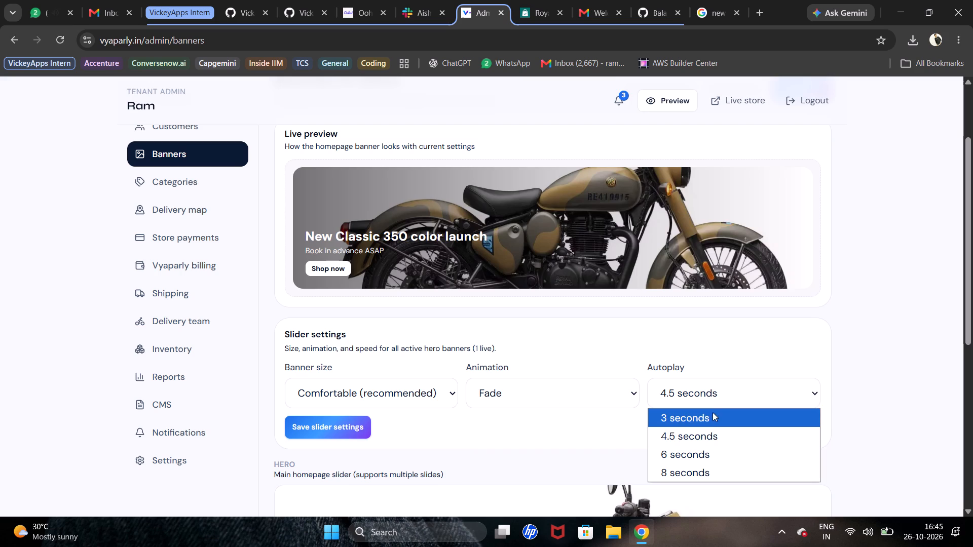
click(743, 360)
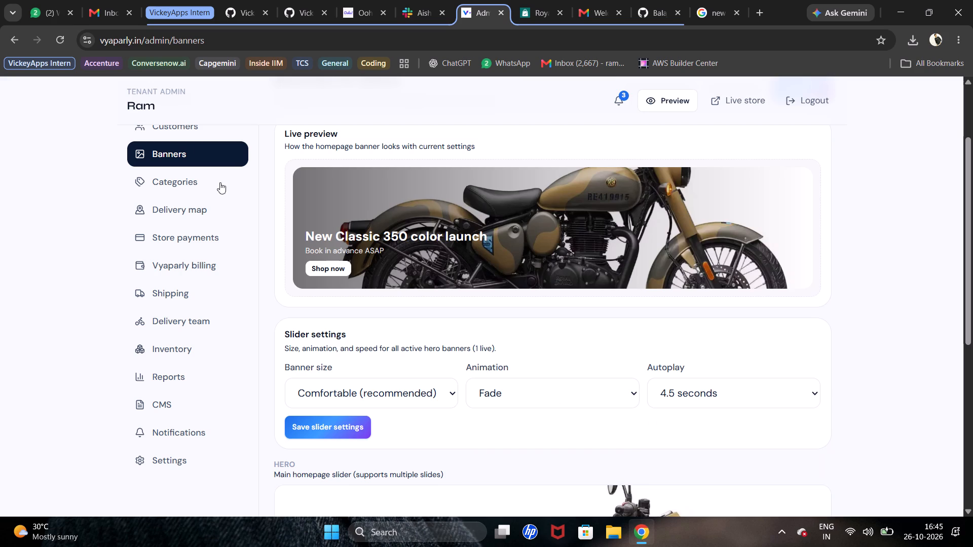
Reload the banners page and check the hero banner list for the "New model arrived" entry.
click(54, 46)
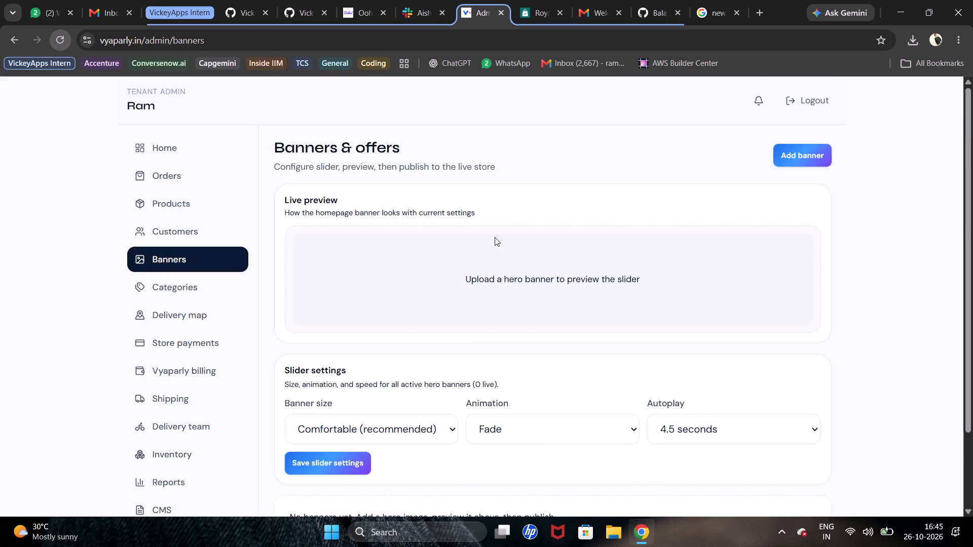
scroll(495, 237, down, 7)
scroll(495, 237, up, 2)
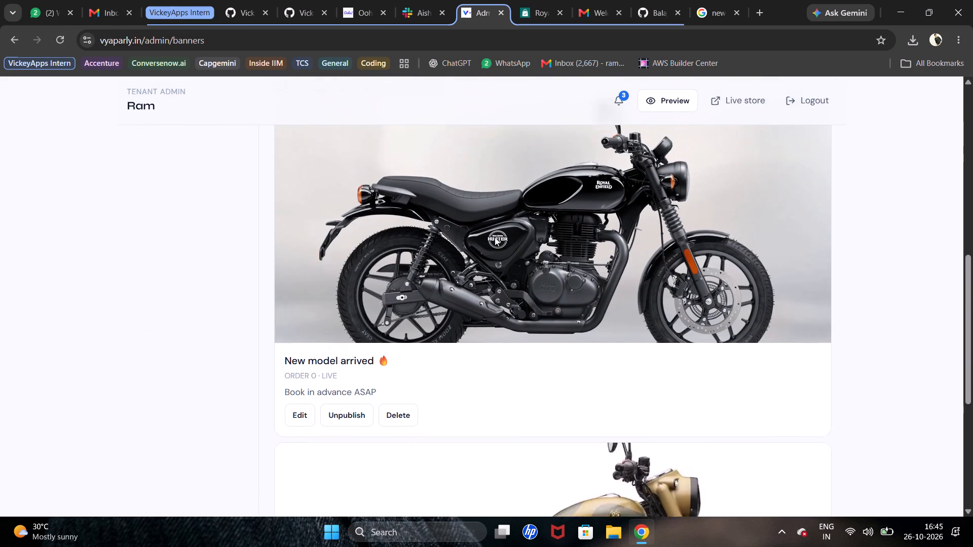
scroll(495, 237, up, 1)
Switch to the customer storefront, reload it, and examine the rotating banners on the Royal Enfield homepage.
click(712, 3)
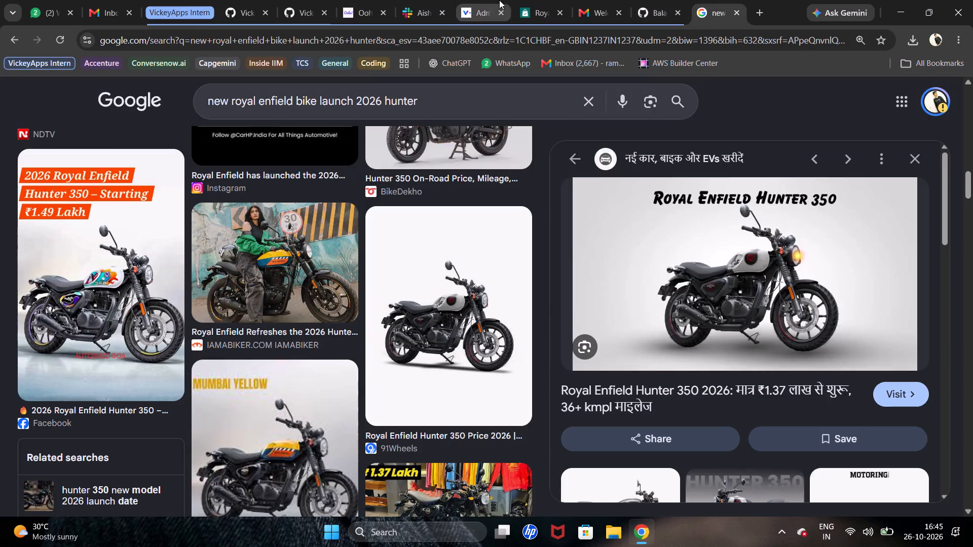
click(512, 2)
click(532, 8)
click(387, 43)
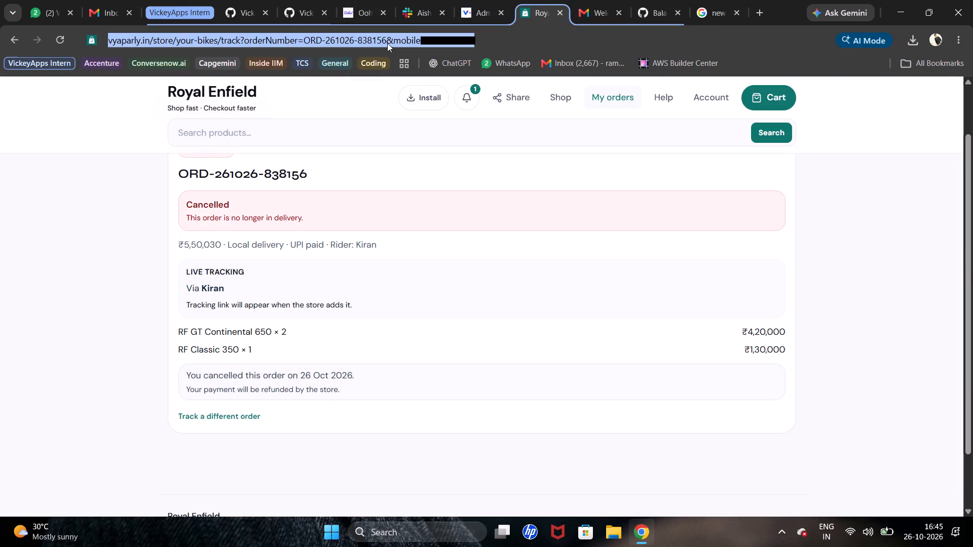
key(Return)
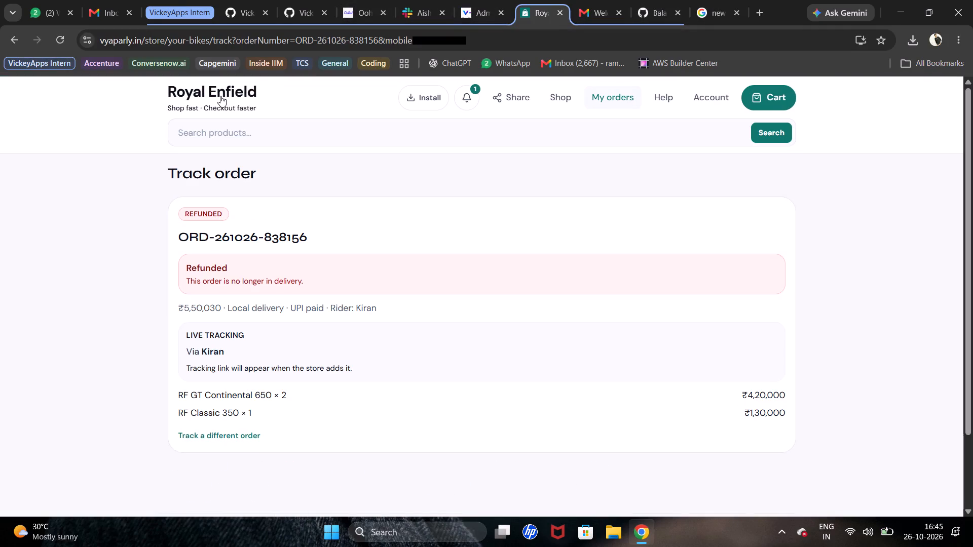
click(220, 96)
scroll(359, 237, down, 1)
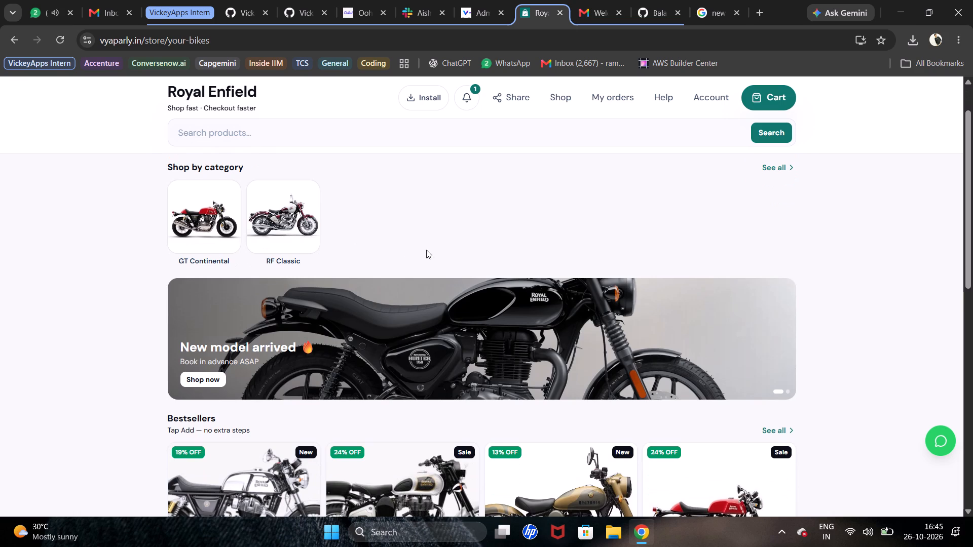
scroll(448, 246, down, 1)
scroll(903, 260, up, 1)
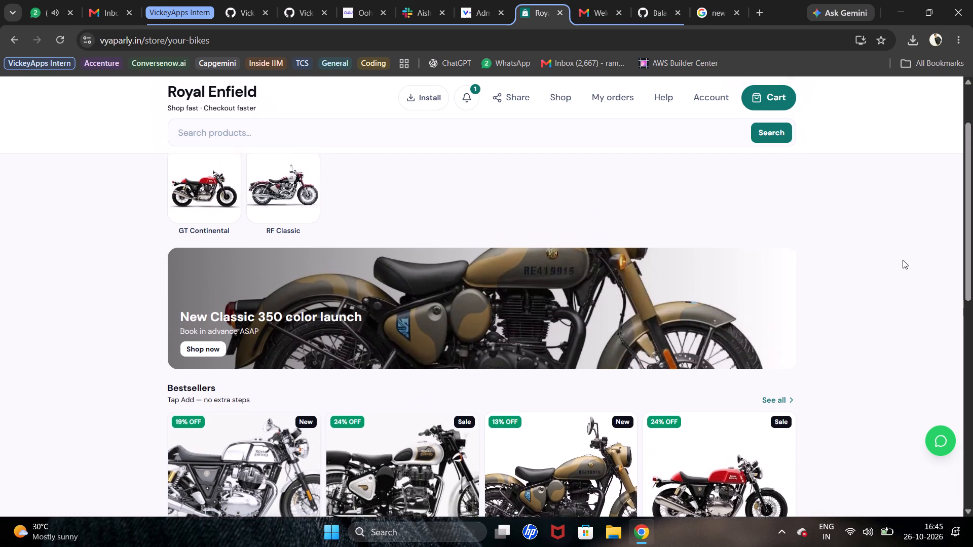
scroll(903, 260, up, 1)
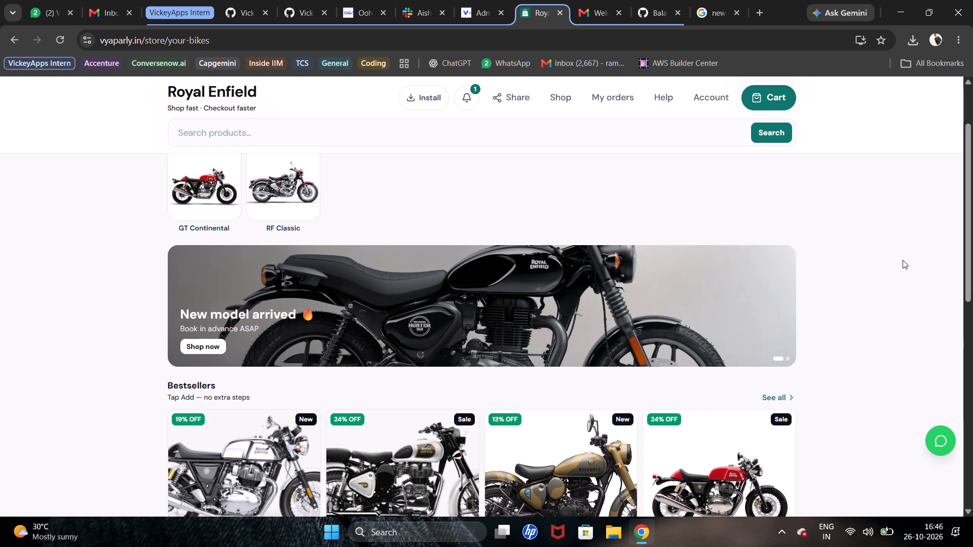
Follow the "New model arrived" banner's link, return to all products, and look for the Hunter 350.
click(617, 271)
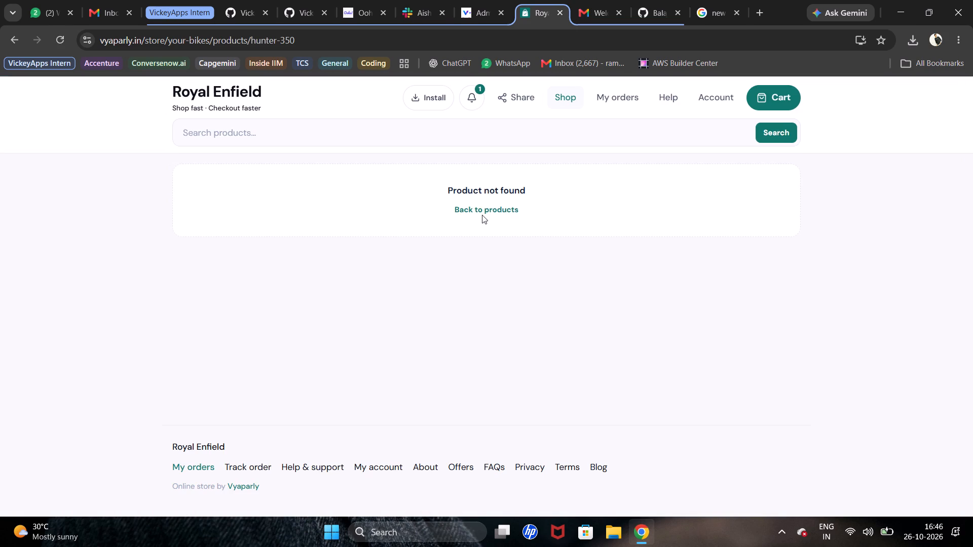
click(482, 208)
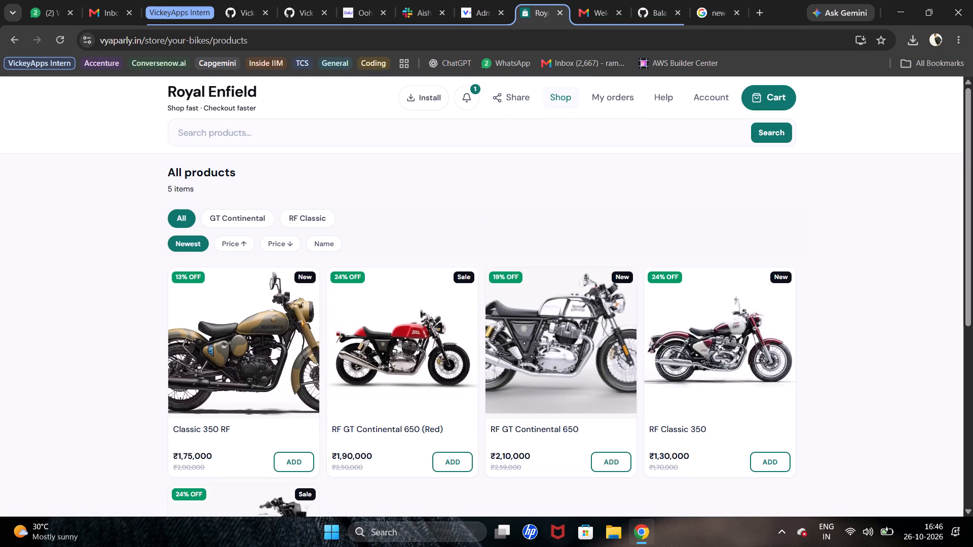
scroll(499, 207, down, 1)
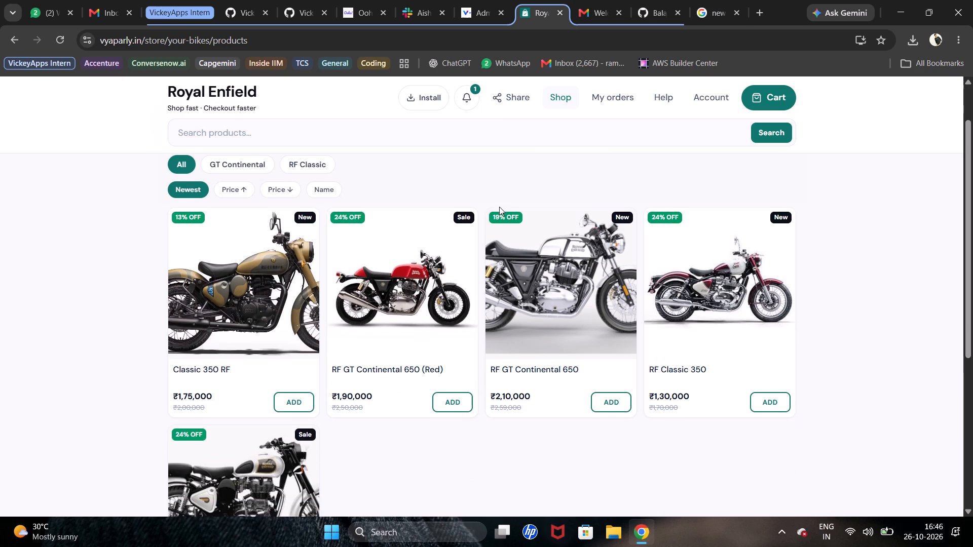
Return to the store admin and start a new product named "Hunter 350" with SKU HUNTER-350-1.
click(498, 0)
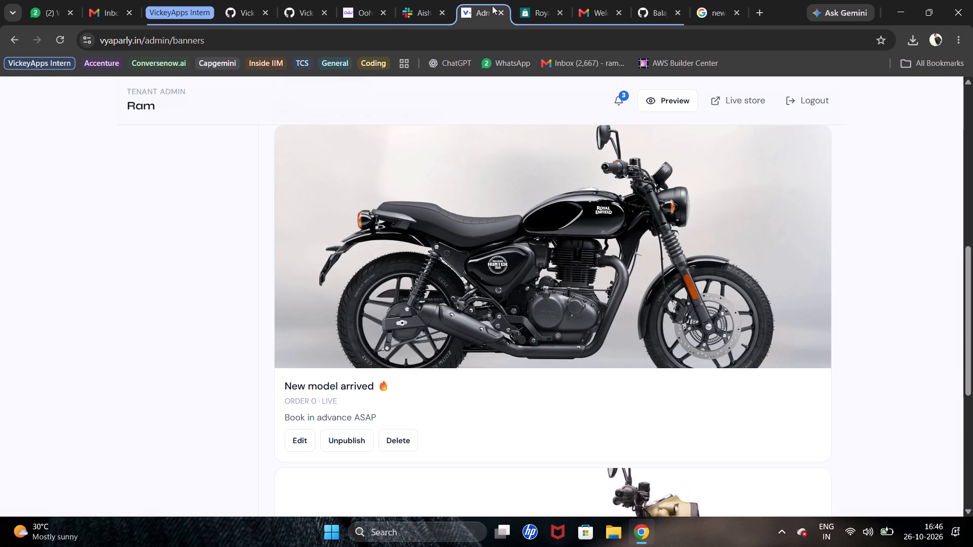
scroll(286, 283, up, 1)
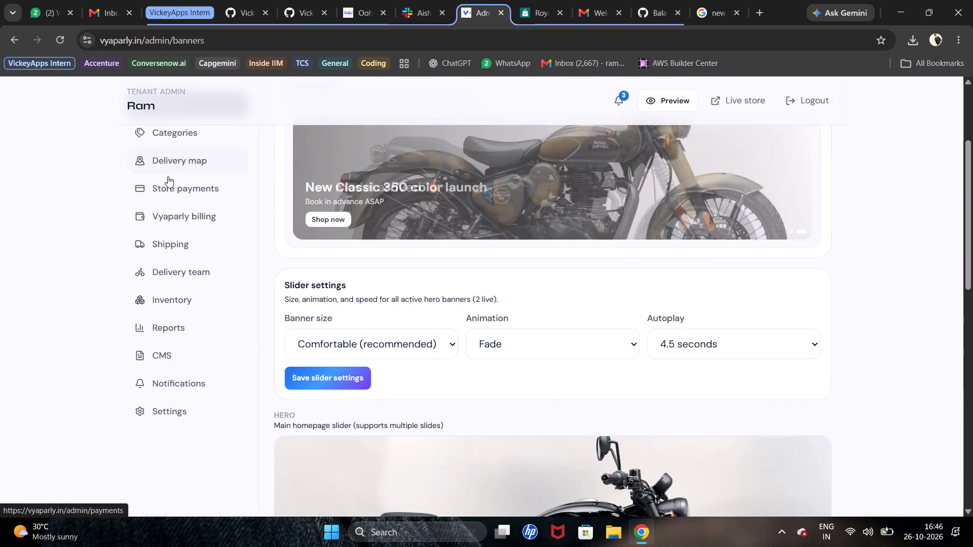
scroll(168, 176, up, 2)
click(172, 201)
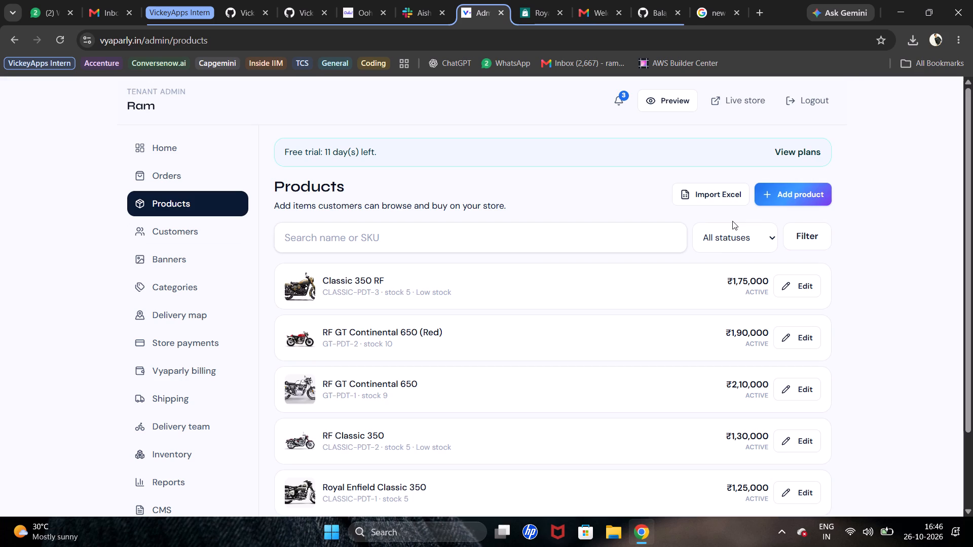
click(806, 193)
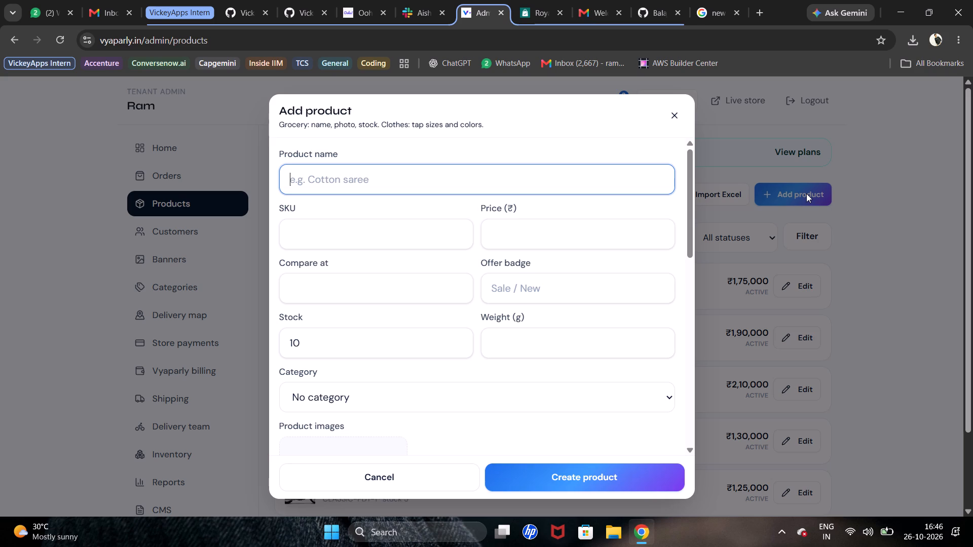
click(352, 182)
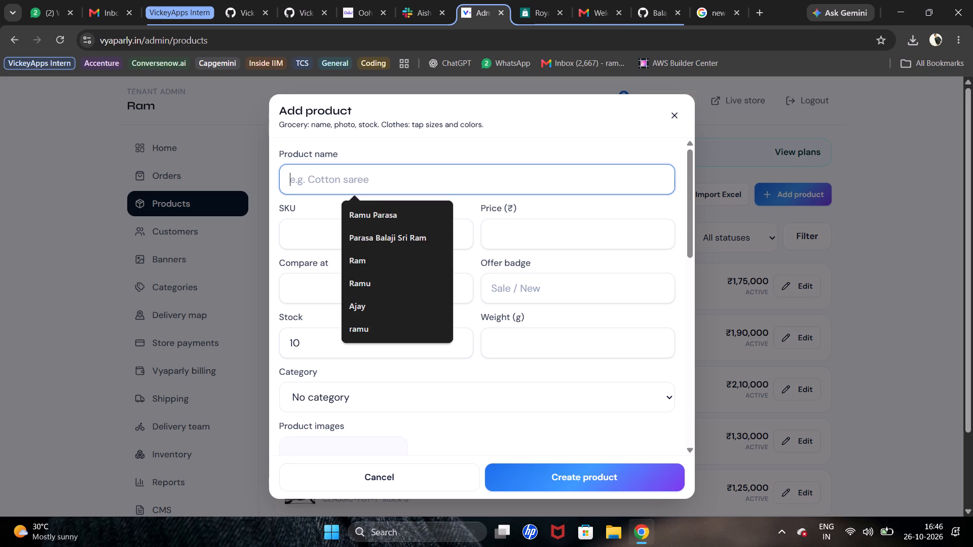
text(Hunter 350)
click(352, 239)
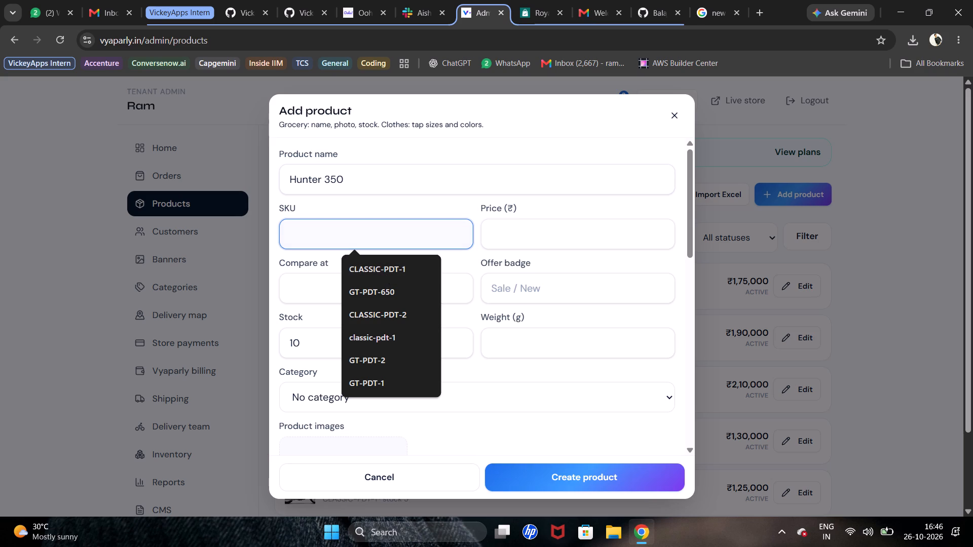
text(HUNTER-)
text(350)
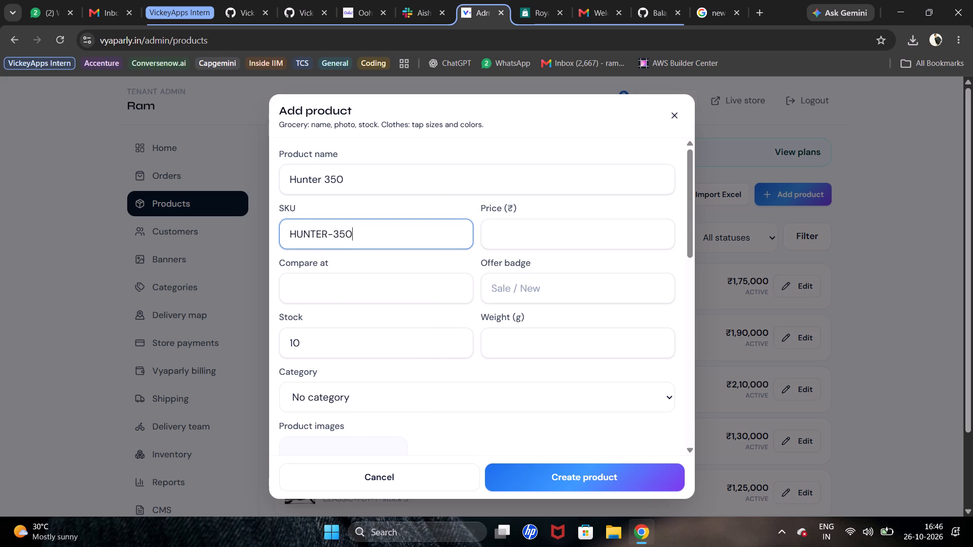
key(BackSpace)
key(BackSpace)
key(BackSpace)
text(350-1)
Set the Hunter 350's compare-at price to 250000 and its selling price to 210000.
click(386, 292)
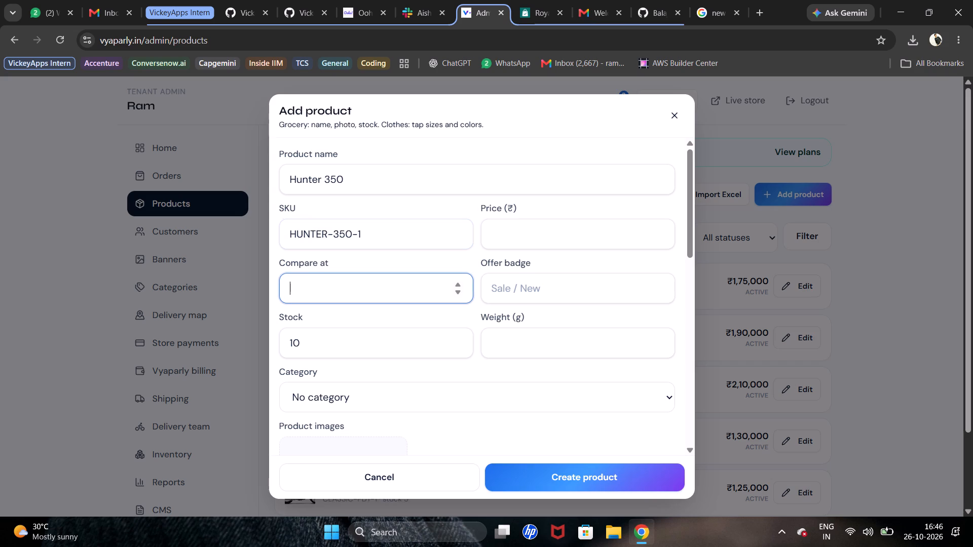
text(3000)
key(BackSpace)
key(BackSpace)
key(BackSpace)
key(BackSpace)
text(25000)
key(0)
click(529, 234)
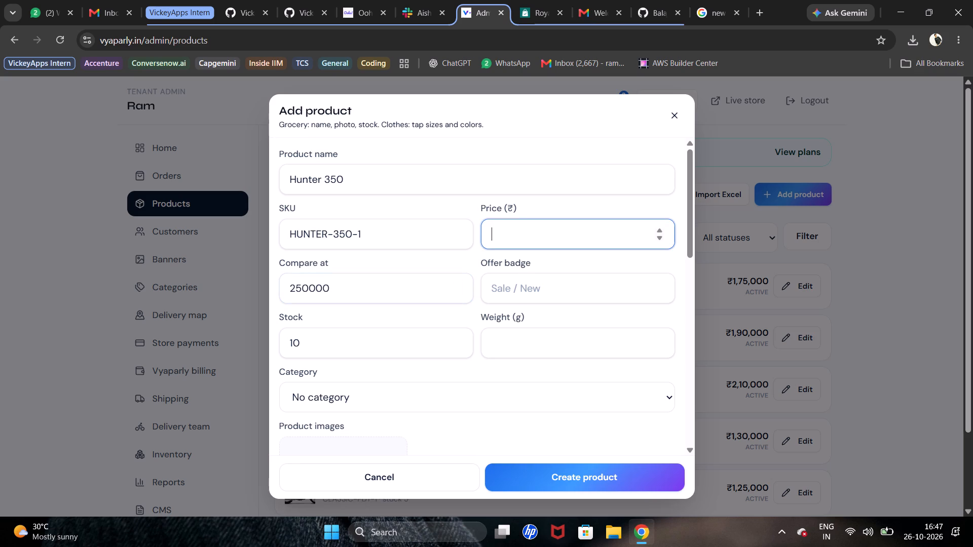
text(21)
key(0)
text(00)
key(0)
Check the badges on the storefront products, then set the new product's offer badge to Sale and its stock to 3.
click(520, 2)
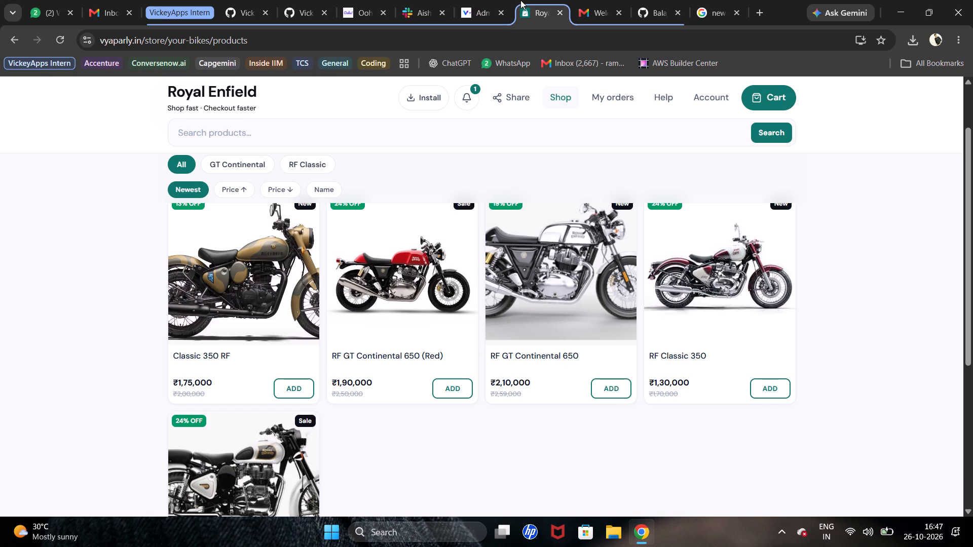
click(496, 0)
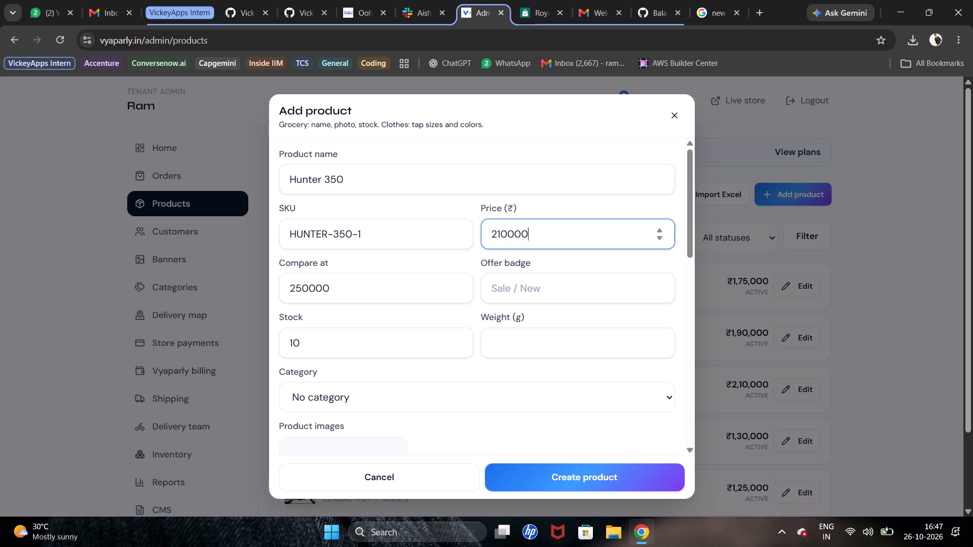
click(540, 292)
key(shift+n)
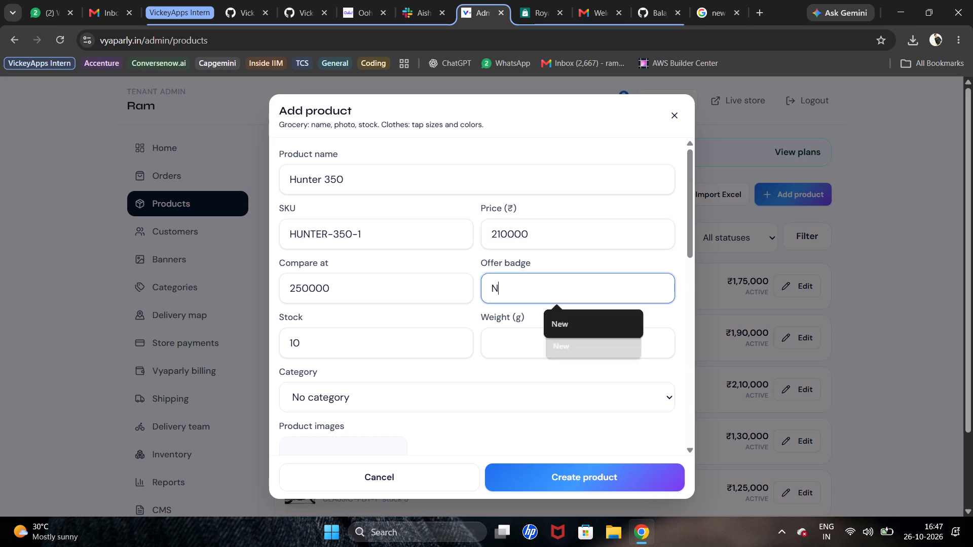
key(BackSpace)
text(Sale)
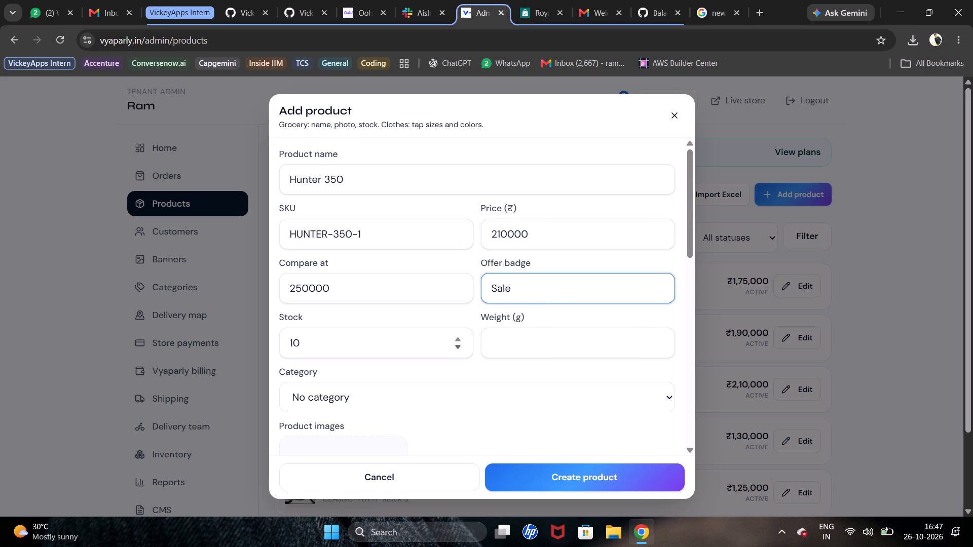
click(384, 342)
key(BackSpace)
key(BackSpace)
key(3)
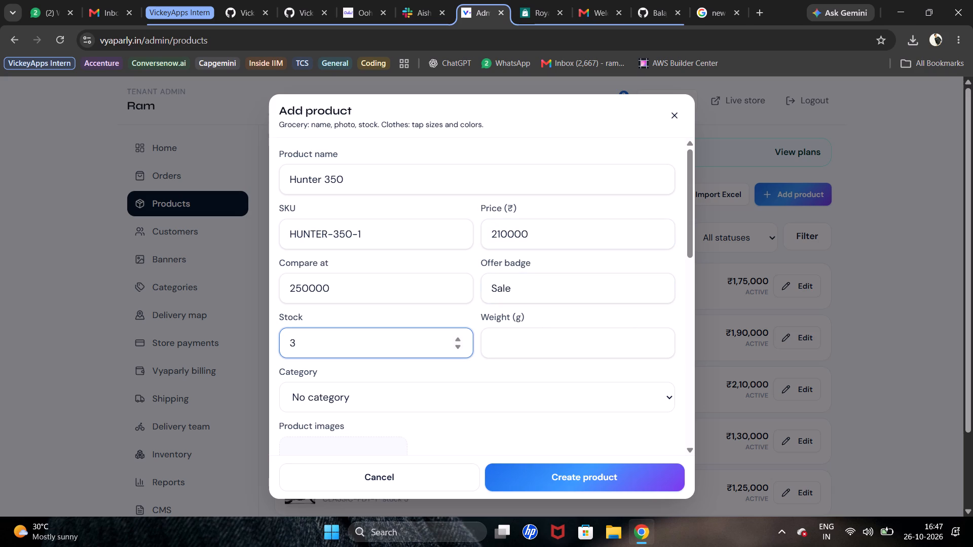
Review the category choices, leave No category selected, and add the "hunter" PNG from Downloads as the product image.
click(413, 384)
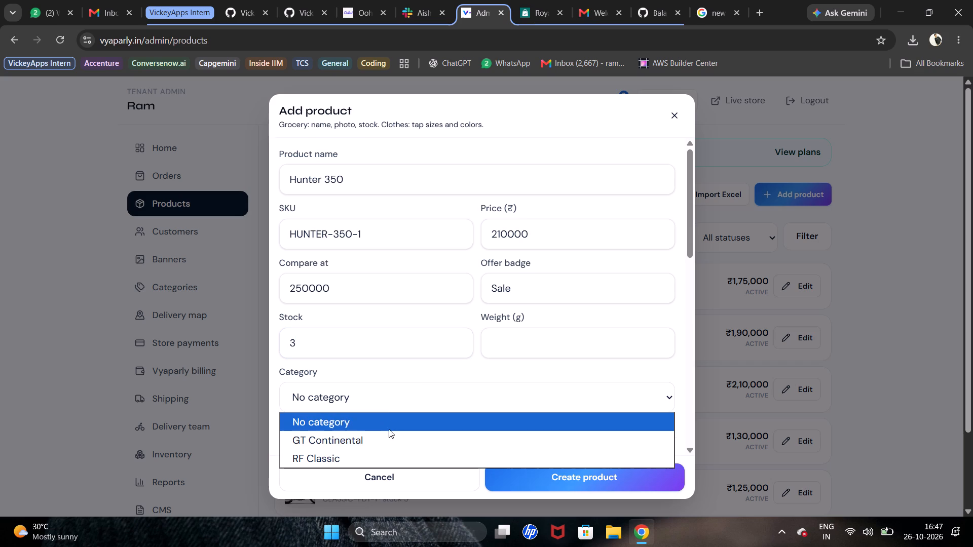
click(388, 405)
scroll(419, 432, down, 1)
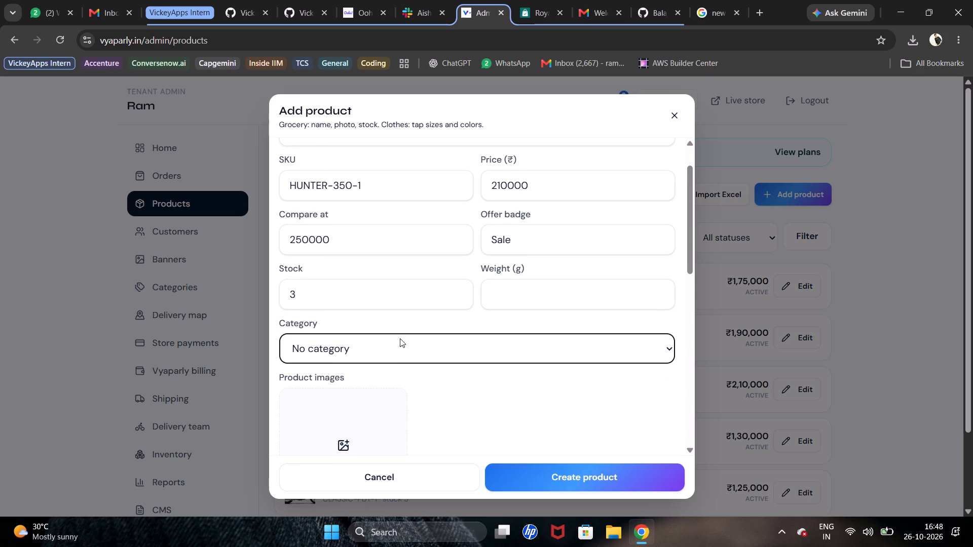
scroll(400, 338, down, 1)
click(345, 365)
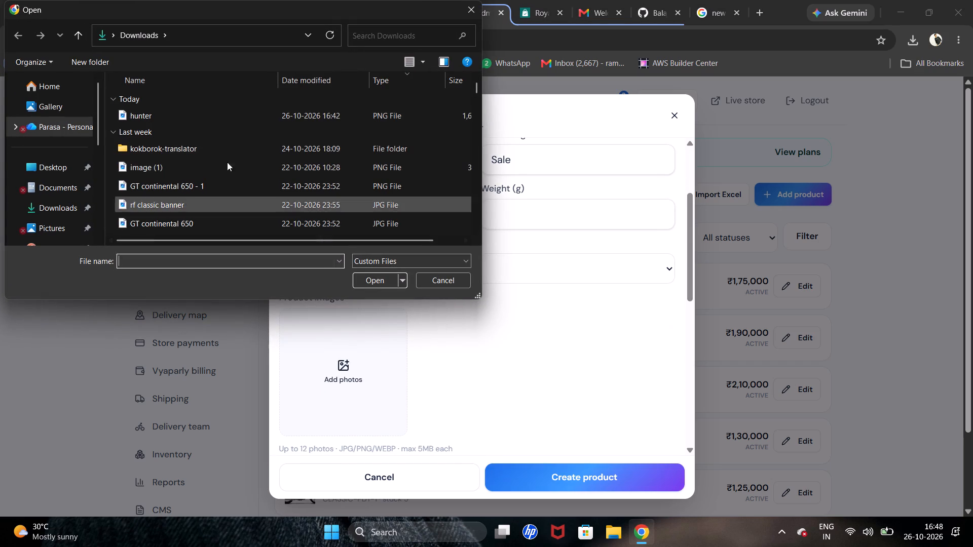
double_click(179, 114)
Keep the product eligible for return and set its return window to 10 days after delivery.
scroll(489, 316, down, 1)
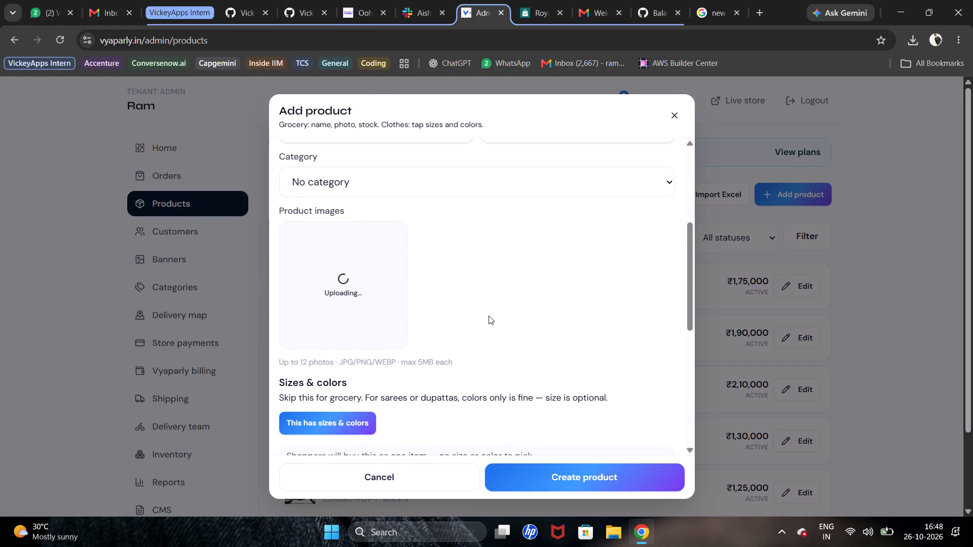
scroll(489, 316, down, 2)
click(293, 181)
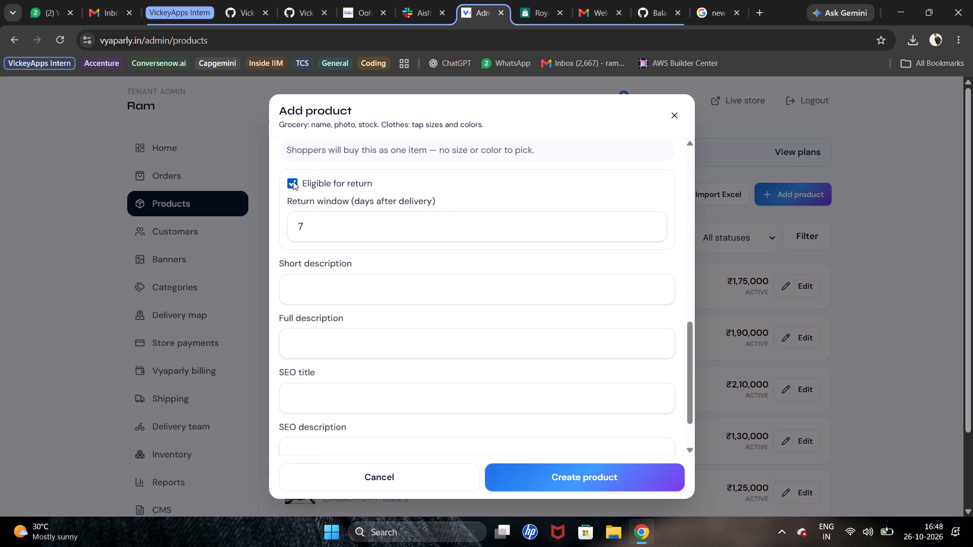
click(291, 182)
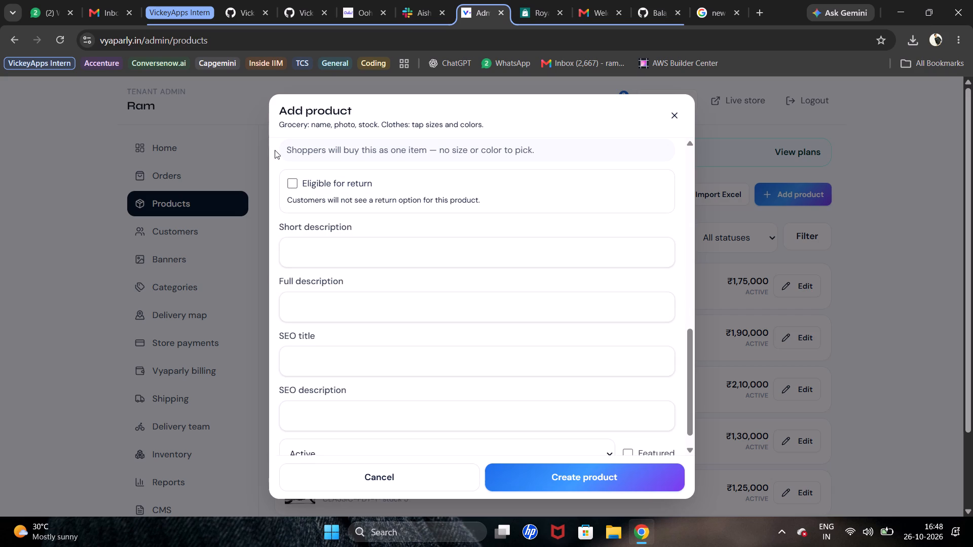
click(296, 184)
click(326, 216)
key(BackSpace)
key(5)
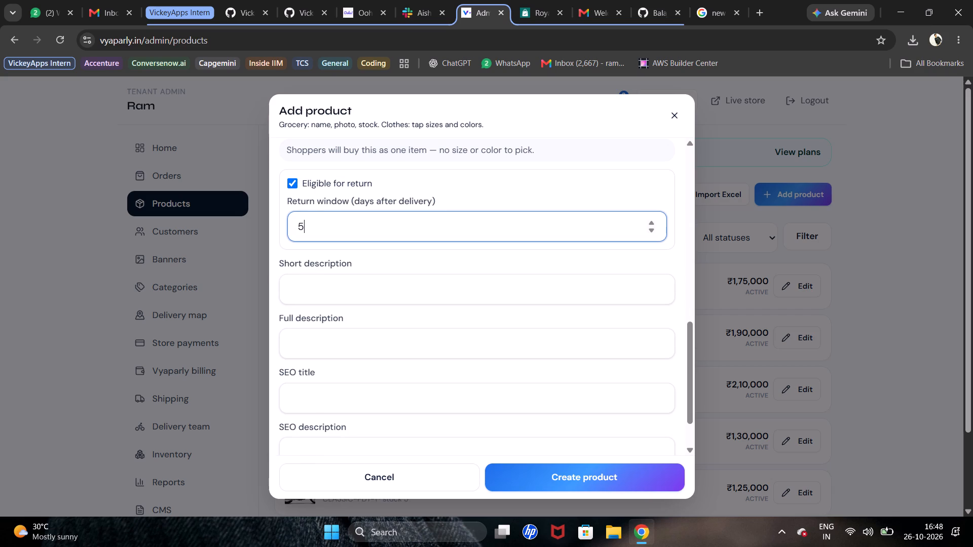
key(BackSpace)
text(10)
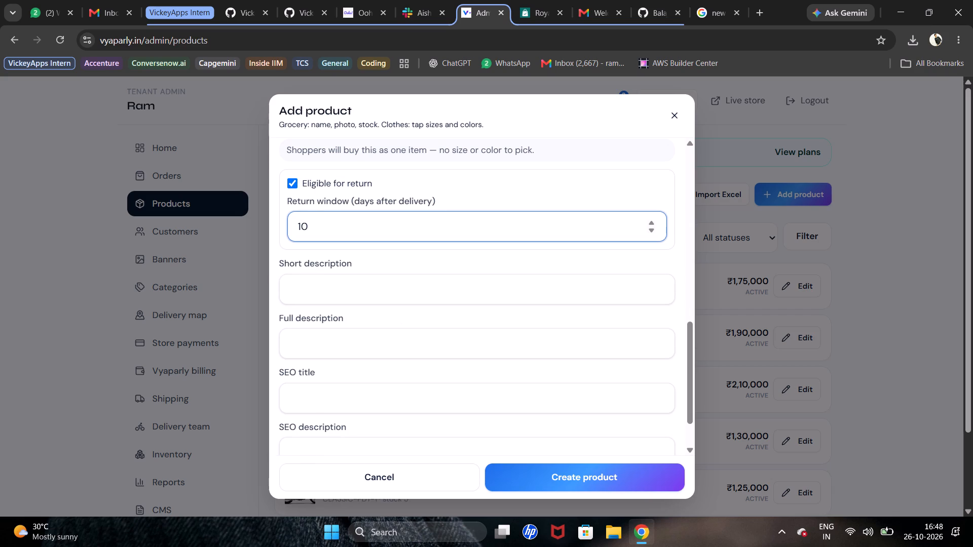
Check the Hunter 350 image search and the storefront products, then set the new product's SEO title to "Hunter 350 | 2026 Model".
click(407, 348)
click(383, 291)
scroll(383, 288, down, 1)
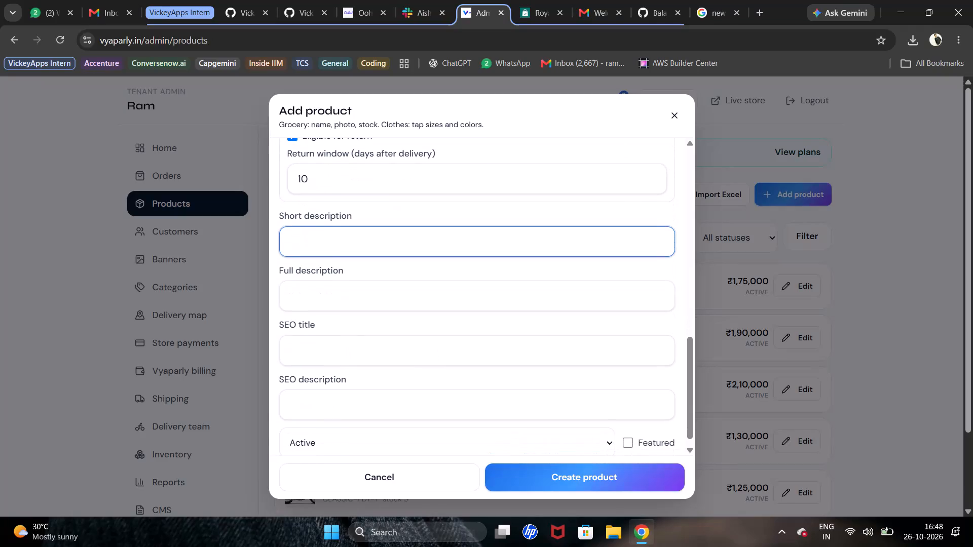
click(350, 345)
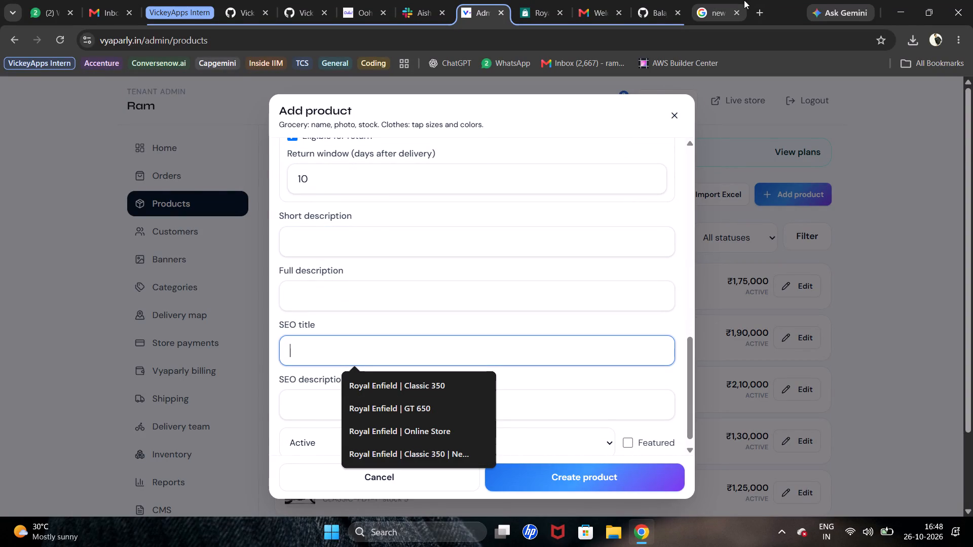
click(729, 2)
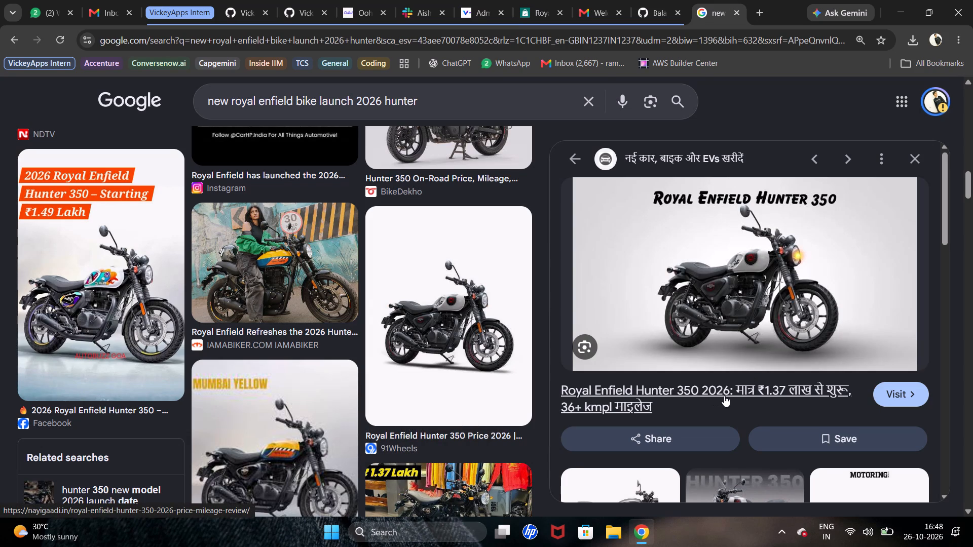
click(353, 0)
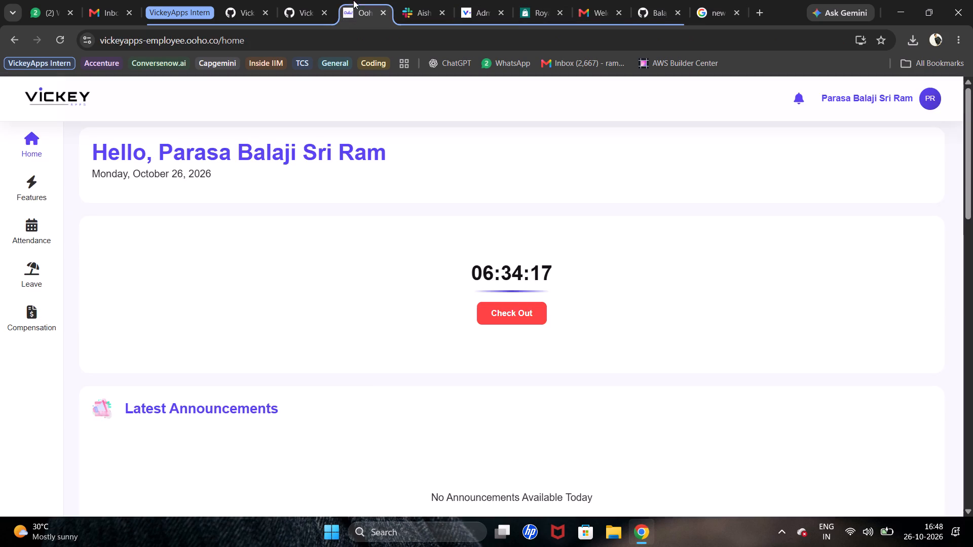
click(321, 0)
click(525, 0)
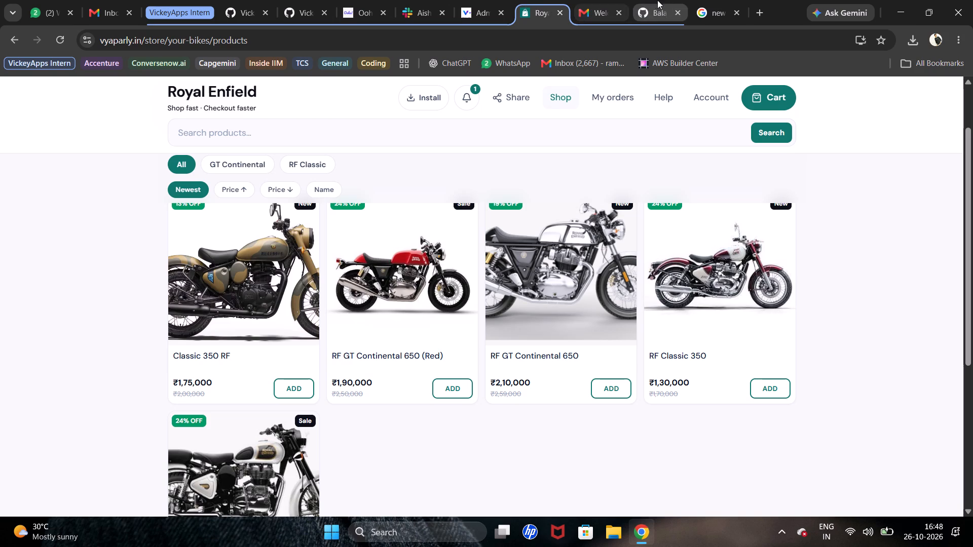
click(475, 1)
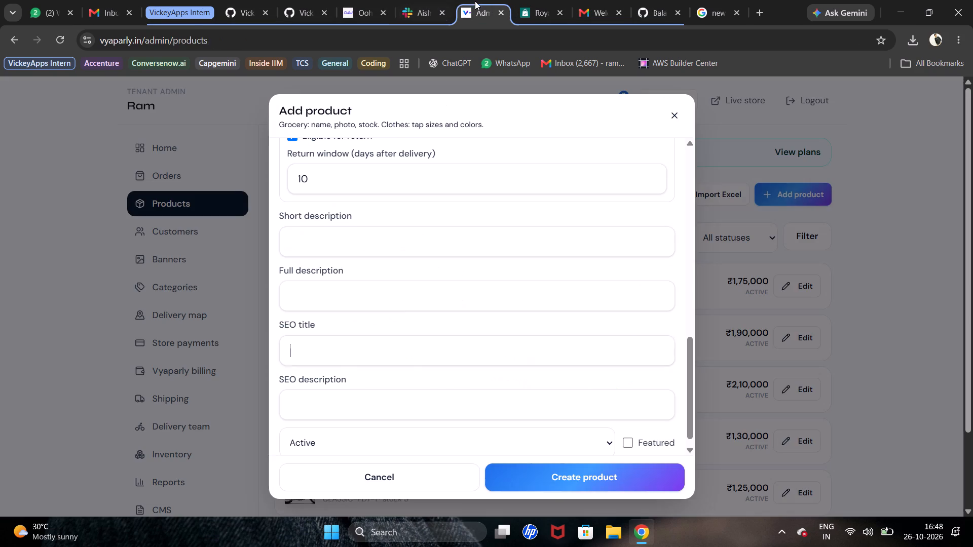
text(Hunter 2)
key(BackSpace)
text(350)
key(space)
text(|)
key(space)
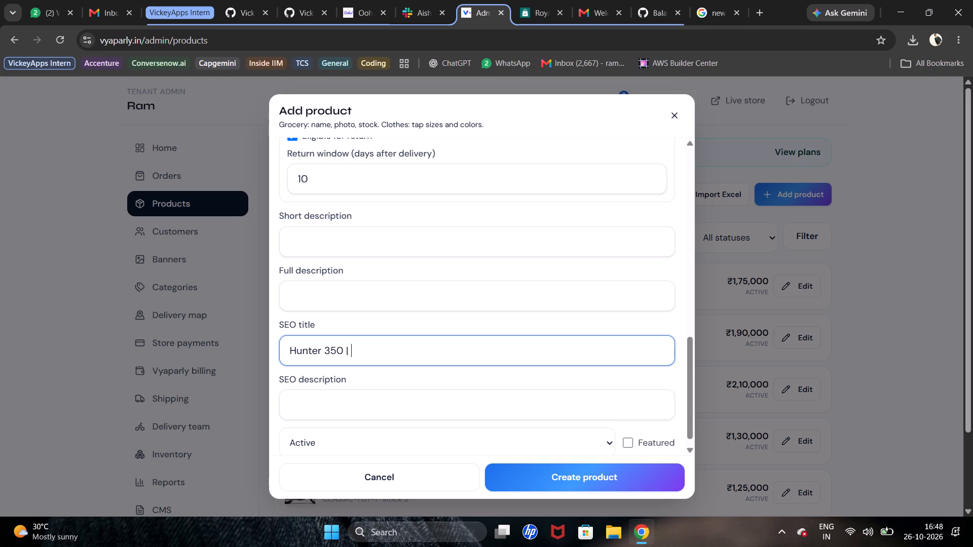
text(2026 m)
key(BackSpace)
text(Model)
Set the new product's SEO description to "New Hunter 350 model".
click(359, 407)
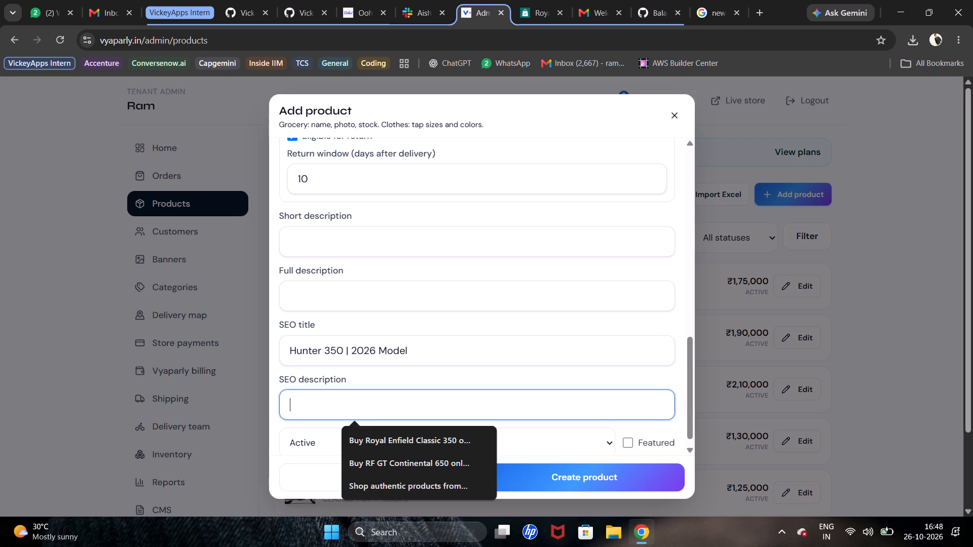
text(New model)
key(space)
key(Left)
key(Left)
key(Left)
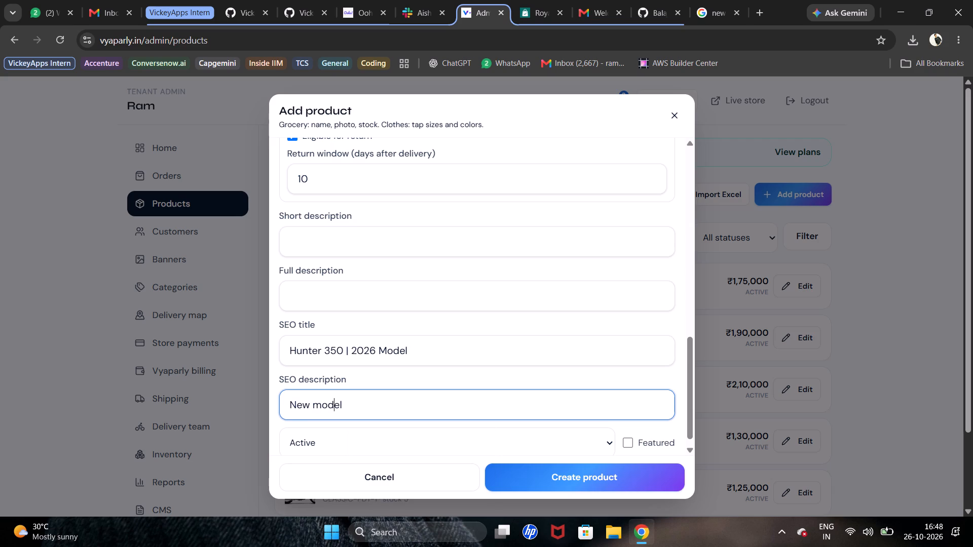
key(Left)
key(Left)
key(Left)
key(Left)
key(space)
text(Hunter)
key(space)
text(350)
key(space)
key(BackSpace)
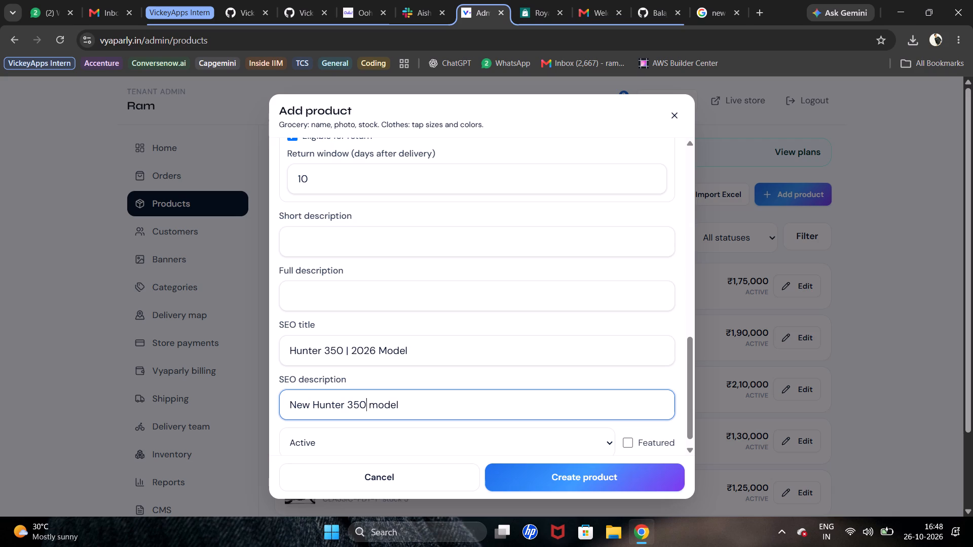
key(Right)
key(Right)
key(Right)
key(Right)
key(Right)
key(Right)
Create the Hunter 350 product with Active status, leaving it not featured and both product descriptions blank.
scroll(359, 403, down, 1)
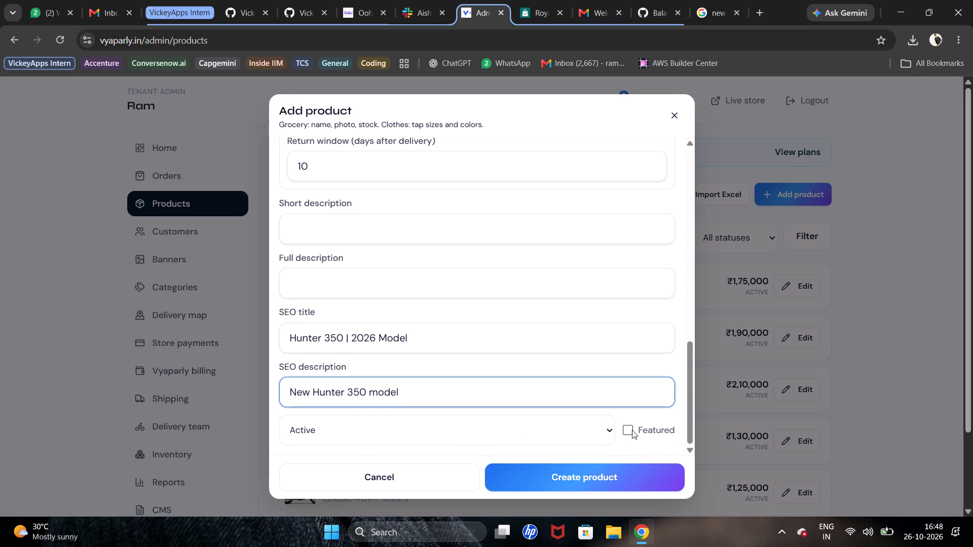
click(590, 477)
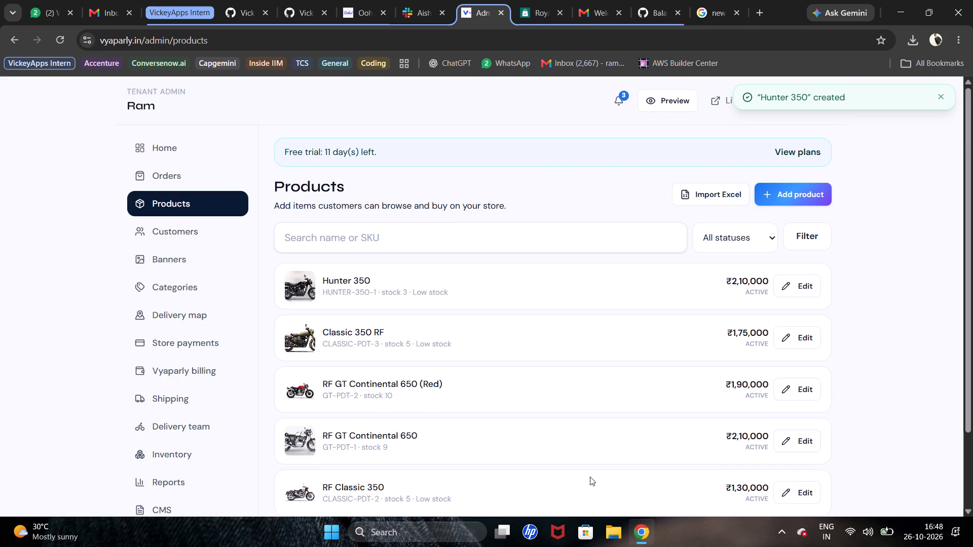
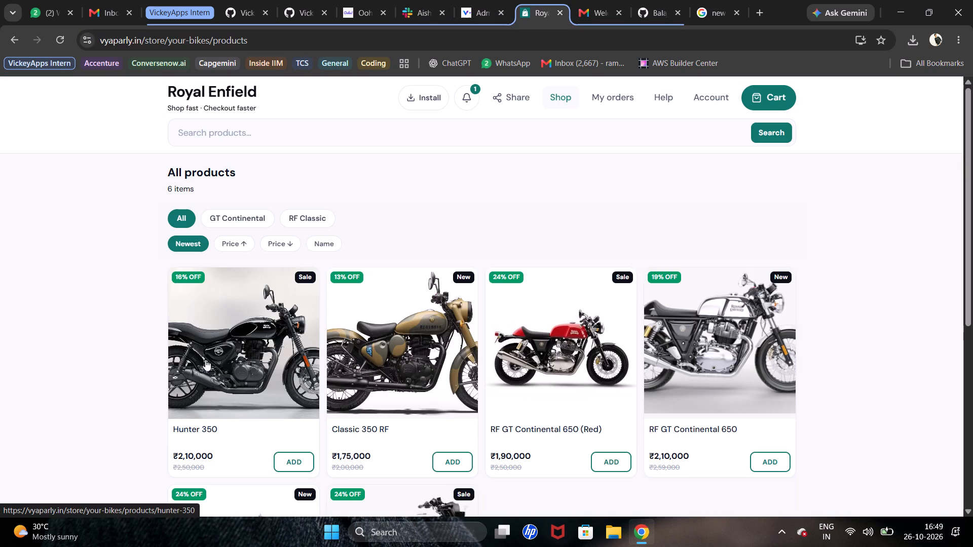
Visit the Hunter 350 product page from the product list and from the home page banner, returning to the store home each time.
click(266, 337)
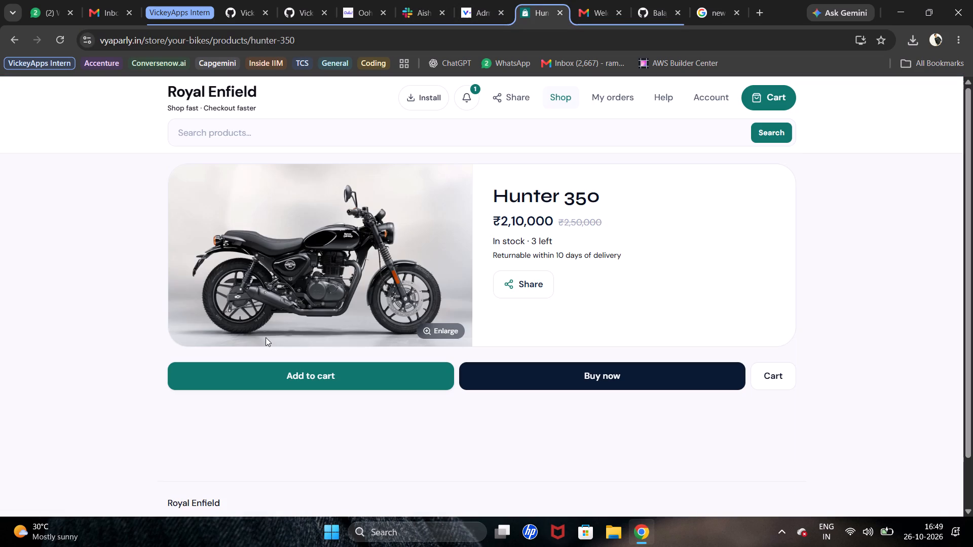
scroll(345, 187, up, 3)
click(243, 81)
click(239, 98)
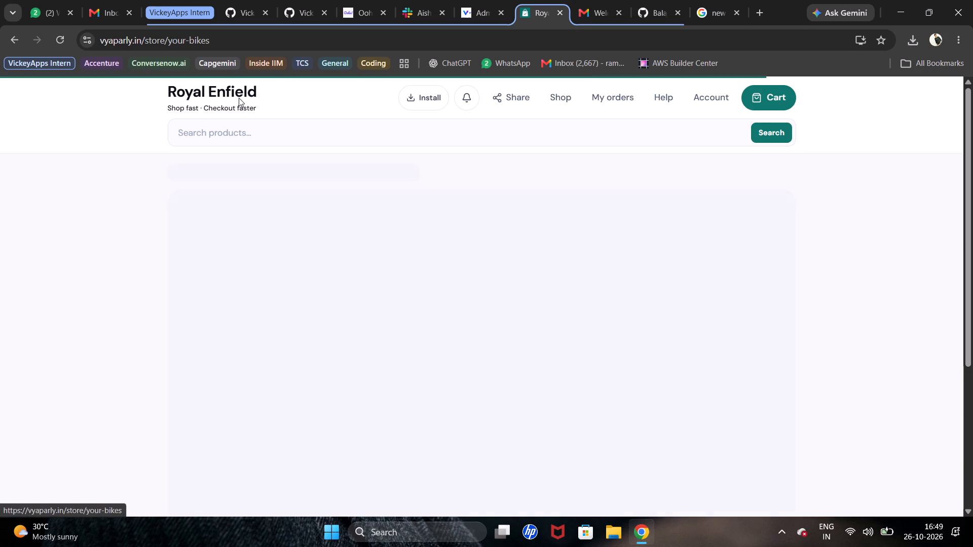
scroll(314, 326, down, 3)
click(316, 331)
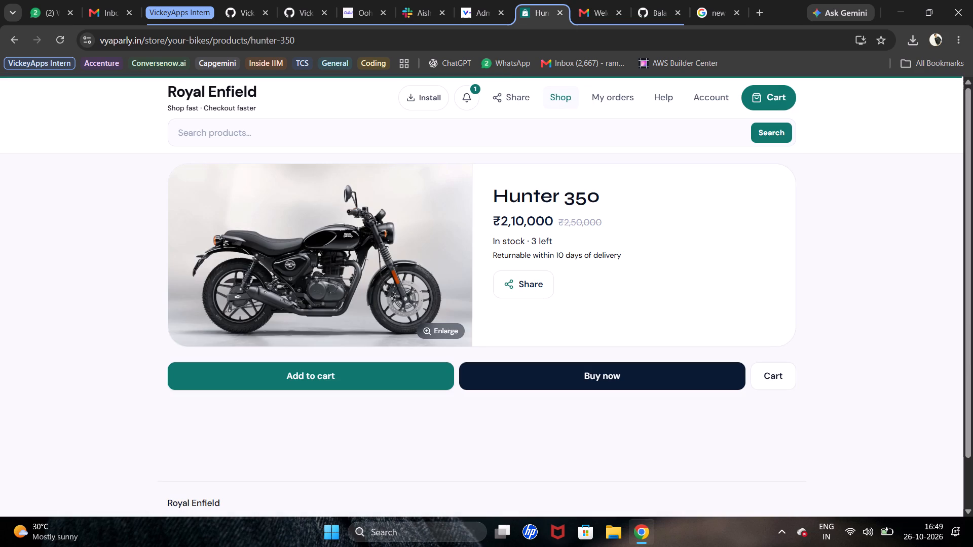
click(221, 100)
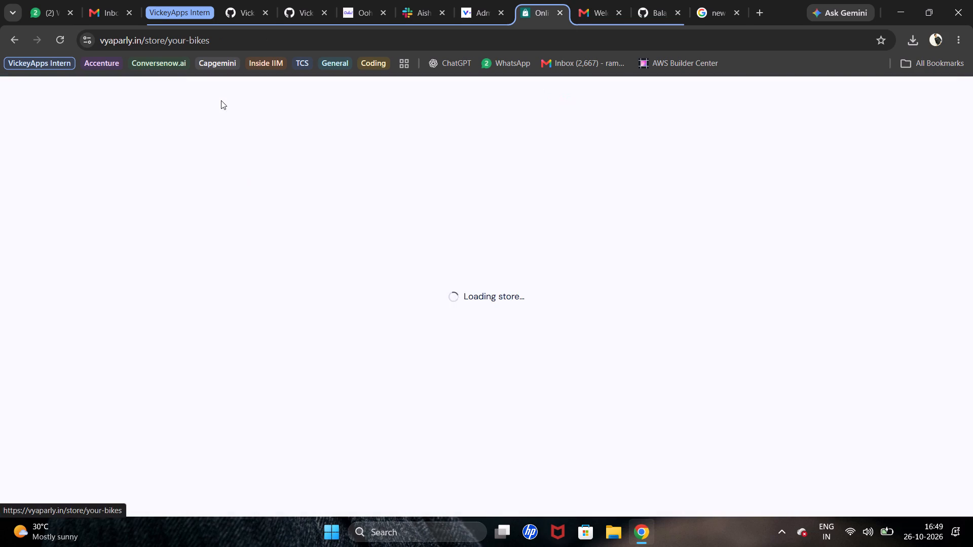
Look through the store home page, including its categories, promotional banners and bestsellers.
scroll(258, 169, down, 16)
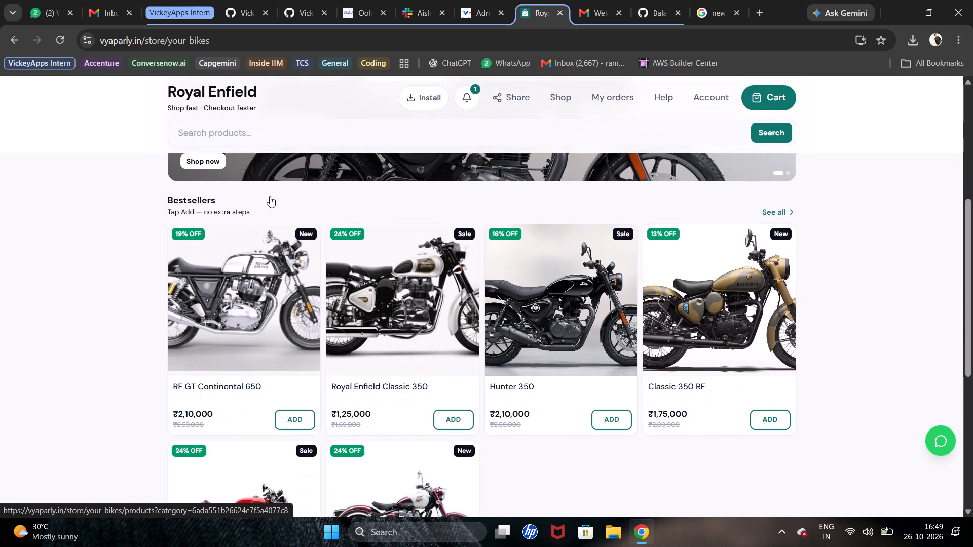
scroll(270, 196, down, 3)
scroll(270, 196, up, 5)
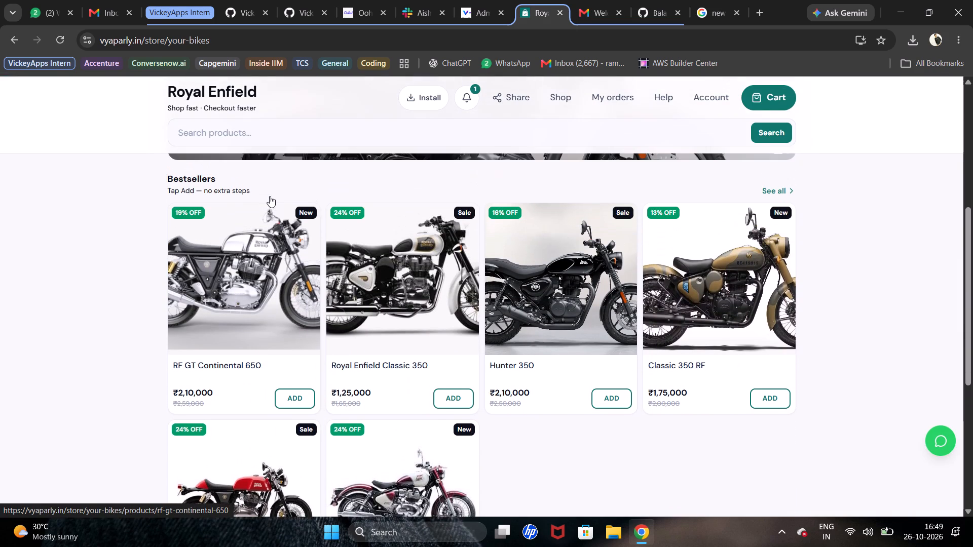
scroll(270, 196, down, 8)
scroll(270, 196, up, 5)
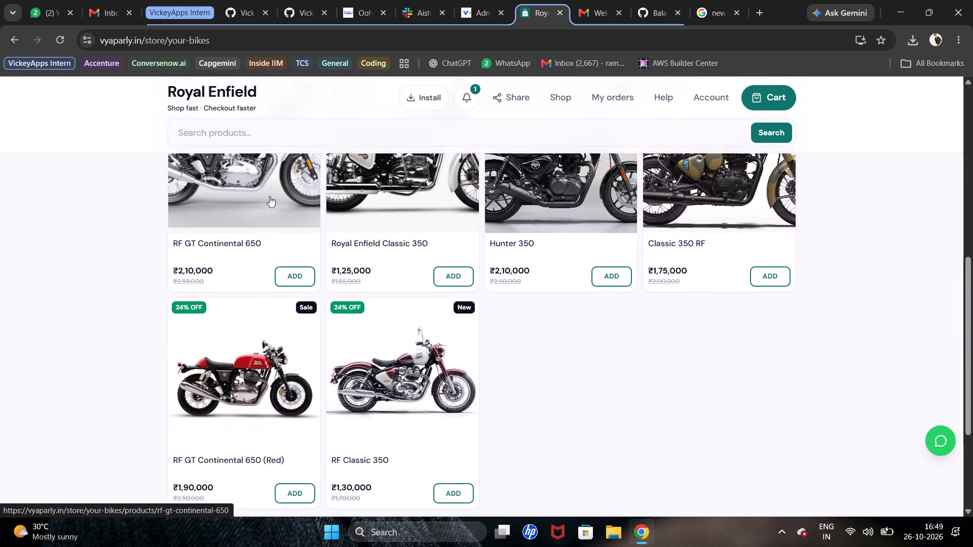
scroll(270, 196, up, 13)
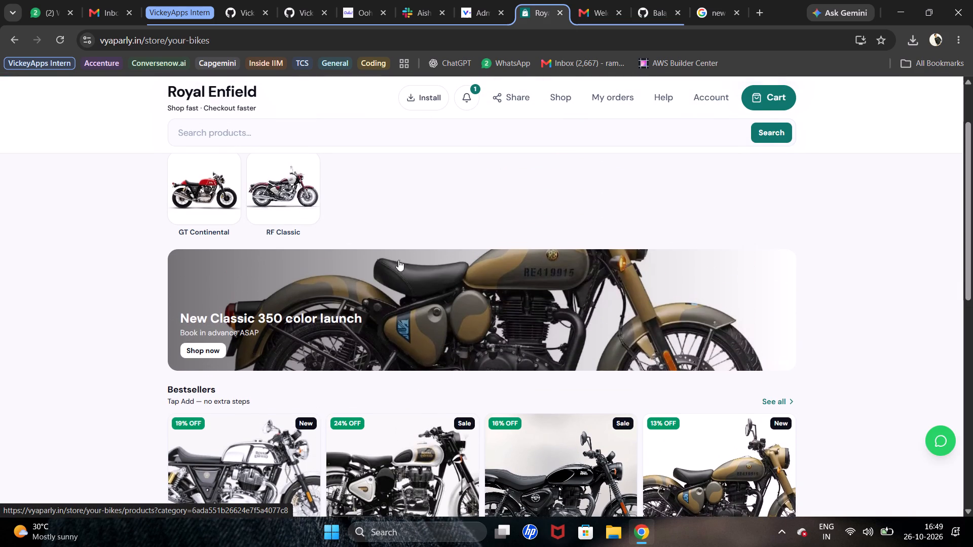
scroll(318, 255, up, 5)
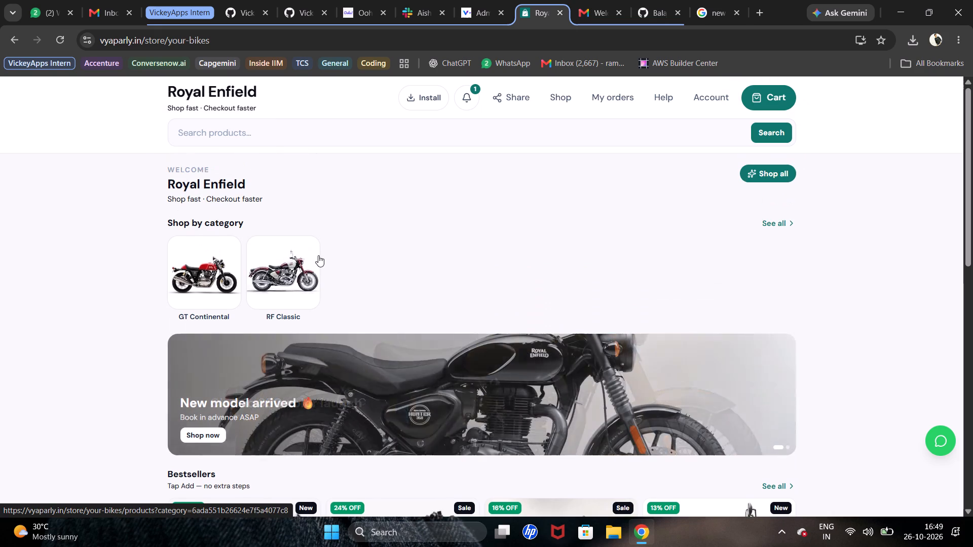
scroll(522, 249, down, 3)
Open the Hunter 350 from the New model arrived banner and proceed to checkout with an immediate purchase.
click(514, 295)
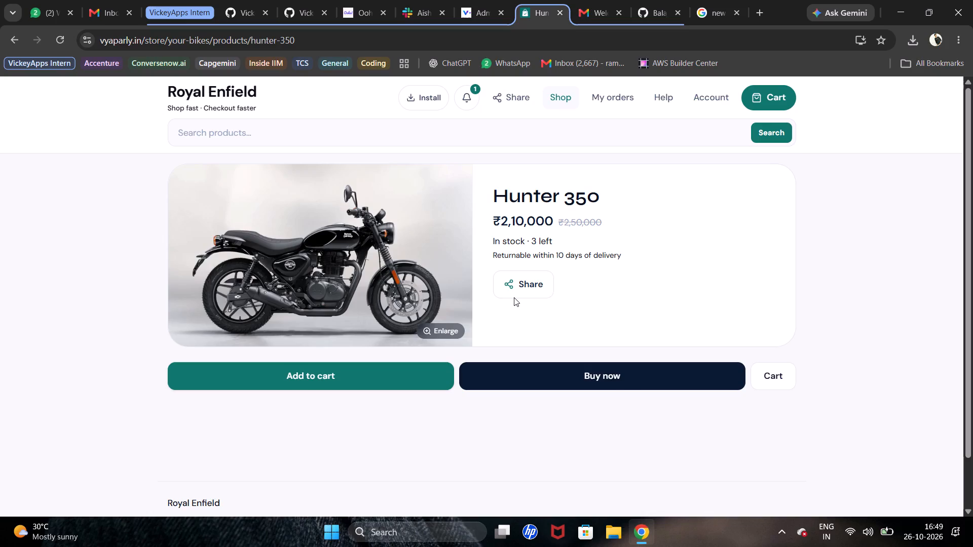
scroll(514, 295, down, 9)
scroll(531, 282, up, 1)
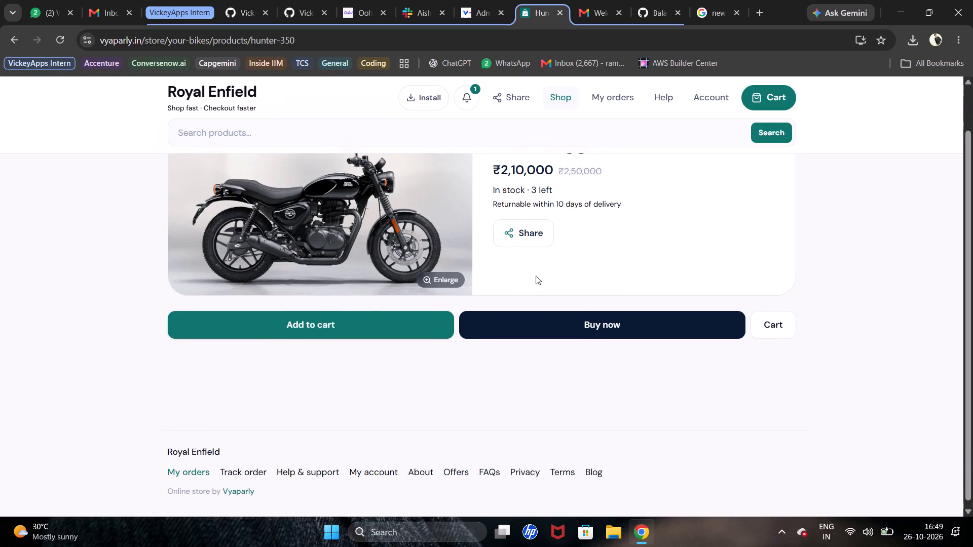
click(635, 342)
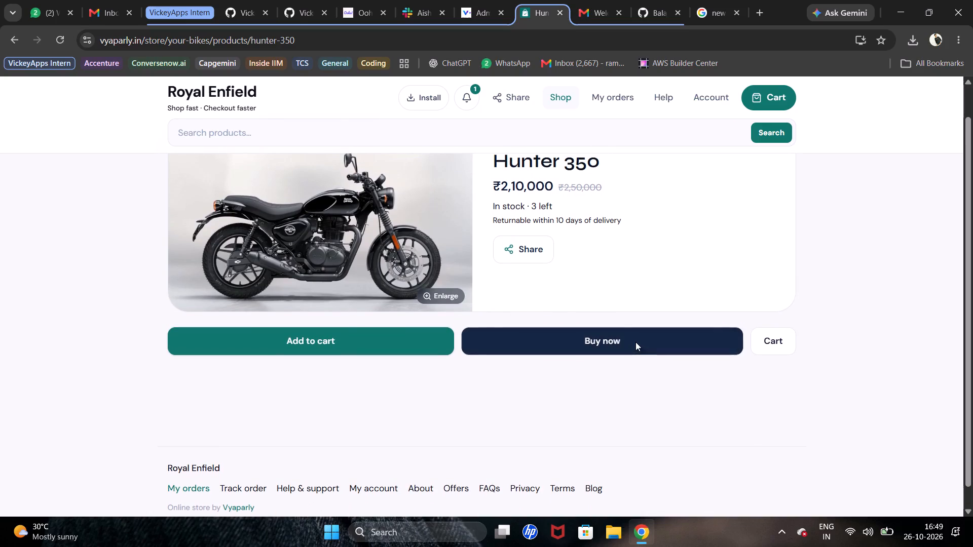
Try switching between the saved delivery addresses at checkout and settle on the one labelled Default.
scroll(478, 333, down, 2)
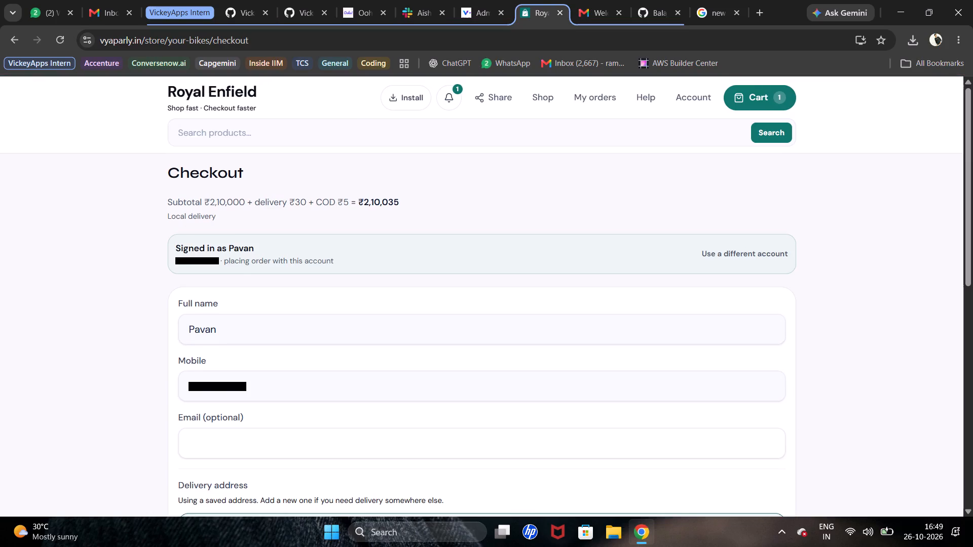
scroll(478, 333, down, 7)
scroll(515, 298, down, 3)
click(478, 333)
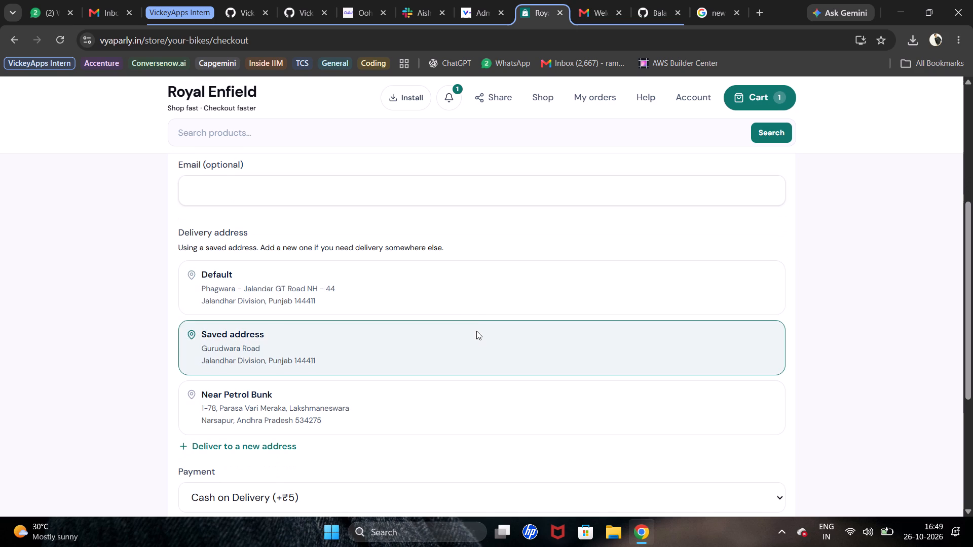
click(467, 293)
scroll(467, 293, down, 4)
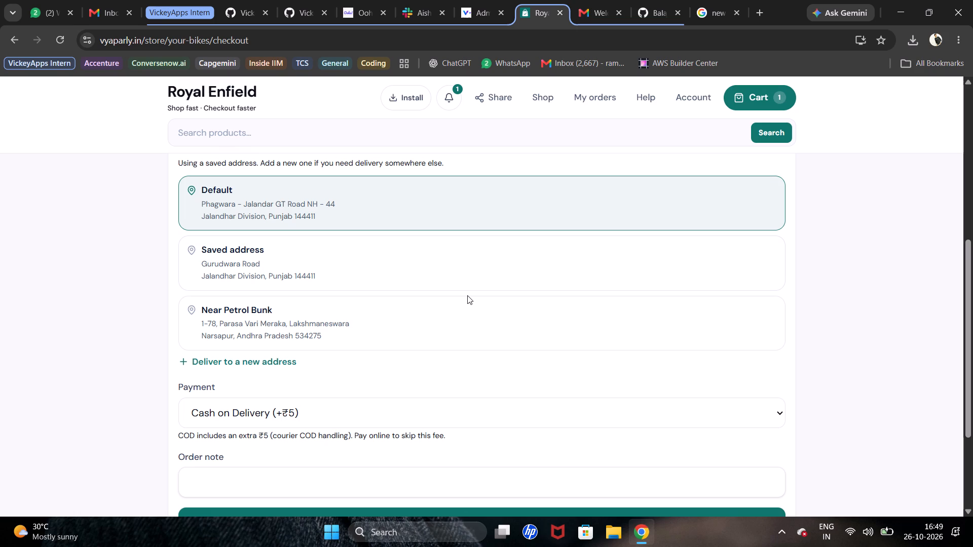
click(502, 264)
click(476, 180)
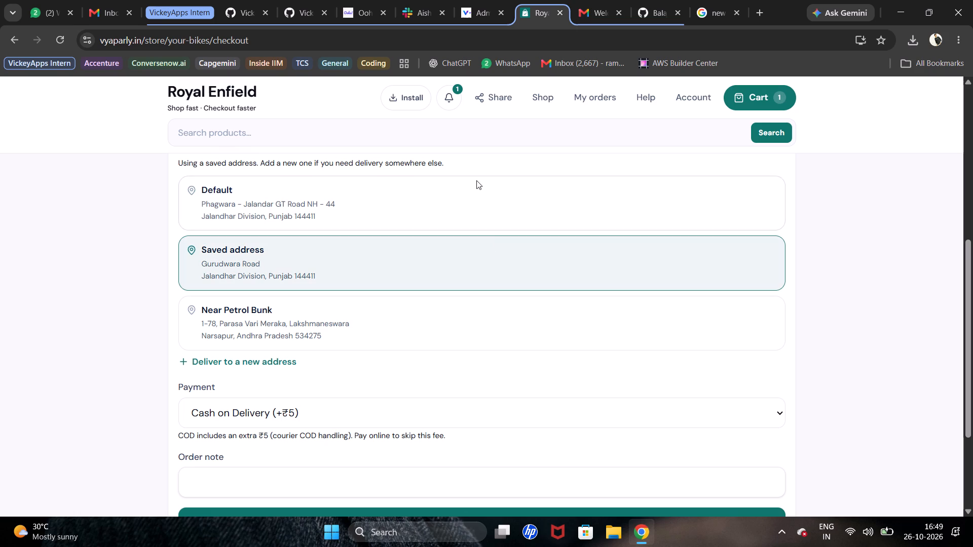
Set the payment method to UPI (scan & pay).
scroll(423, 368, down, 3)
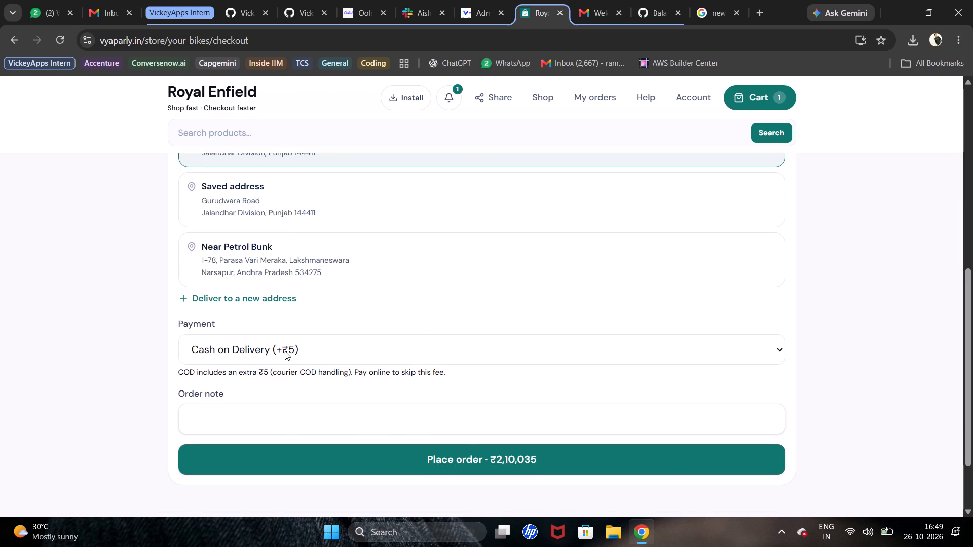
click(285, 348)
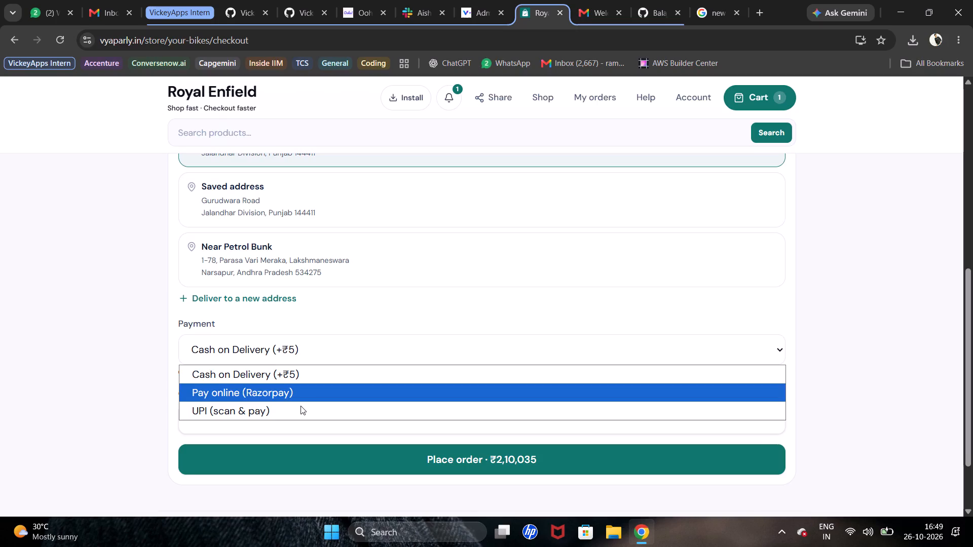
click(301, 408)
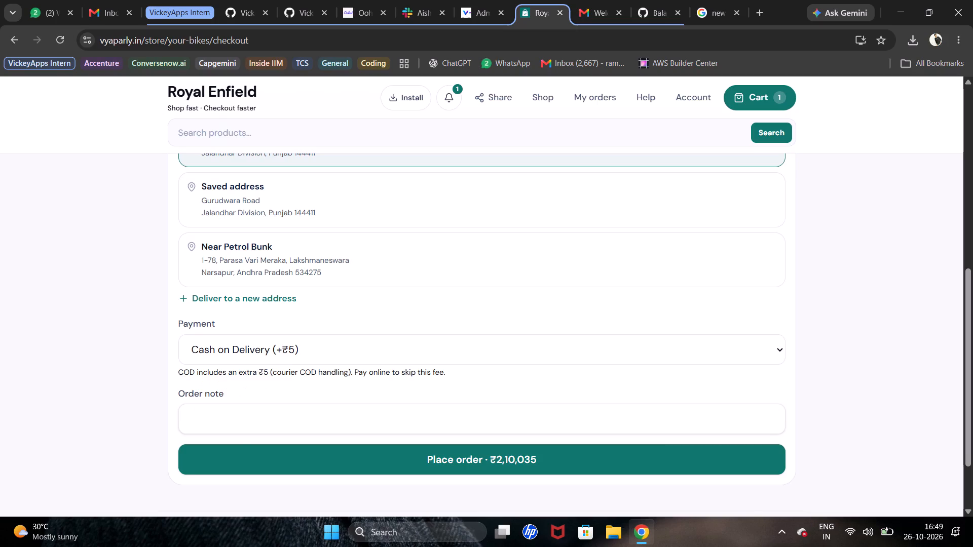
Fill the order note with "Please deliver with extra care.".
click(301, 408)
click(310, 448)
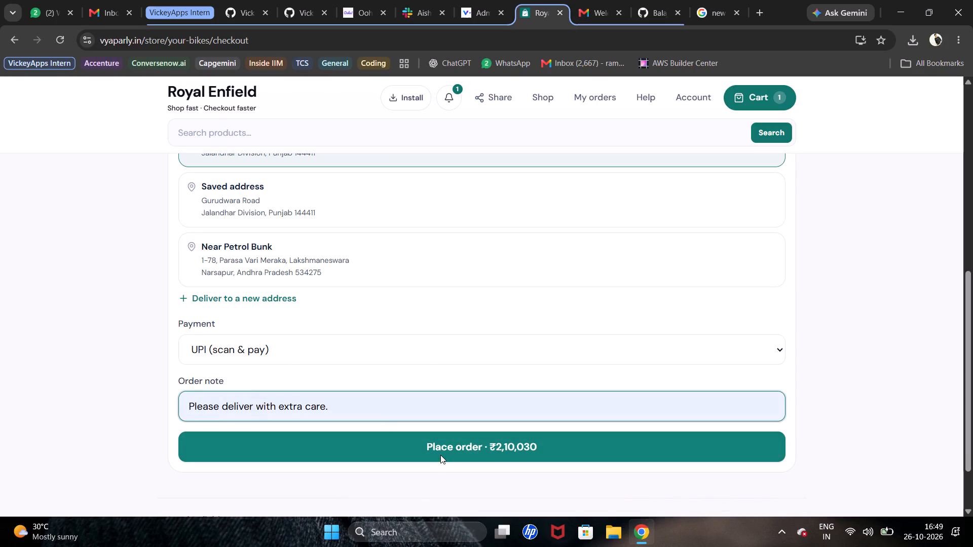
Switch to the tenant admin and check its Orders list.
click(489, 0)
click(210, 182)
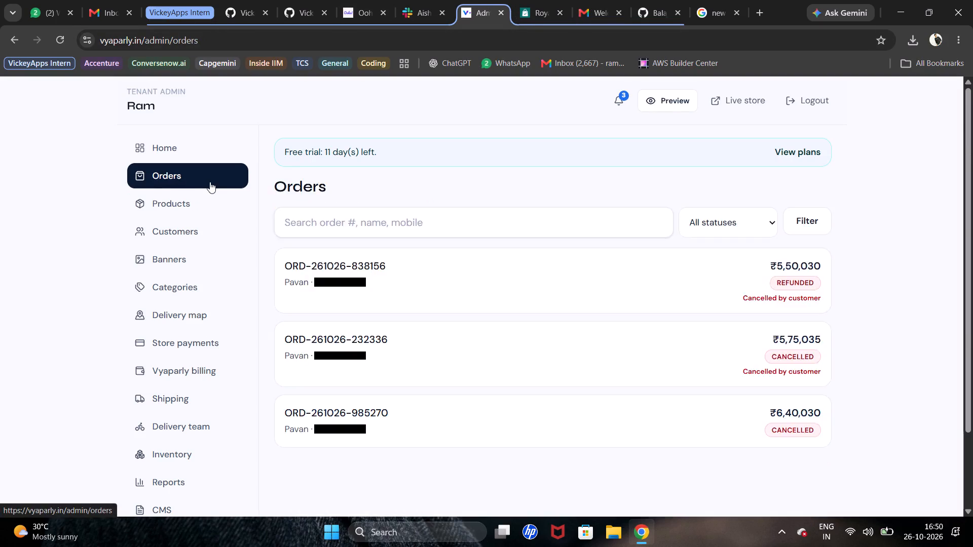
click(210, 182)
Return to the store checkout and place the Hunter 350 order.
click(543, 0)
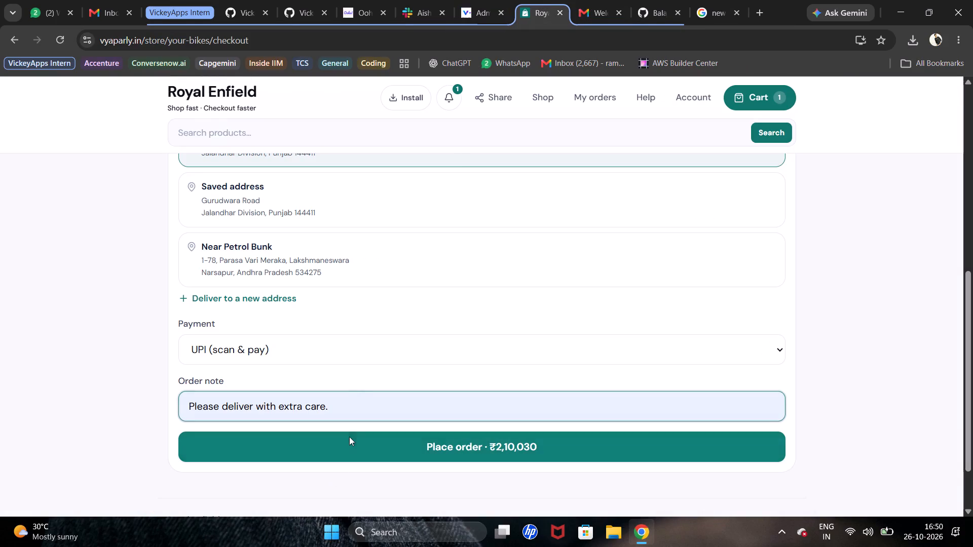
click(349, 432)
Copy the new order's number from the heading of the UPI payment page.
scroll(527, 266, up, 5)
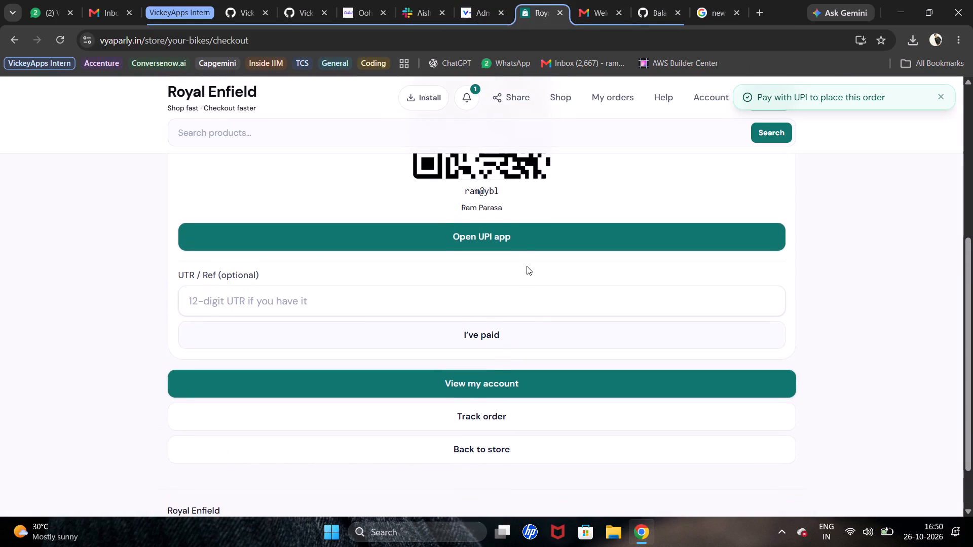
scroll(527, 266, up, 5)
scroll(527, 264, down, 1)
scroll(533, 265, up, 7)
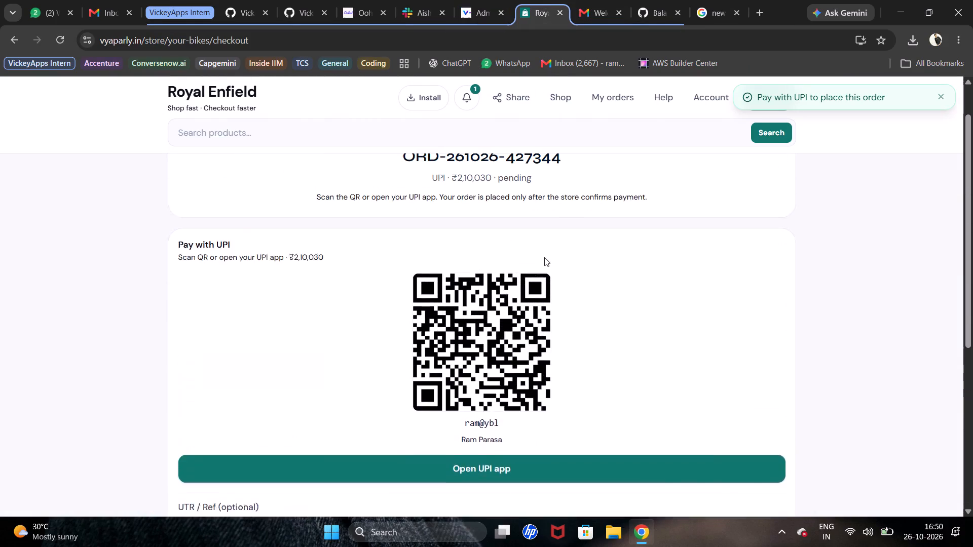
scroll(544, 257, up, 8)
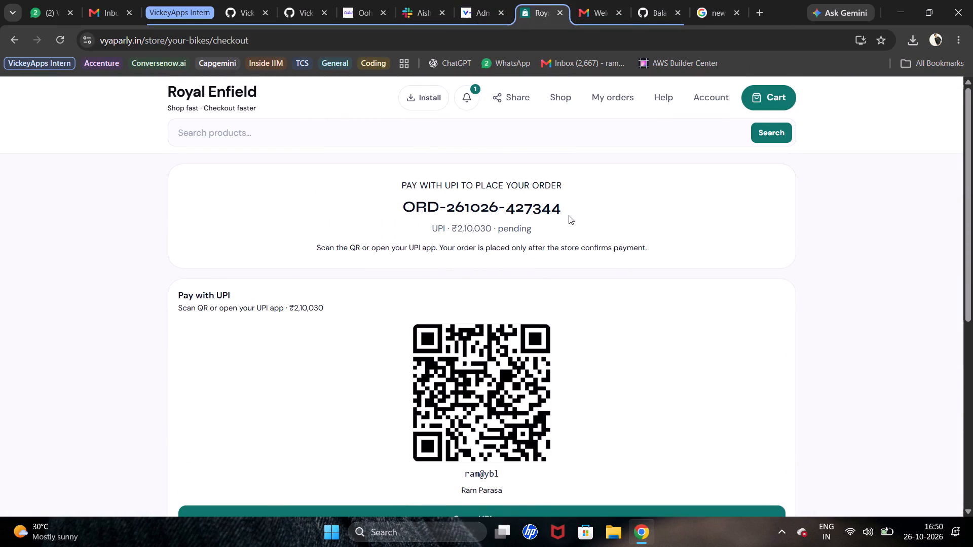
drag(569, 213, 327, 198)
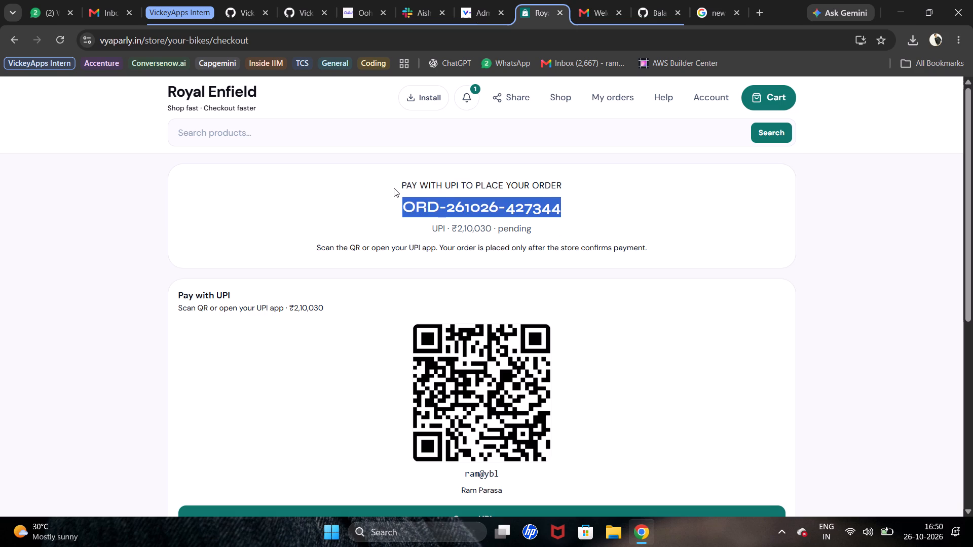
key(ctrl+c)
key(ctrl+c)
click(520, 226)
Examine the UTR reference field and payment confirmation options below the UPI QR code.
scroll(520, 226, down, 3)
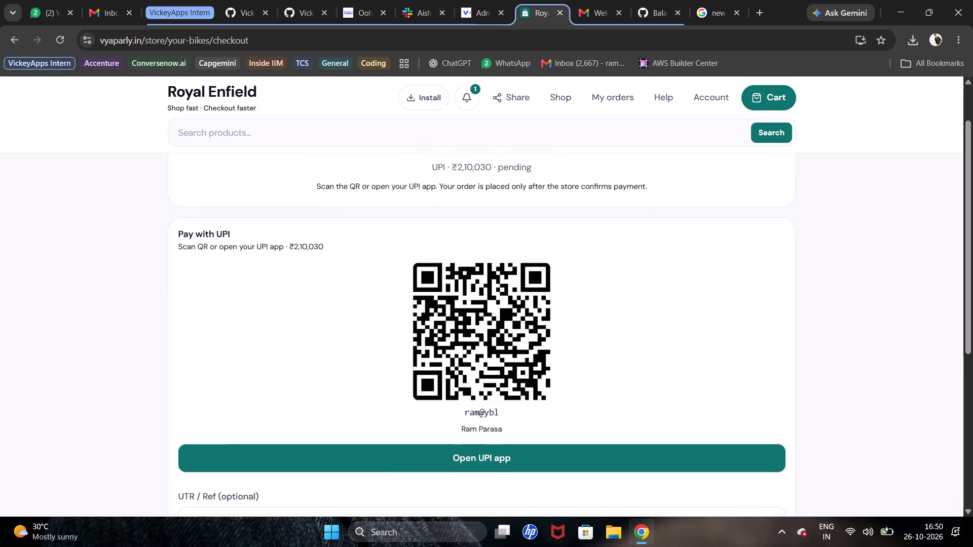
scroll(498, 244, down, 10)
scroll(416, 288, down, 4)
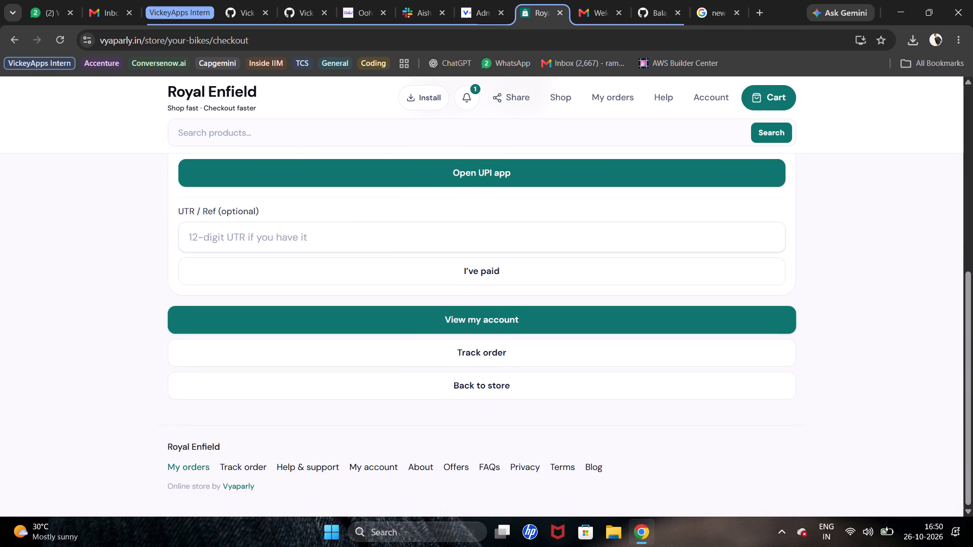
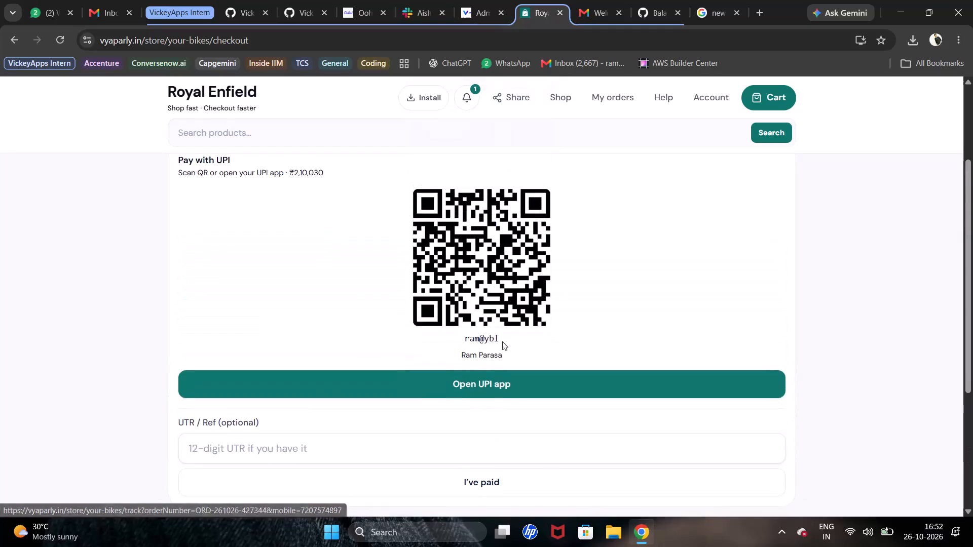
Open the customer account from the payment page, then check and reload the My orders list for the new order.
scroll(607, 255, down, 8)
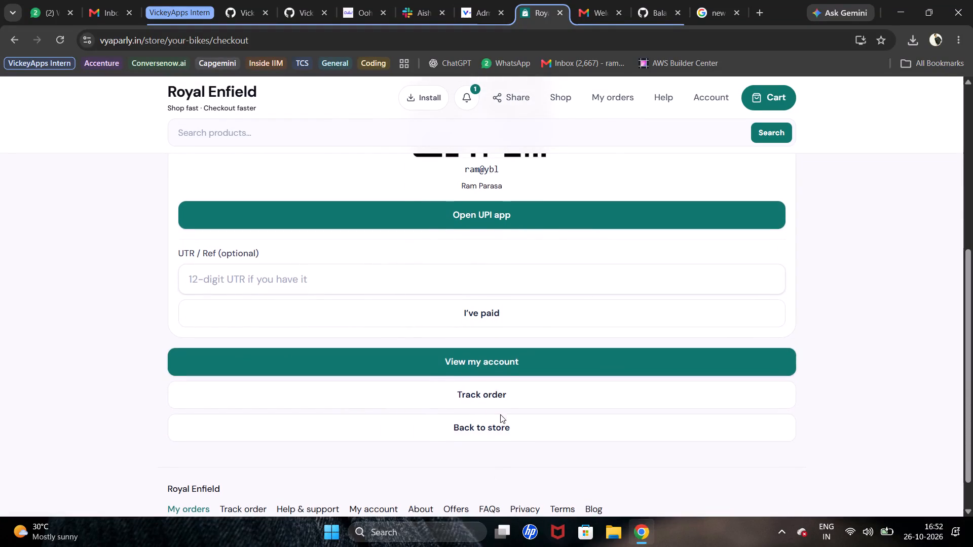
click(525, 359)
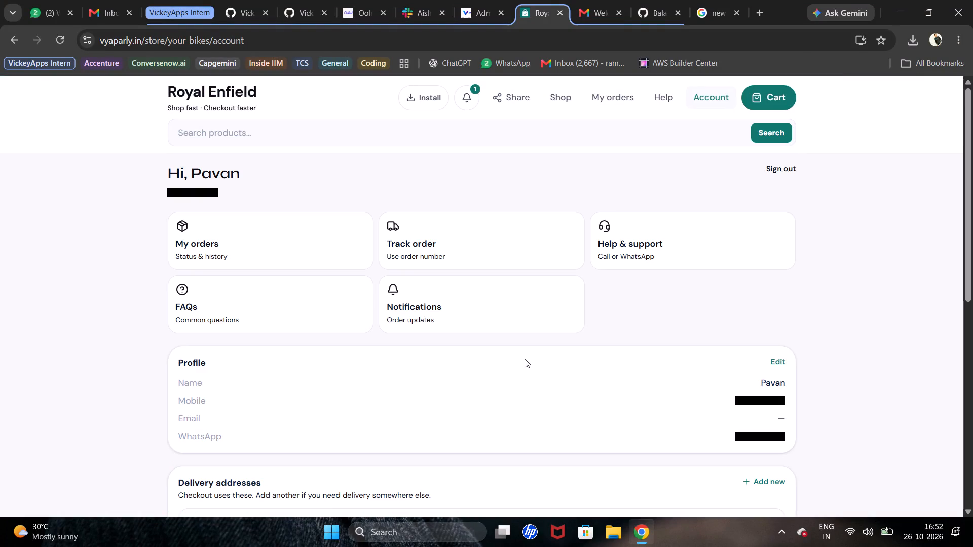
click(596, 89)
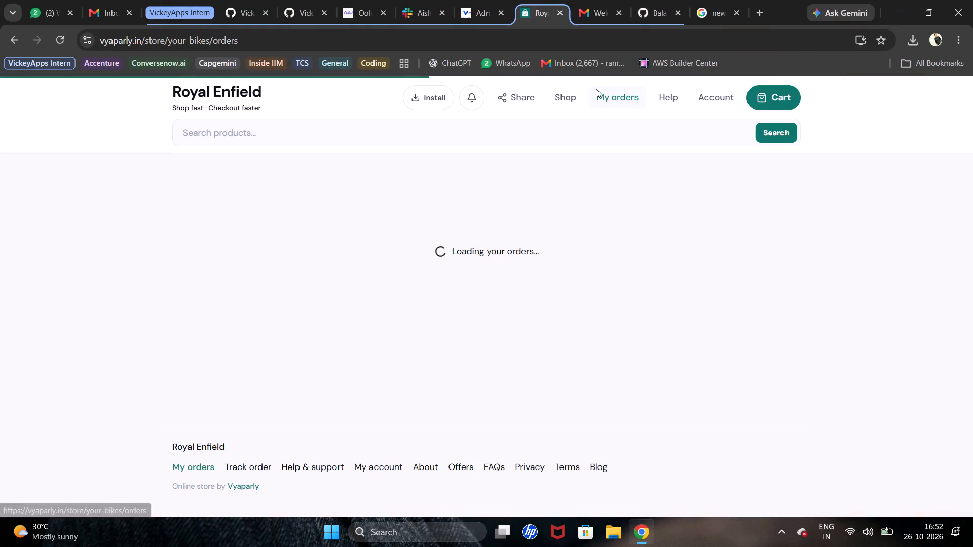
scroll(538, 143, down, 5)
scroll(491, 195, down, 4)
scroll(491, 334, up, 9)
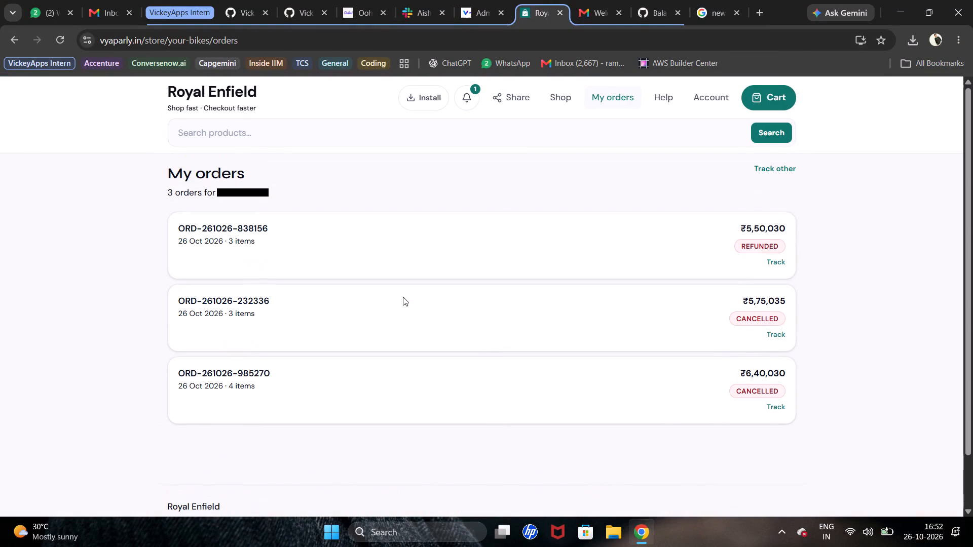
click(64, 39)
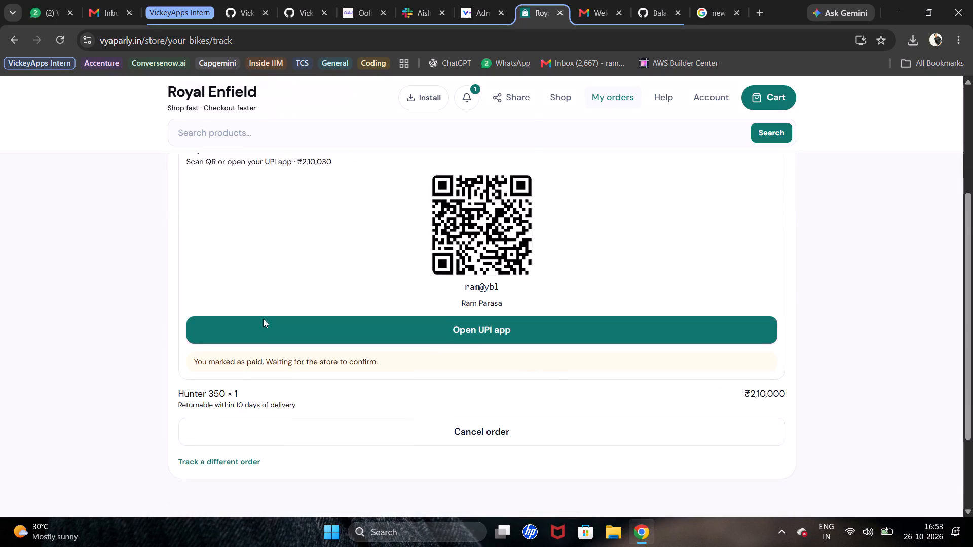
scroll(423, 341, up, 8)
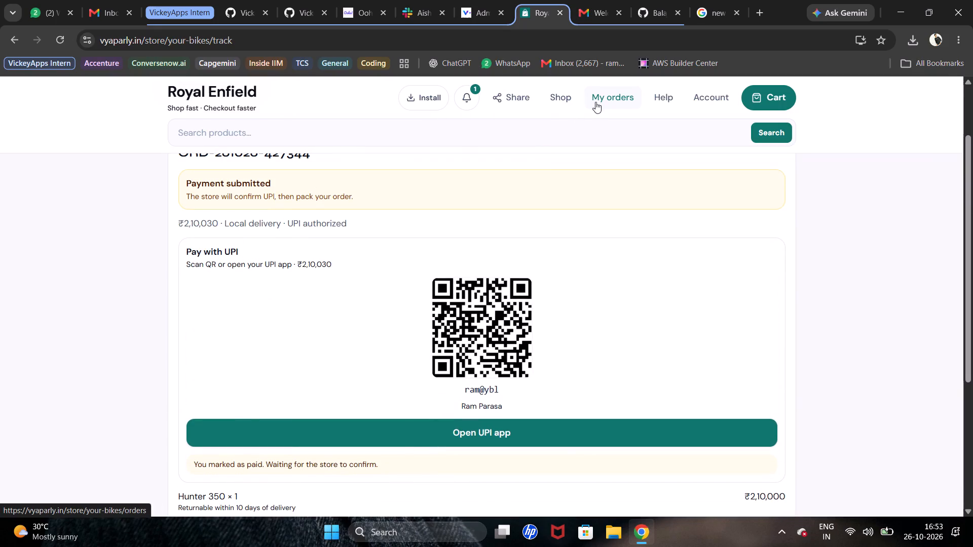
Reopen My orders and reload the page to check for the Hunter 350 order.
click(595, 97)
scroll(452, 210, up, 6)
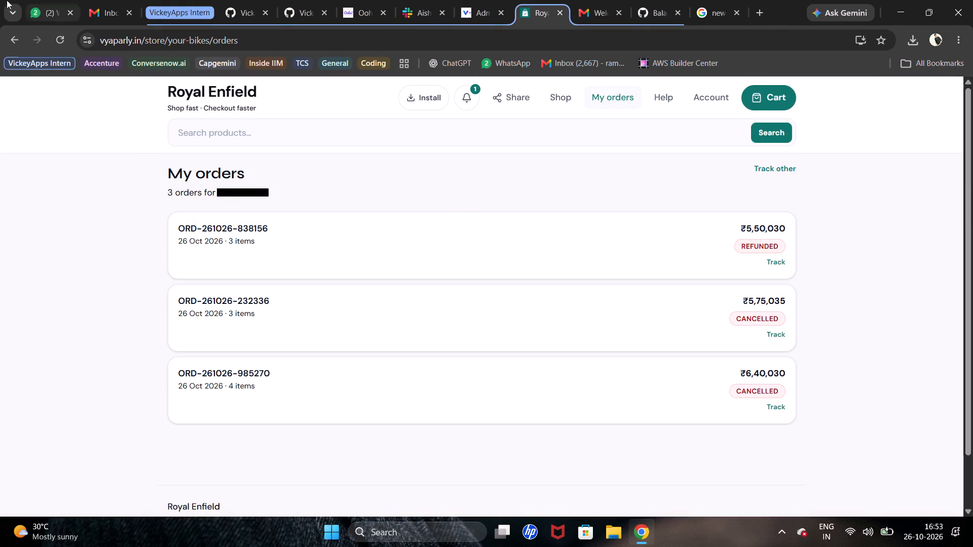
click(56, 28)
click(56, 35)
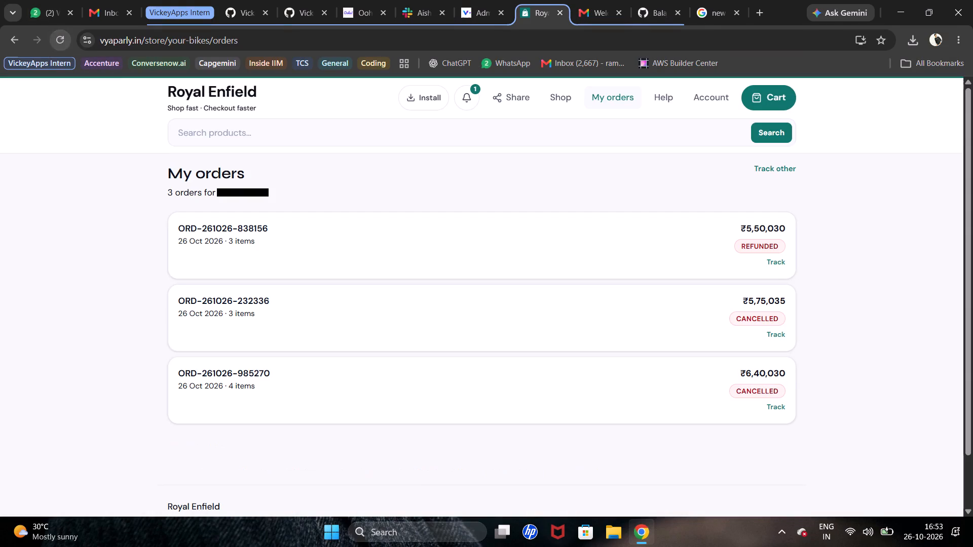
click(754, 166)
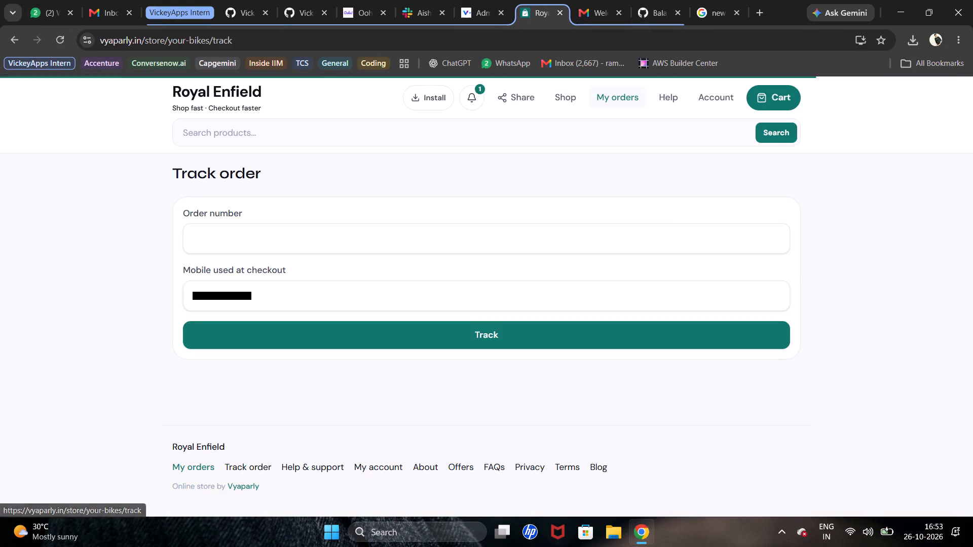
click(386, 245)
key(ctrl+v)
click(390, 321)
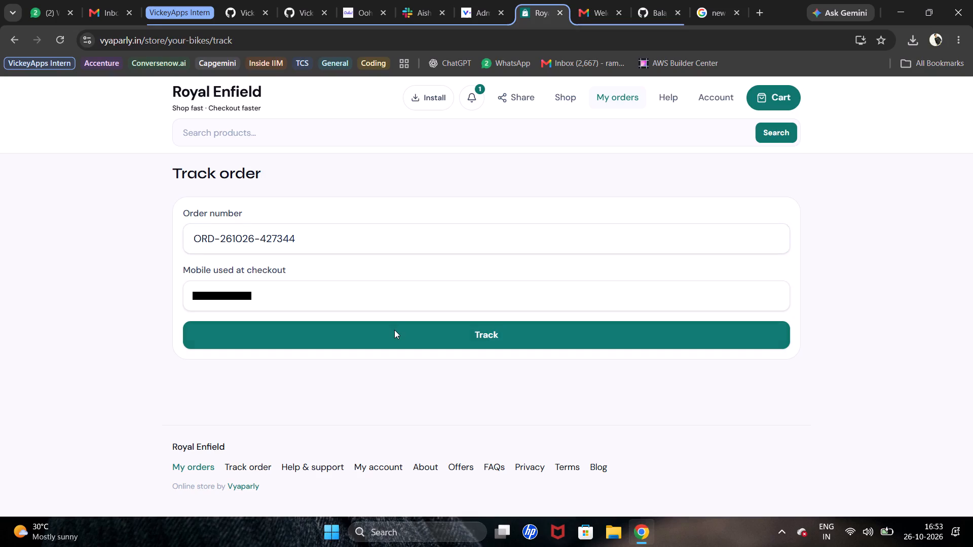
click(394, 330)
scroll(512, 288, down, 7)
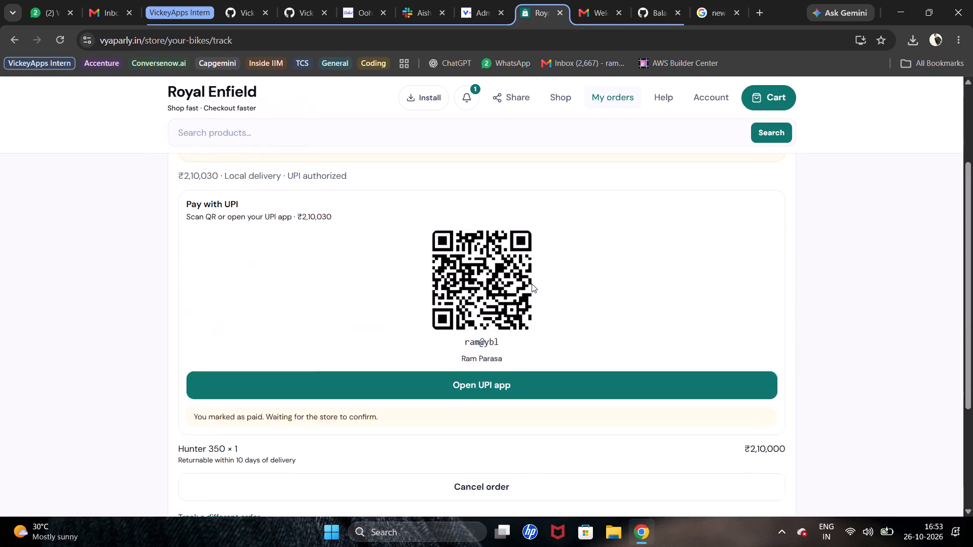
scroll(517, 257, down, 8)
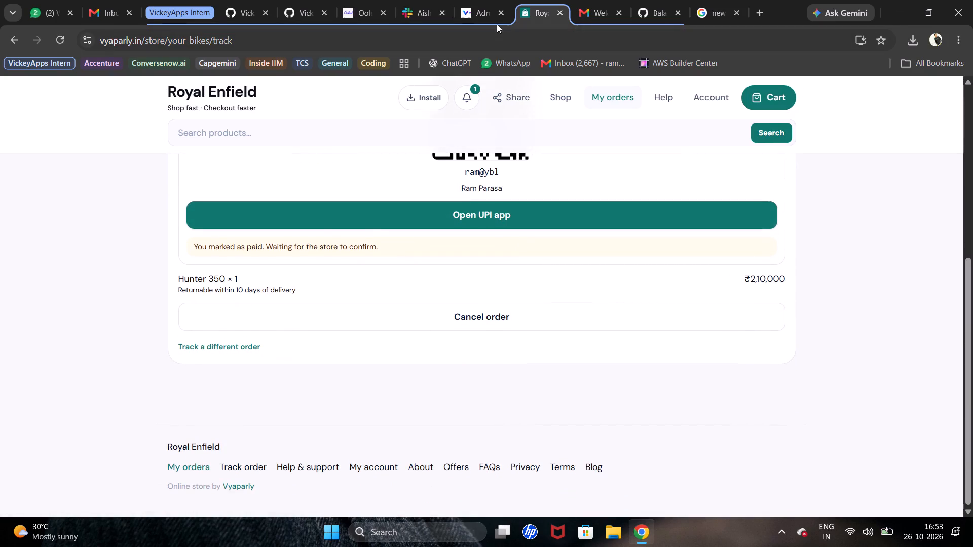
click(468, 0)
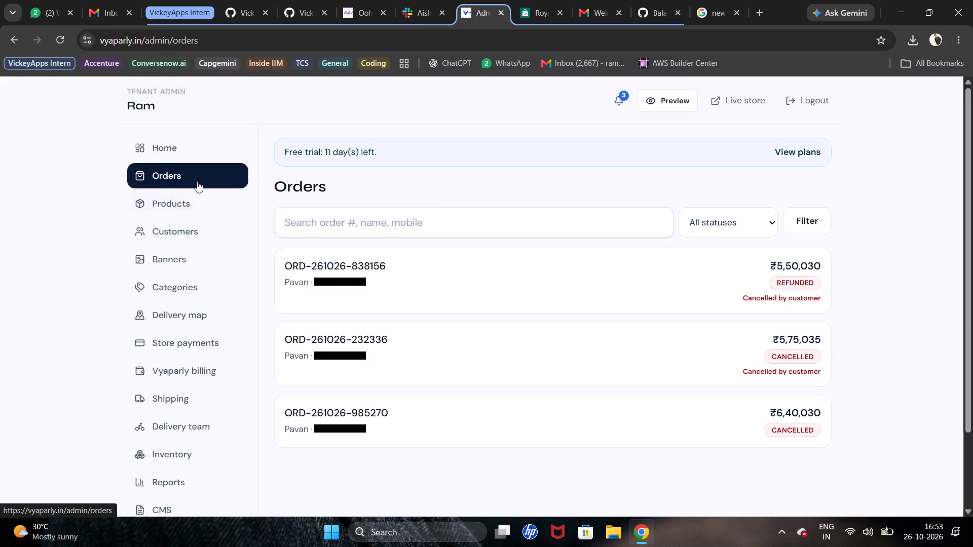
click(199, 177)
click(199, 175)
click(175, 181)
click(55, 42)
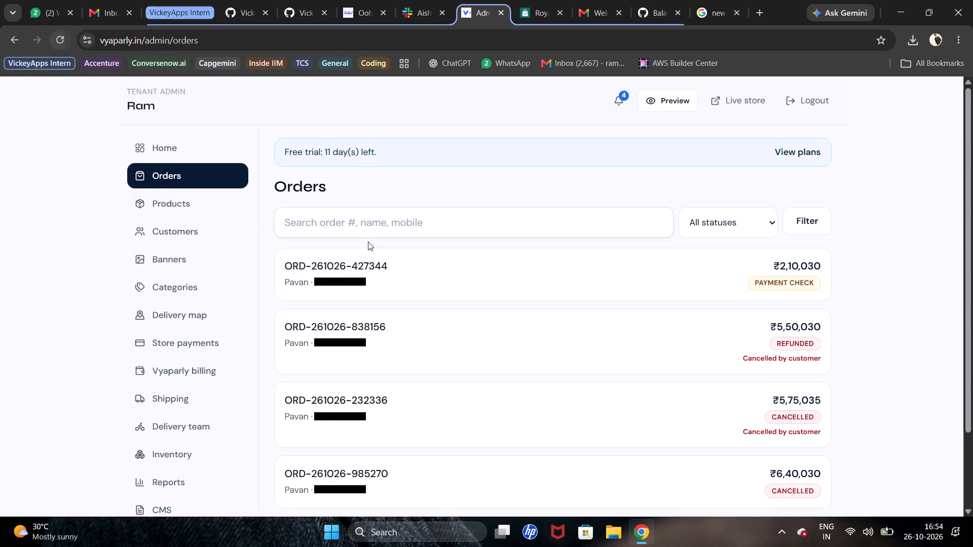
scroll(585, 257, down, 4)
click(568, 179)
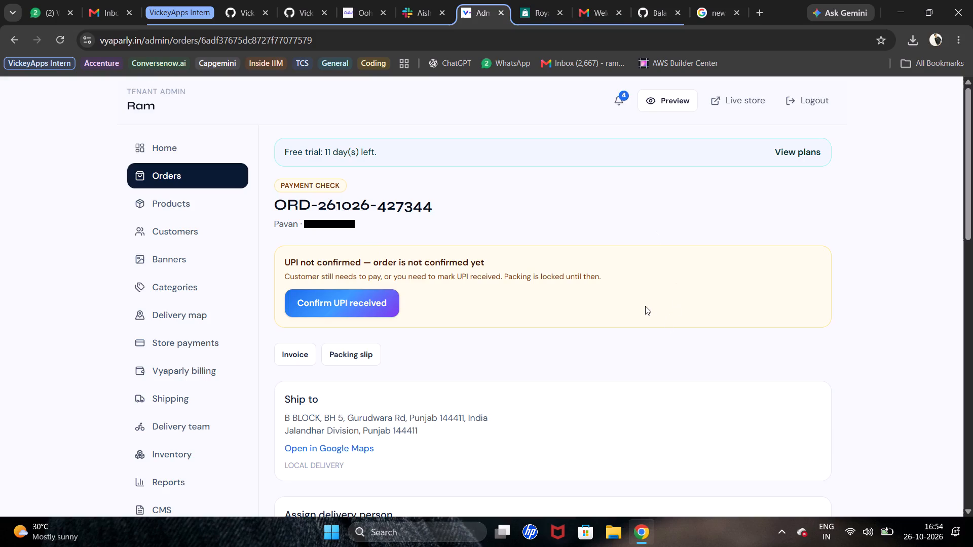
Examine the admin order page's delivery, external delivery, payment, item total and status options for the Hunter 350 order.
scroll(645, 301, down, 4)
scroll(656, 244, down, 5)
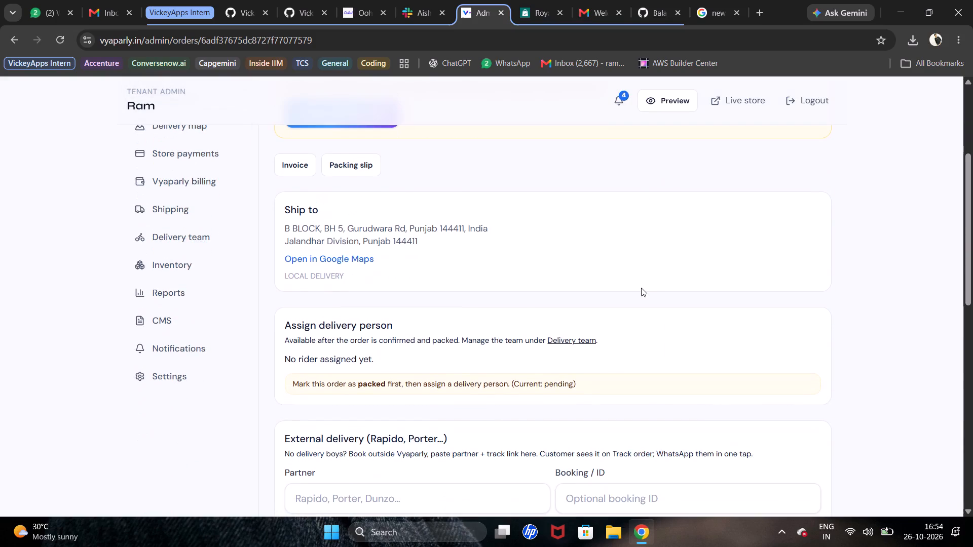
scroll(641, 288, down, 14)
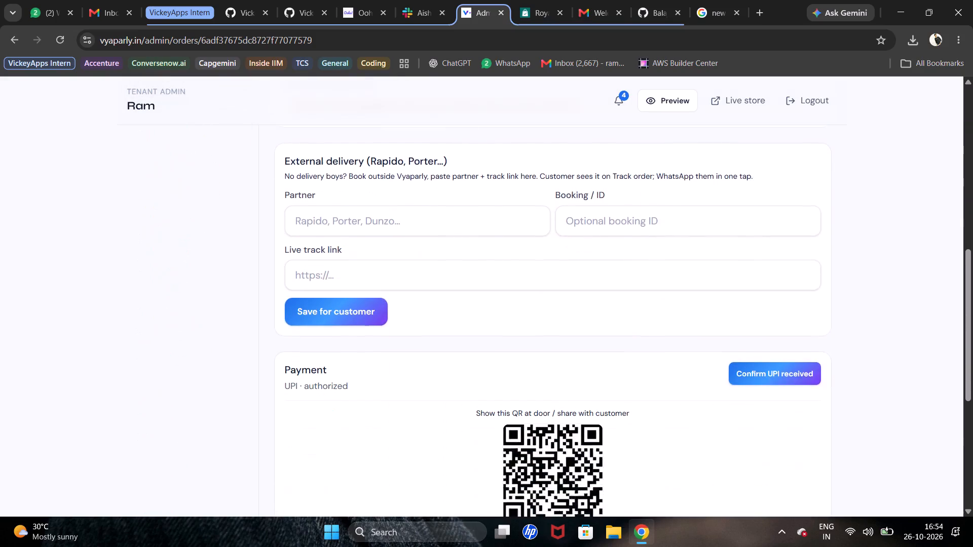
scroll(632, 310, down, 4)
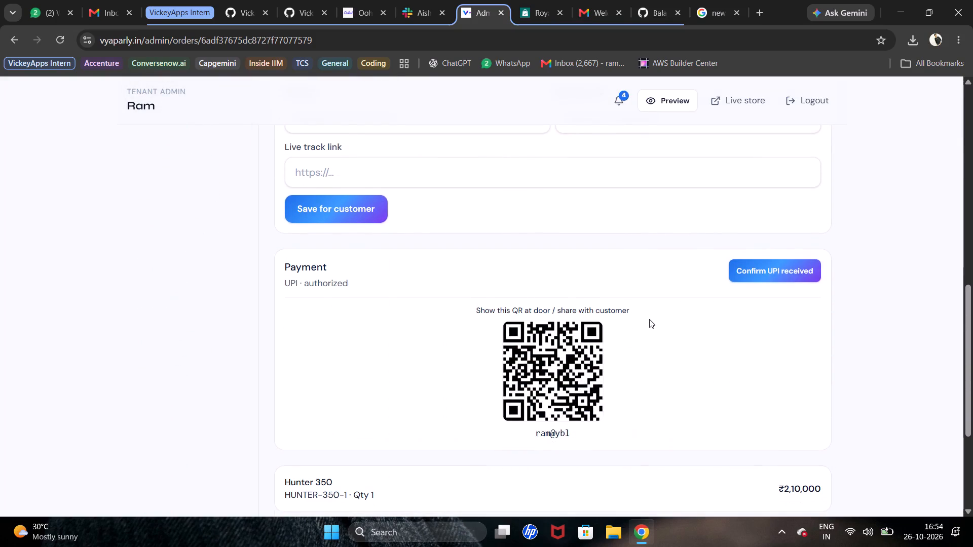
scroll(649, 319, down, 6)
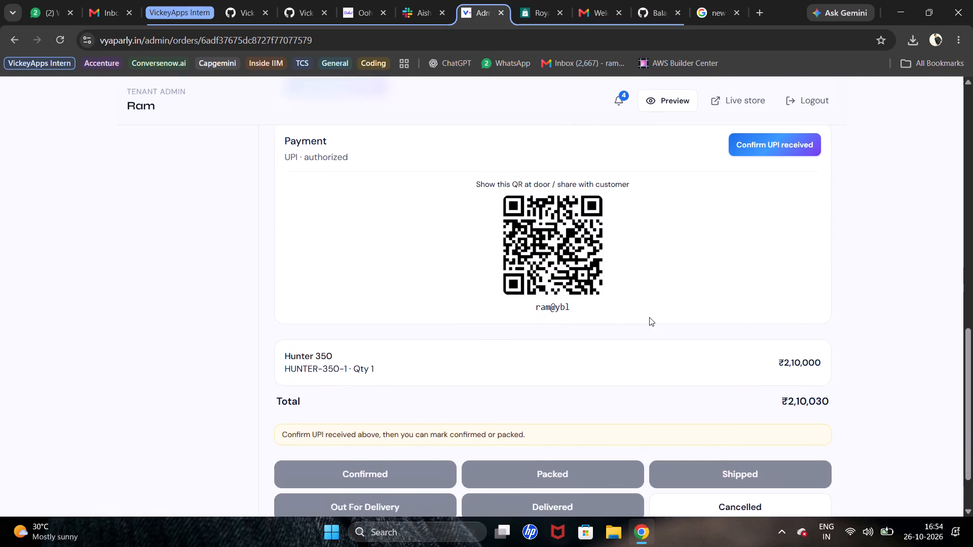
scroll(649, 317, down, 5)
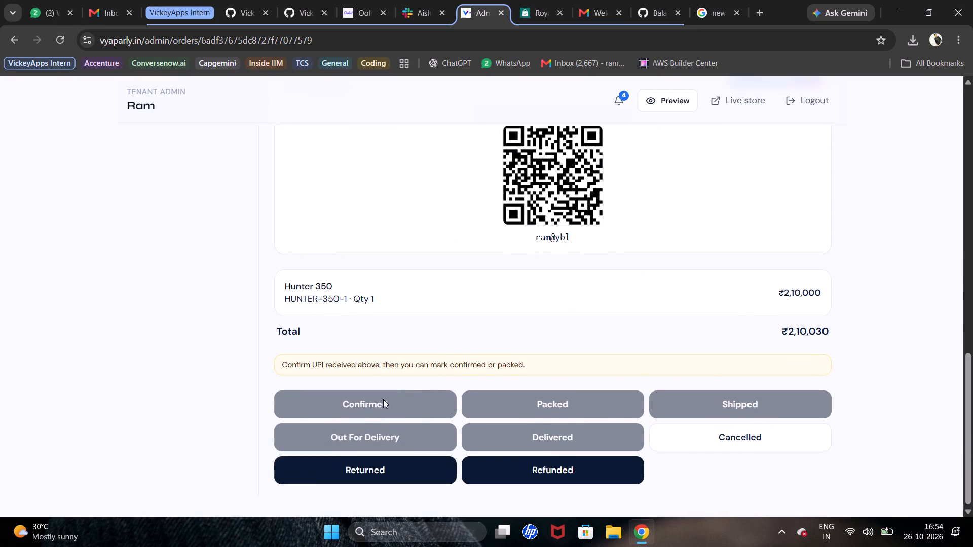
drag(399, 385, 403, 385)
scroll(447, 394, up, 20)
scroll(447, 394, up, 3)
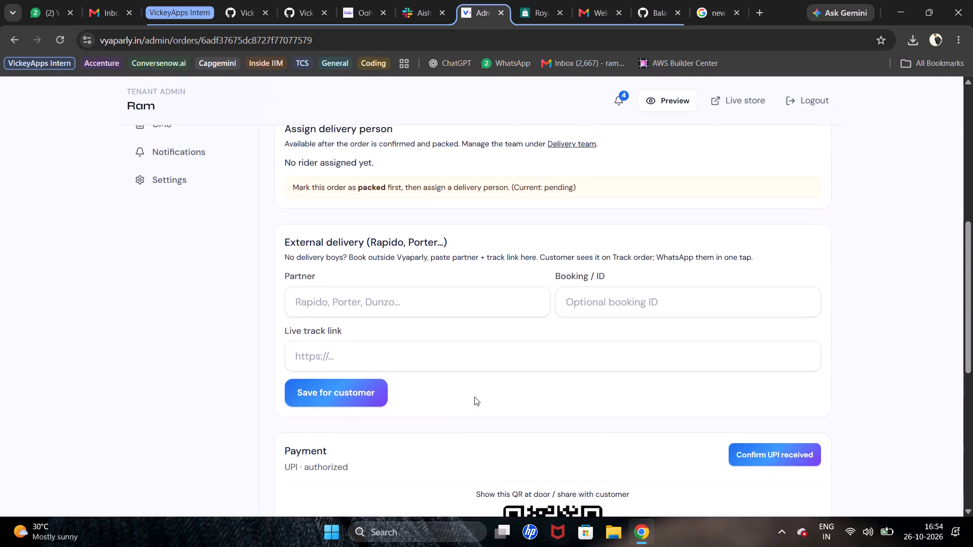
scroll(474, 397, up, 20)
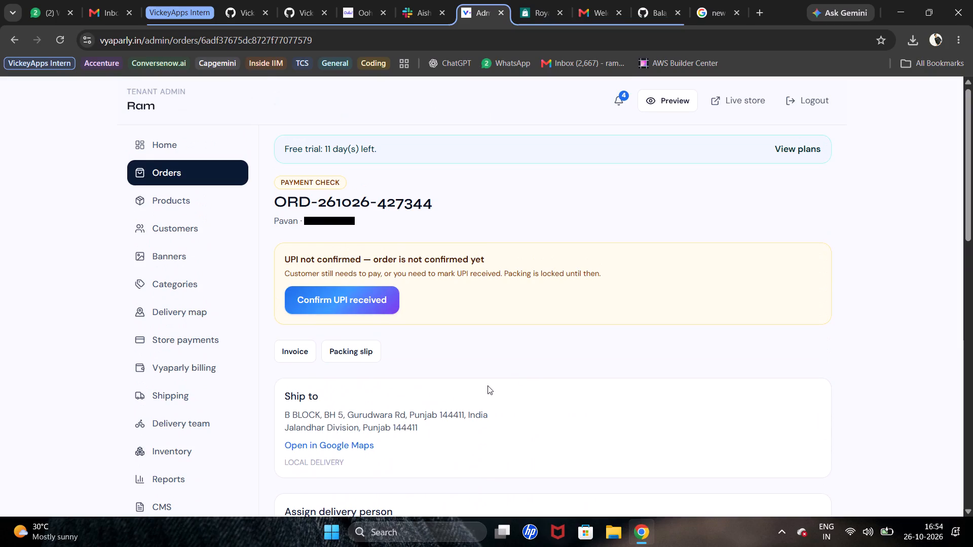
Return to the storefront's tracked order and recheck its status banner and UPI payment section.
click(541, 0)
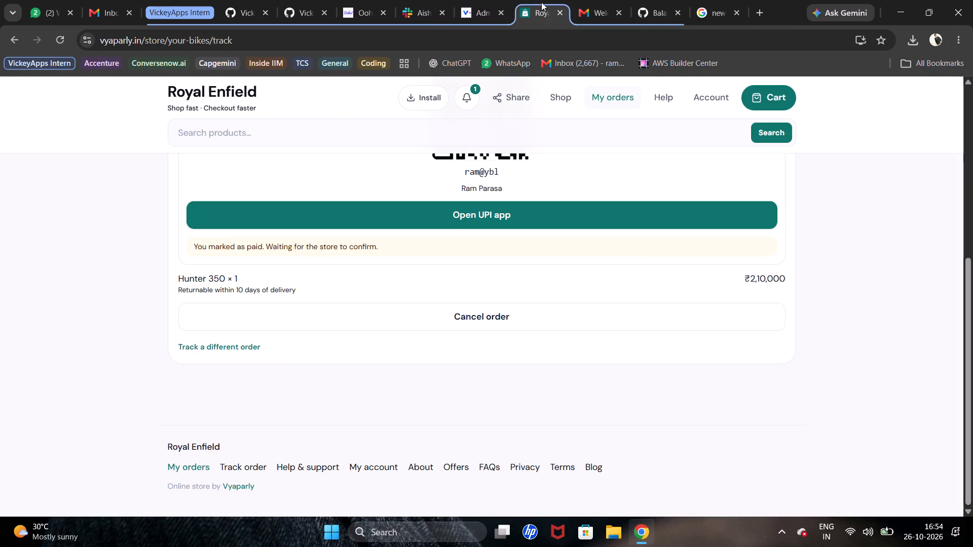
scroll(532, 297, up, 12)
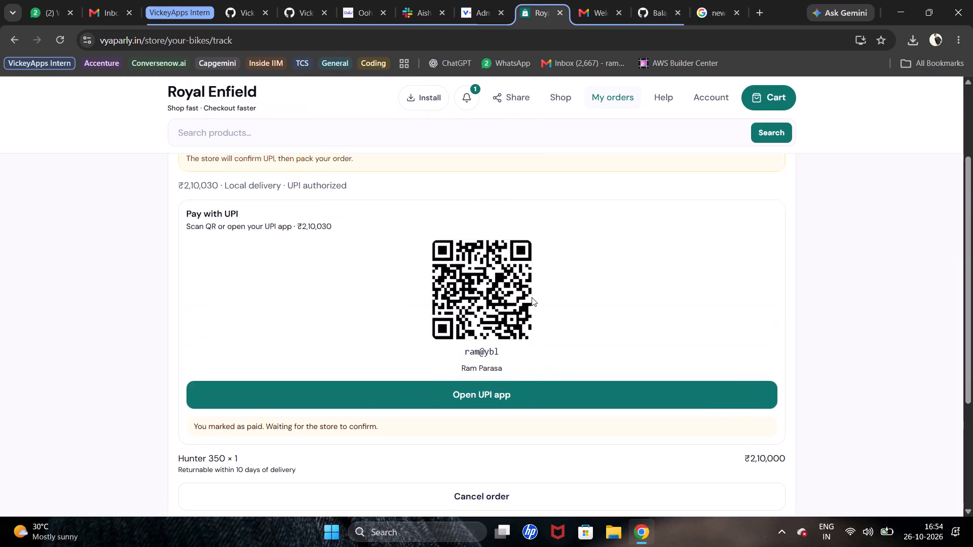
scroll(532, 297, up, 11)
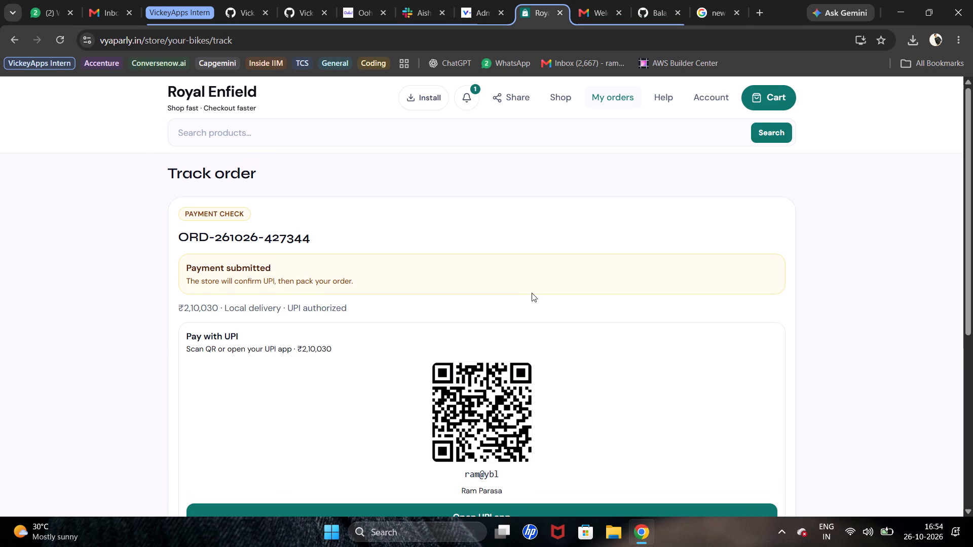
right_click(532, 293)
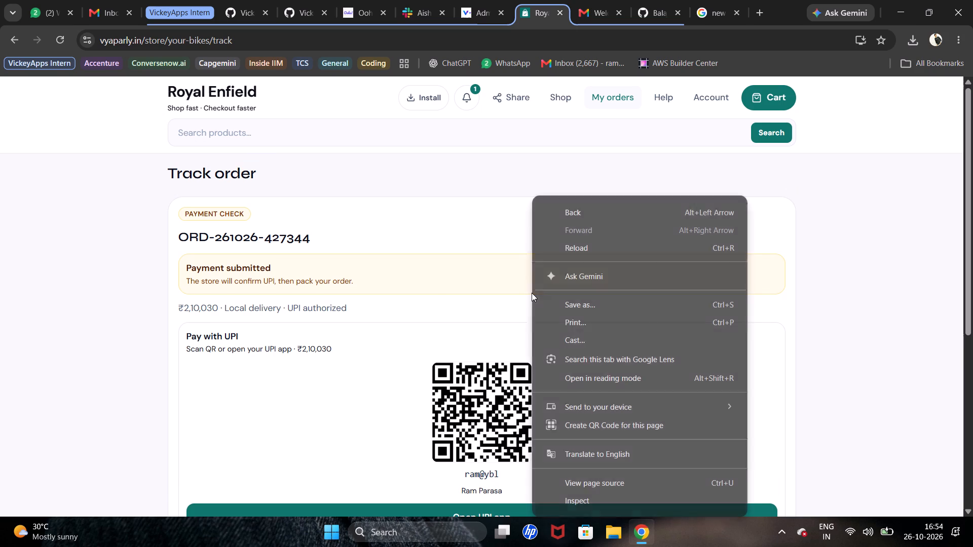
click(444, 293)
Examine the note beneath the UPI payment section and the remaining options of the tracked order.
scroll(444, 293, down, 4)
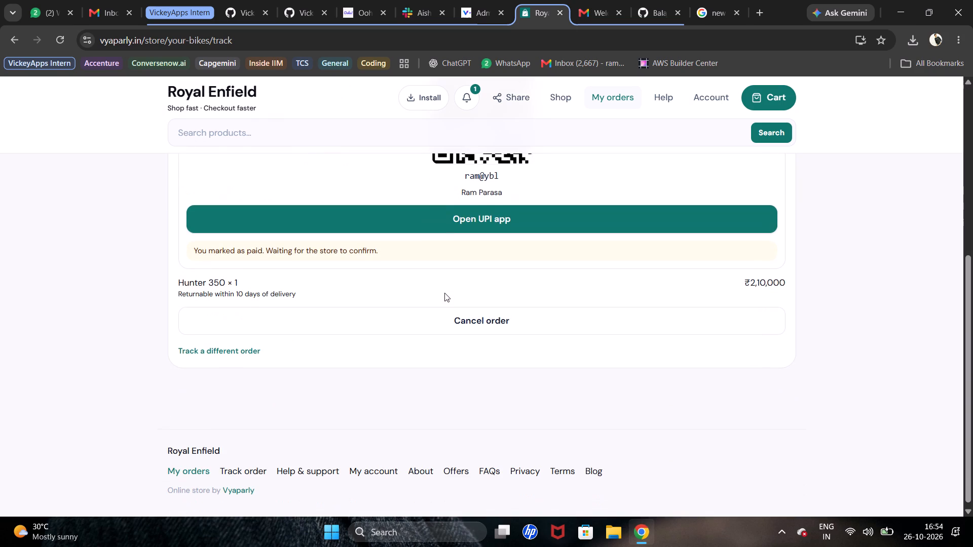
scroll(444, 293, up, 1)
click(354, 314)
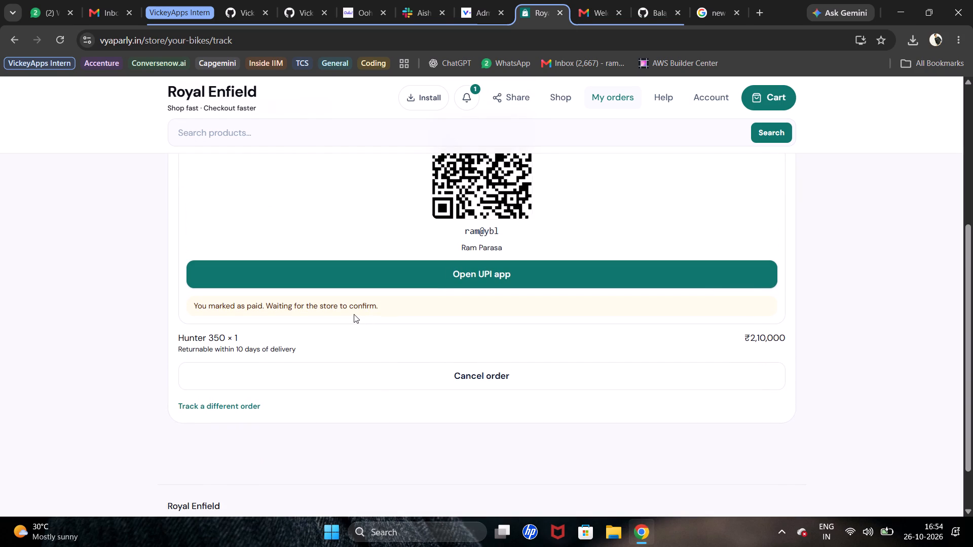
drag(388, 306, 190, 308)
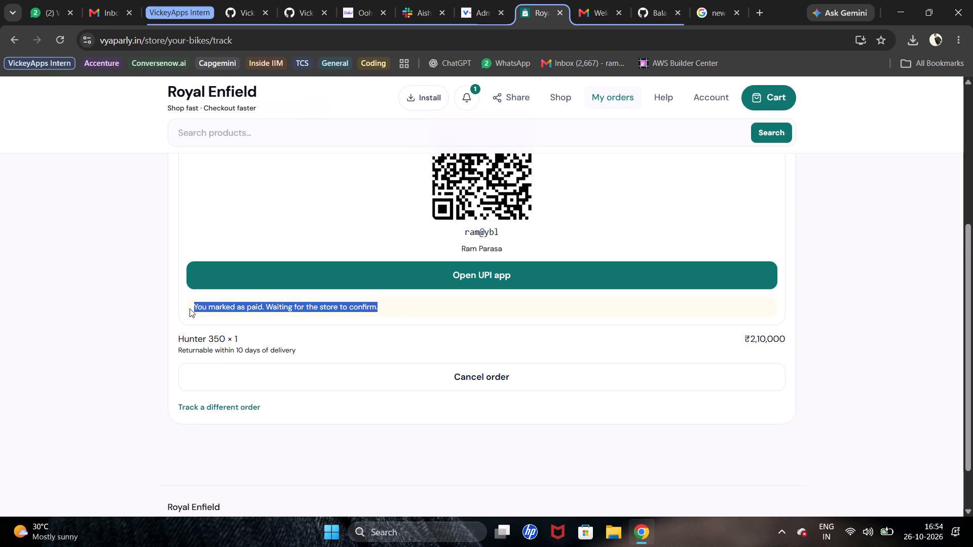
click(190, 308)
scroll(190, 308, up, 3)
scroll(190, 308, down, 4)
scroll(190, 308, up, 4)
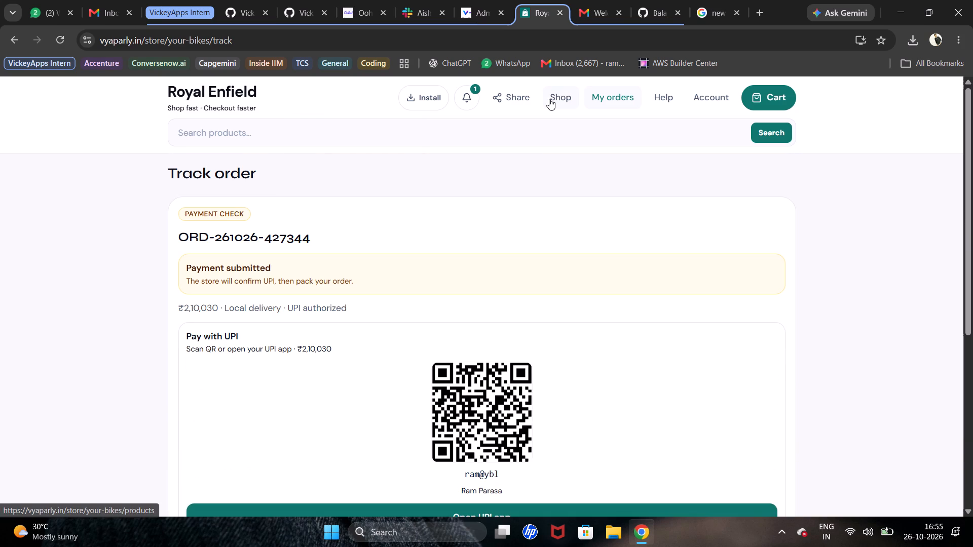
Visit the storefront's product listing, and recheck My orders for the Hunter 350 order.
click(549, 99)
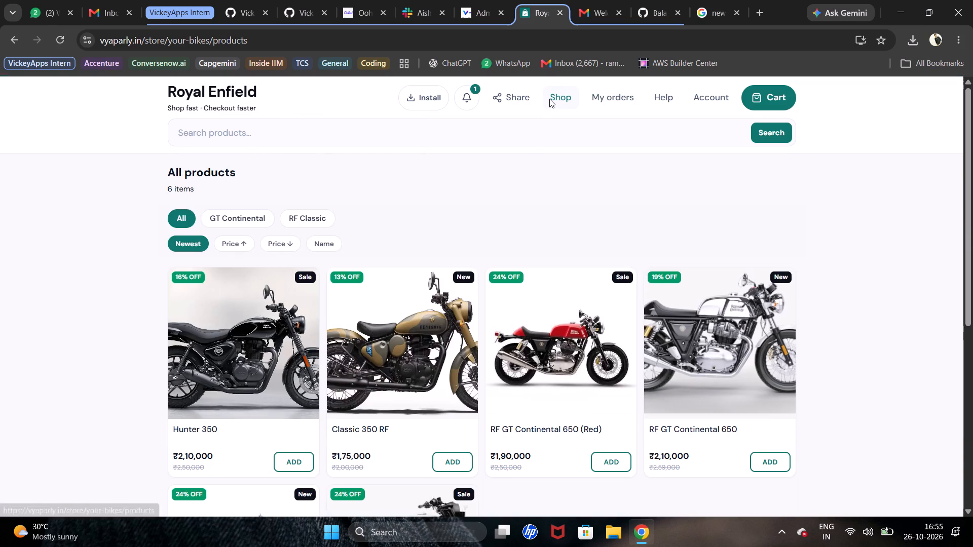
click(630, 89)
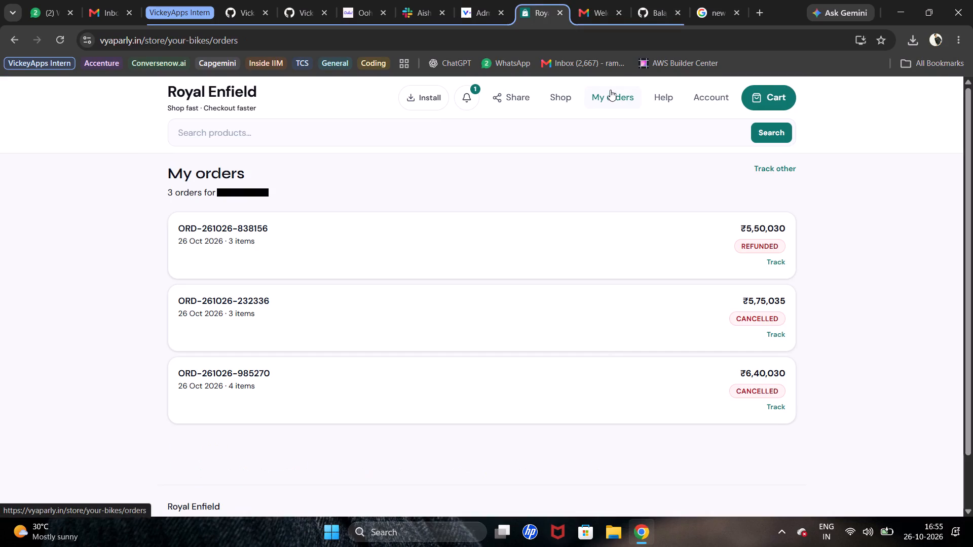
scroll(542, 199, up, 1)
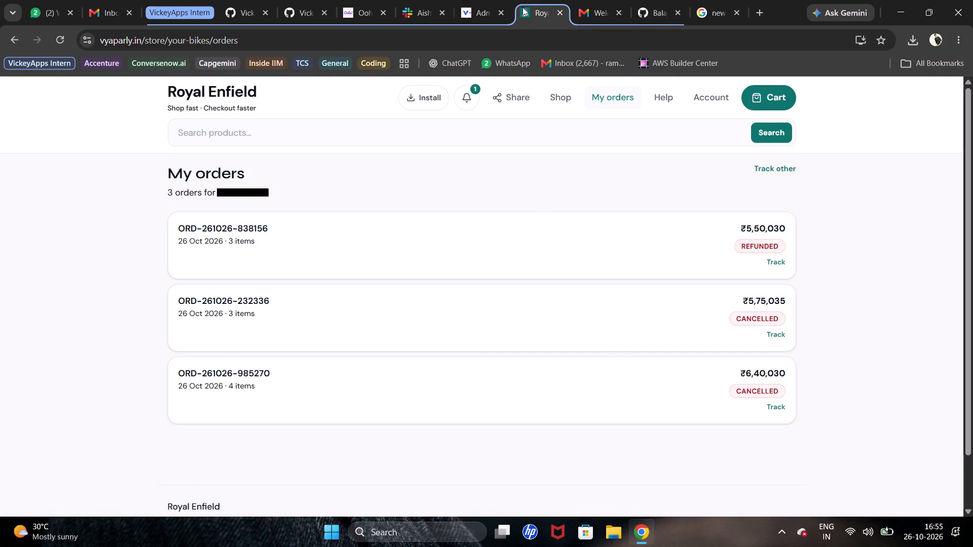
click(494, 0)
scroll(447, 254, down, 6)
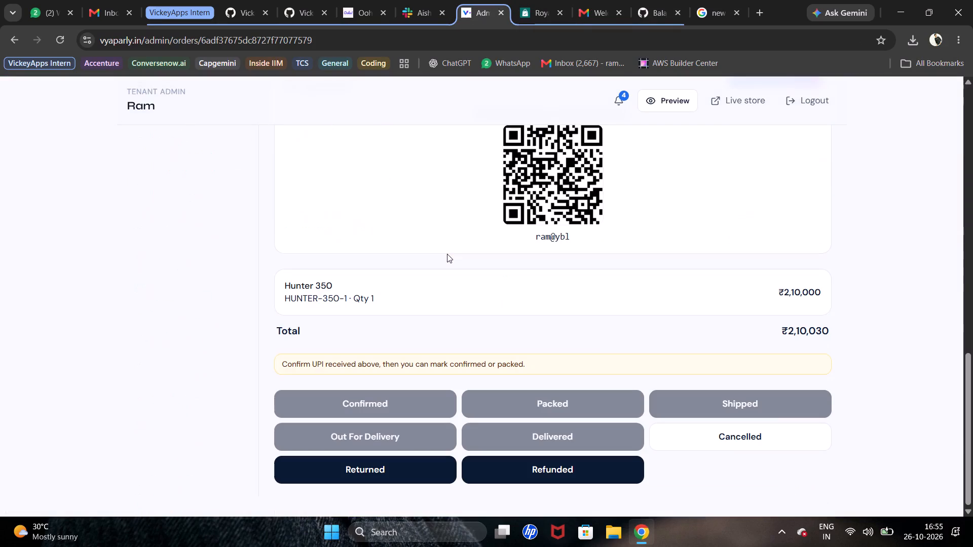
click(761, 434)
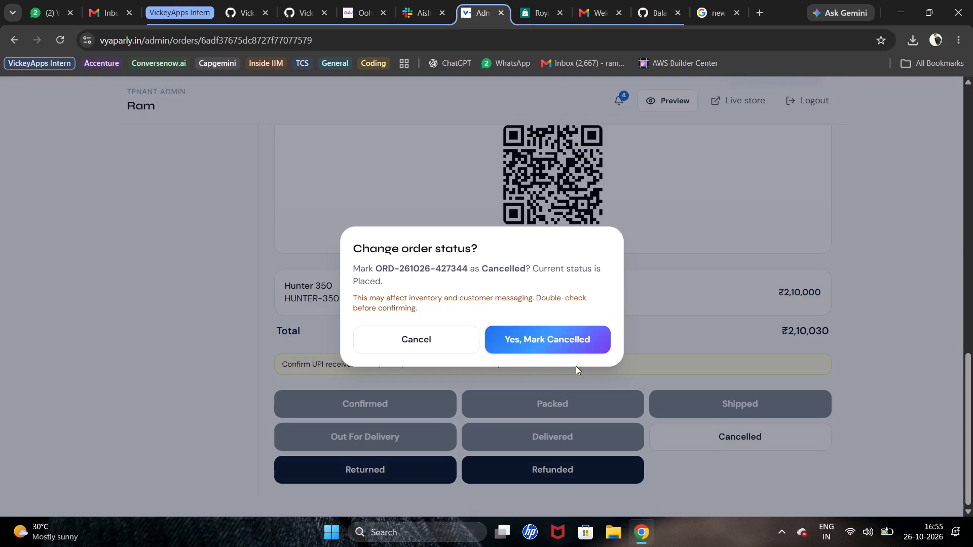
click(536, 343)
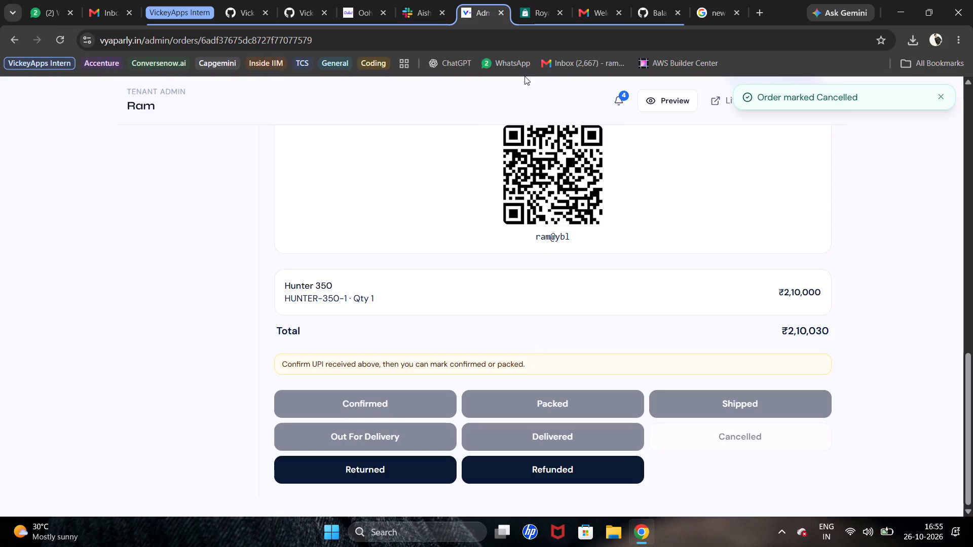
click(522, 0)
click(335, 37)
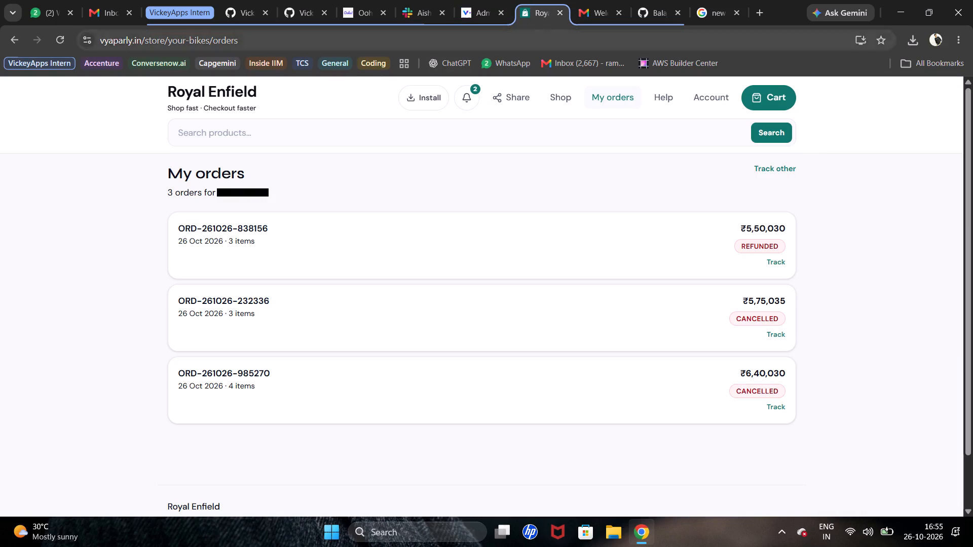
key(Return)
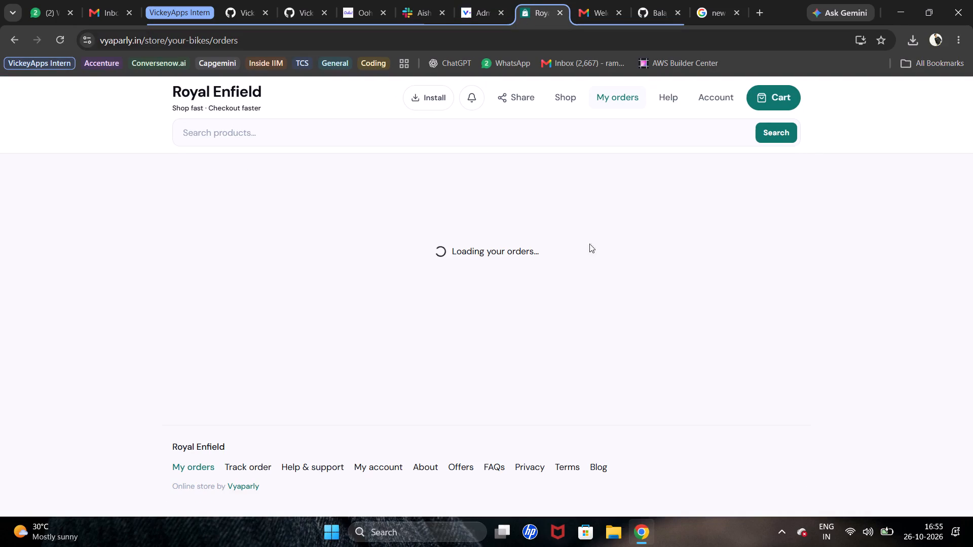
click(632, 256)
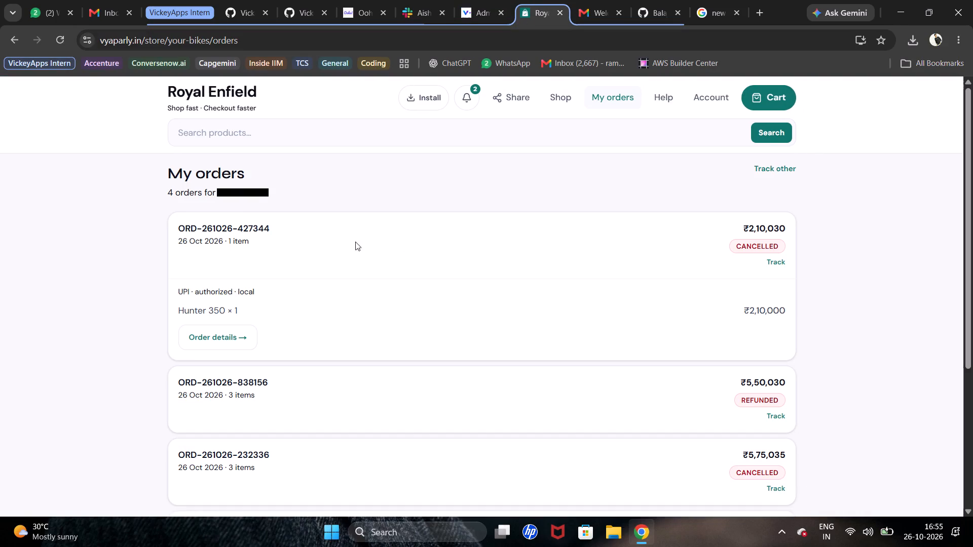
click(252, 226)
click(429, 243)
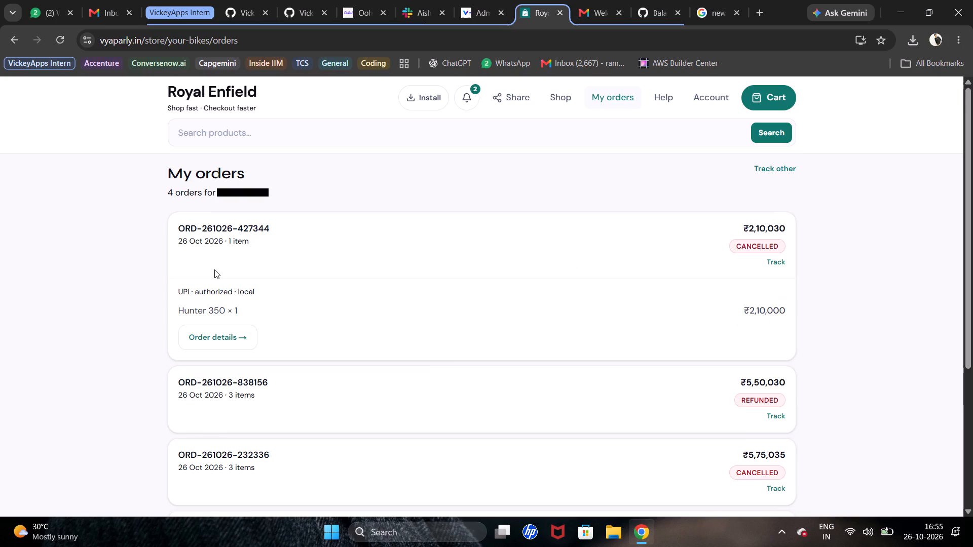
scroll(214, 269, down, 1)
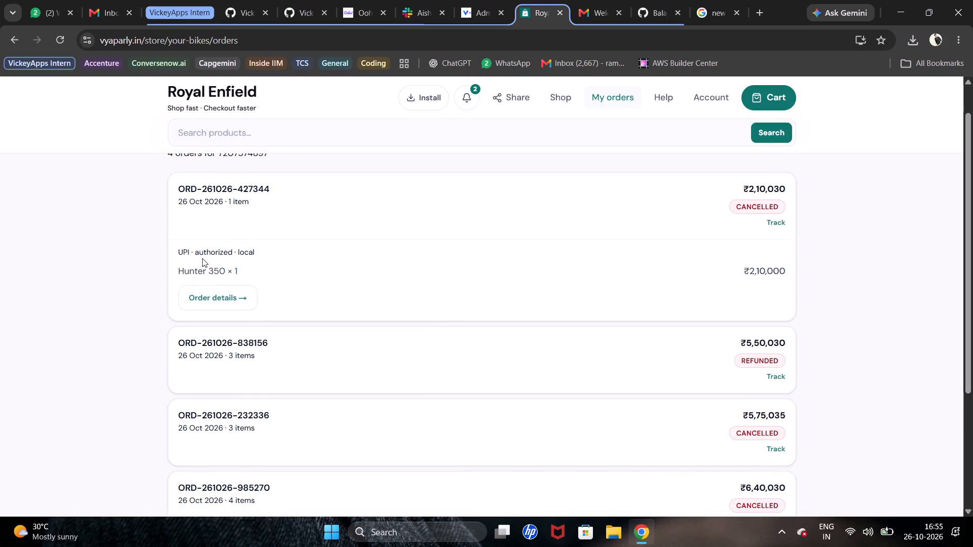
click(237, 297)
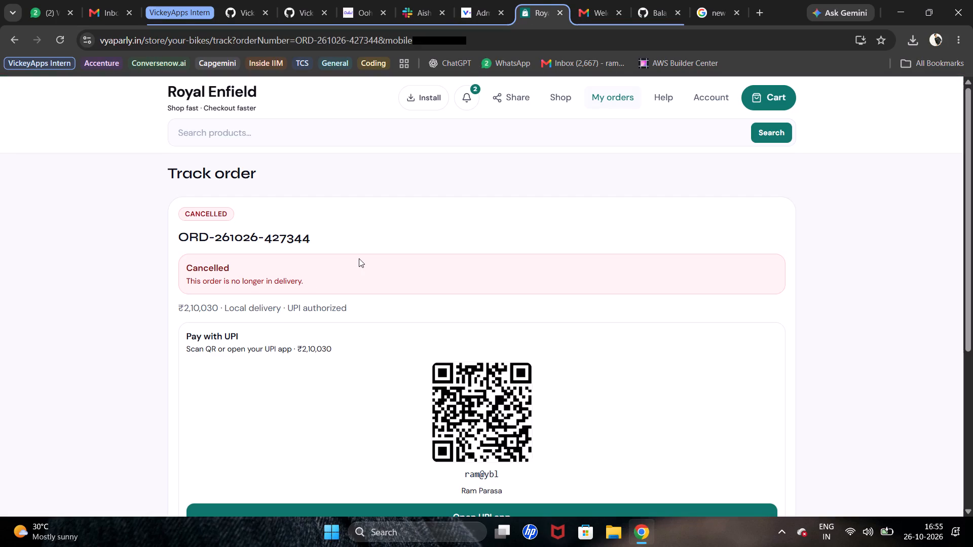
scroll(359, 258, down, 3)
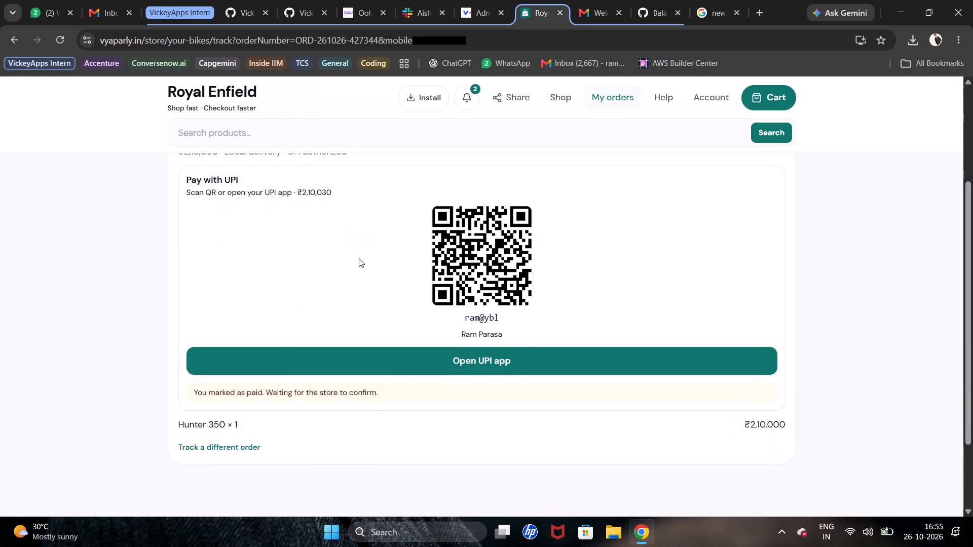
scroll(359, 258, down, 2)
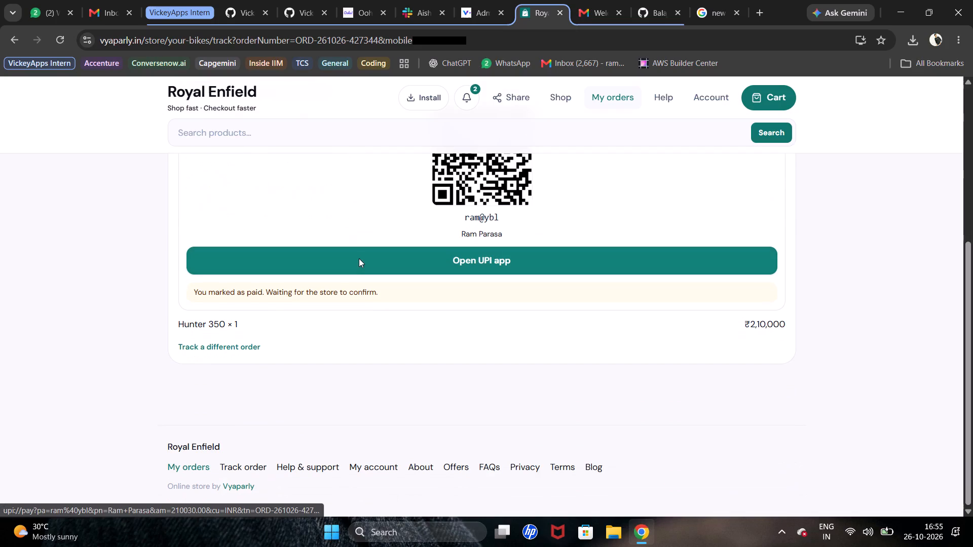
Go from the tracked order to the storefront's home page and look through its banners and Bestsellers listing.
scroll(359, 258, up, 3)
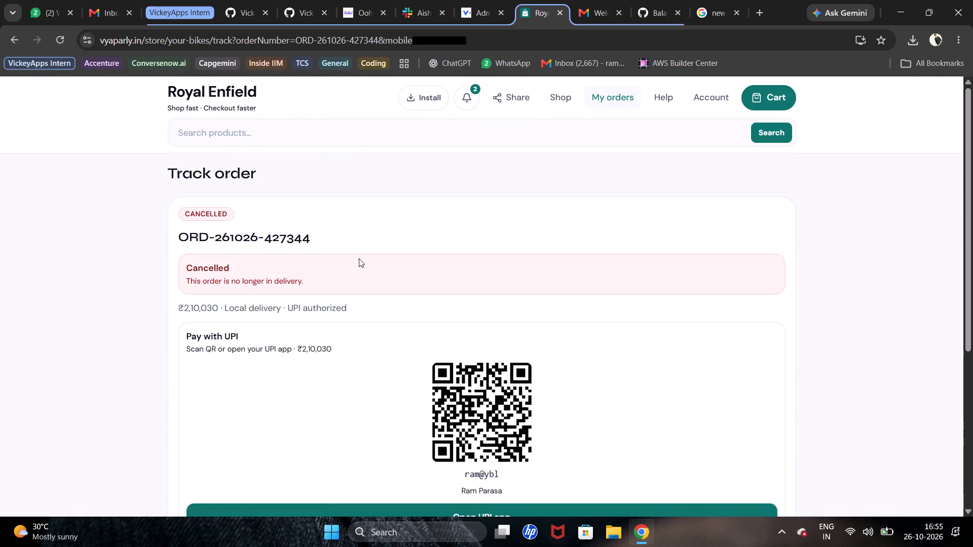
click(232, 91)
scroll(384, 175, down, 2)
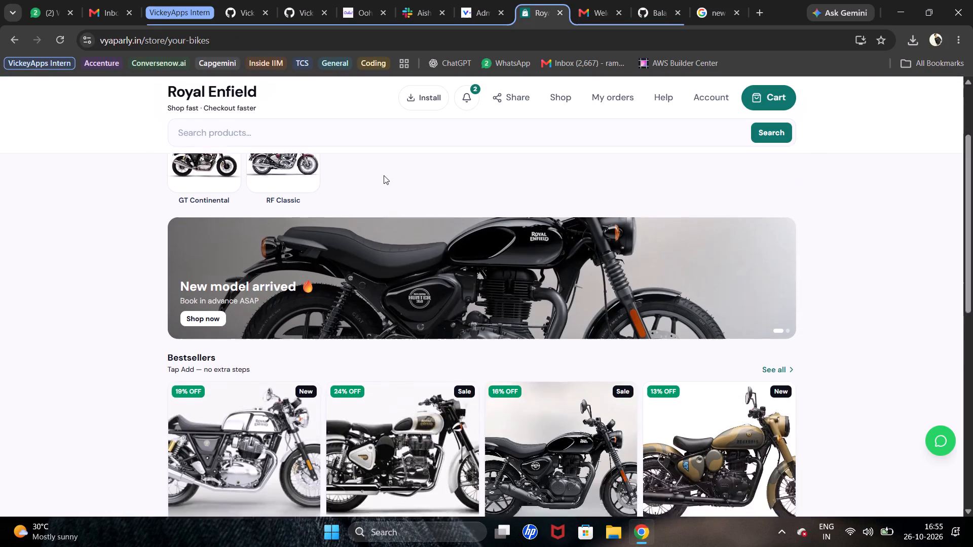
scroll(384, 175, down, 4)
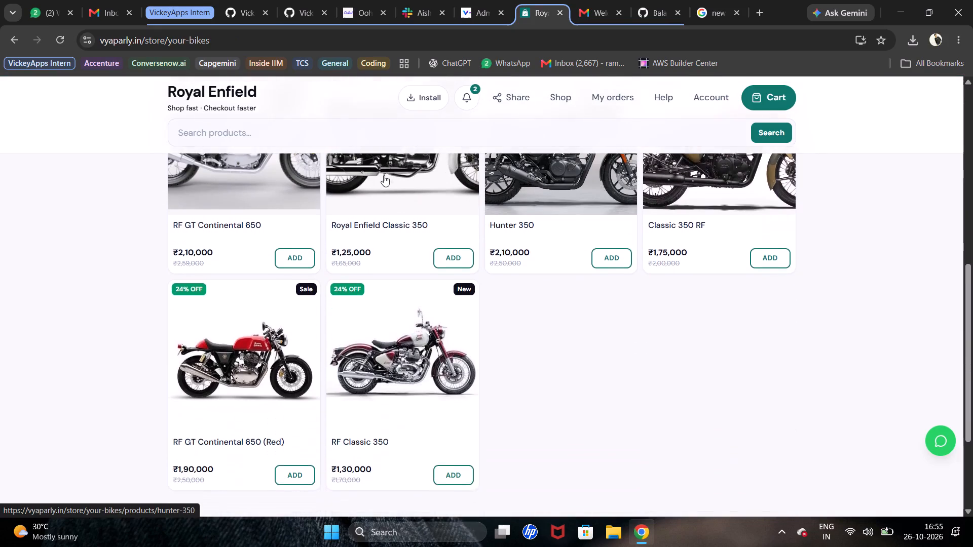
scroll(384, 175, up, 5)
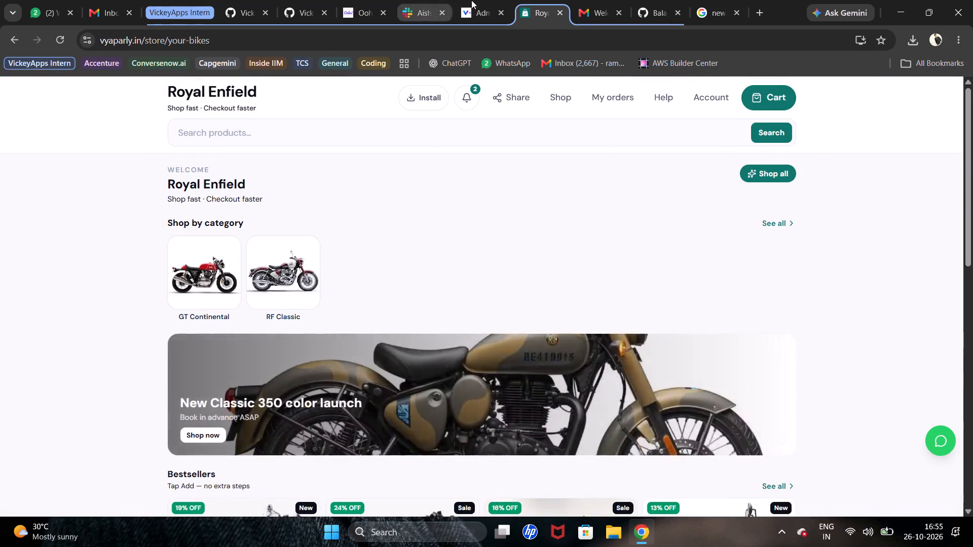
click(475, 0)
scroll(579, 323, up, 3)
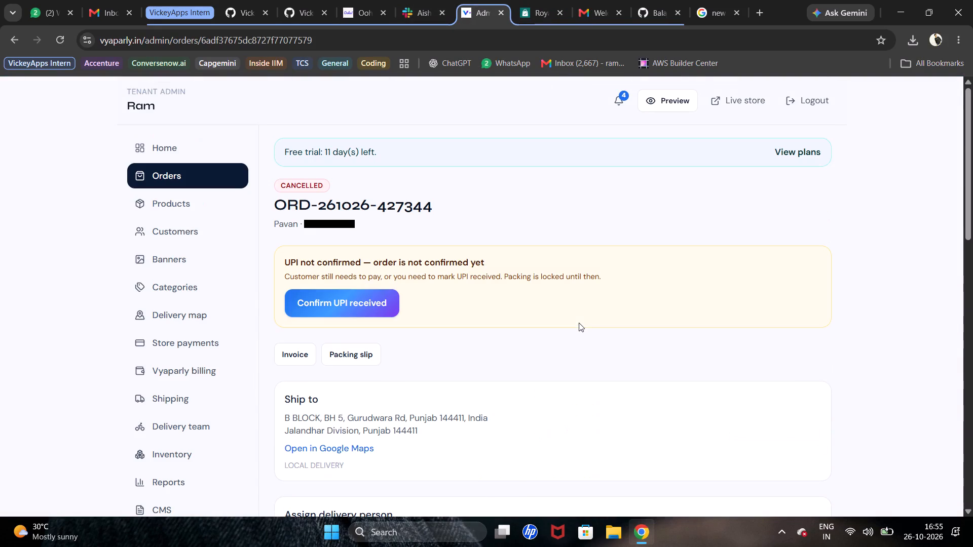
click(168, 152)
click(182, 169)
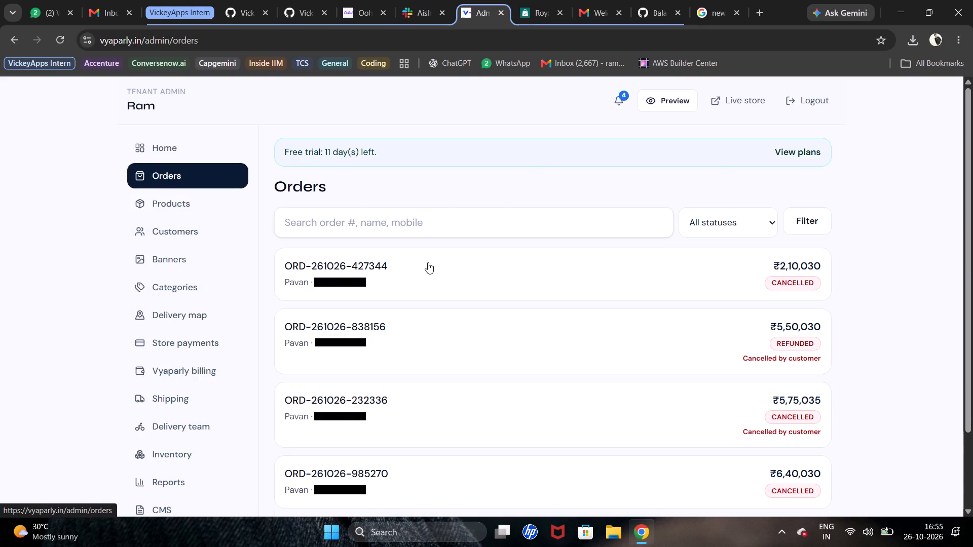
scroll(579, 292, down, 3)
scroll(579, 292, up, 2)
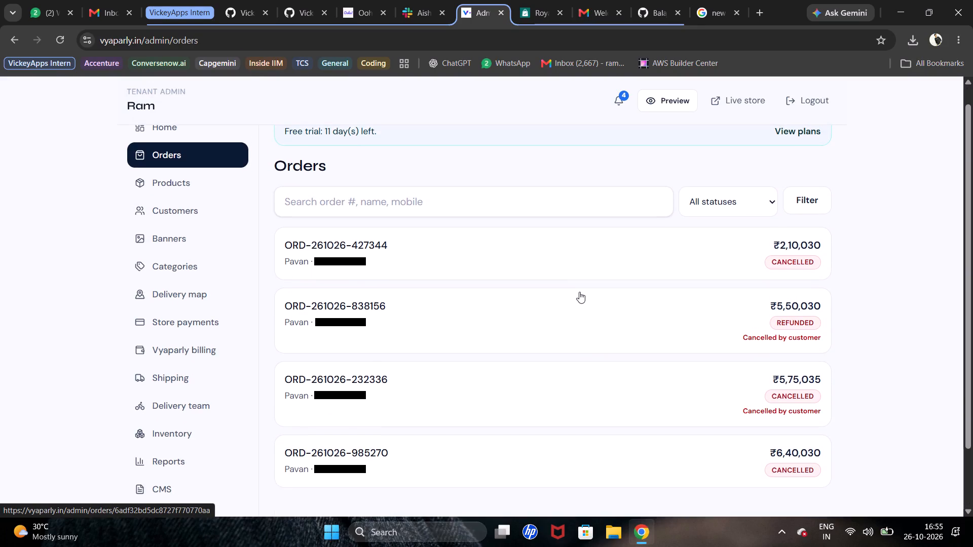
scroll(579, 292, up, 1)
Switch back to the Royal Enfield storefront's home page.
click(537, 0)
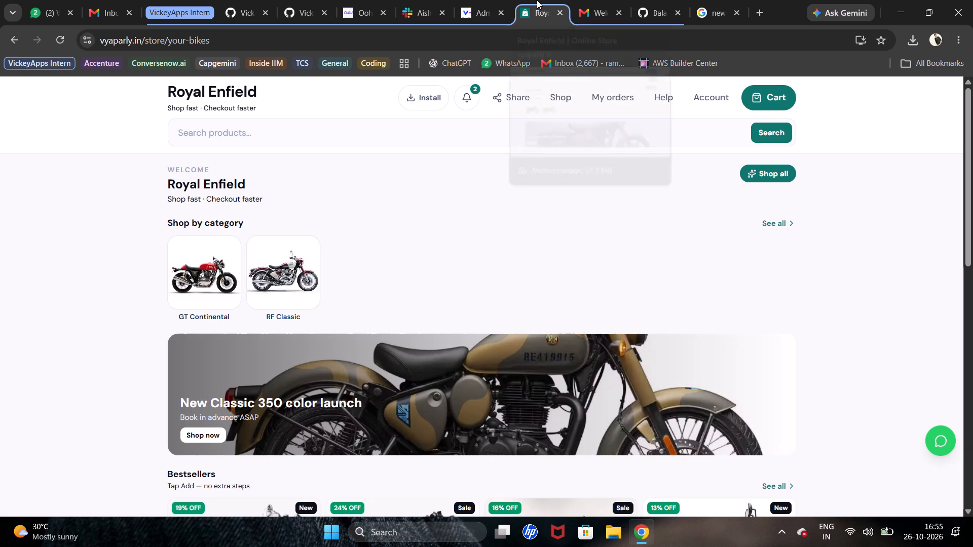
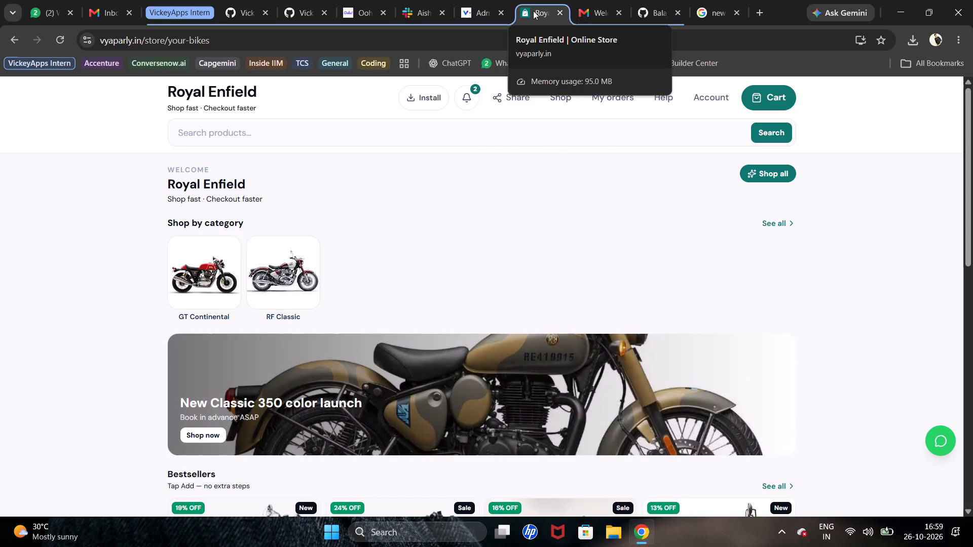
Look through the storefront's Bestsellers and open the RF Classic 350 product page.
click(555, 200)
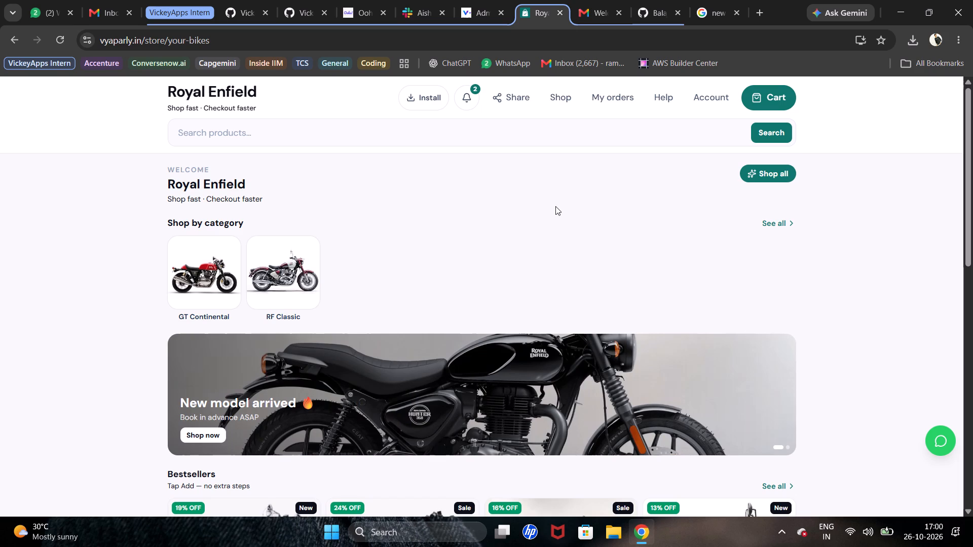
scroll(506, 217, down, 3)
drag(399, 357, 399, 361)
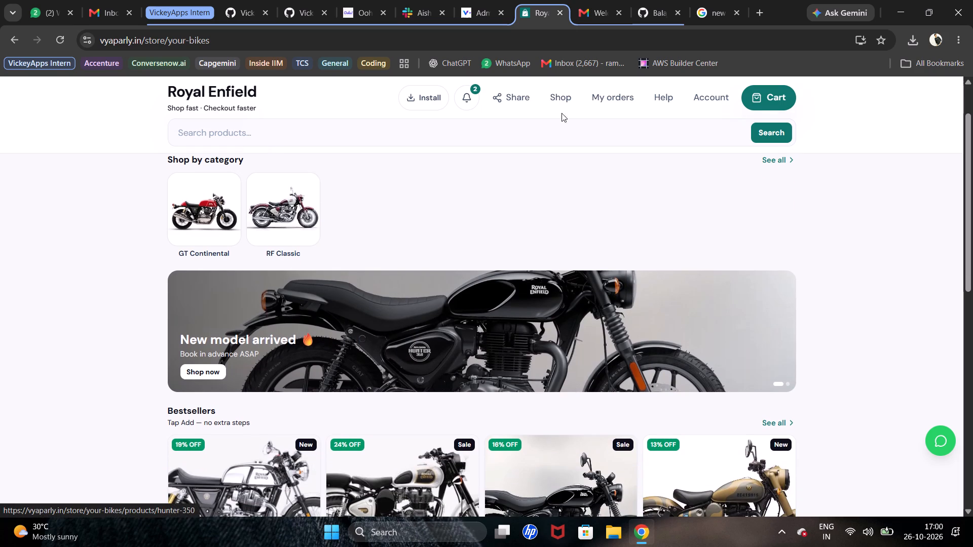
scroll(562, 118, down, 9)
scroll(597, 175, down, 5)
scroll(591, 261, down, 6)
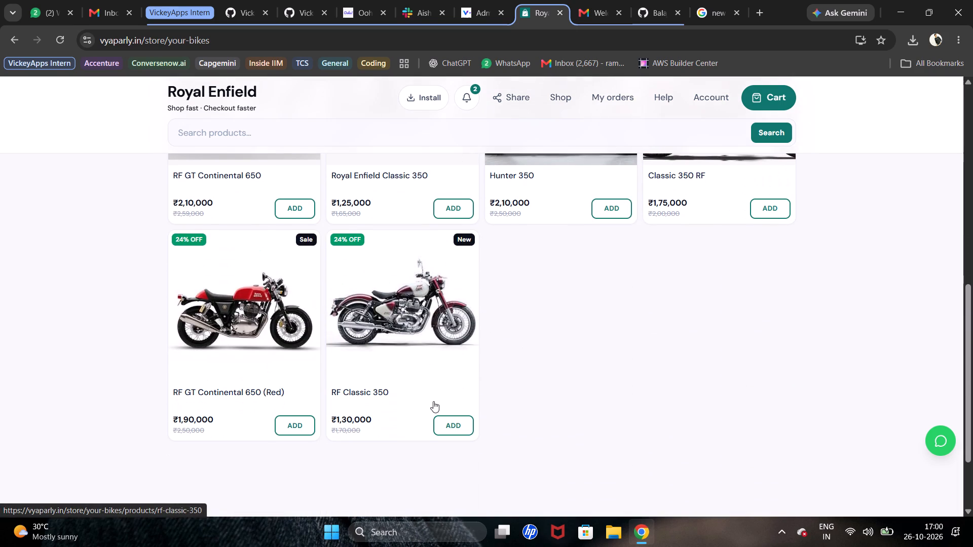
click(431, 331)
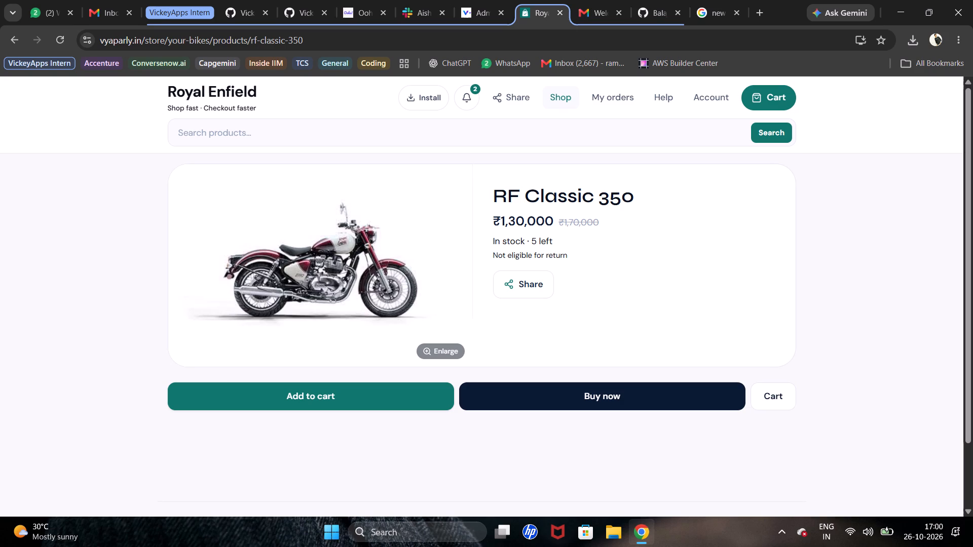
scroll(519, 244, up, 17)
Return to the storefront's home page and examine the Shop by category section and the banner carousel.
click(187, 98)
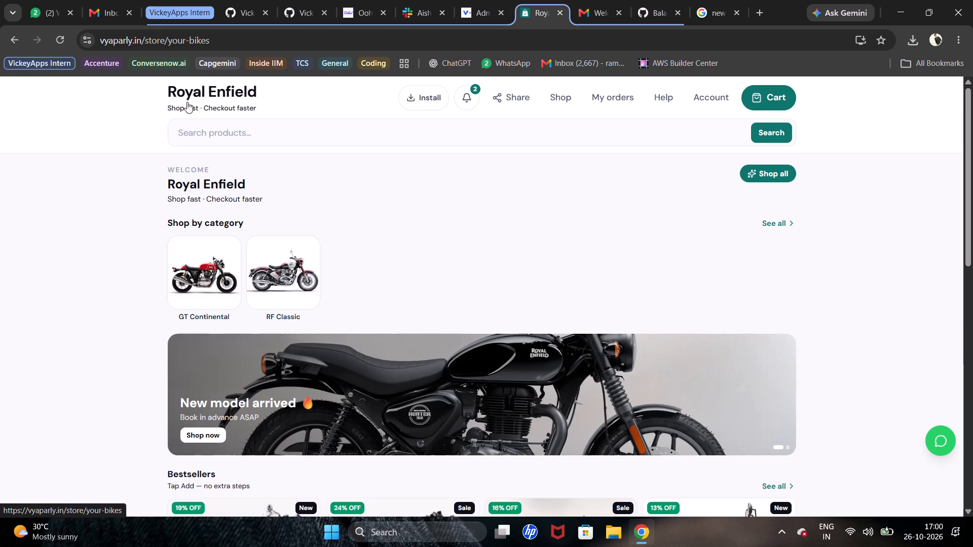
scroll(480, 286, down, 3)
drag(367, 350, 340, 328)
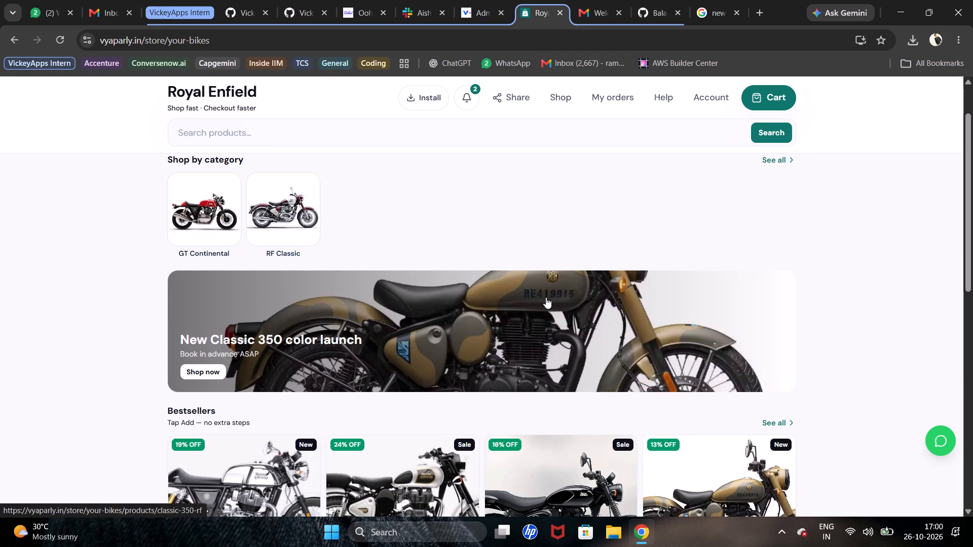
drag(562, 310, 198, 339)
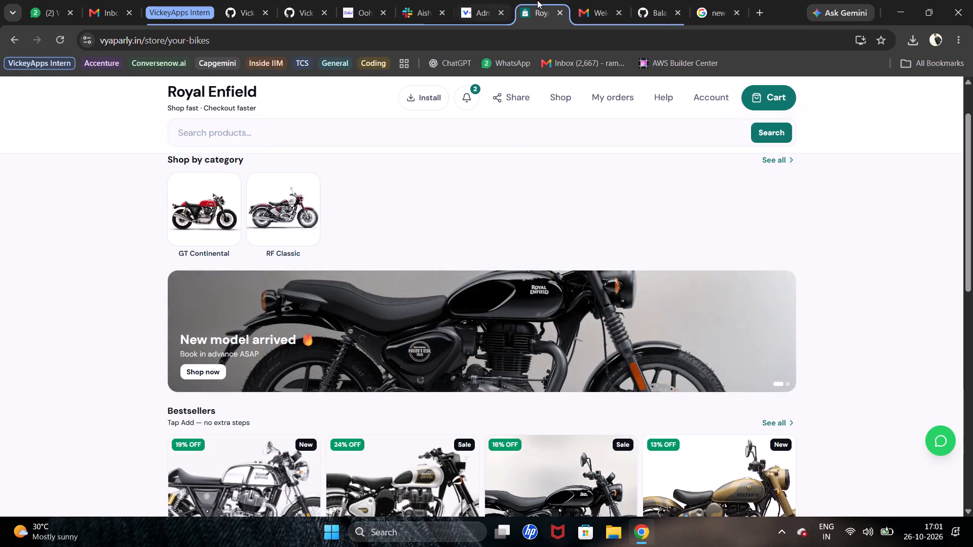
In the store admin's Categories, start a new category named Hunter 2026 with the parent None (top level).
click(464, 0)
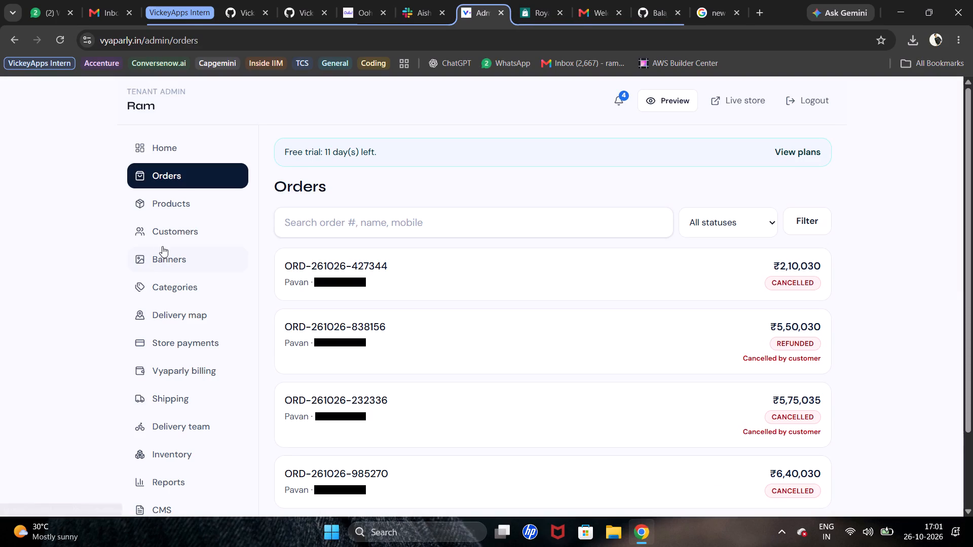
click(184, 279)
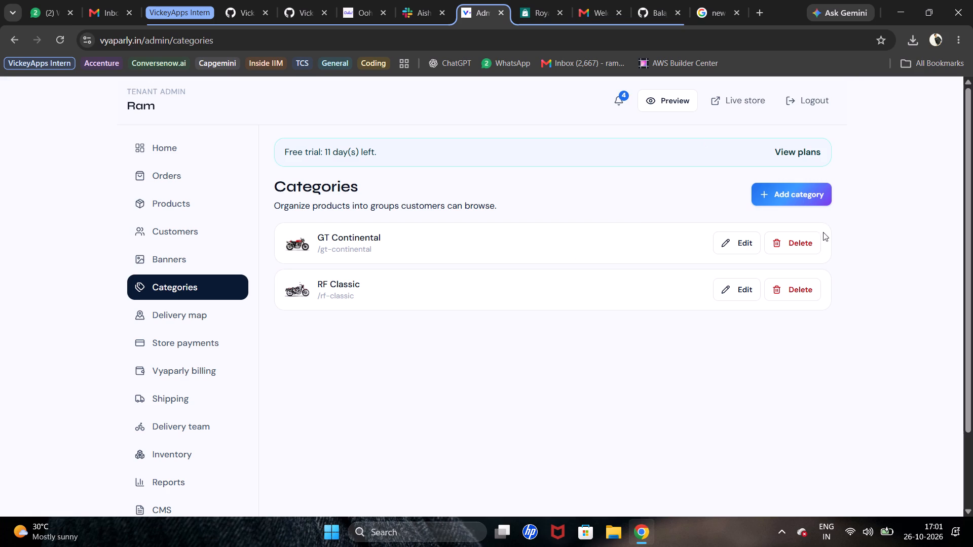
click(779, 190)
click(460, 175)
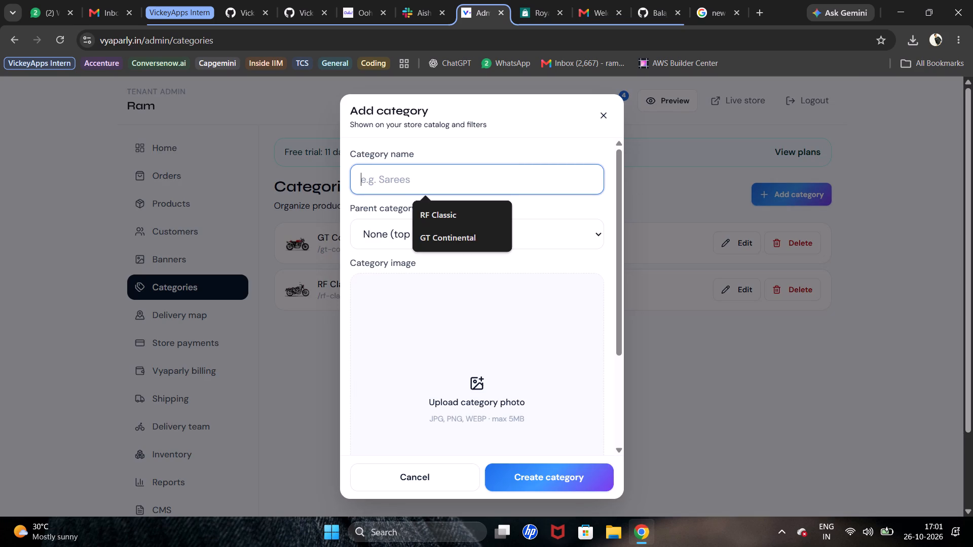
text(HUnter)
key(BackSpace)
key(BackSpace)
key(BackSpace)
key(BackSpace)
key(BackSpace)
text(unter 2026)
click(486, 233)
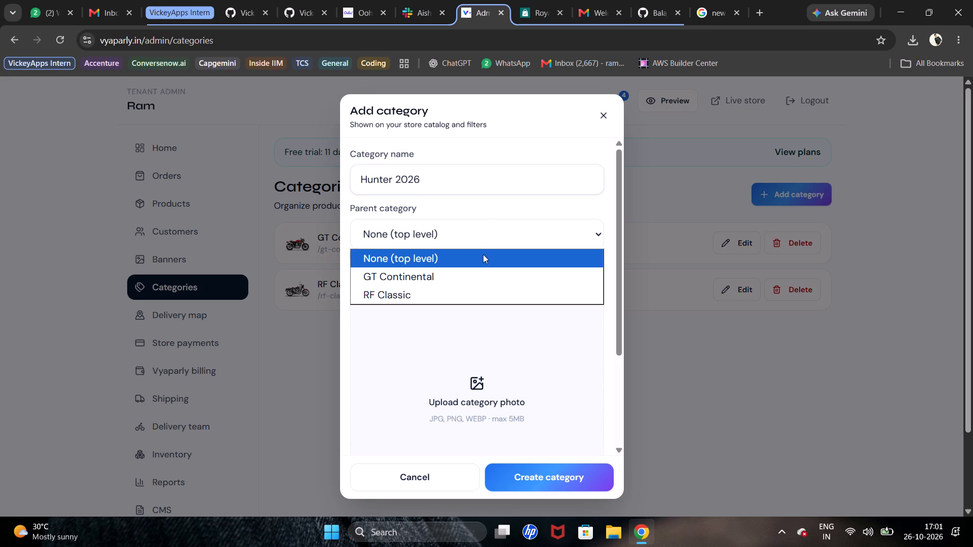
click(480, 242)
Upload the black Hunter motorcycle photo for the category, describe it as "hunter 350" and create the category.
scroll(512, 332, down, 1)
click(488, 345)
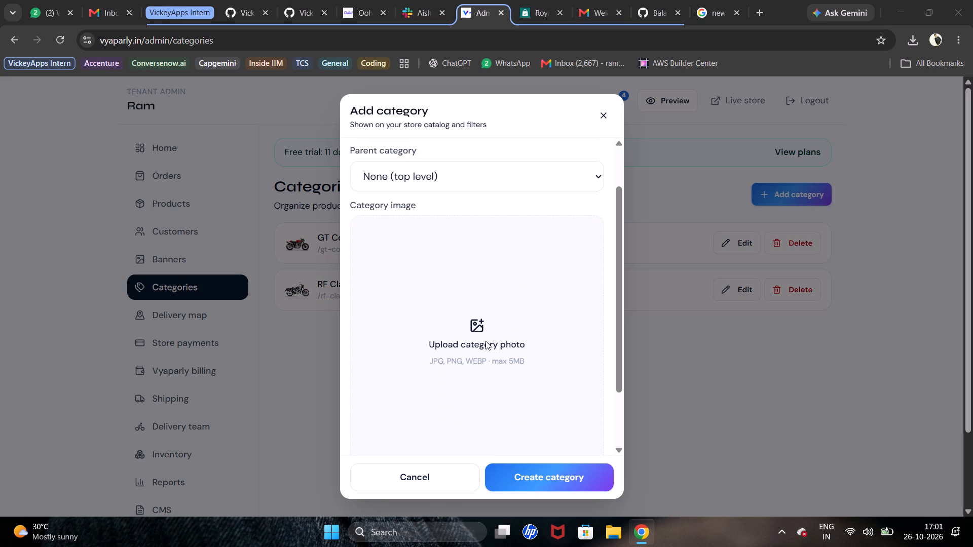
double_click(169, 112)
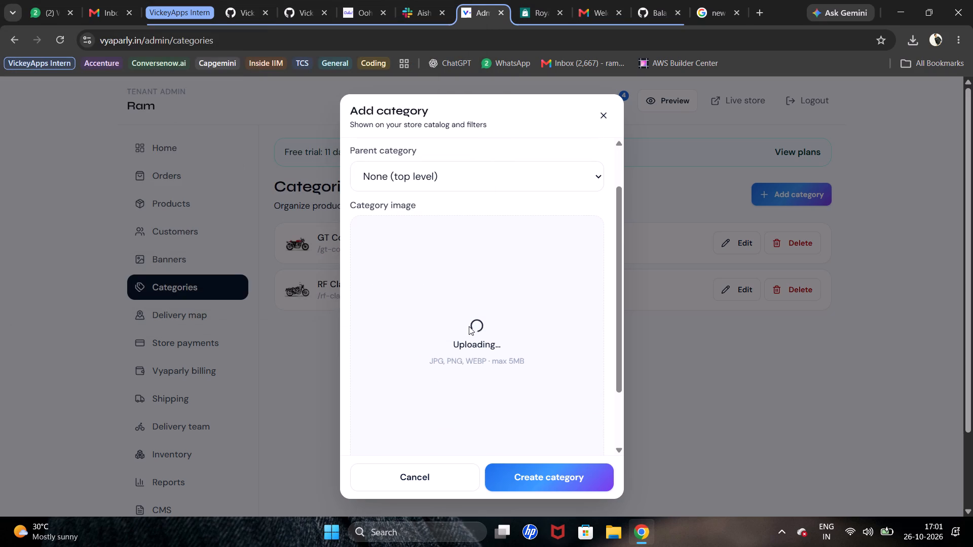
scroll(469, 326, down, 1)
scroll(580, 449, down, 1)
scroll(450, 366, down, 1)
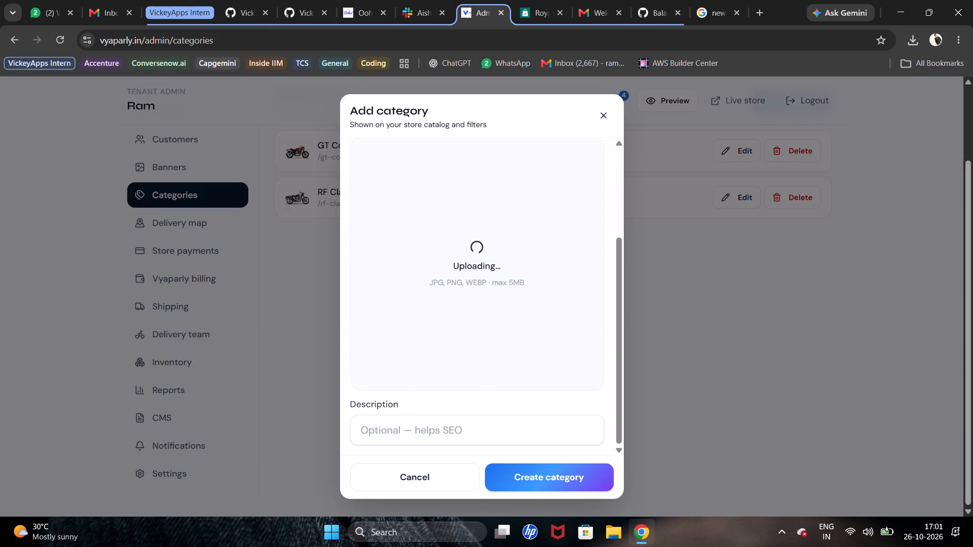
click(457, 426)
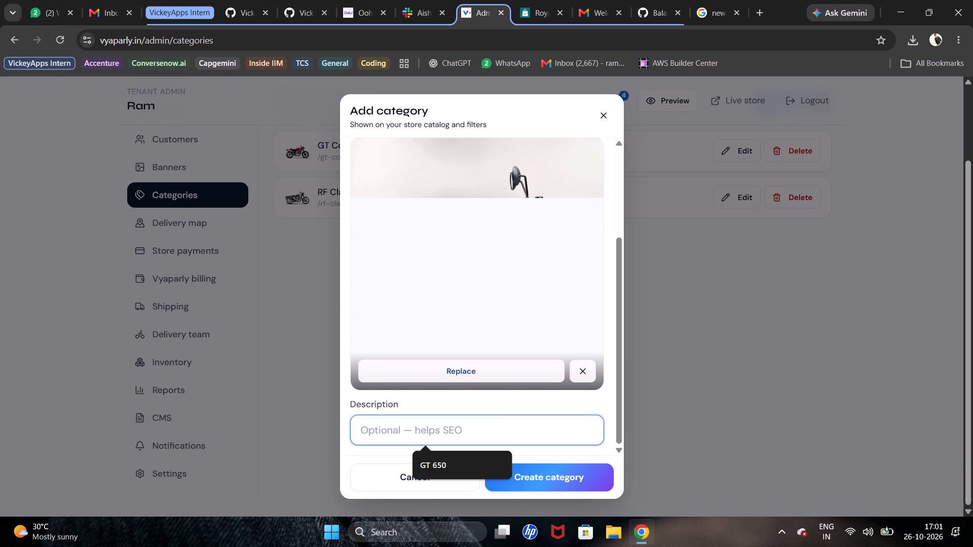
text(hunter 350)
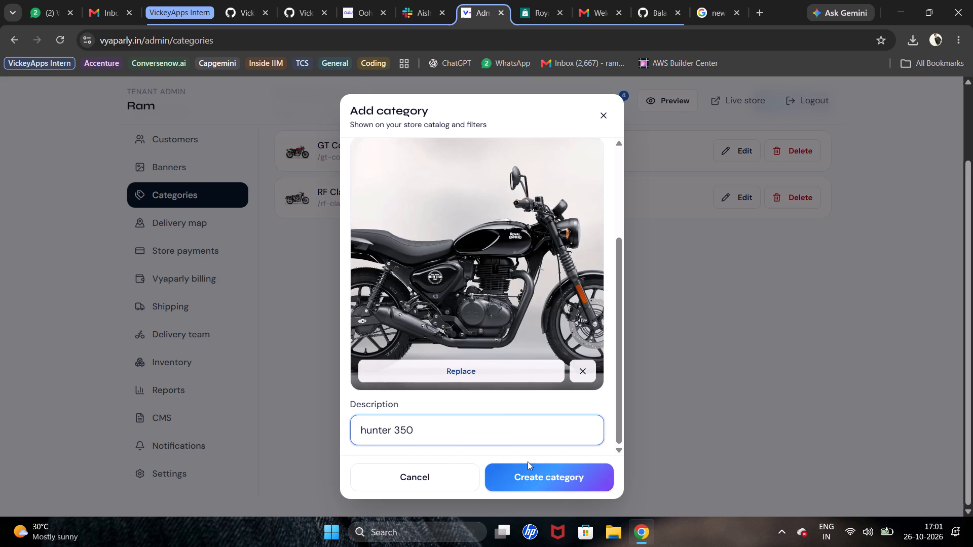
click(546, 476)
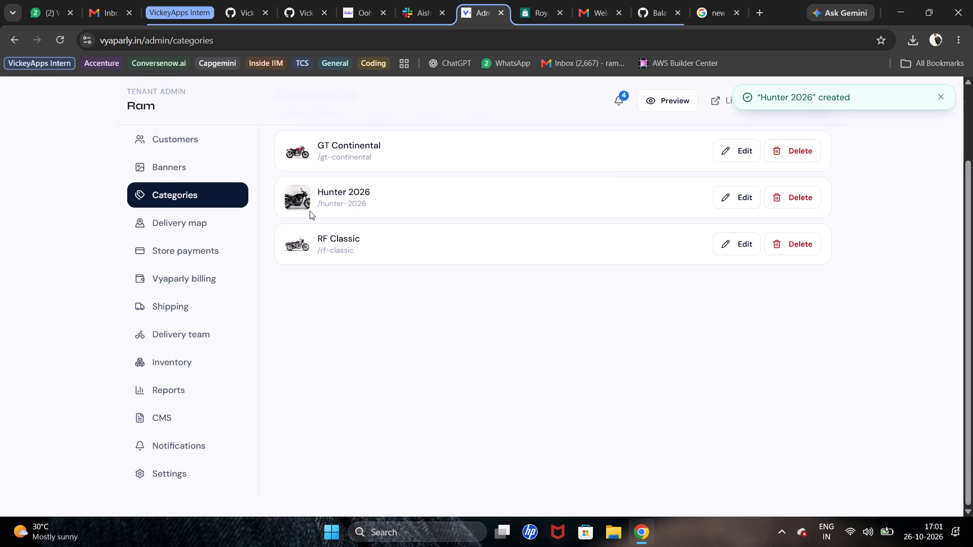
Edit the Hunter 350 product to assign it to the Hunter 2026 category and save the changes.
scroll(181, 210, up, 2)
click(162, 171)
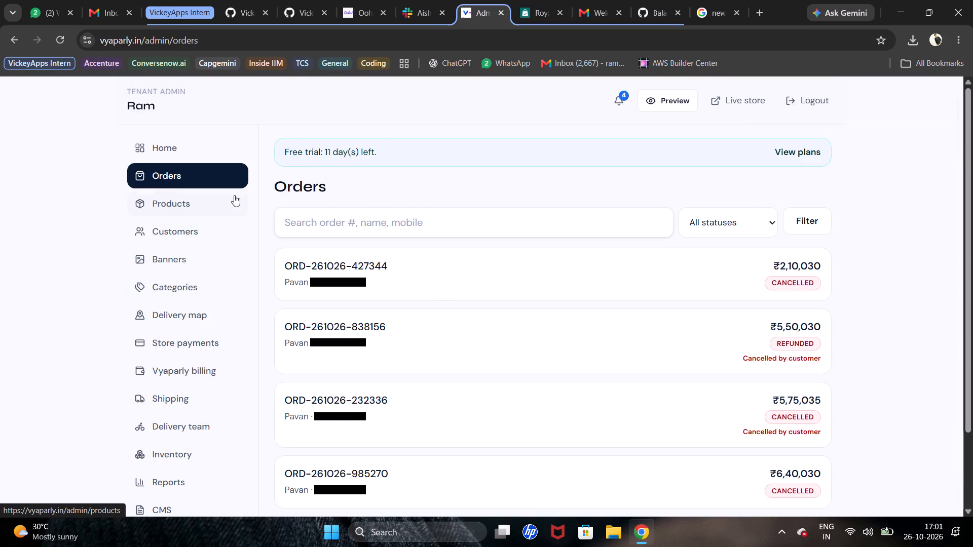
click(191, 204)
scroll(460, 297, down, 1)
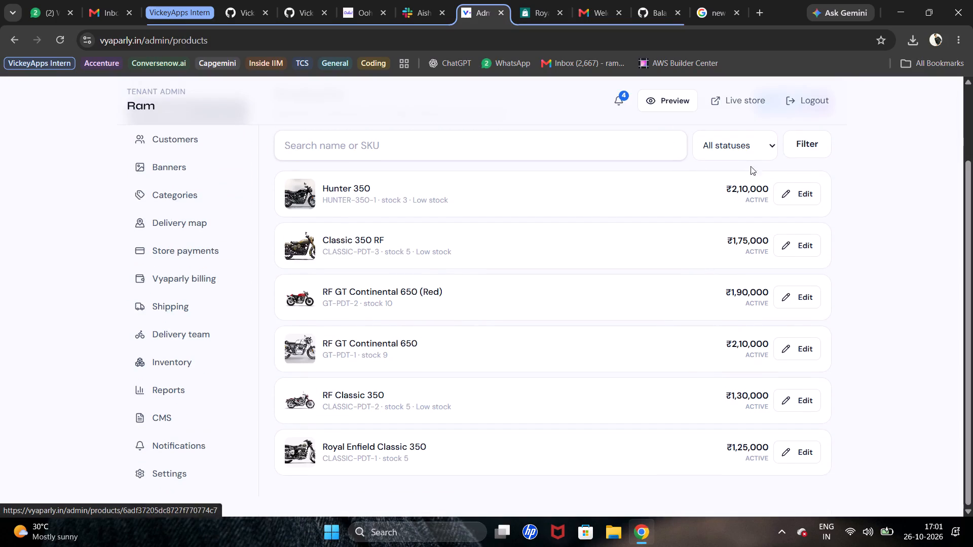
click(788, 192)
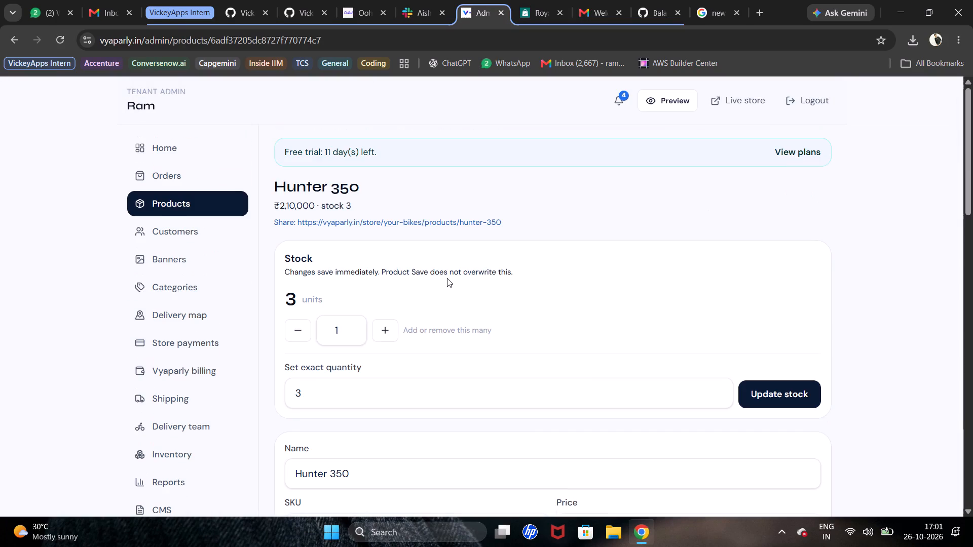
scroll(447, 278, down, 4)
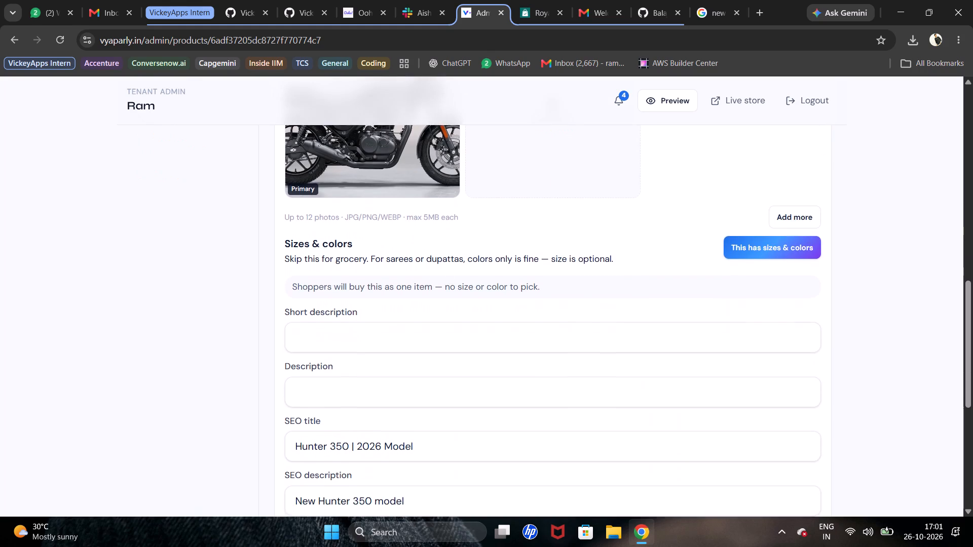
scroll(530, 401, up, 3)
scroll(504, 304, up, 1)
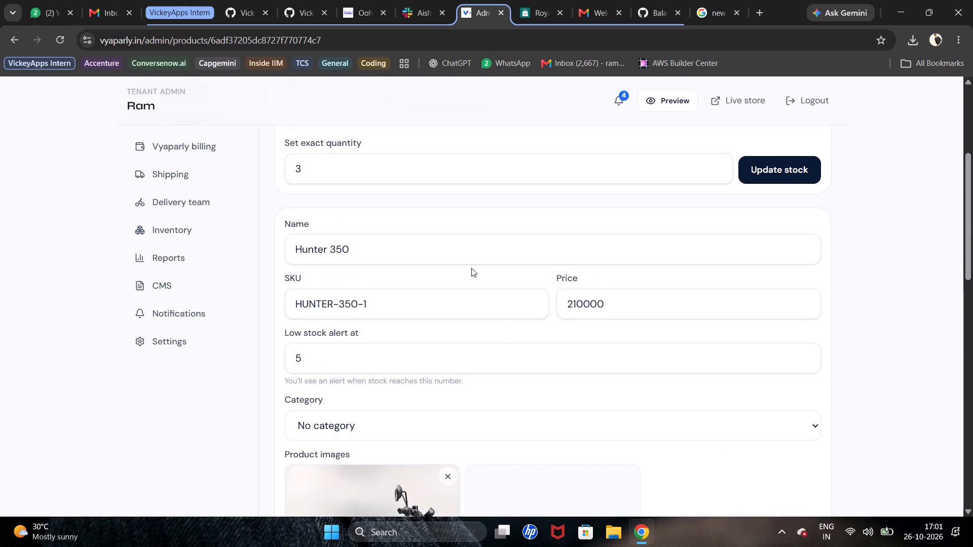
scroll(466, 263, down, 1)
click(485, 348)
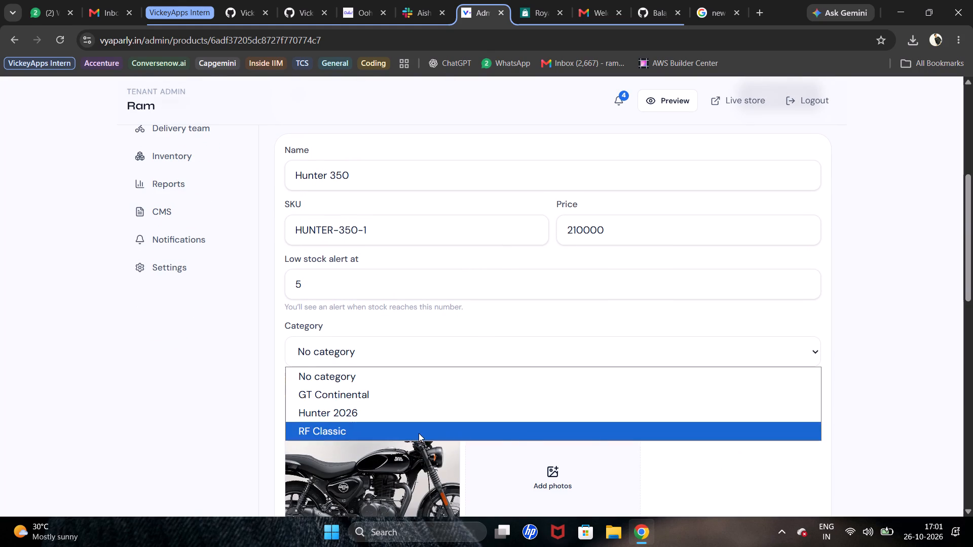
click(414, 409)
scroll(649, 401, down, 6)
scroll(649, 401, up, 2)
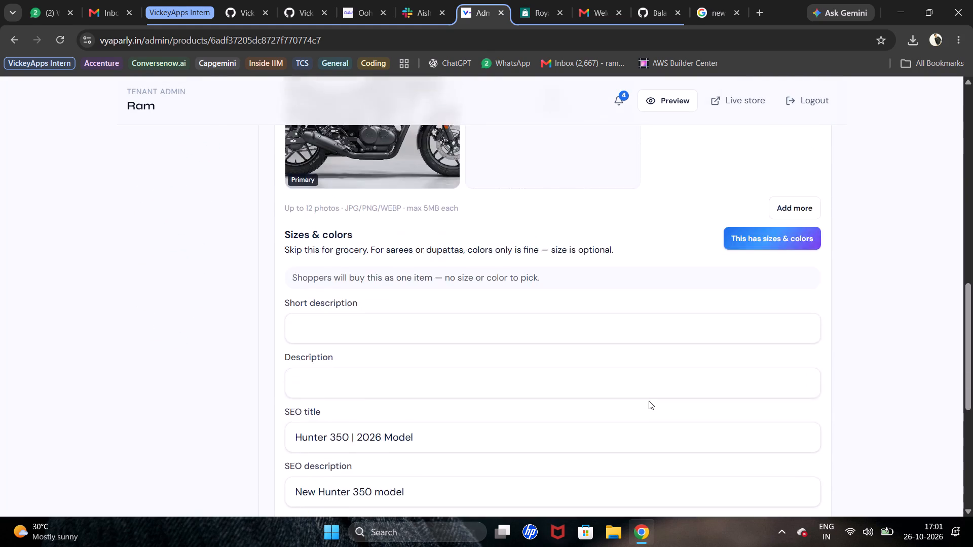
scroll(649, 401, up, 1)
scroll(649, 401, down, 4)
click(565, 461)
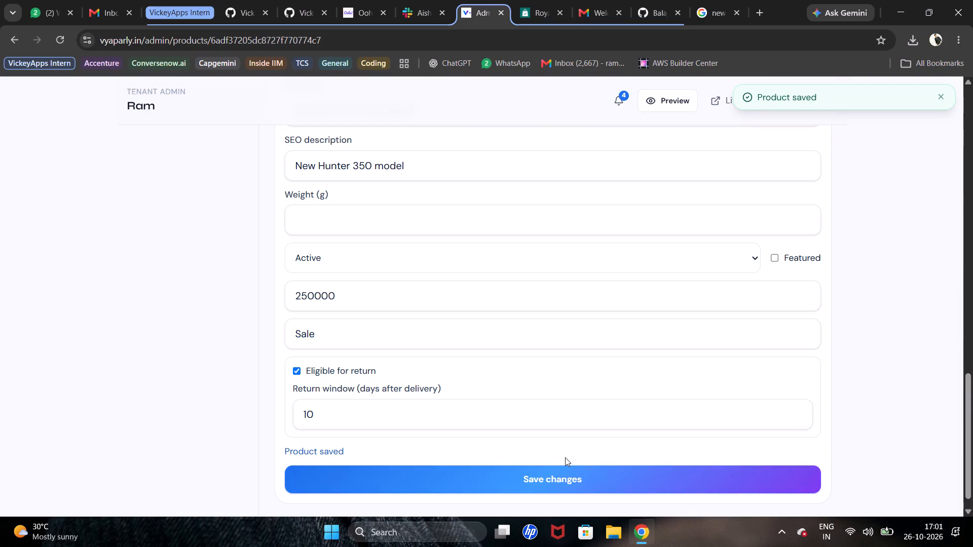
Reload the Royal Enfield storefront, check the products listed under Hunter 2026 and under All, and return to the home page.
scroll(293, 277, up, 4)
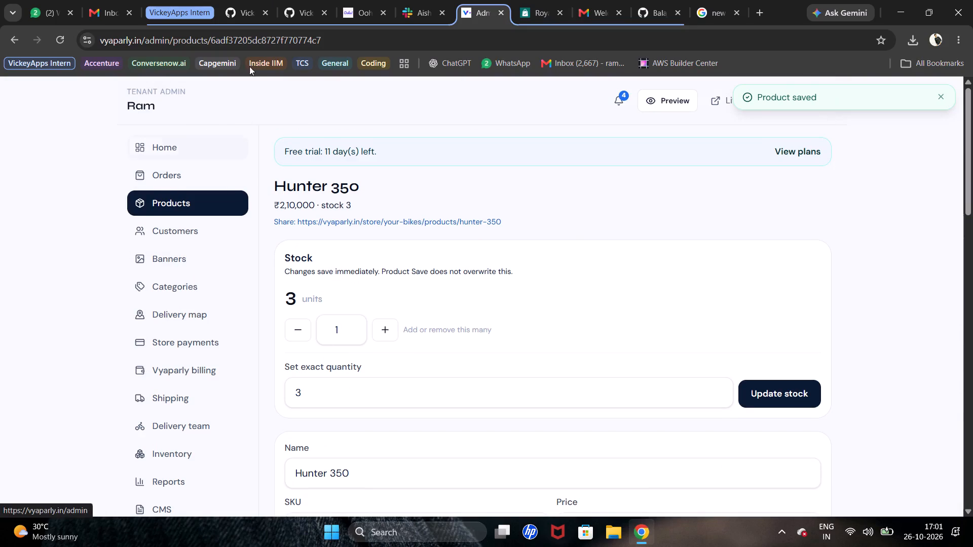
click(199, 175)
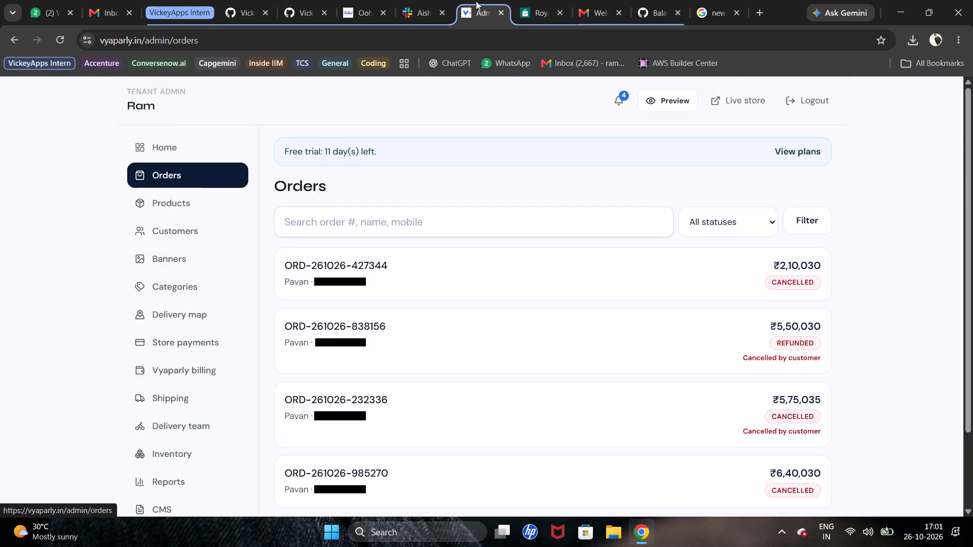
click(533, 0)
click(506, 34)
key(Return)
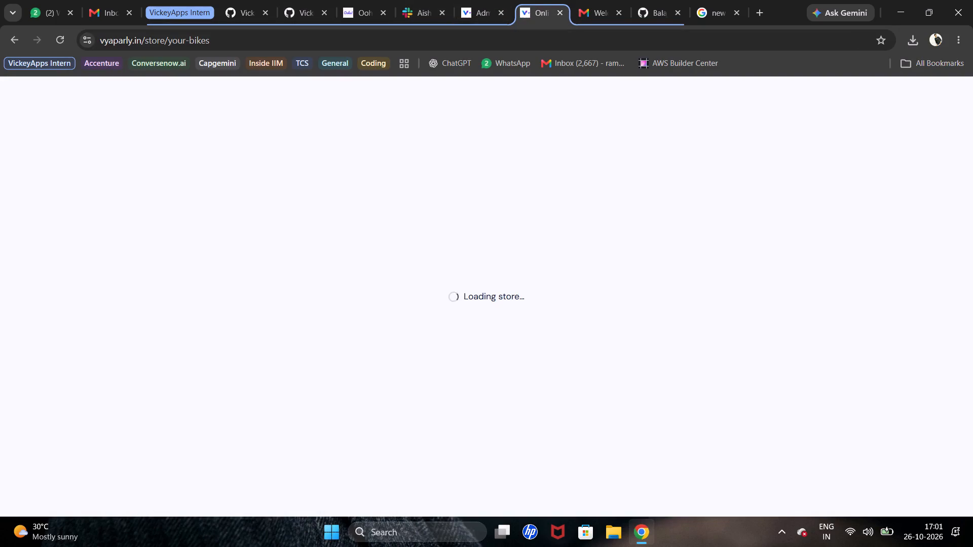
scroll(361, 273, down, 1)
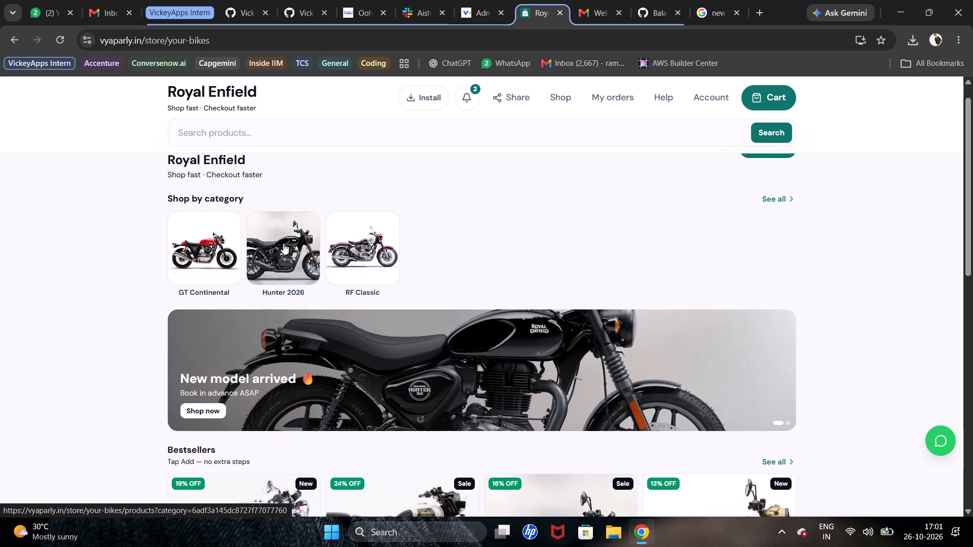
click(283, 240)
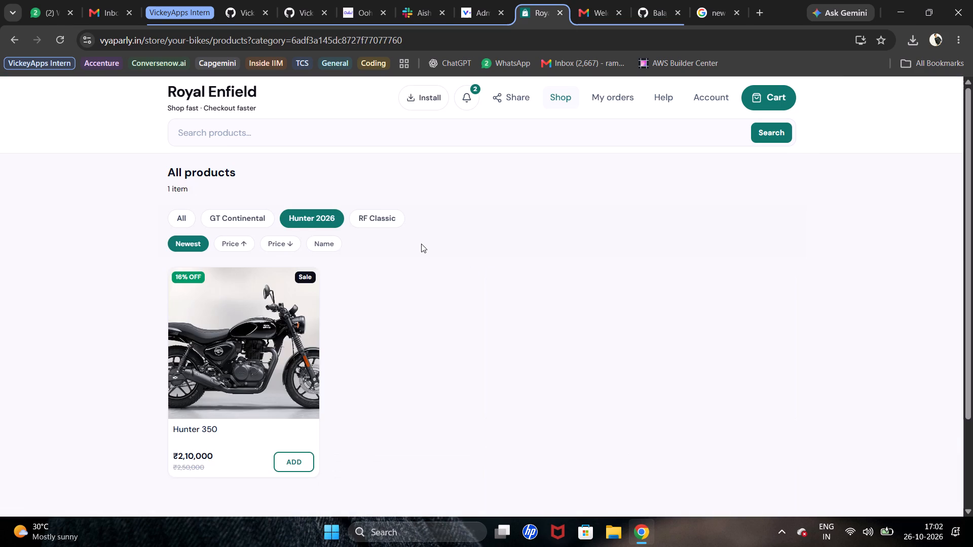
scroll(421, 244, down, 1)
scroll(421, 244, up, 1)
click(178, 218)
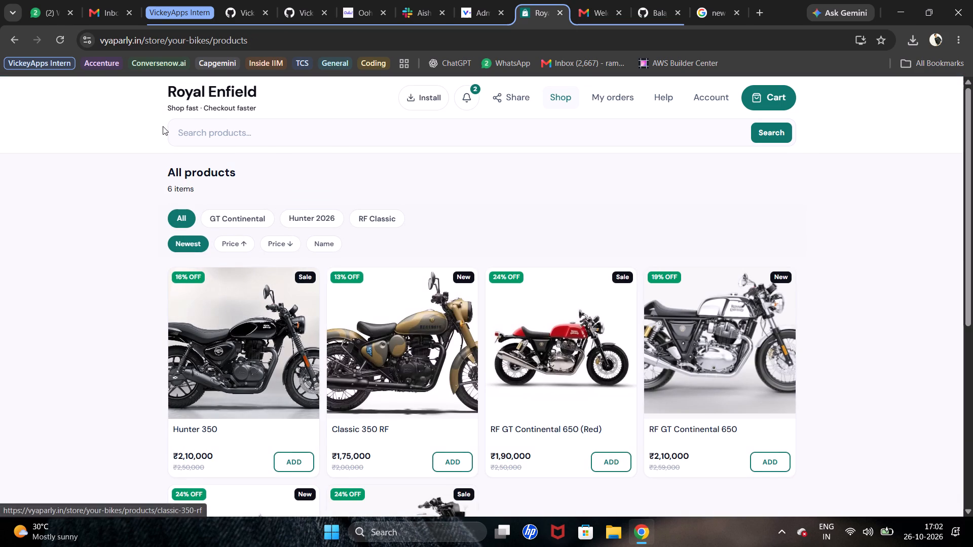
click(188, 94)
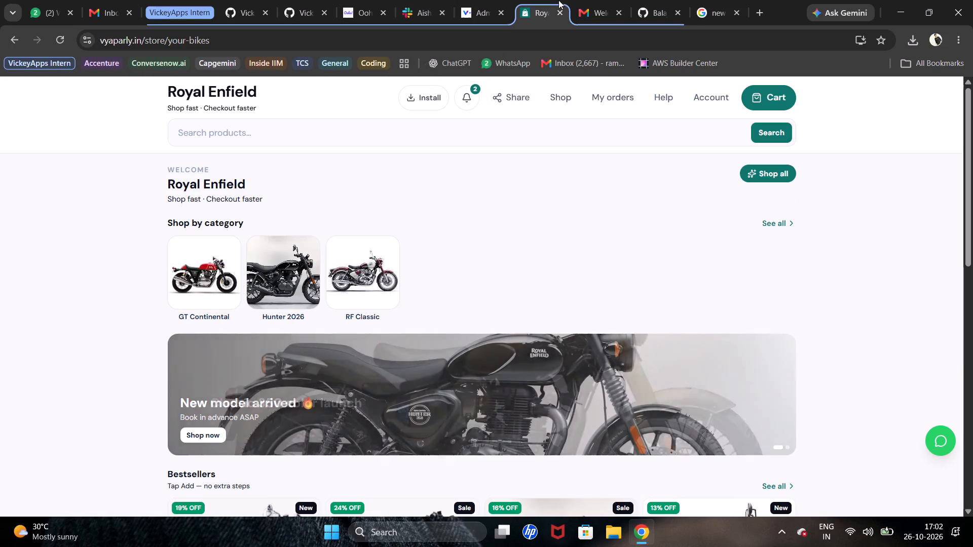
In the store admin's Categories, delete the Hunter 2026 category and accept the deletion.
click(471, 0)
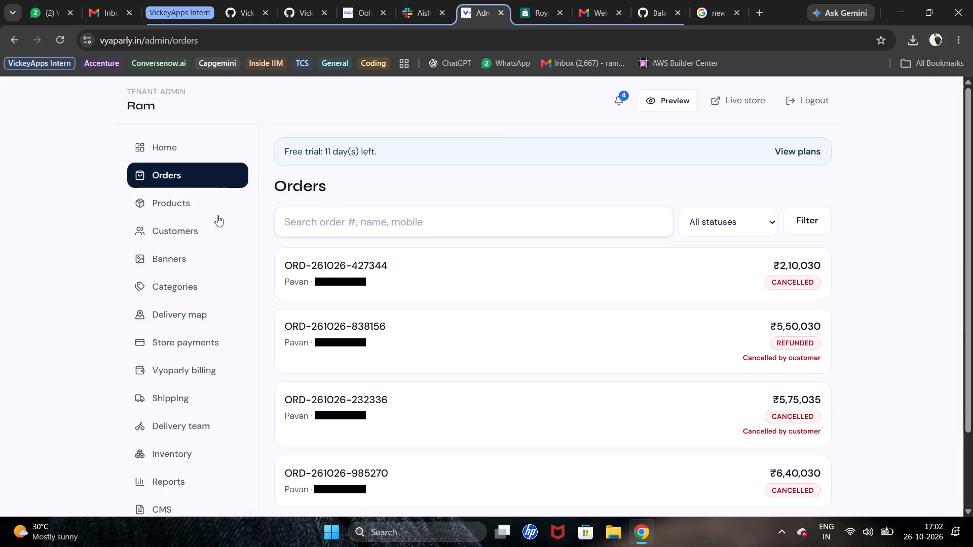
click(207, 281)
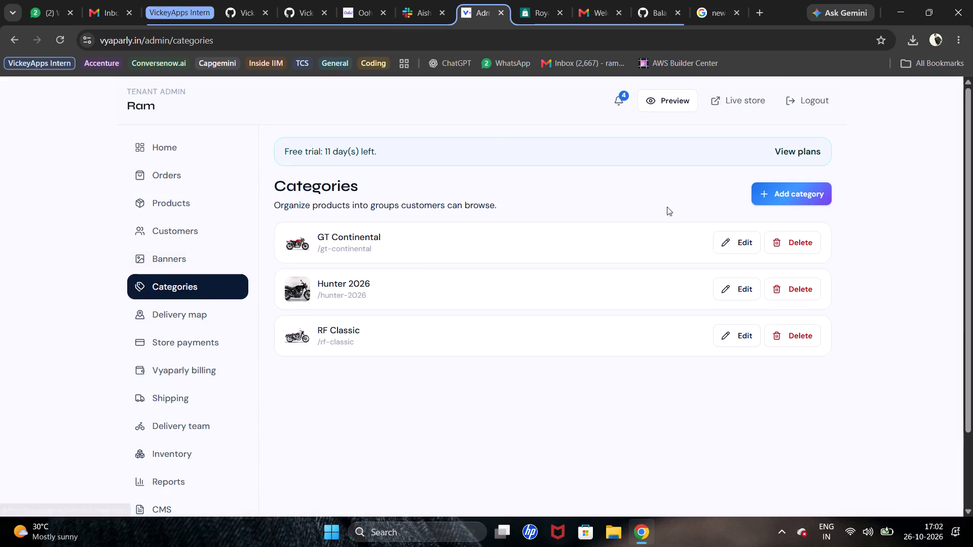
click(816, 285)
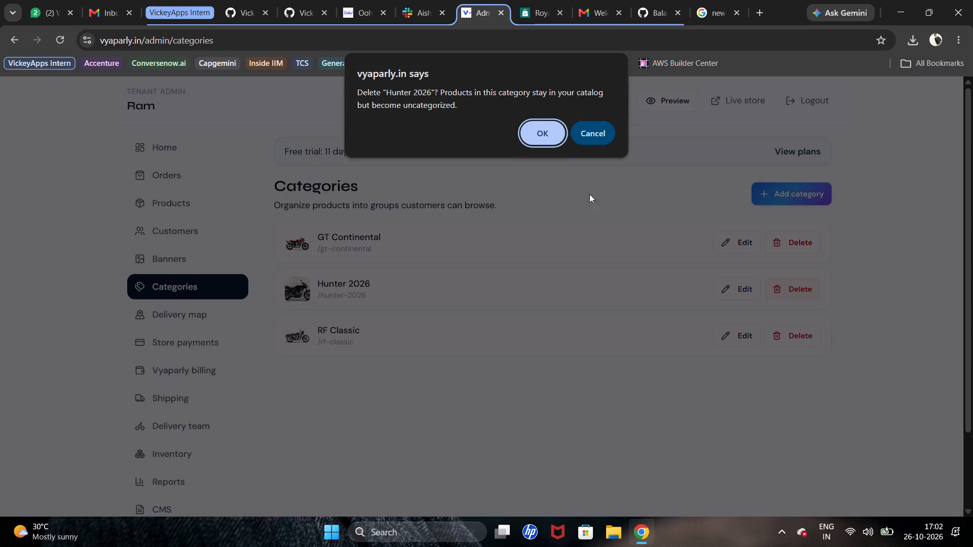
click(543, 129)
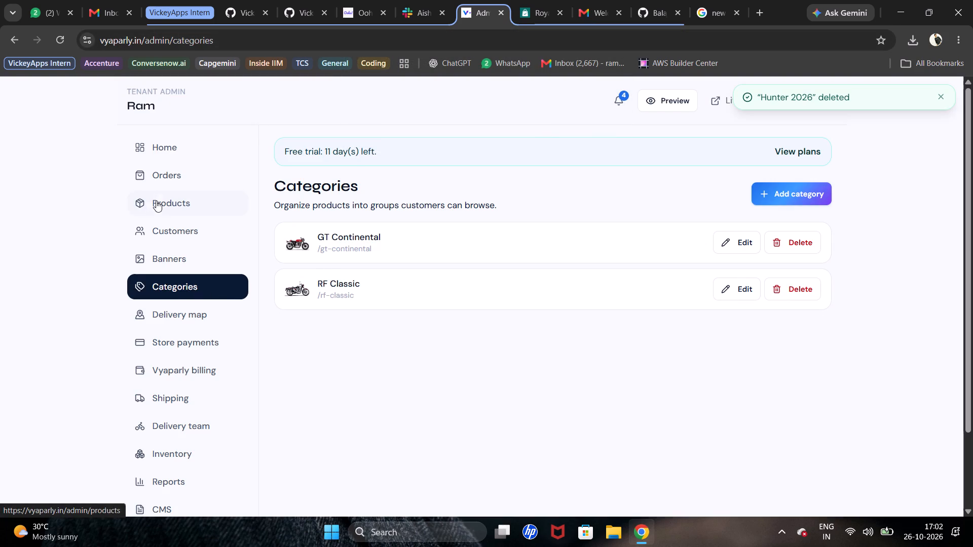
Open the Hunter 350 product in the admin to check its category assignment and details, and return to the product list.
click(156, 197)
scroll(386, 237, down, 1)
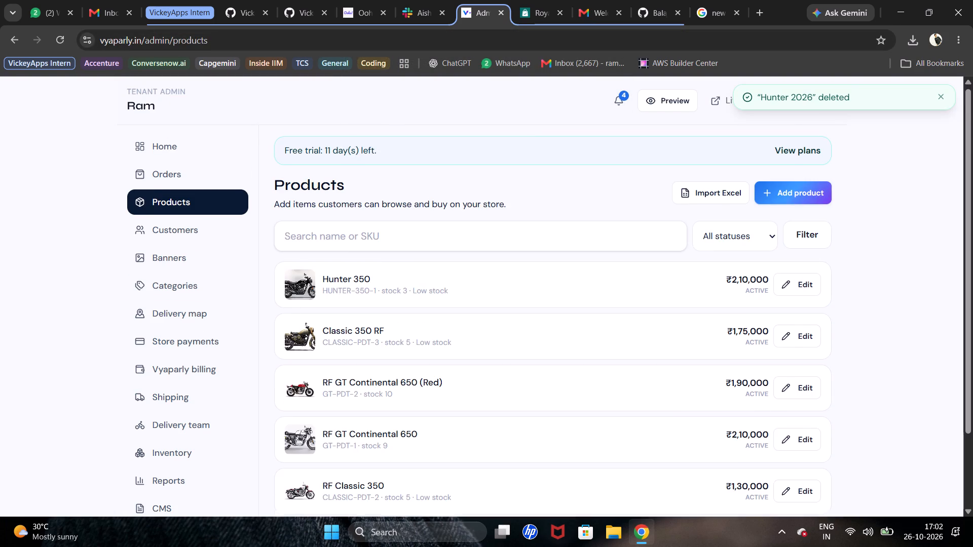
scroll(386, 237, down, 1)
click(411, 208)
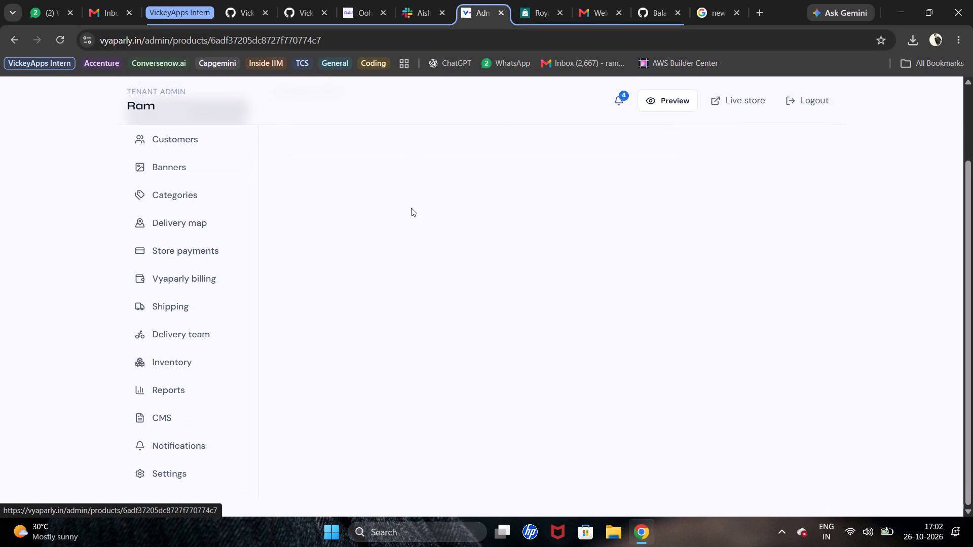
scroll(435, 279, down, 1)
scroll(468, 307, down, 1)
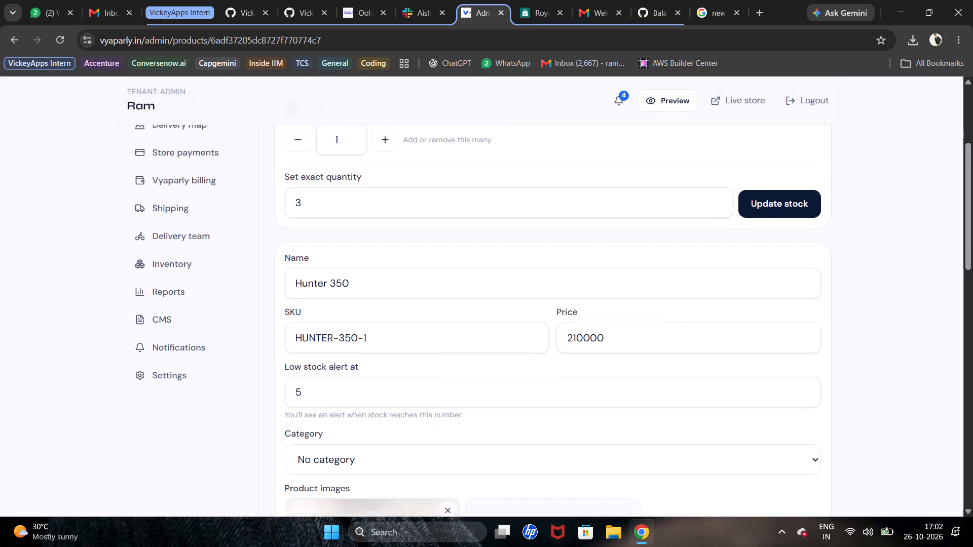
scroll(468, 307, down, 1)
scroll(635, 335, down, 1)
scroll(573, 384, down, 1)
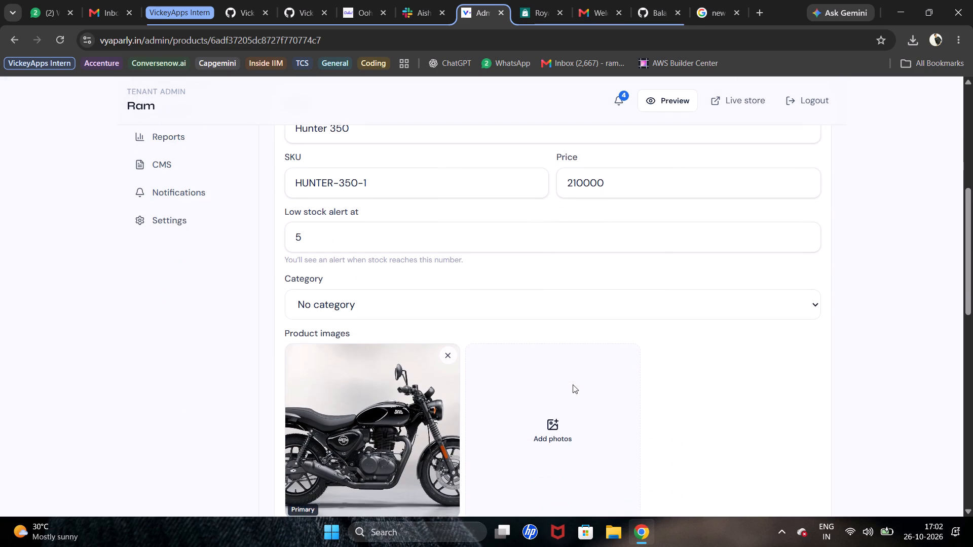
click(536, 309)
click(536, 309)
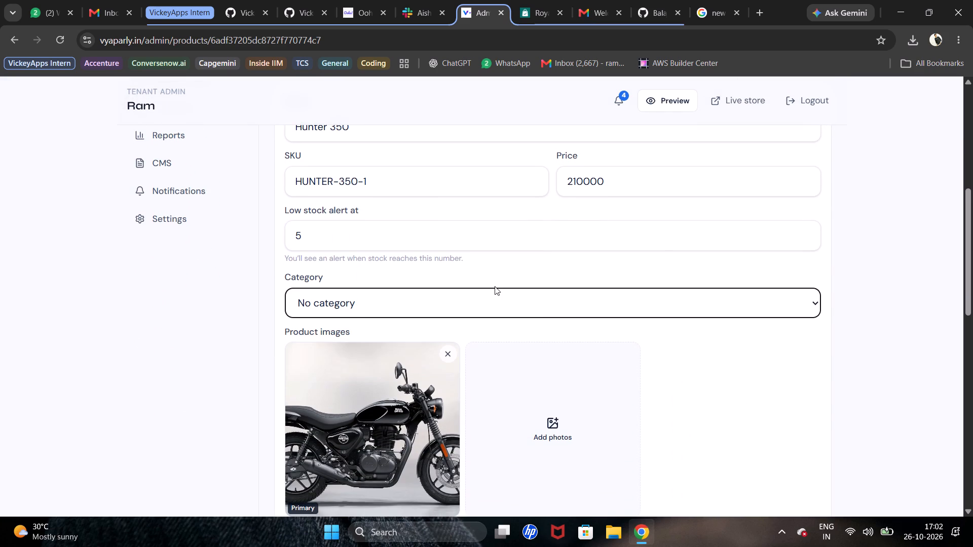
scroll(495, 286, up, 2)
scroll(495, 286, down, 7)
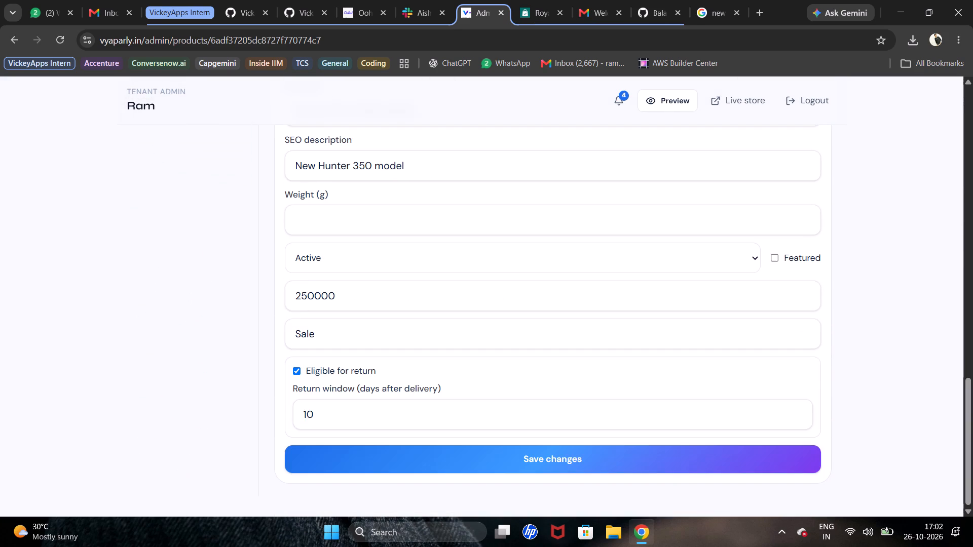
scroll(495, 286, up, 2)
scroll(212, 198, up, 2)
click(140, 173)
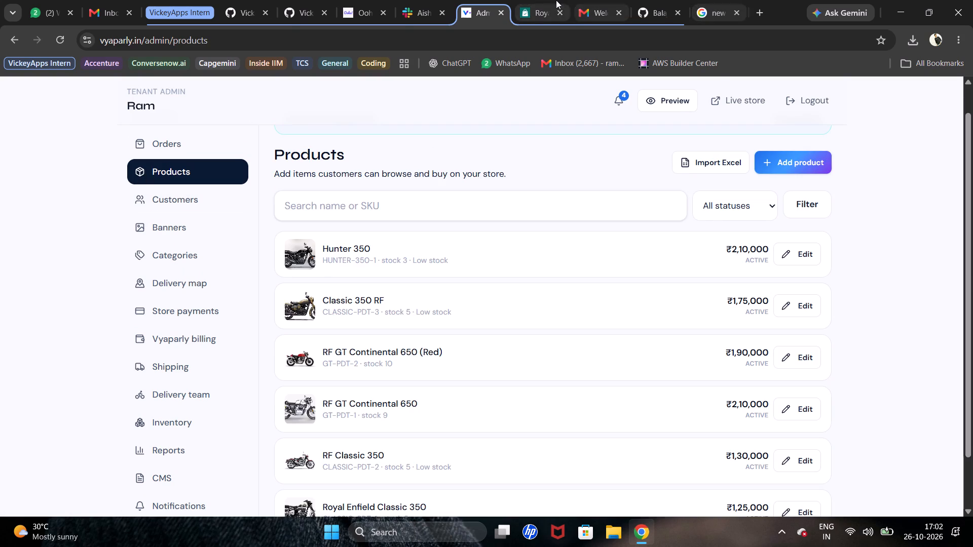
Reload the Royal Enfield storefront and check which categories and products the home page lists after the category deletion.
click(543, 0)
click(166, 37)
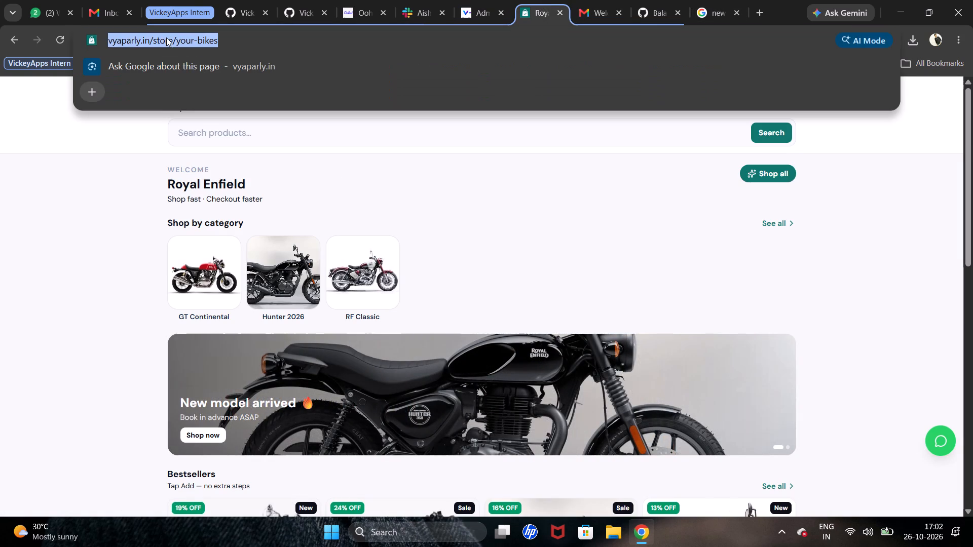
key(Return)
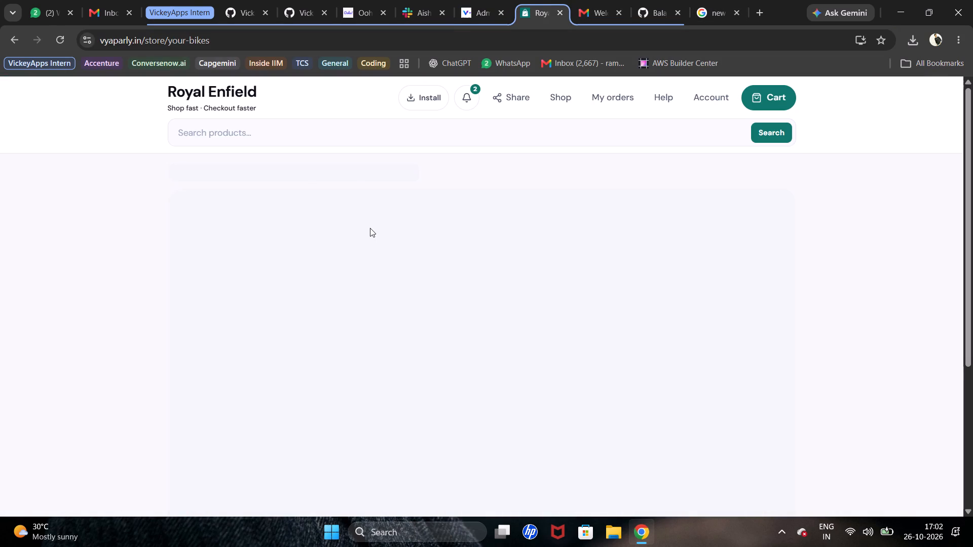
scroll(370, 228, down, 2)
scroll(370, 228, up, 1)
scroll(370, 228, down, 3)
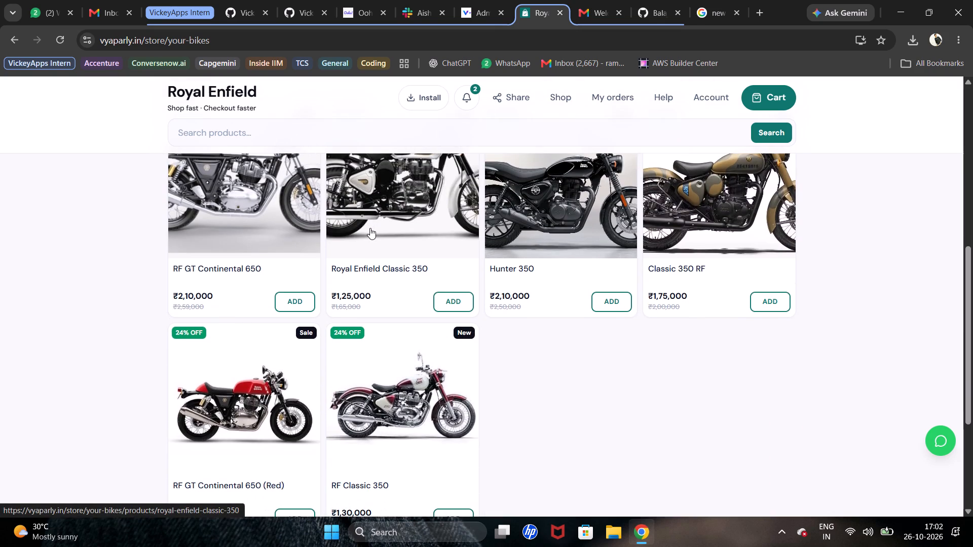
scroll(370, 228, down, 1)
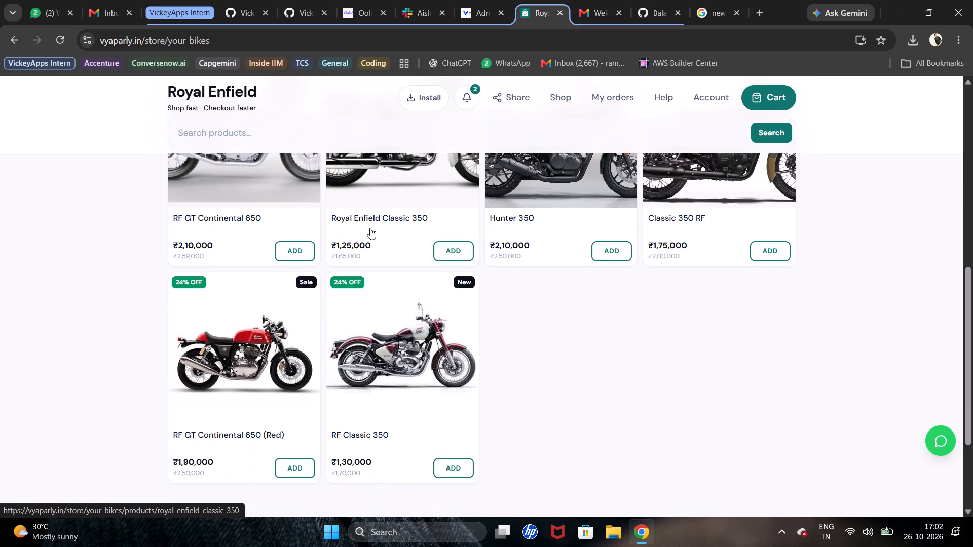
scroll(510, 374, up, 6)
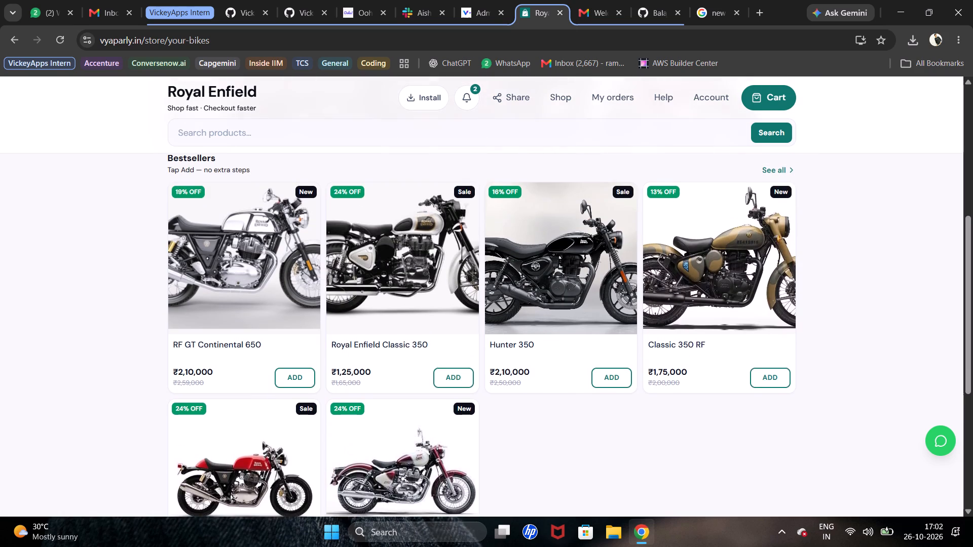
Look over the storefront home page from the Bestsellers back up through the promotional banners to the Shop by category section.
scroll(523, 379, up, 5)
scroll(570, 390, up, 5)
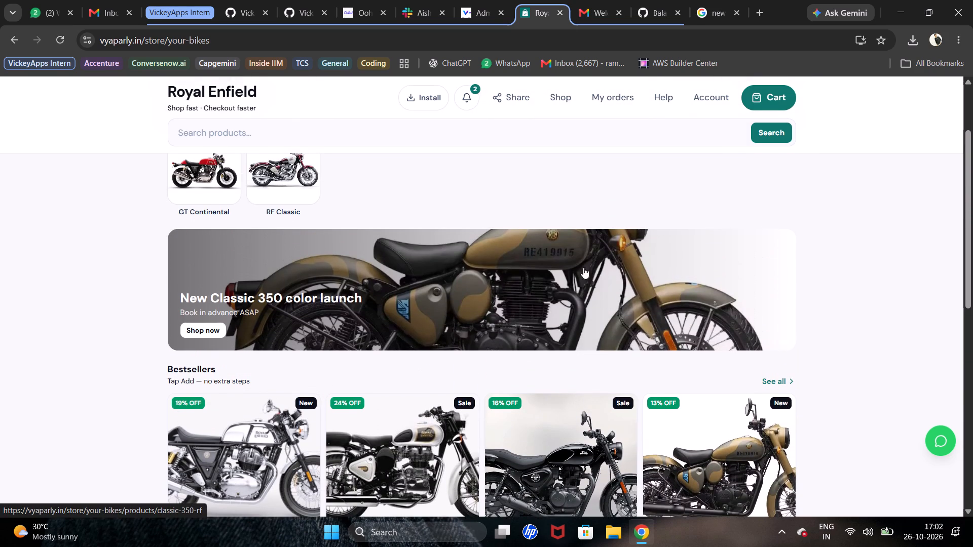
scroll(413, 242, up, 17)
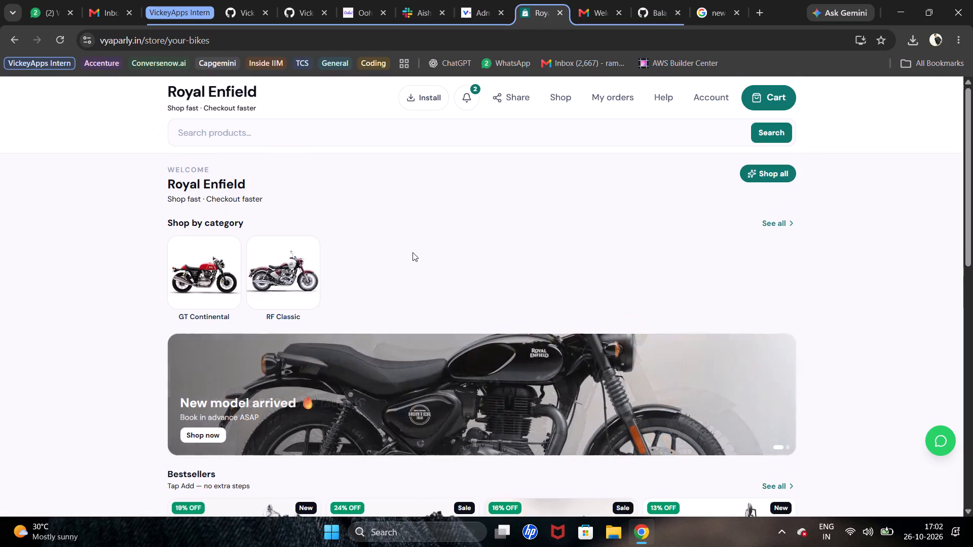
scroll(413, 252, up, 11)
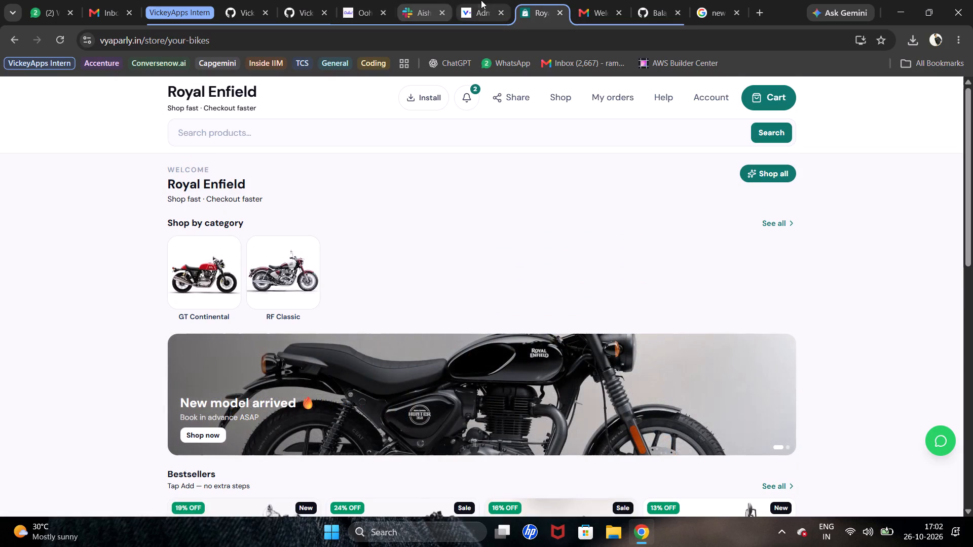
In the store admin's Customers, open the first customer's record and review the contact details, saved addresses and order history.
click(481, 0)
scroll(499, 237, up, 5)
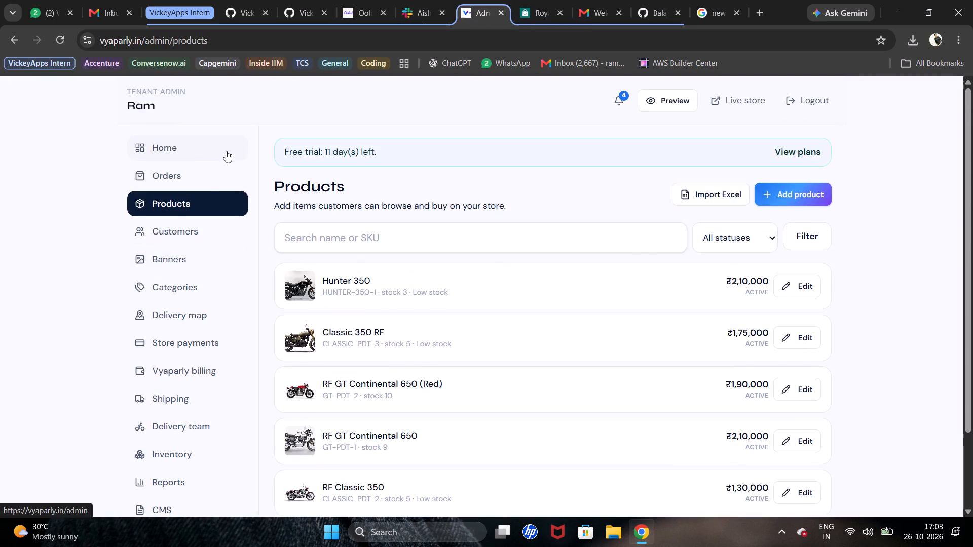
click(168, 213)
click(168, 219)
click(168, 219)
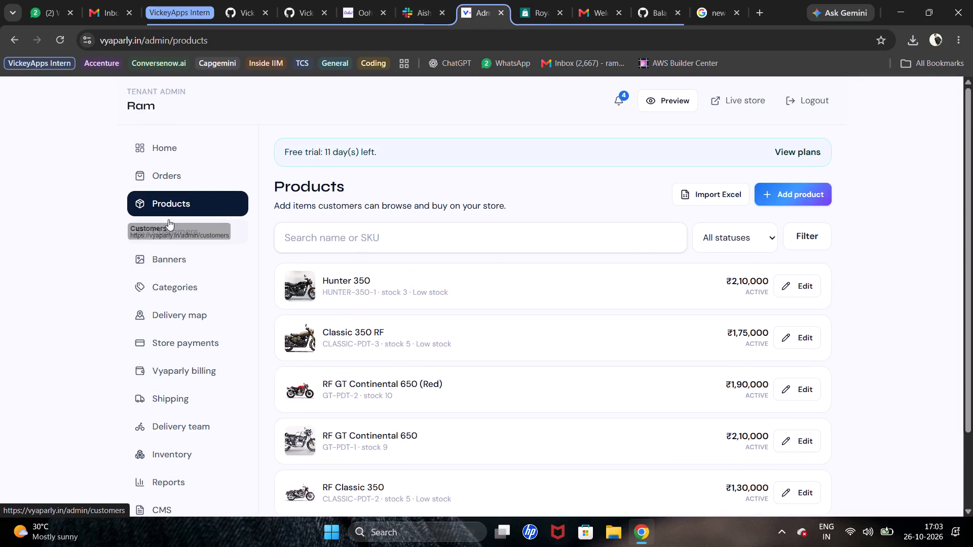
click(335, 286)
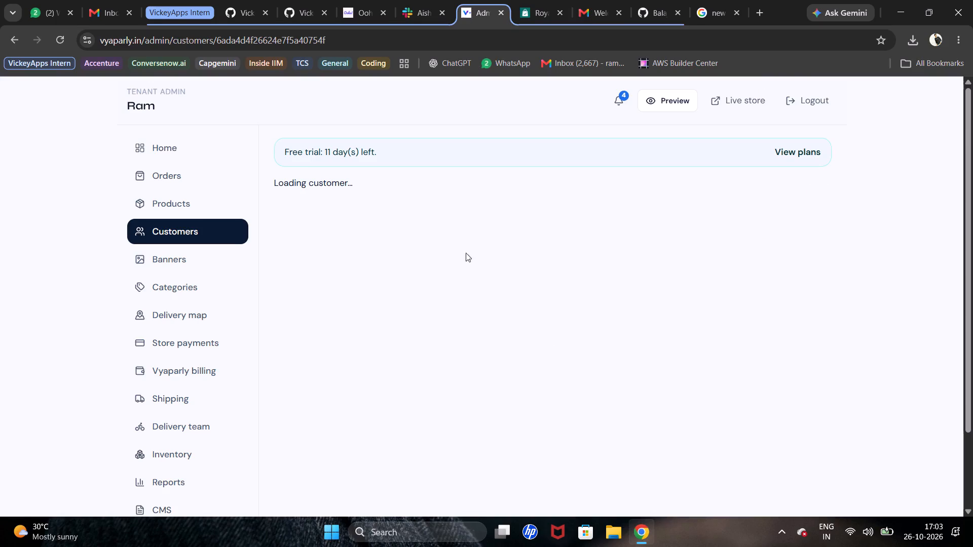
scroll(448, 312, down, 8)
scroll(382, 317, down, 4)
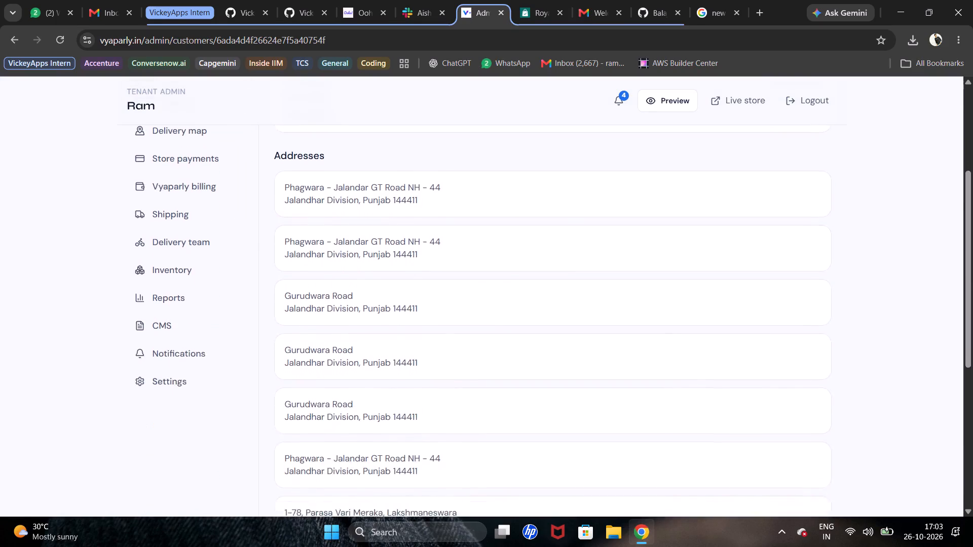
scroll(357, 381, down, 3)
scroll(355, 449, down, 14)
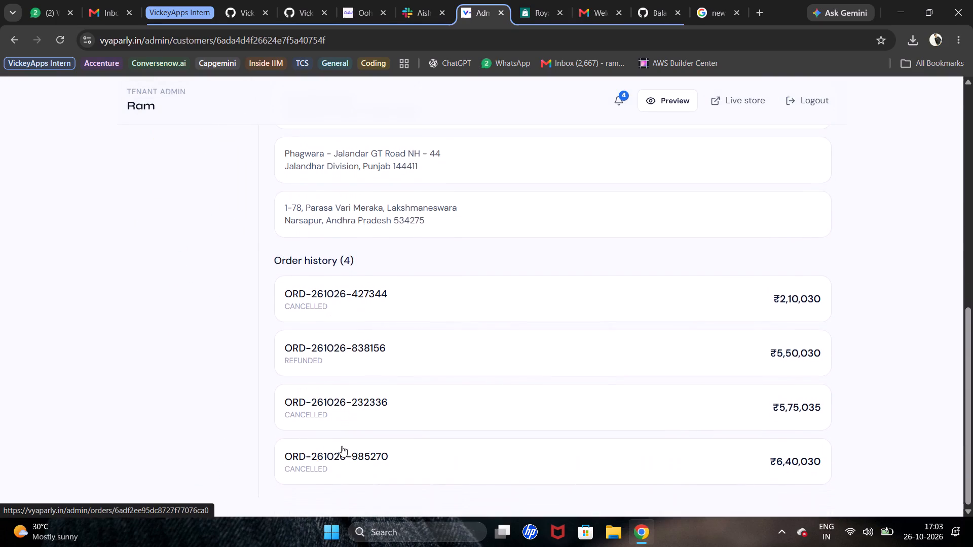
scroll(365, 363, up, 15)
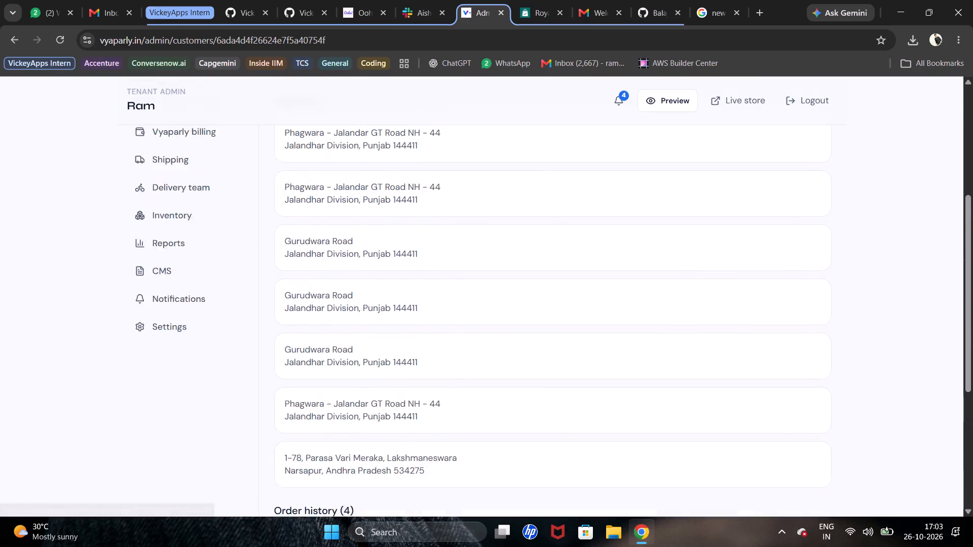
scroll(365, 376, up, 20)
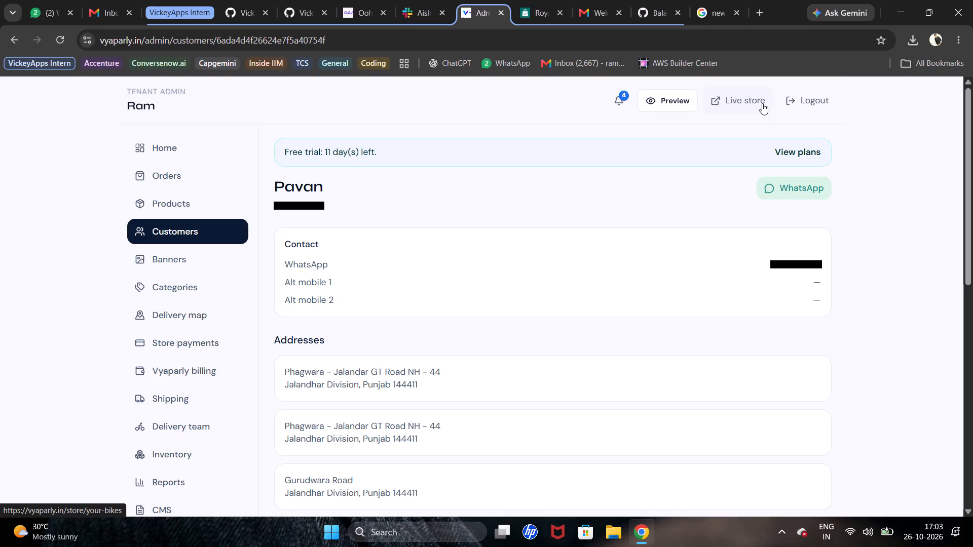
Look over the customer's details in the store admin and review the store's order notifications.
scroll(128, 305, down, 12)
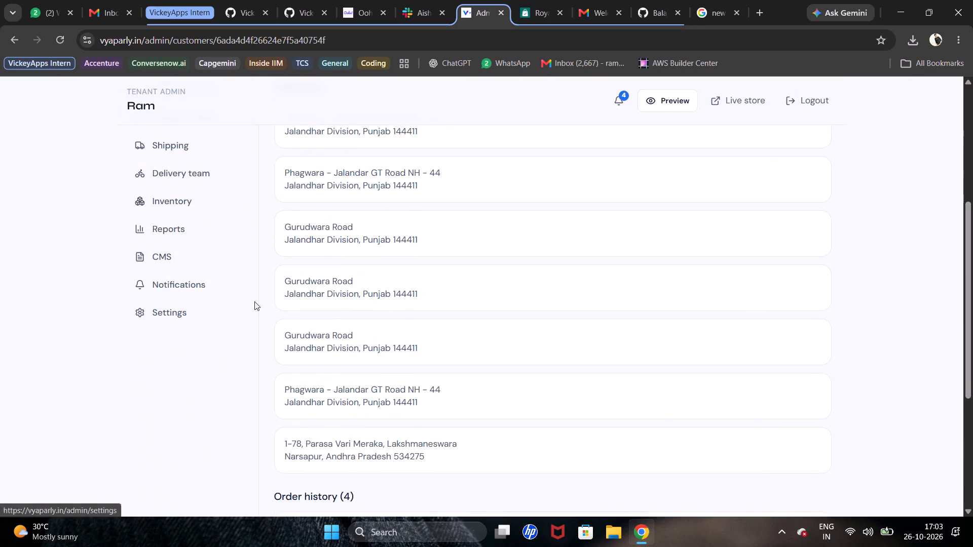
click(184, 288)
scroll(190, 345, down, 6)
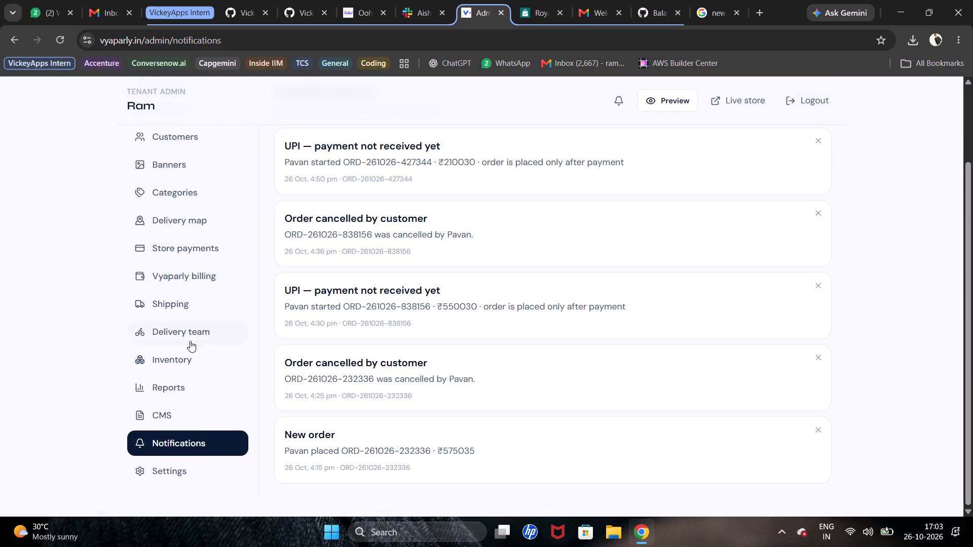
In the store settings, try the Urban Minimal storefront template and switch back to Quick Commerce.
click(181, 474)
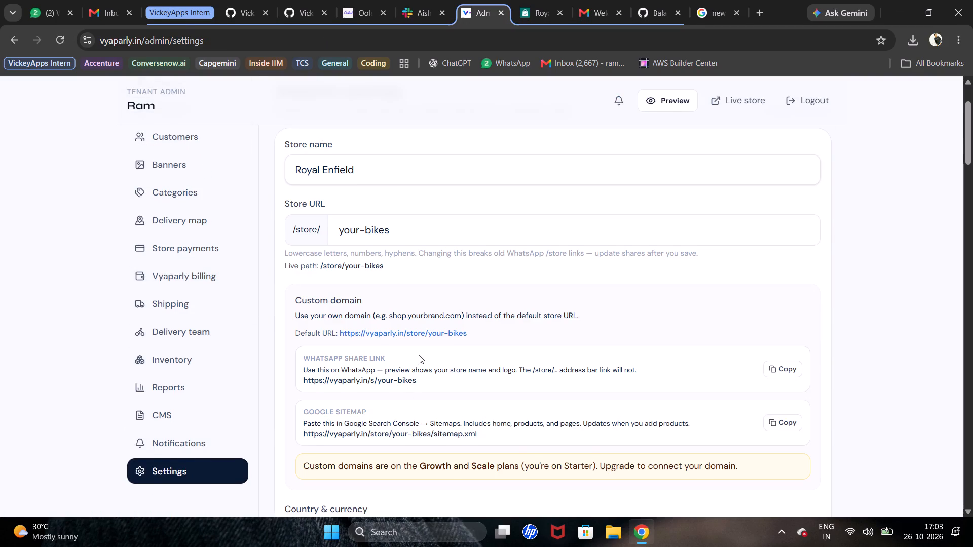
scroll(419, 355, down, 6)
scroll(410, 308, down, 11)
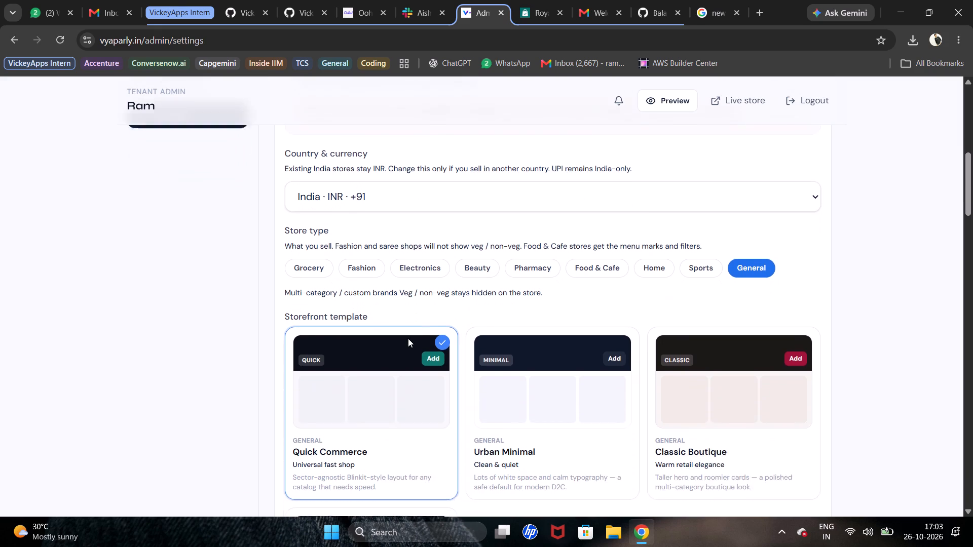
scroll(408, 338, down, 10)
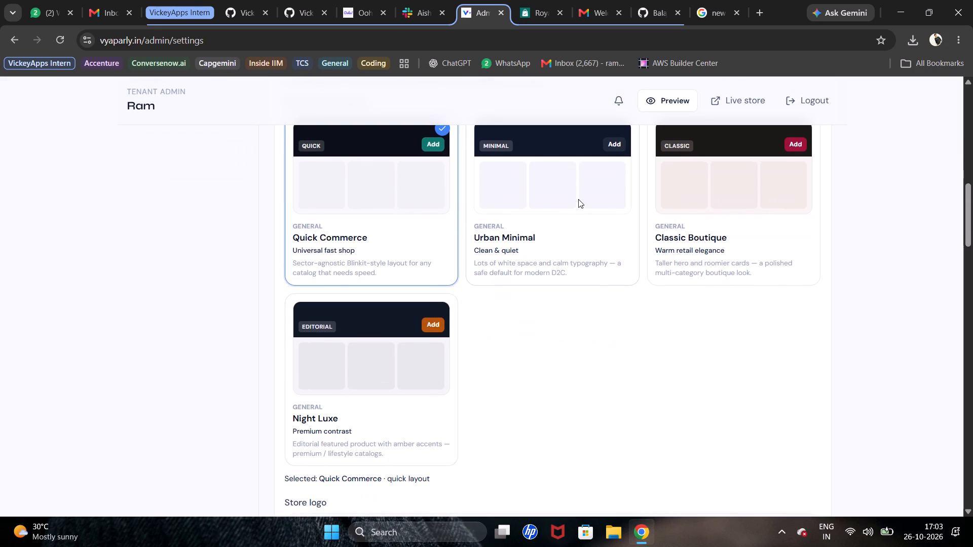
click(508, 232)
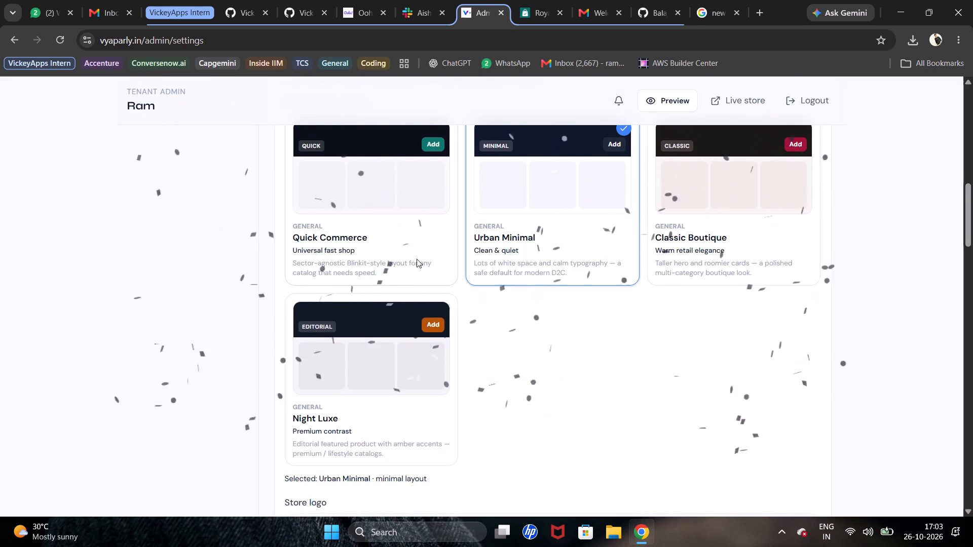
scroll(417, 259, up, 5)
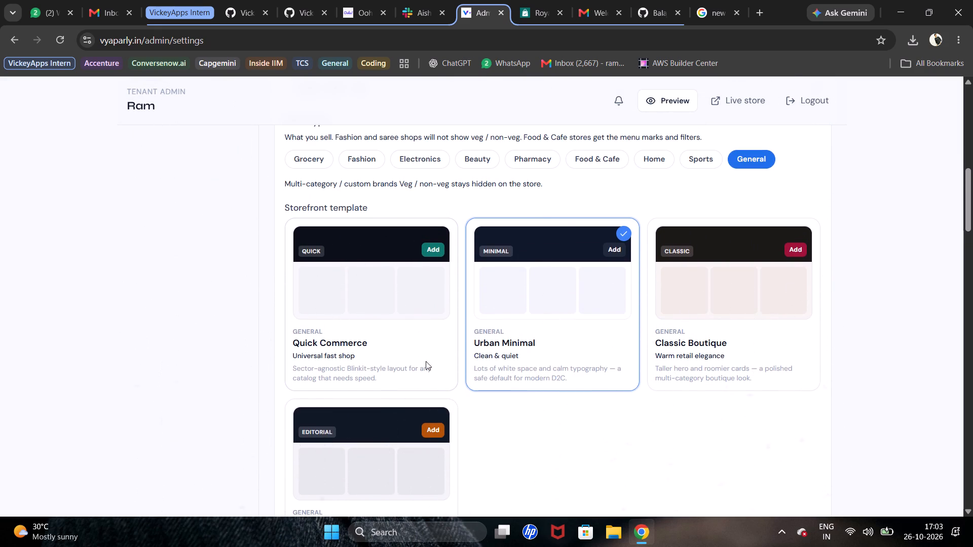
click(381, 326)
Check the Store logo section of the settings and search Google for "bike logo".
scroll(467, 296, down, 11)
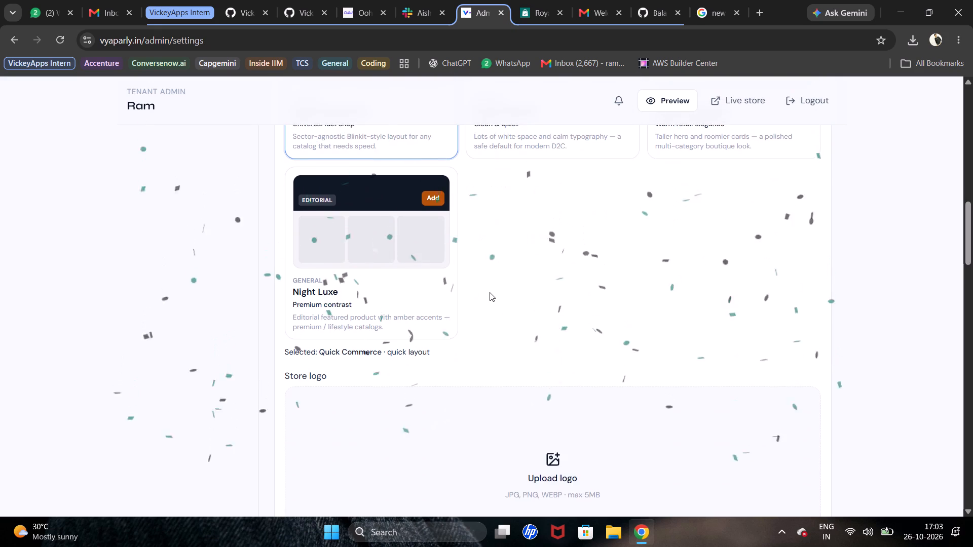
scroll(490, 292, down, 14)
scroll(492, 292, up, 5)
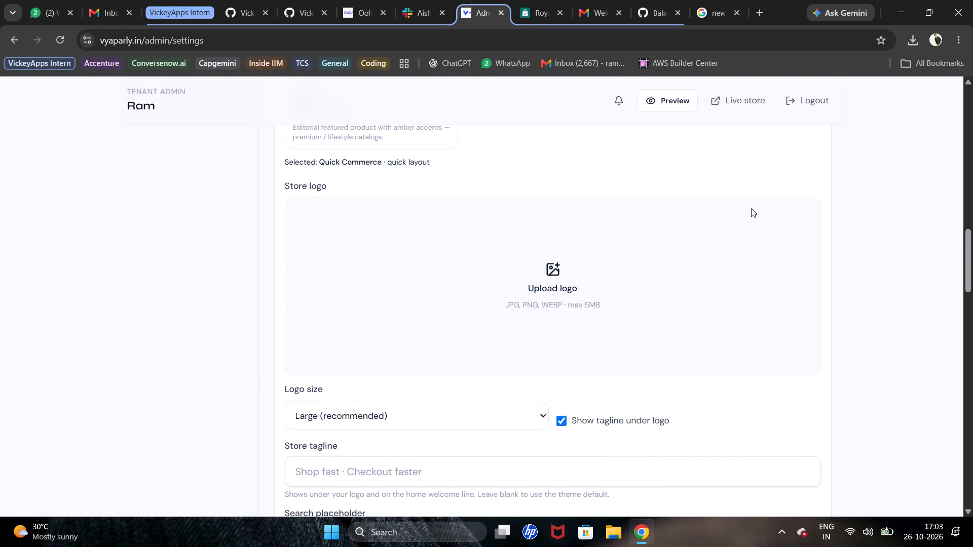
click(721, 0)
click(532, 0)
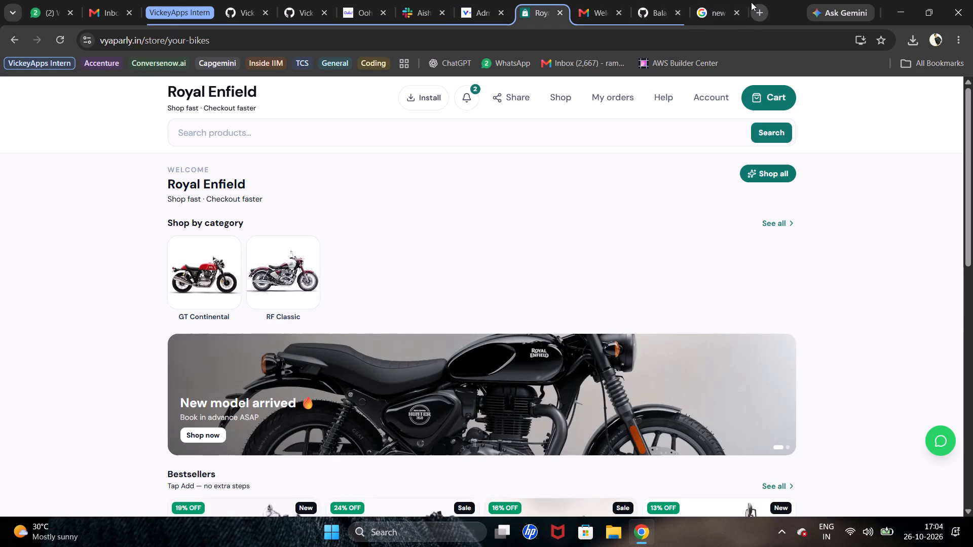
click(736, 0)
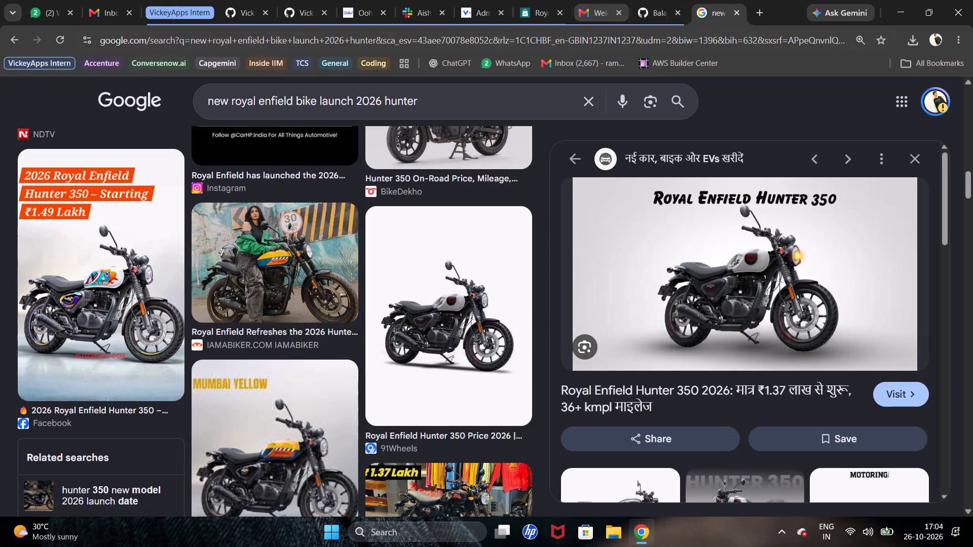
click(592, 26)
click(539, 26)
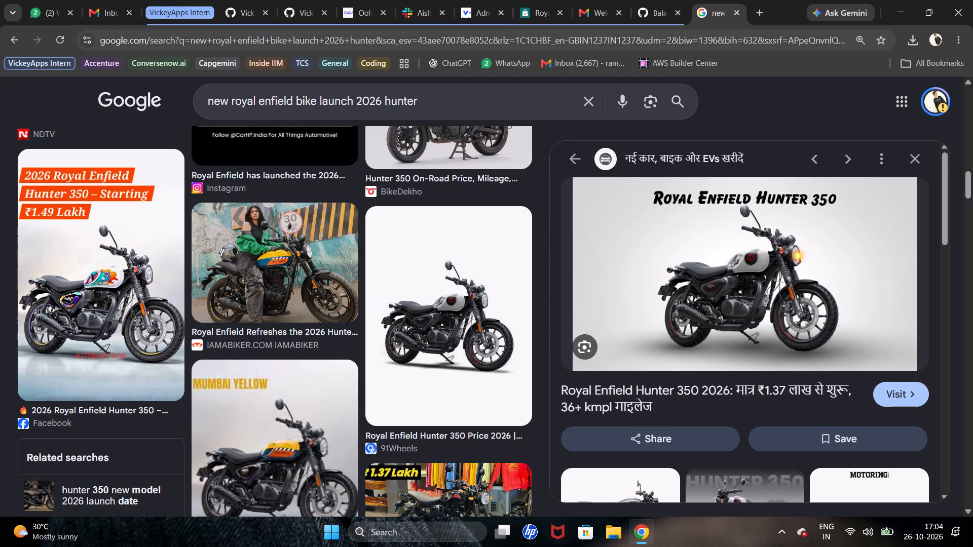
click(537, 29)
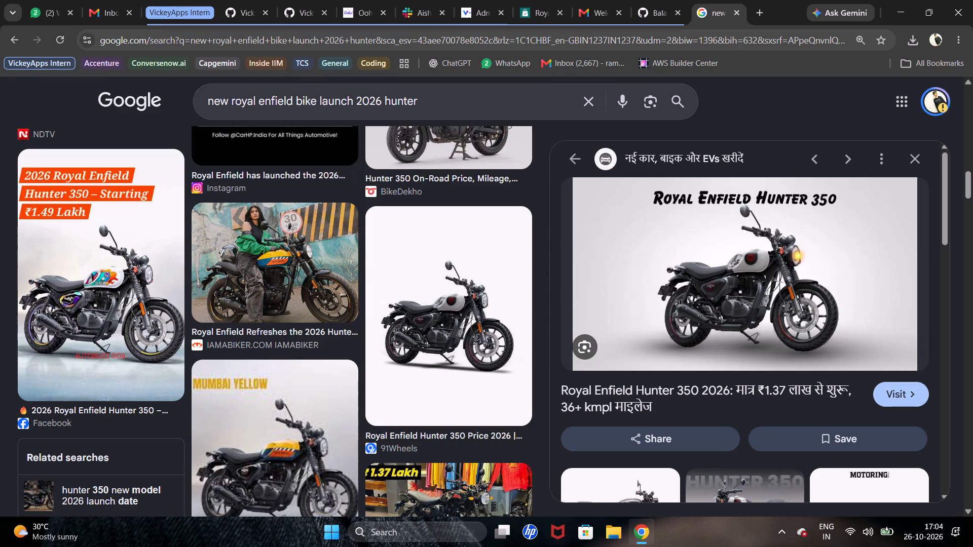
click(540, 46)
text(bo)
key(BackSpace)
text(ike)
key(BackSpace)
key(BackSpace)
key(BackSpace)
key(BackSpace)
text(ike logo)
key(Return)
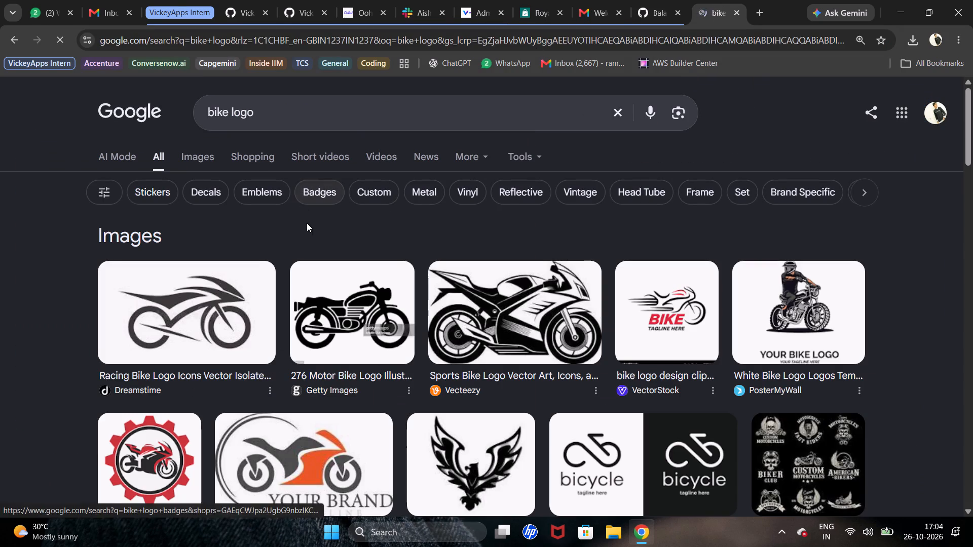
Preview the bike logo image results and open the black and white motorcycle logo in a circle from Dreamstime.
click(202, 306)
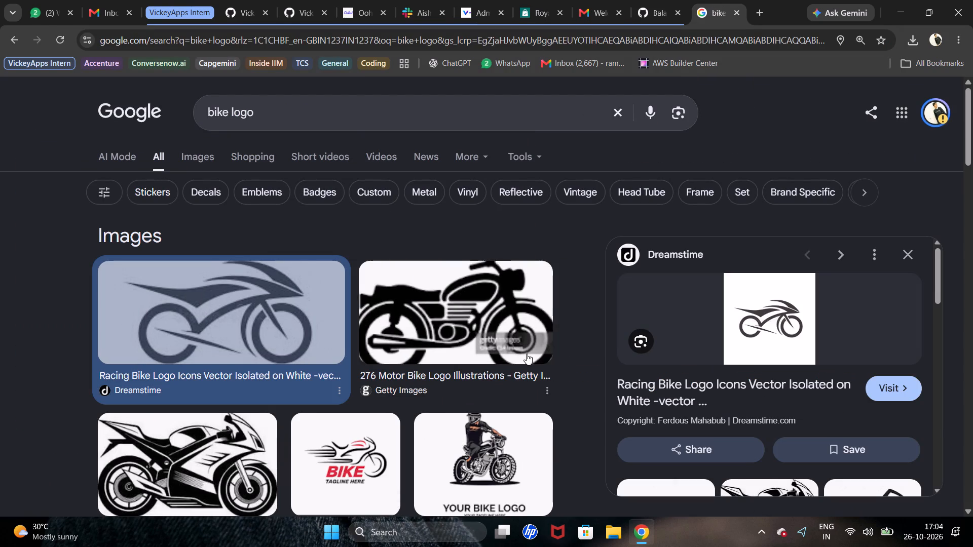
scroll(418, 379, down, 1)
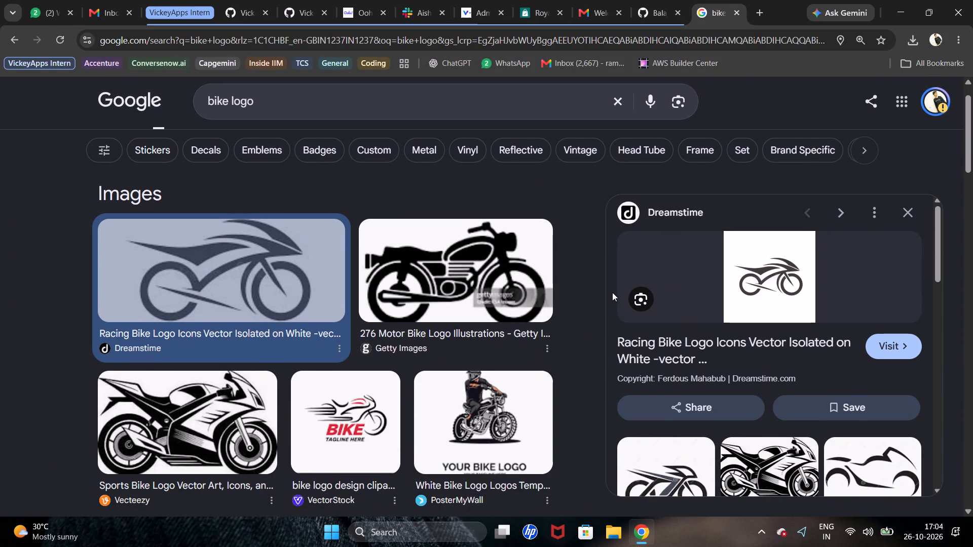
click(476, 237)
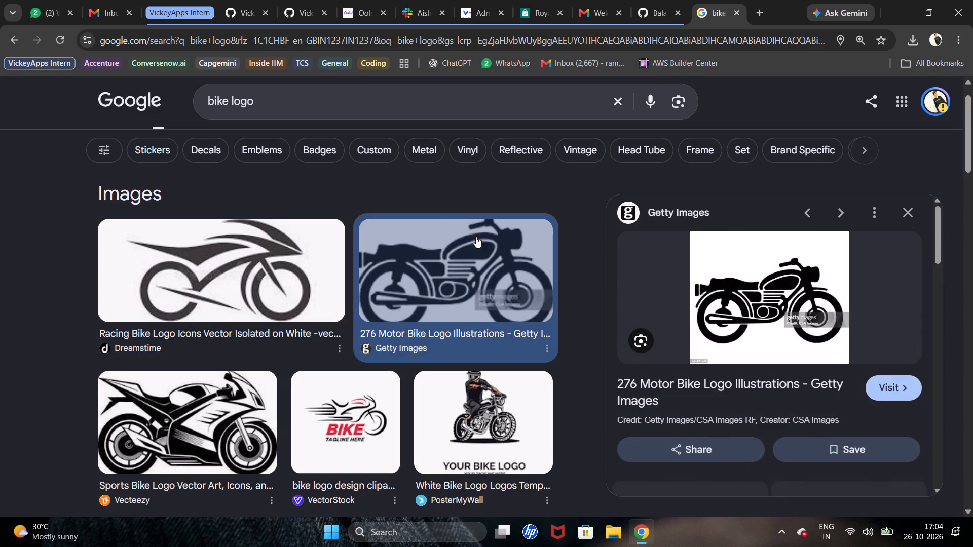
scroll(683, 355, down, 2)
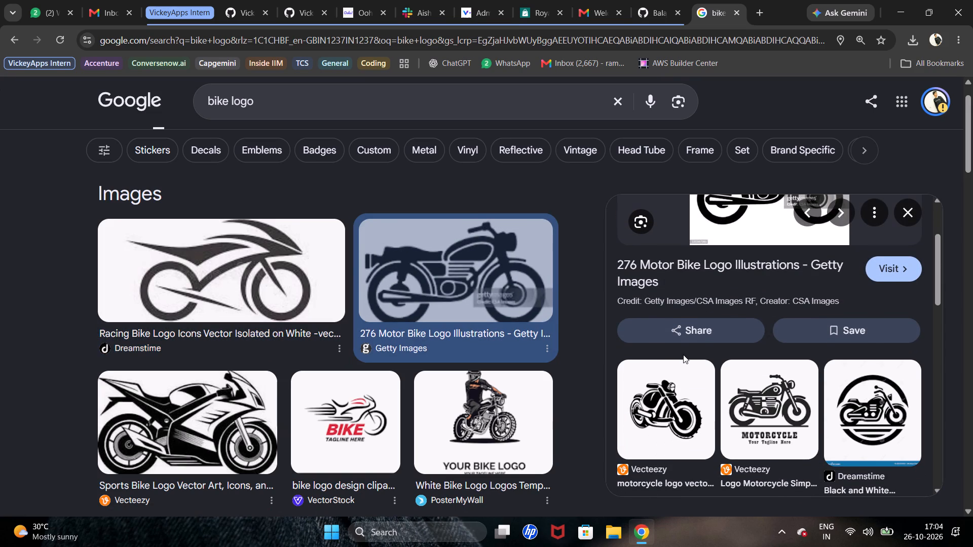
scroll(766, 392, down, 1)
click(898, 395)
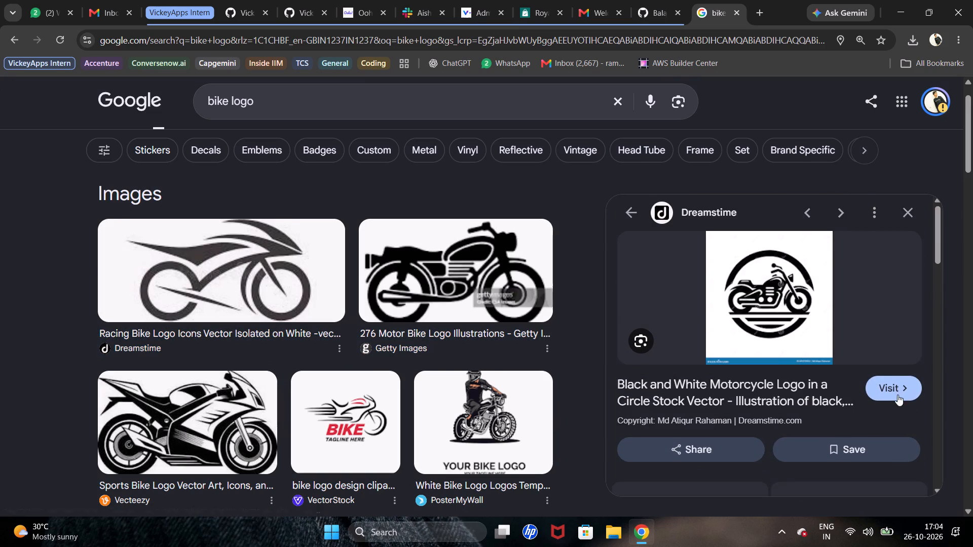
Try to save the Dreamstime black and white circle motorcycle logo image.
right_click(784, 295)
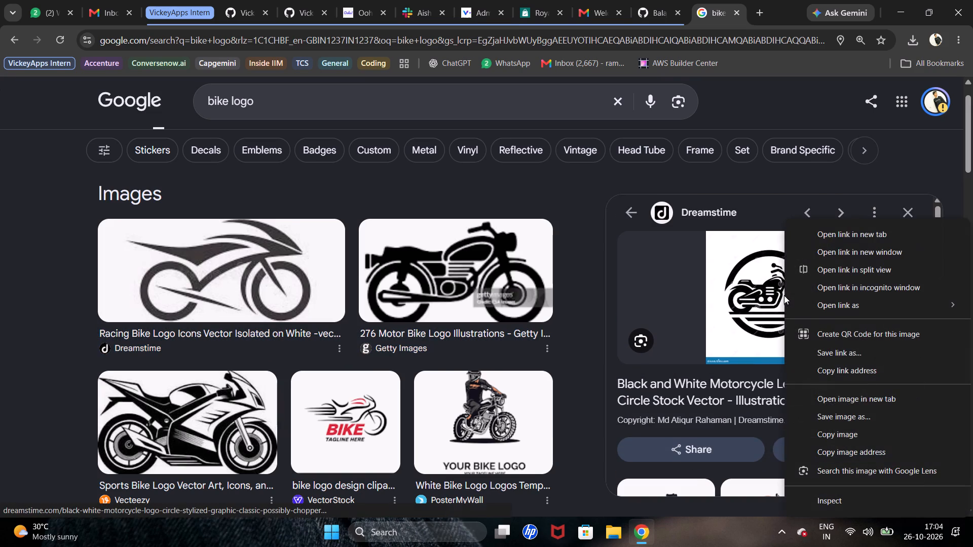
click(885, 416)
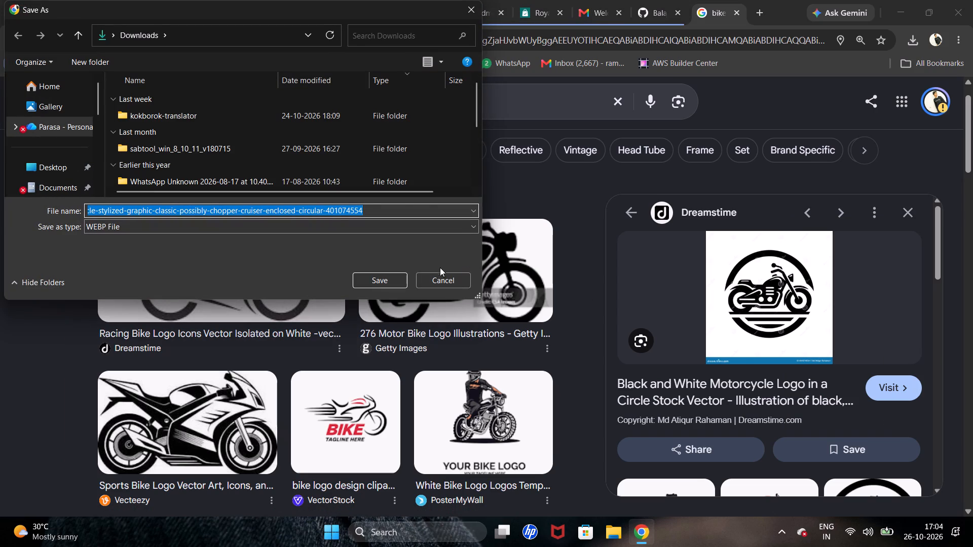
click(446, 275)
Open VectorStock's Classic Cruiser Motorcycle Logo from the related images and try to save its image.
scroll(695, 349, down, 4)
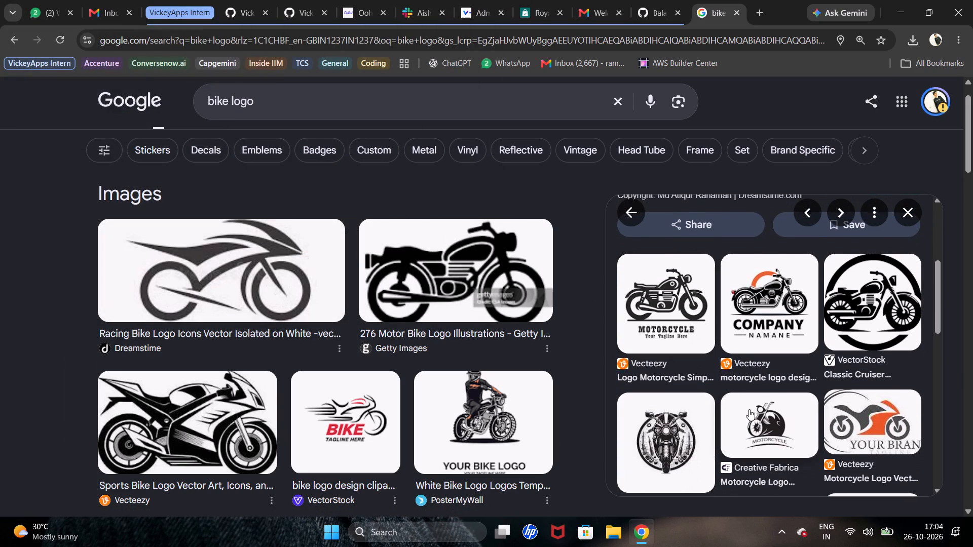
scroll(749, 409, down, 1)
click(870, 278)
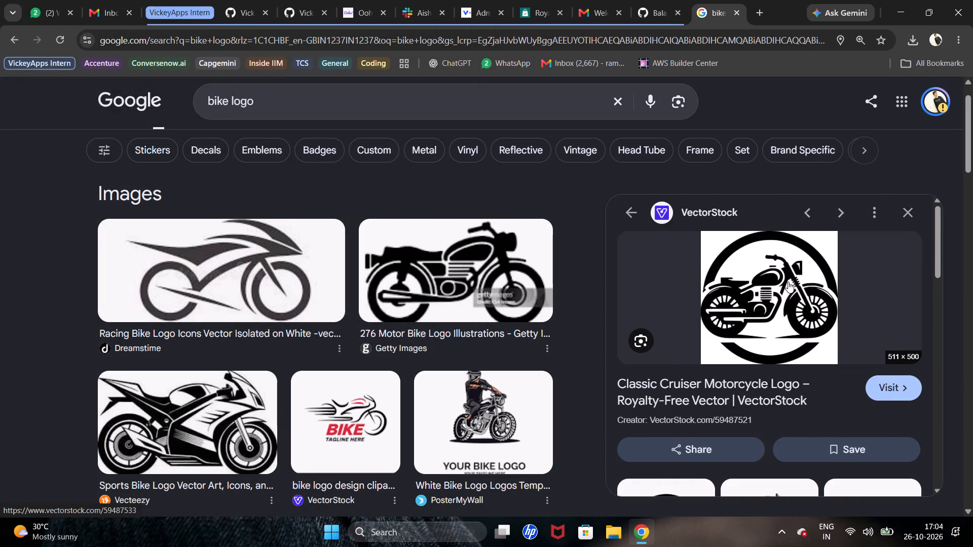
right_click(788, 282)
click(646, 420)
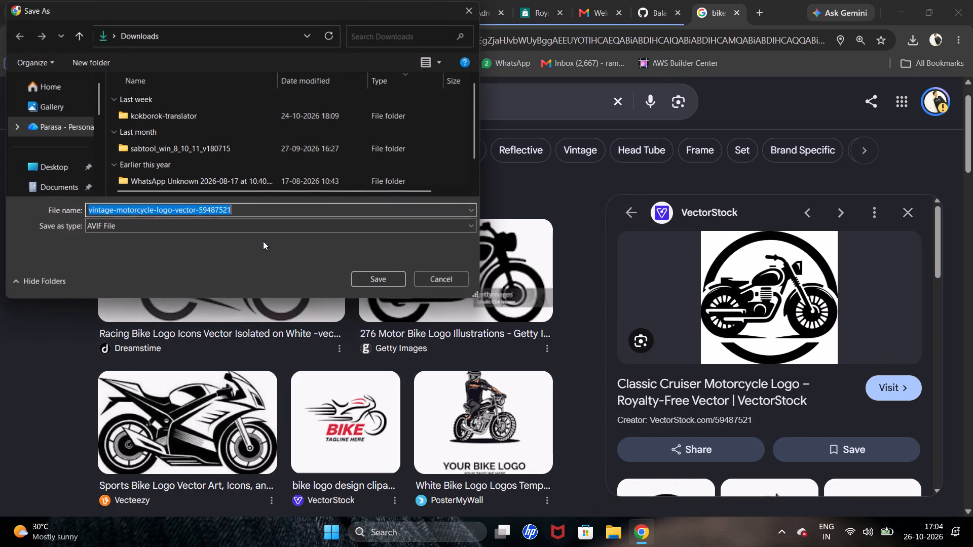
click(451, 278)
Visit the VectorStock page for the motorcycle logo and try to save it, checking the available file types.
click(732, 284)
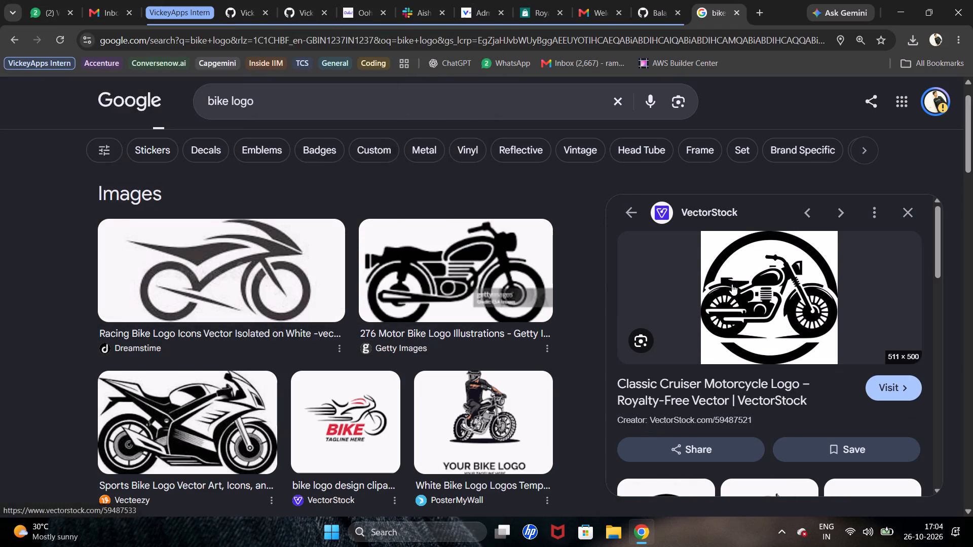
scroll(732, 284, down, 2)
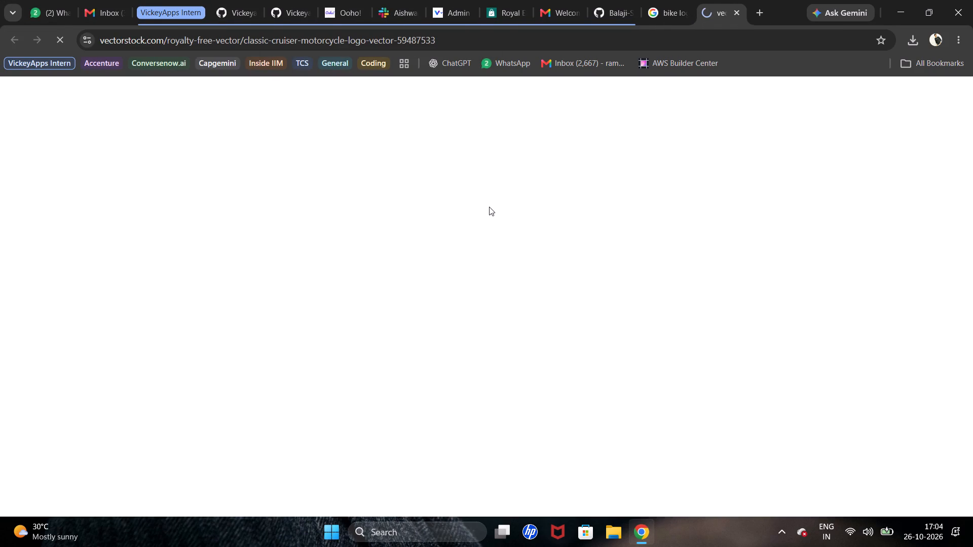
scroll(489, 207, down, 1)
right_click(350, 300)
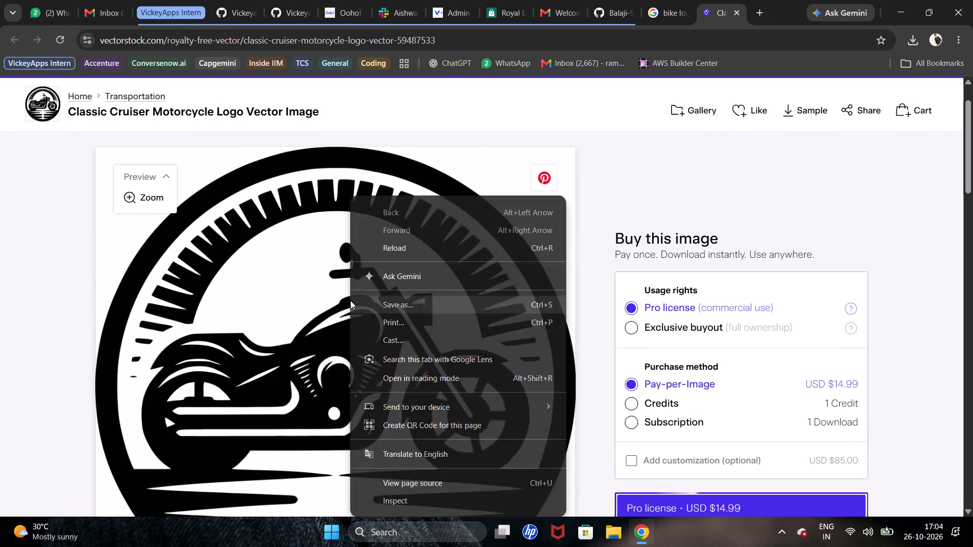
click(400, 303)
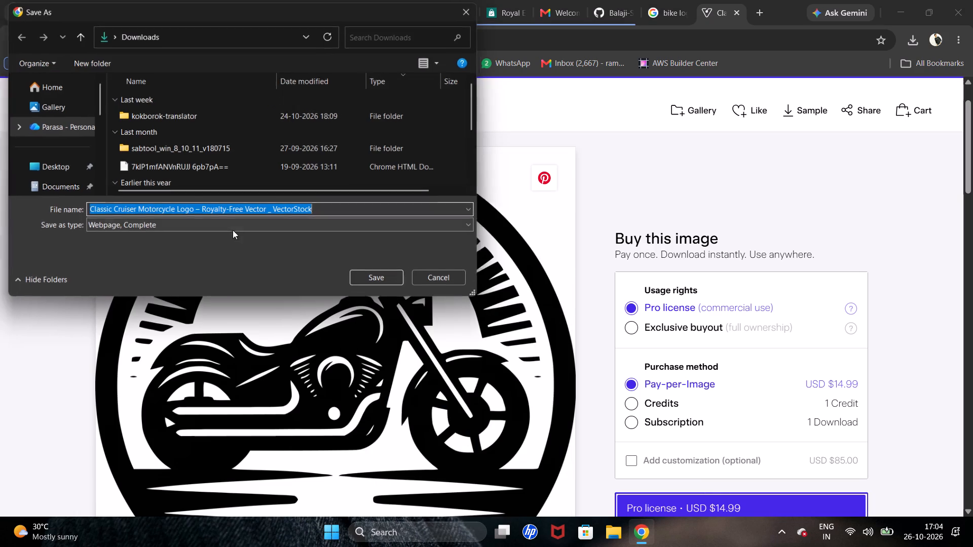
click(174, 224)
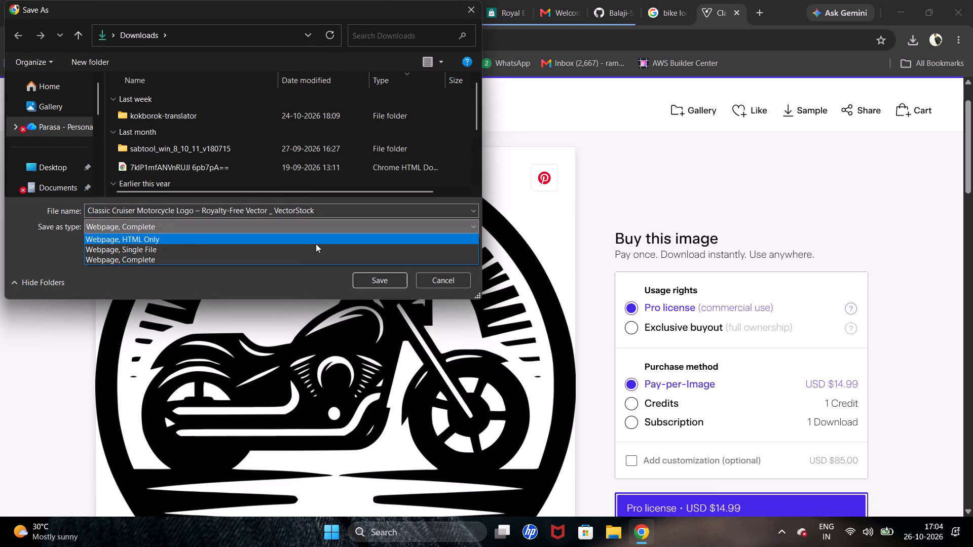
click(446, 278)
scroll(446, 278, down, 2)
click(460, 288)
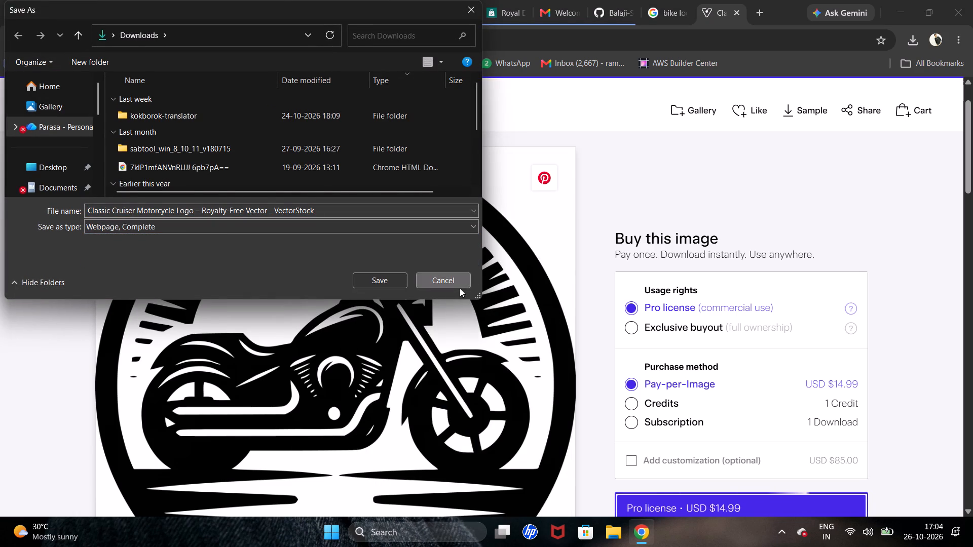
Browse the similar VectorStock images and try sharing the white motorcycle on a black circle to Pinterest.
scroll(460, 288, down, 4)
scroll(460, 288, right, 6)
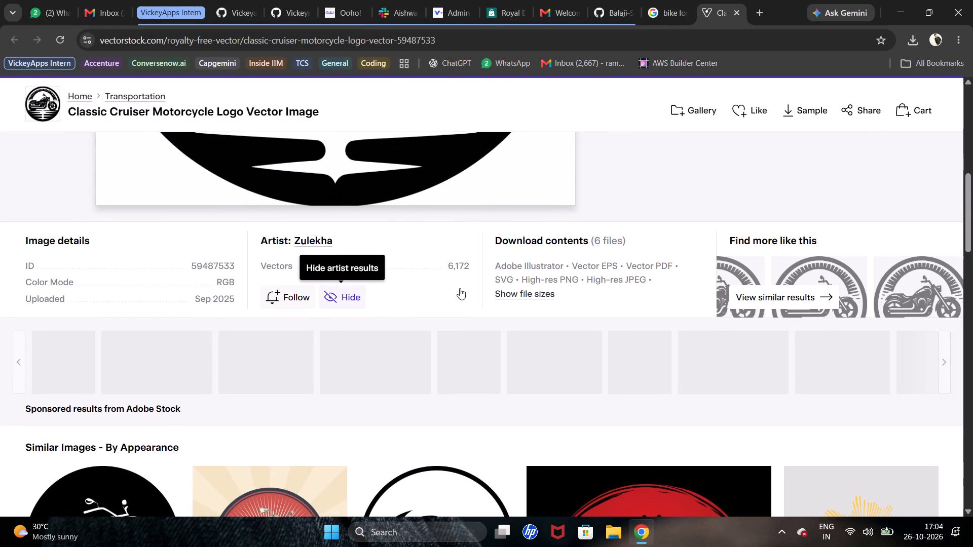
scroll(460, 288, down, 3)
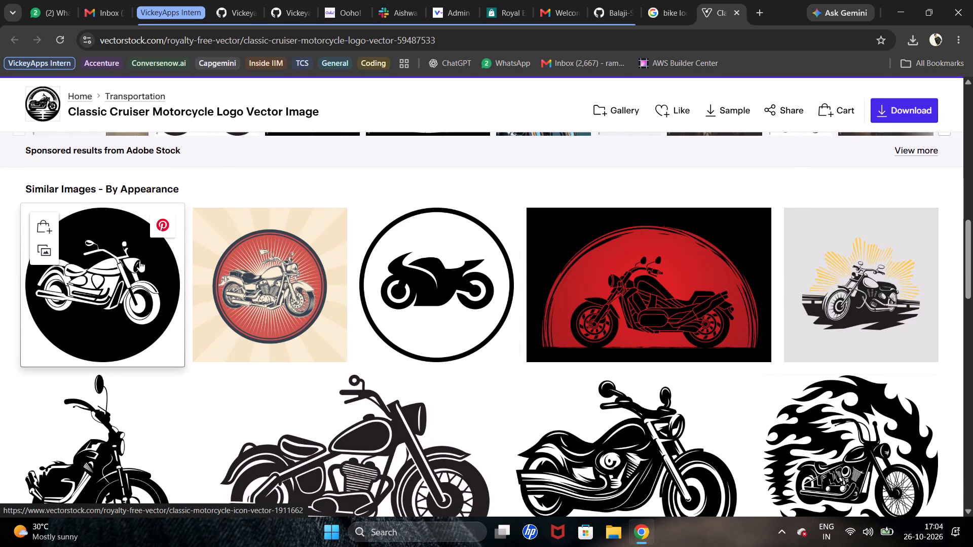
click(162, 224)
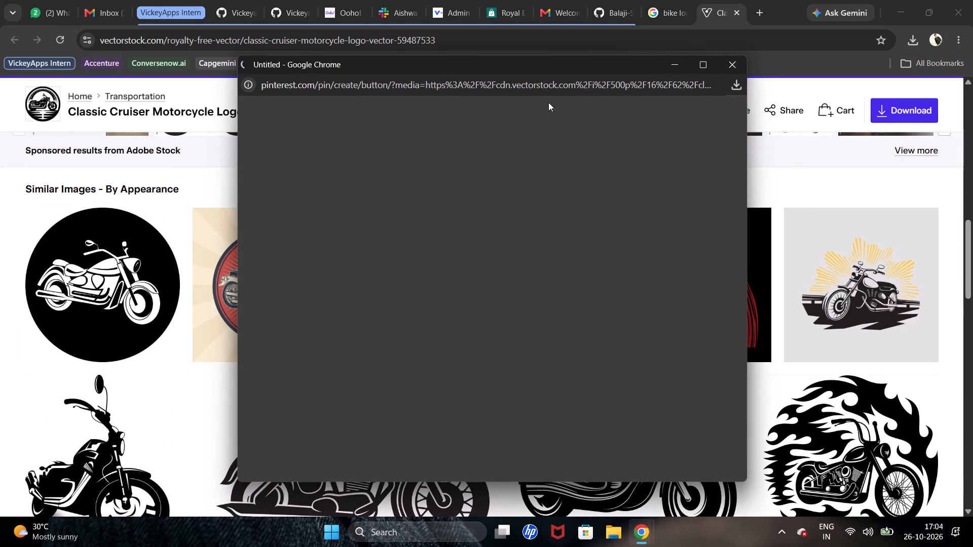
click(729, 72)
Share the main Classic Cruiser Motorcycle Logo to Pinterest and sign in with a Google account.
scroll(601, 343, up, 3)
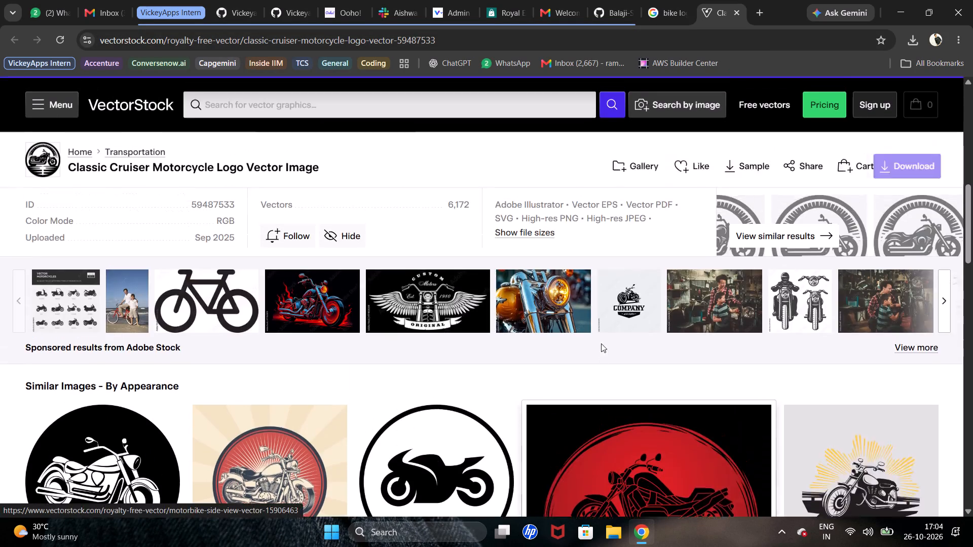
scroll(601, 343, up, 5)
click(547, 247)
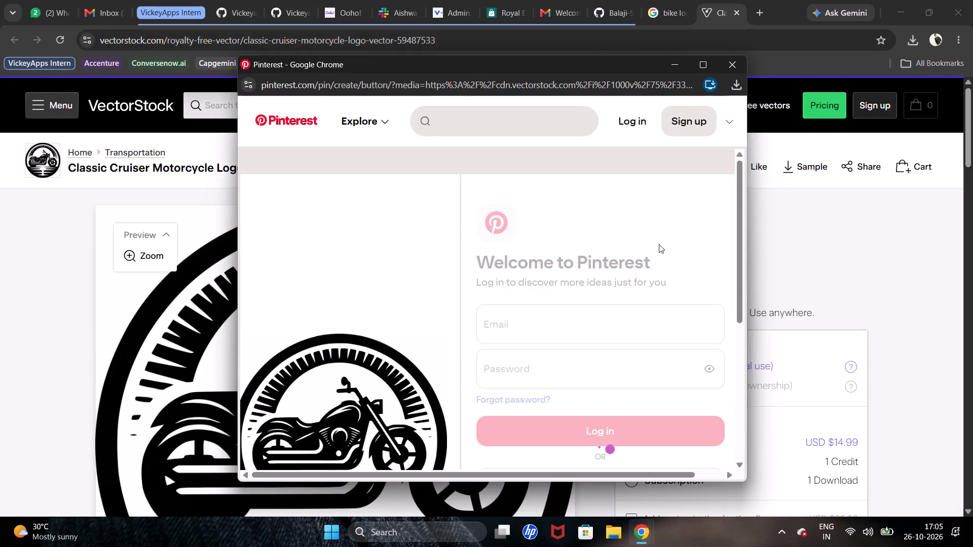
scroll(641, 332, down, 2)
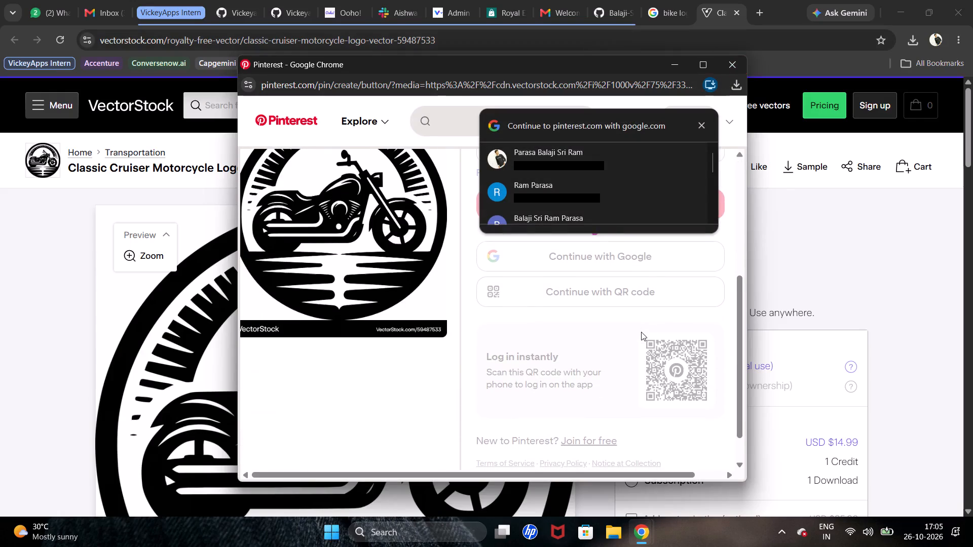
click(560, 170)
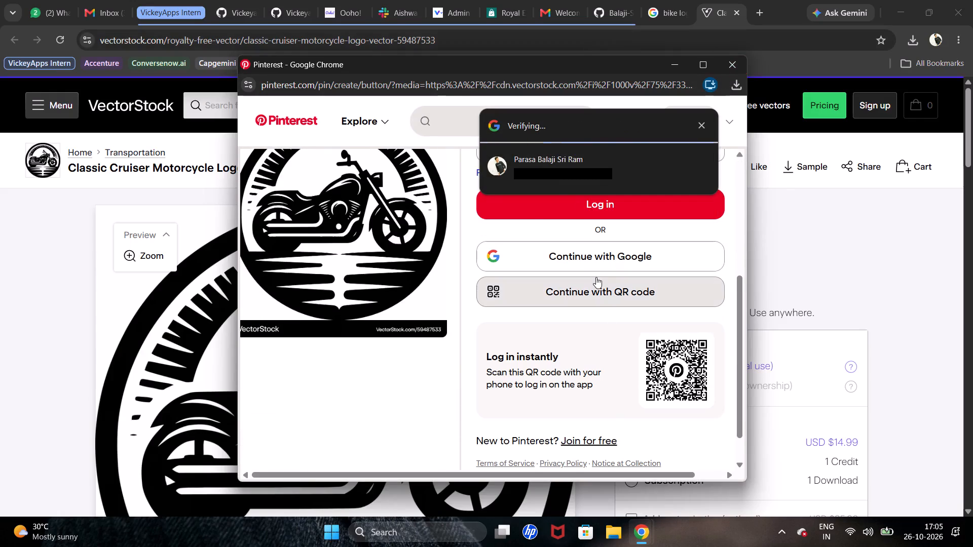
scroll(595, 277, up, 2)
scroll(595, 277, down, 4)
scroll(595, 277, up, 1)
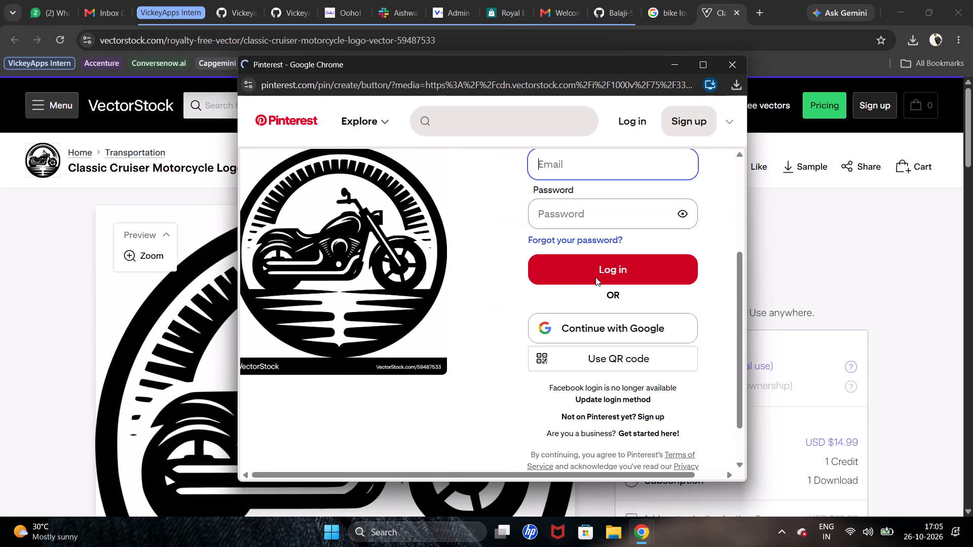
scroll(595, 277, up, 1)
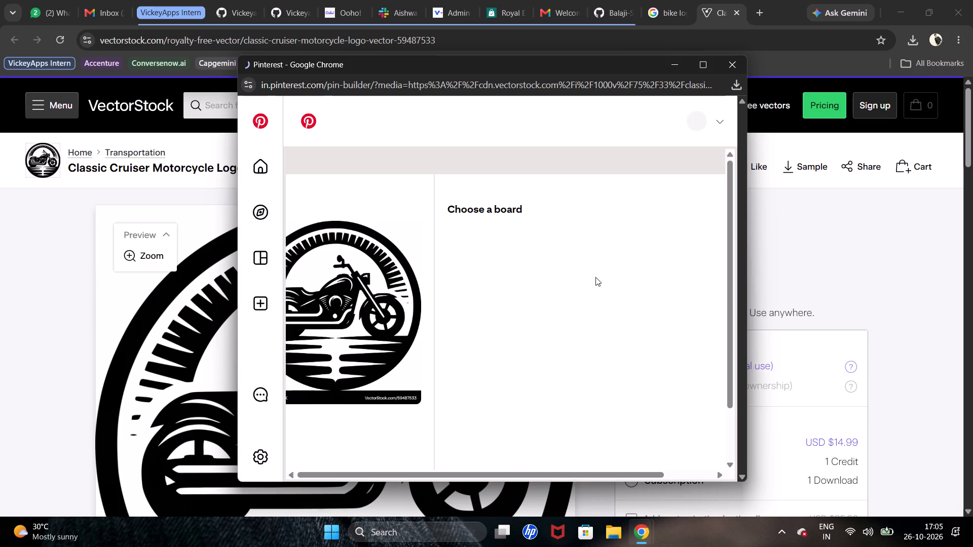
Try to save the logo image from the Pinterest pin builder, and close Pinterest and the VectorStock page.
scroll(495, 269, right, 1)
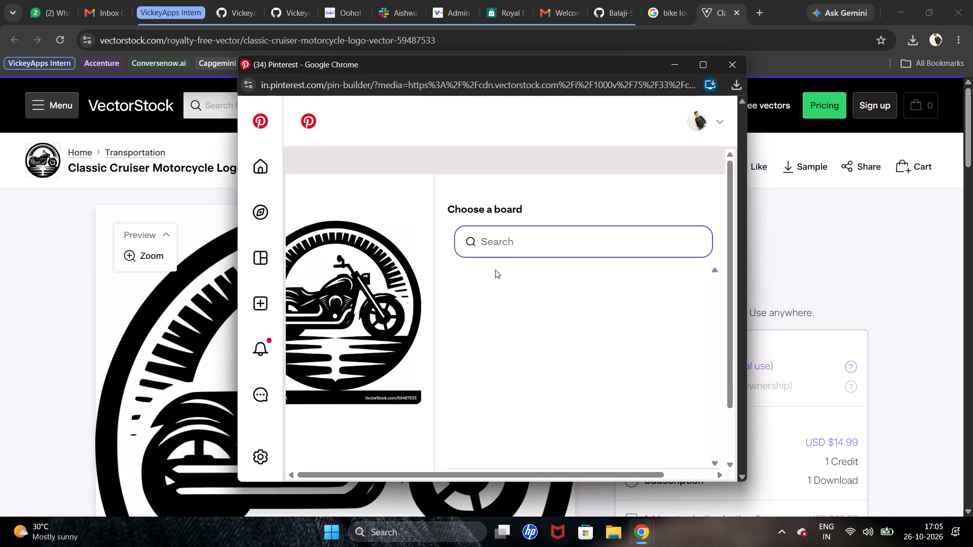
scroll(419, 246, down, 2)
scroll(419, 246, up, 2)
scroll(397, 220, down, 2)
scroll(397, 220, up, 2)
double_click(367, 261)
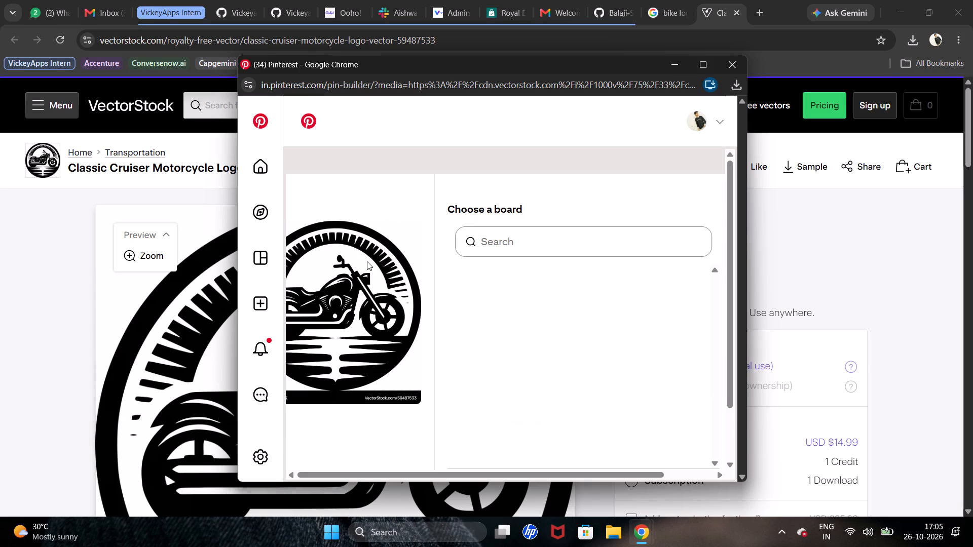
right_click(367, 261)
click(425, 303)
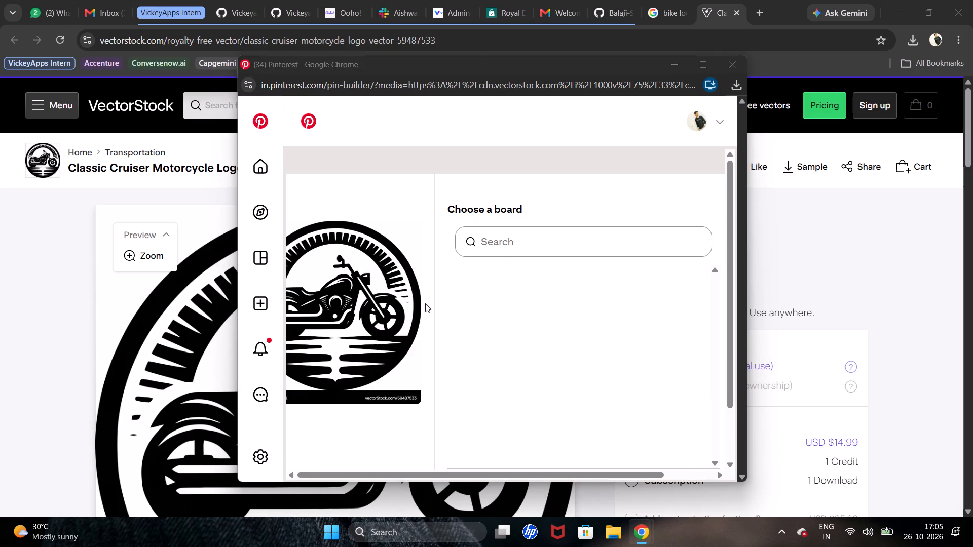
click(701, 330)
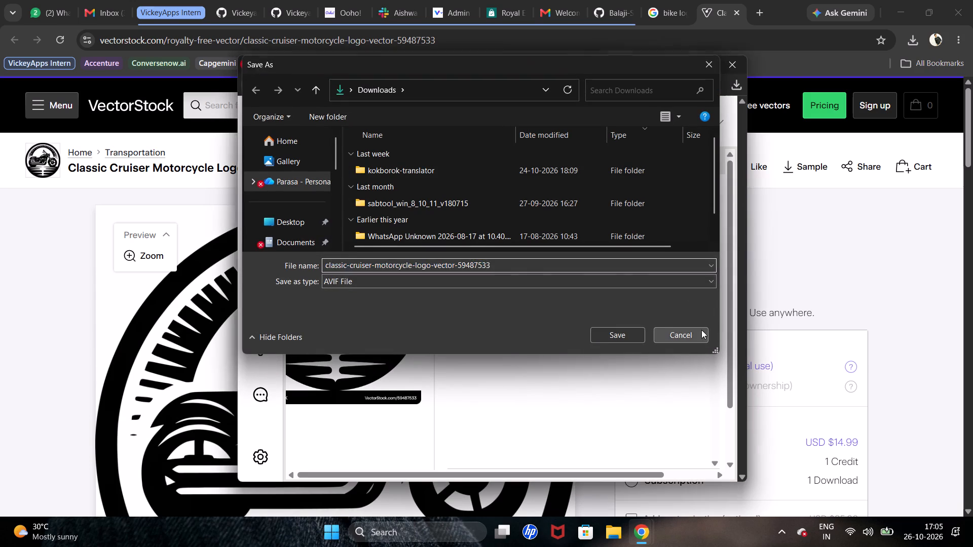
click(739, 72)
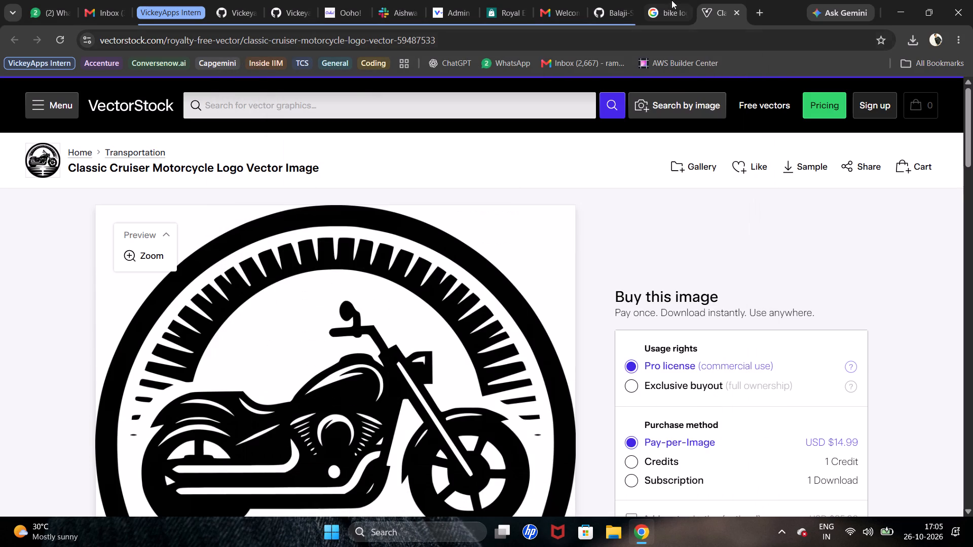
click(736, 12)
Open Vecteezy's vintage motorcycle emblem from the related images and save it to Downloads as a JPEG named "logo bike".
scroll(771, 358, down, 6)
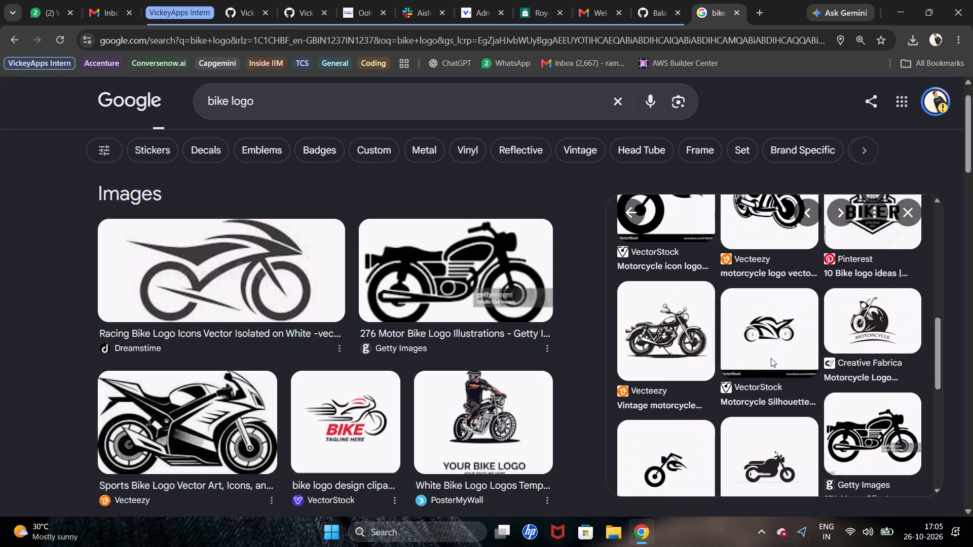
click(684, 316)
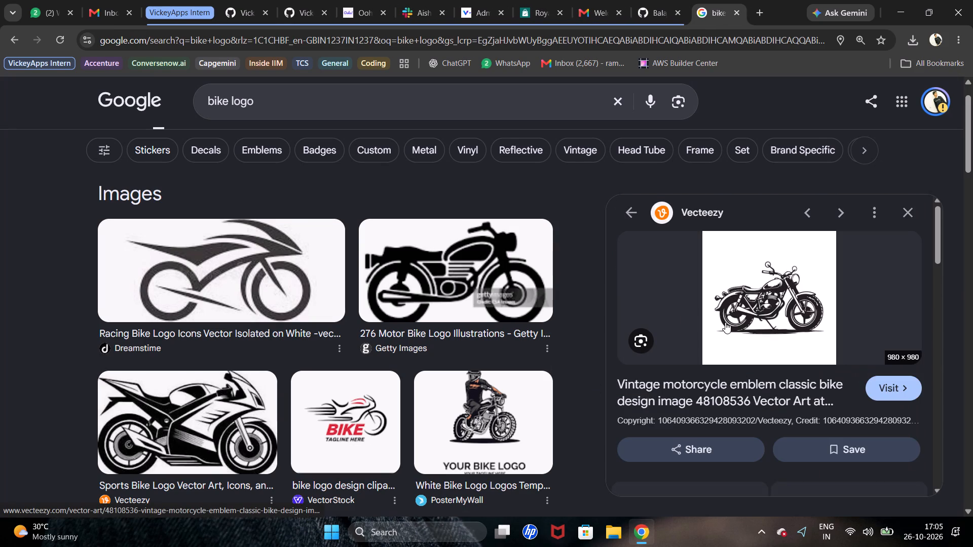
right_click(771, 321)
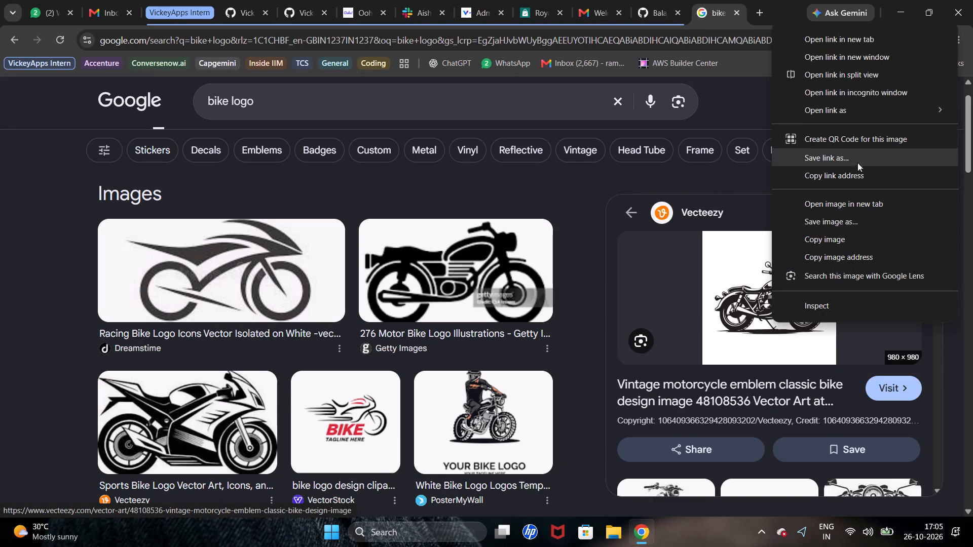
click(867, 222)
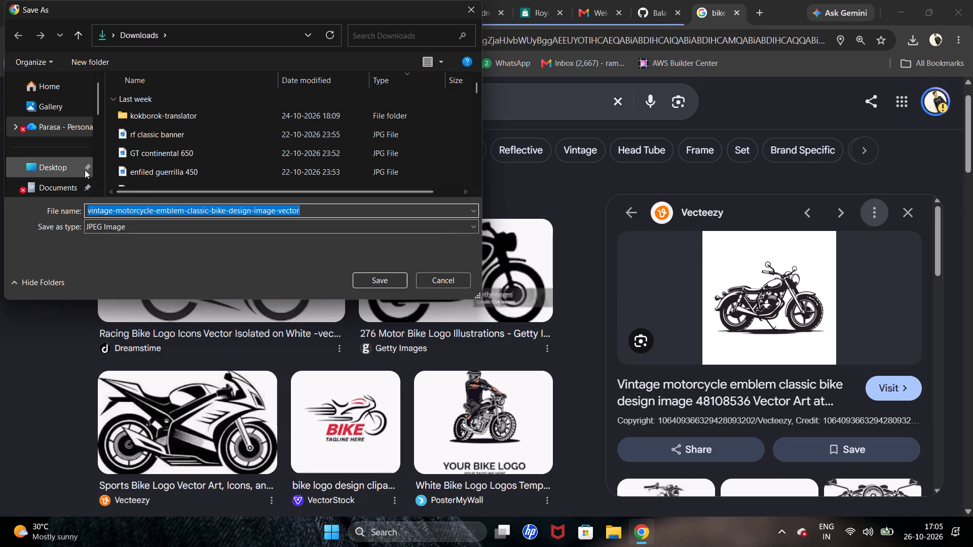
scroll(75, 166, down, 1)
click(61, 162)
click(326, 210)
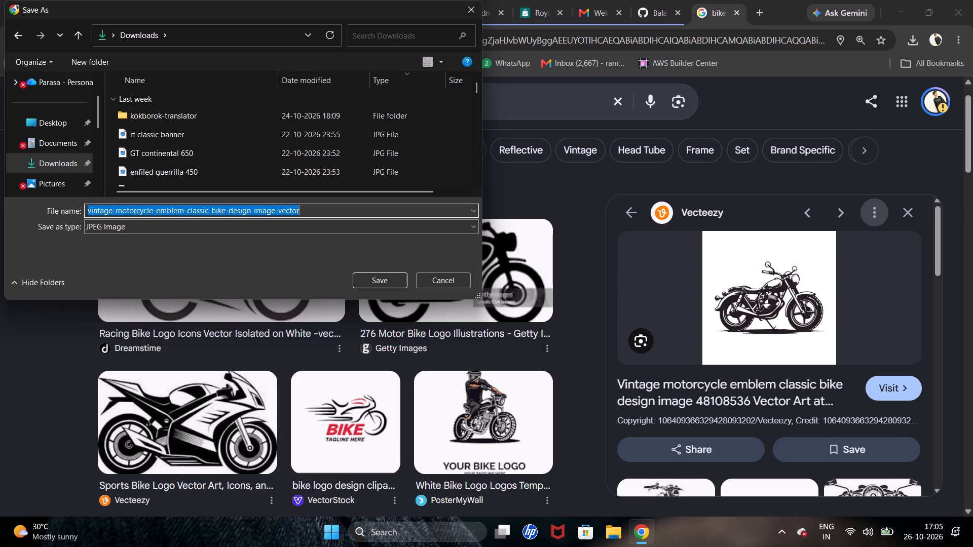
text(logo)
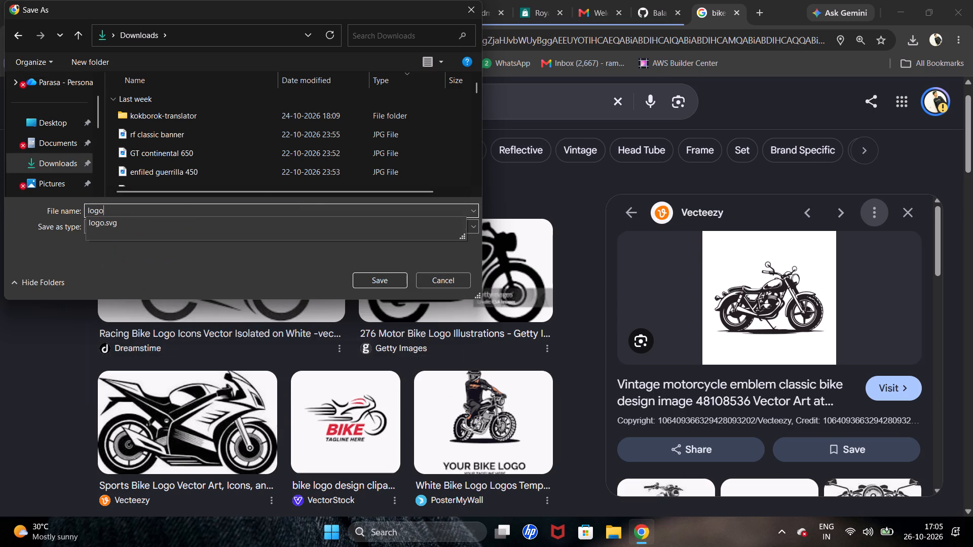
key(space)
text(bike)
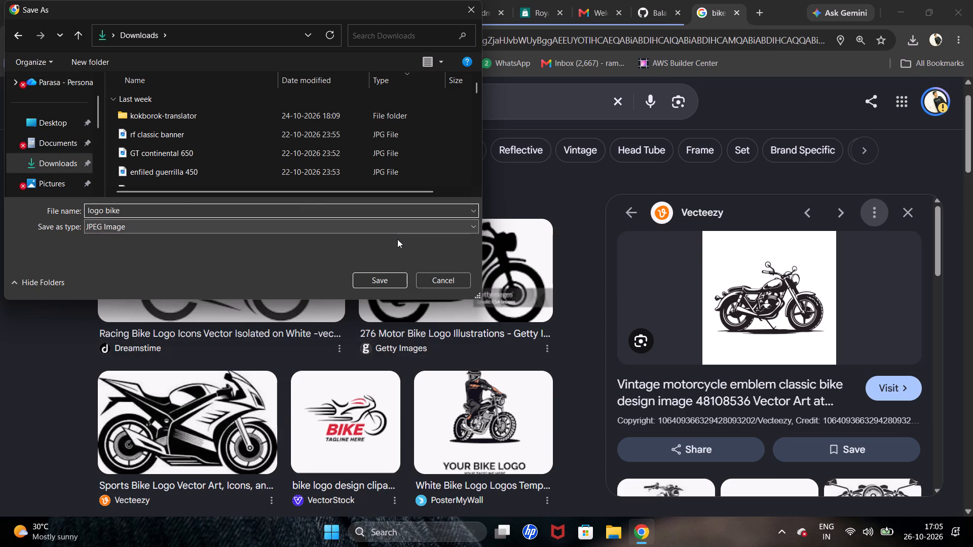
click(398, 275)
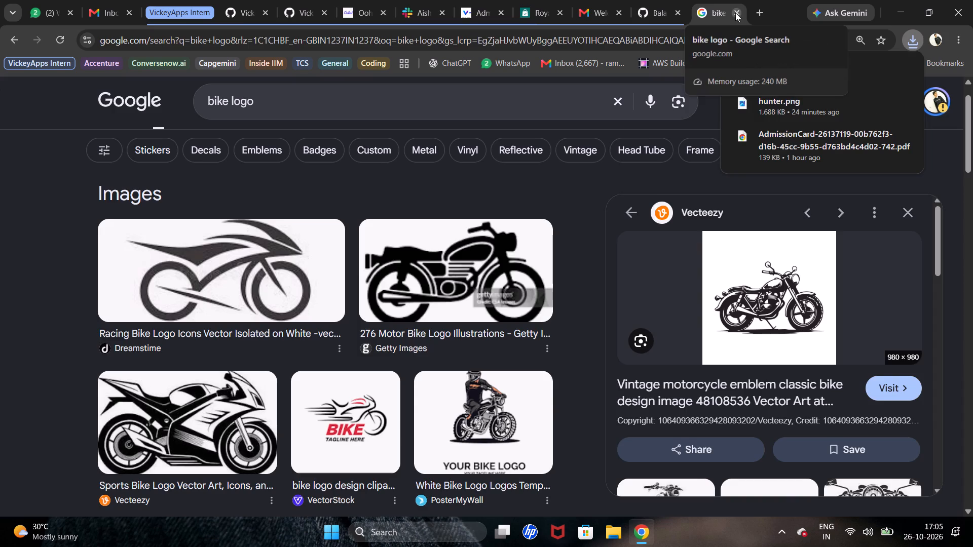
Close the image search and upload the "logo bike" JPEG from Downloads as the store logo in the website settings.
click(735, 13)
click(512, 4)
click(561, 278)
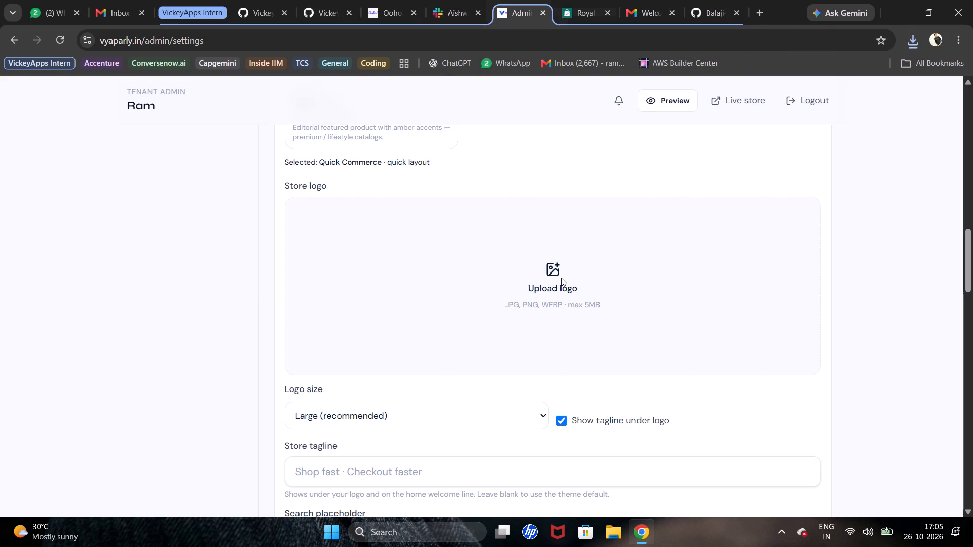
double_click(142, 137)
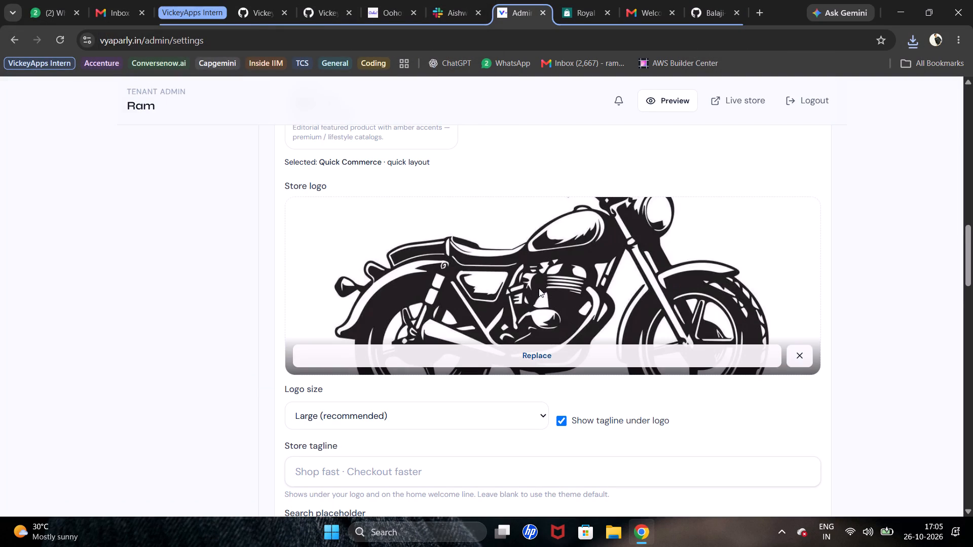
Pin the store location using the current location and save the website settings.
scroll(555, 347, down, 2)
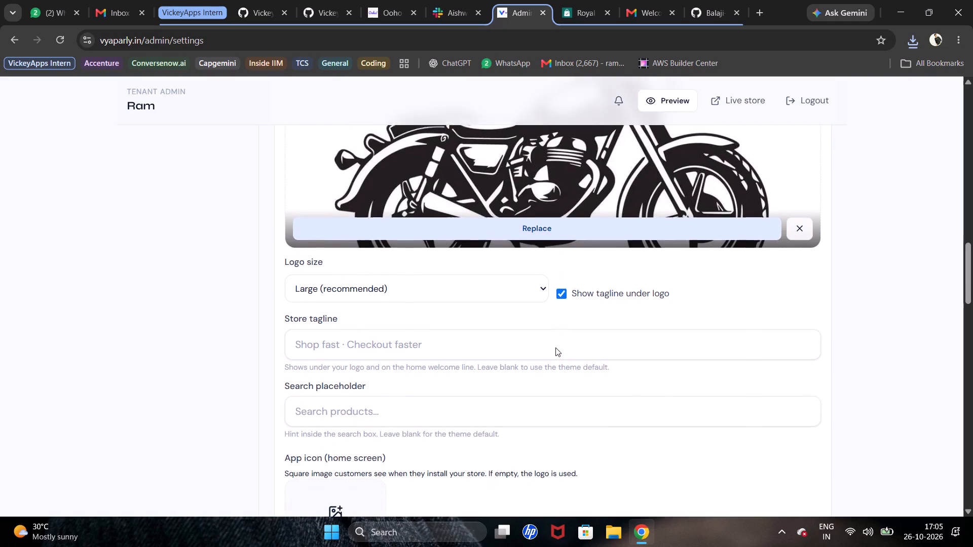
scroll(555, 347, down, 4)
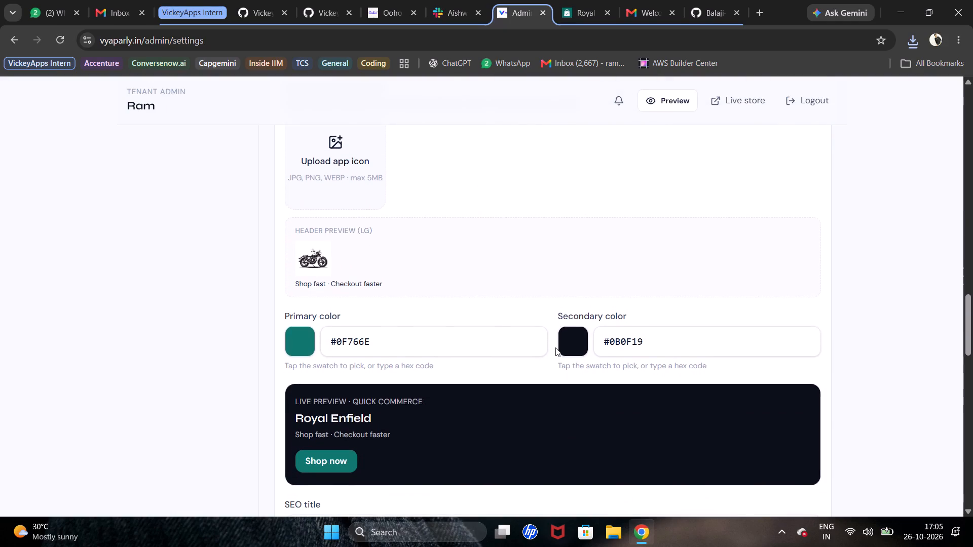
scroll(420, 305, down, 1)
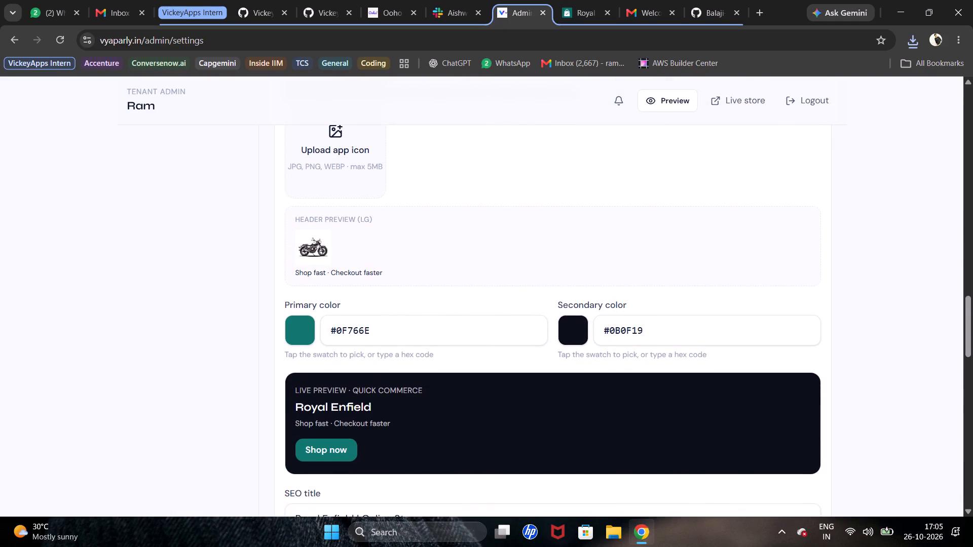
scroll(484, 324, down, 4)
scroll(484, 324, up, 1)
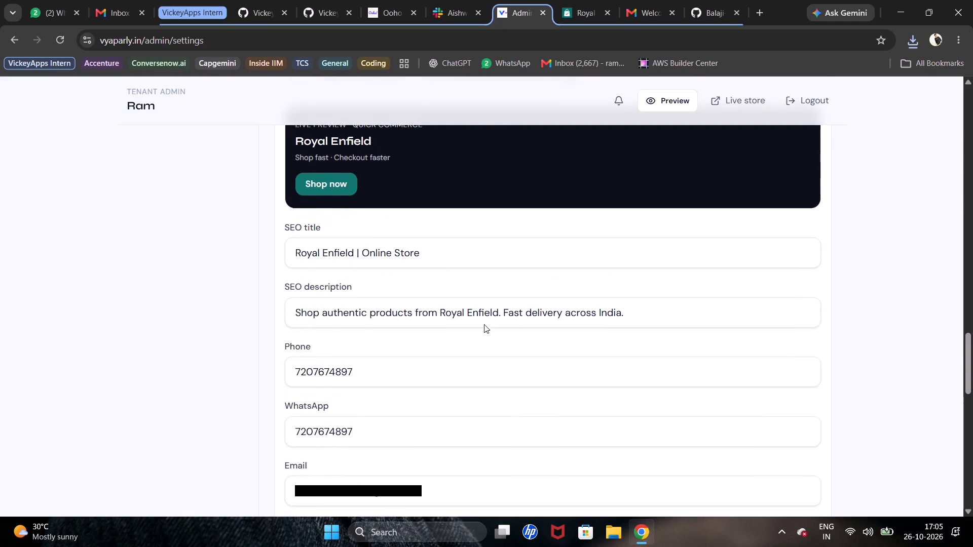
scroll(484, 324, up, 2)
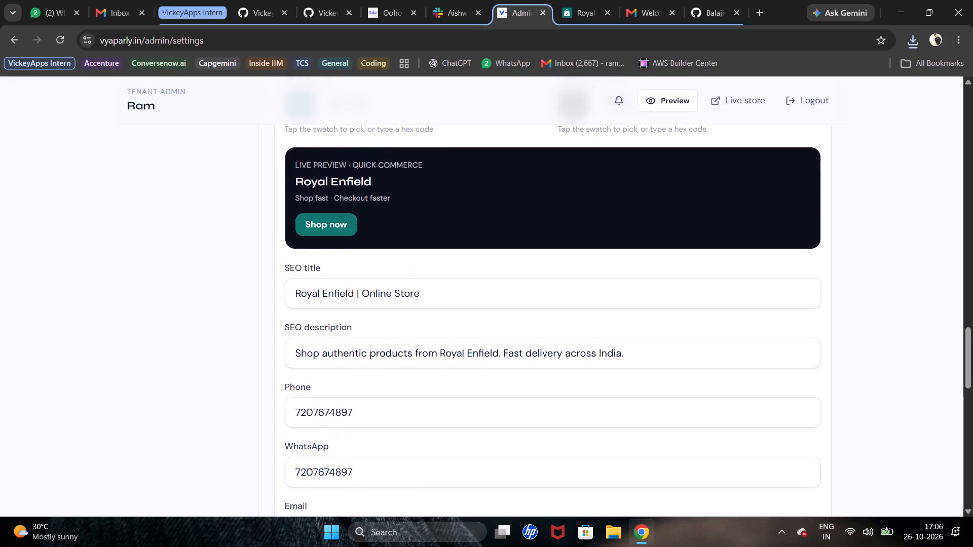
scroll(489, 346, down, 7)
scroll(489, 346, up, 4)
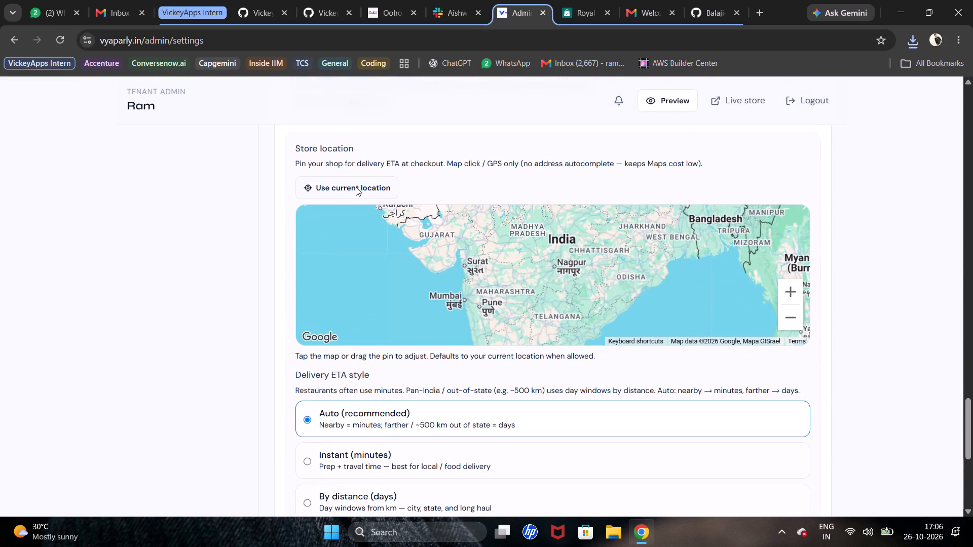
click(356, 187)
scroll(432, 216, down, 1)
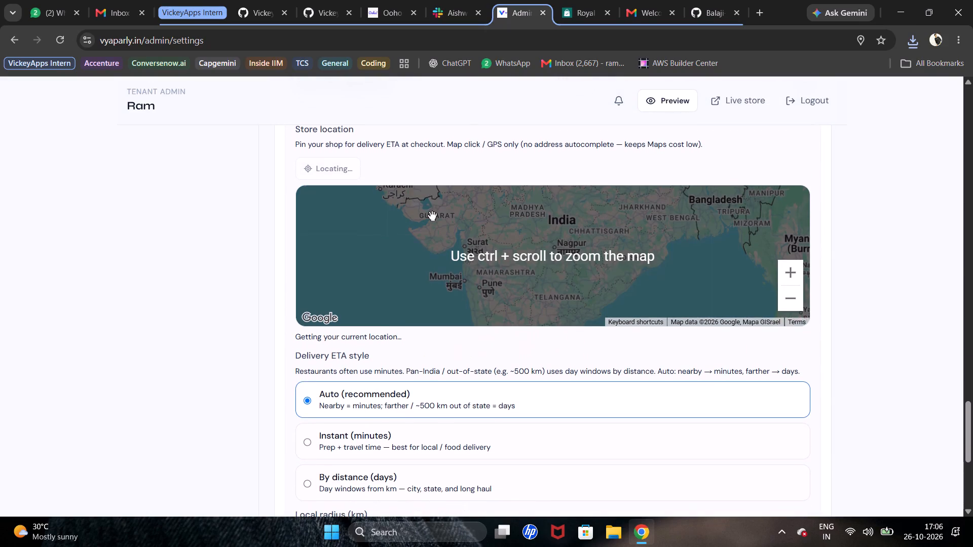
scroll(432, 216, down, 1)
scroll(580, 217, up, 1)
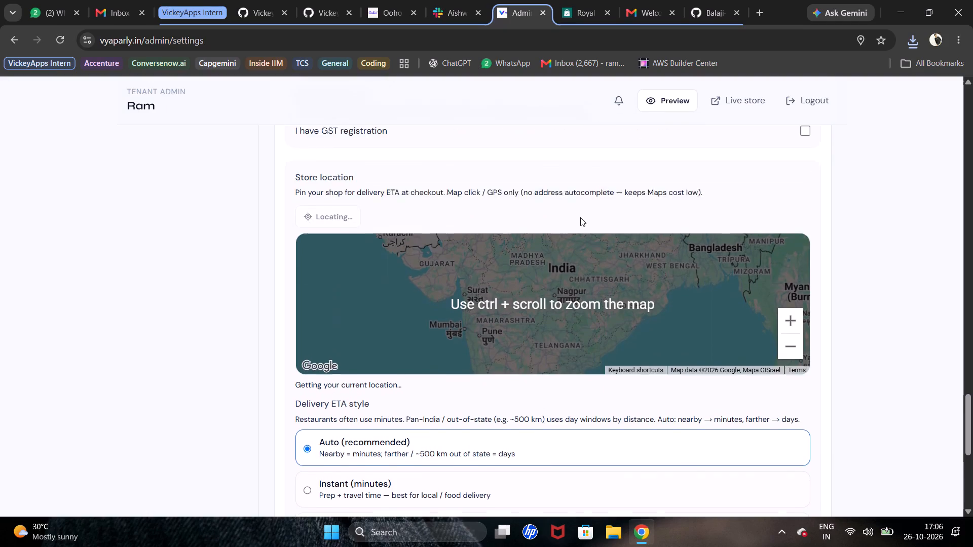
scroll(580, 217, up, 1)
scroll(580, 217, down, 5)
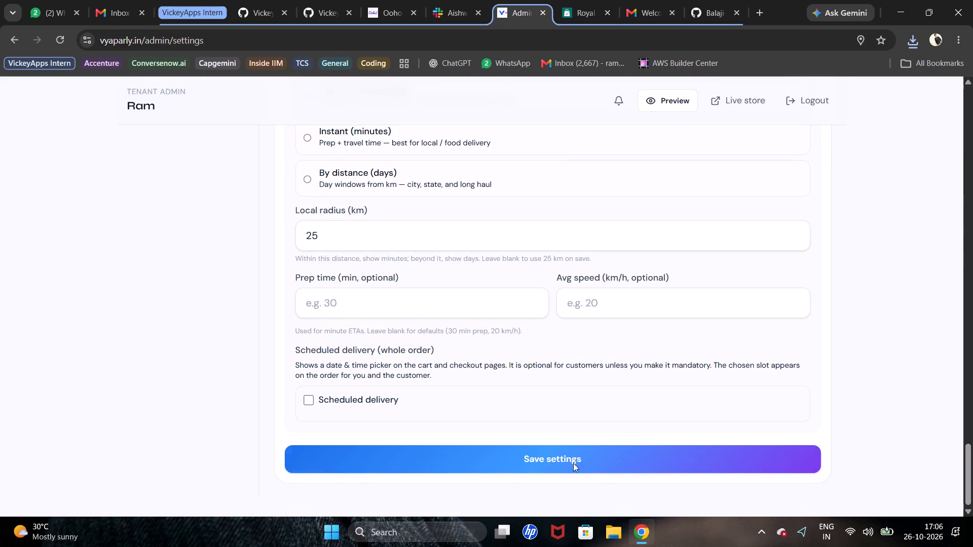
click(570, 460)
Check how the uploaded motorcycle logo appears on the Royal Enfield storefront.
scroll(570, 460, up, 3)
scroll(570, 460, down, 2)
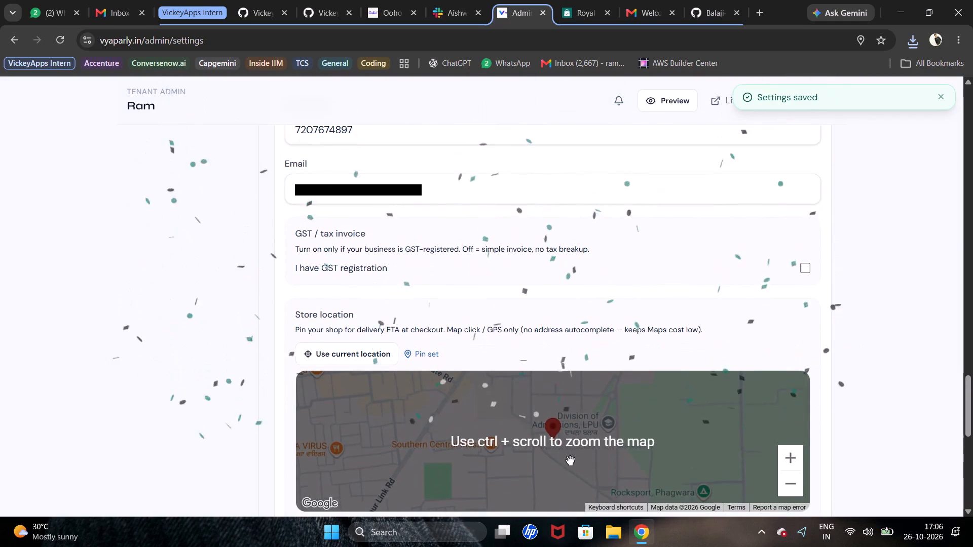
scroll(528, 331, up, 6)
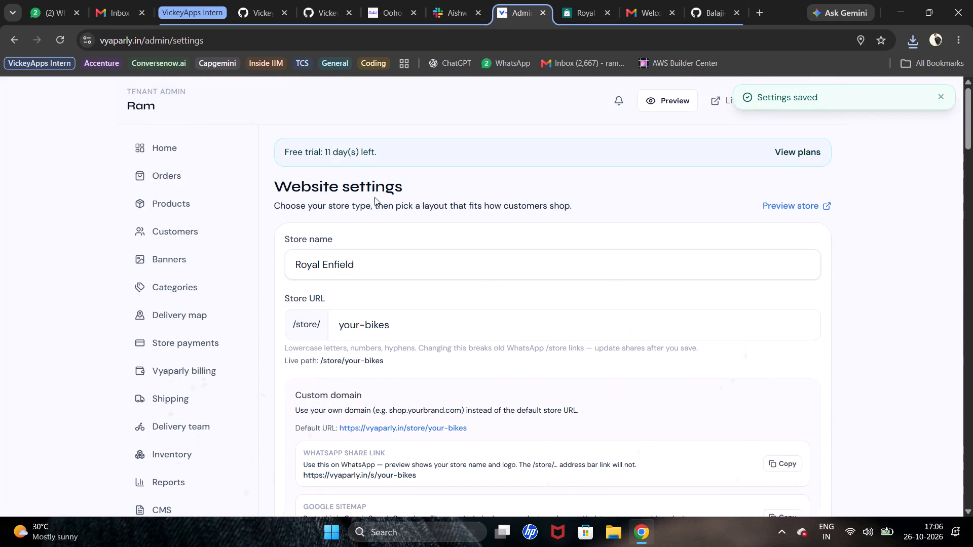
click(197, 142)
click(575, 6)
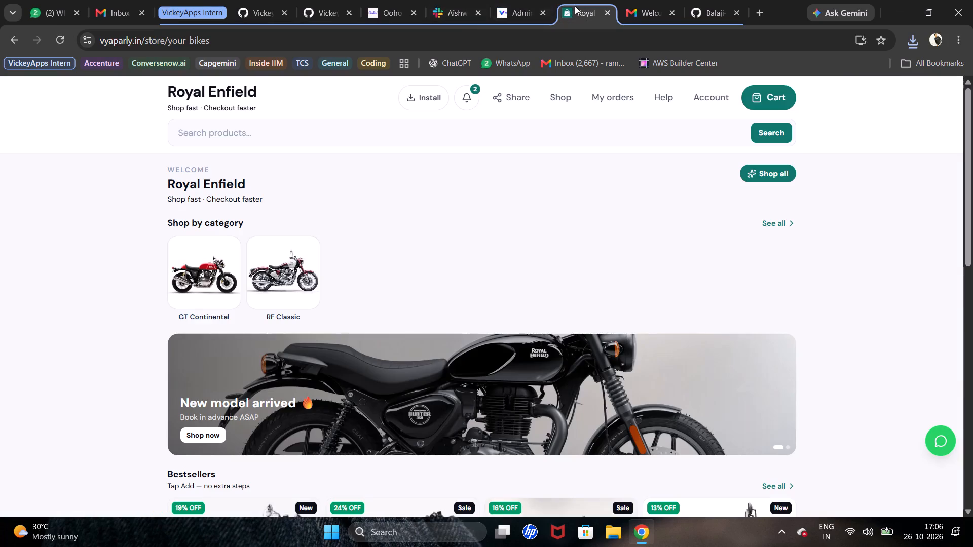
Reload the Royal Enfield storefront to check the store logo in the page header.
click(438, 37)
key(Return)
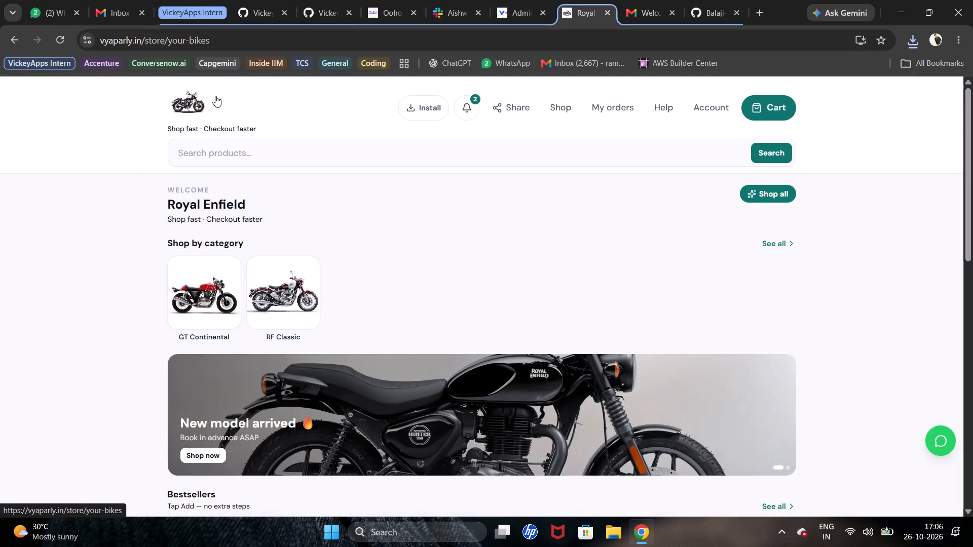
Return to the store admin's settings and review the logo, header preview, brand colours, SEO, contact and delivery options.
click(510, 1)
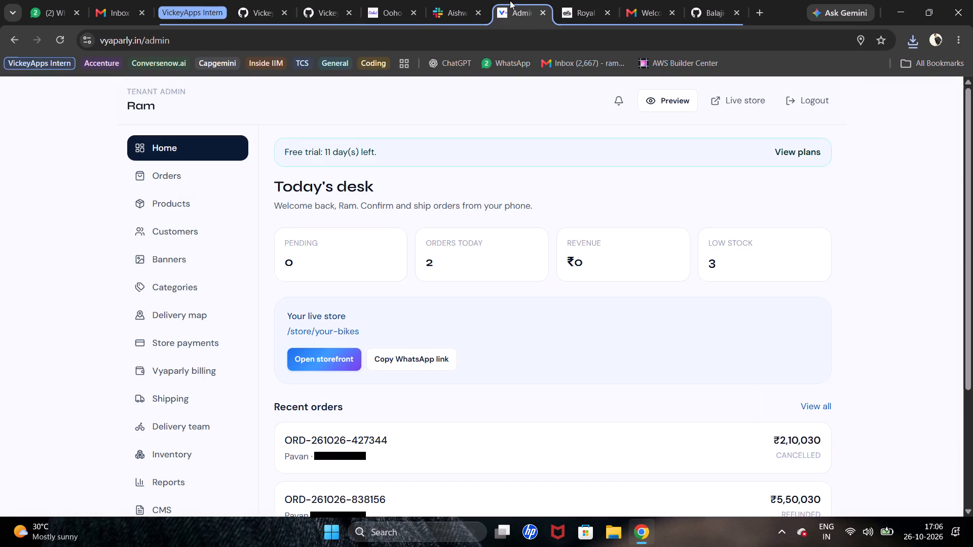
scroll(183, 304, down, 3)
click(178, 392)
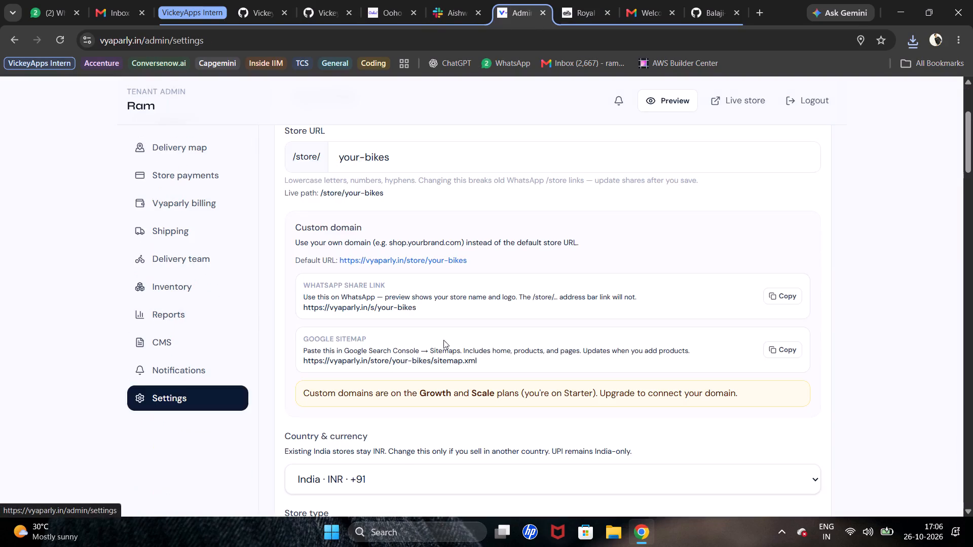
scroll(435, 338, down, 9)
scroll(435, 338, up, 7)
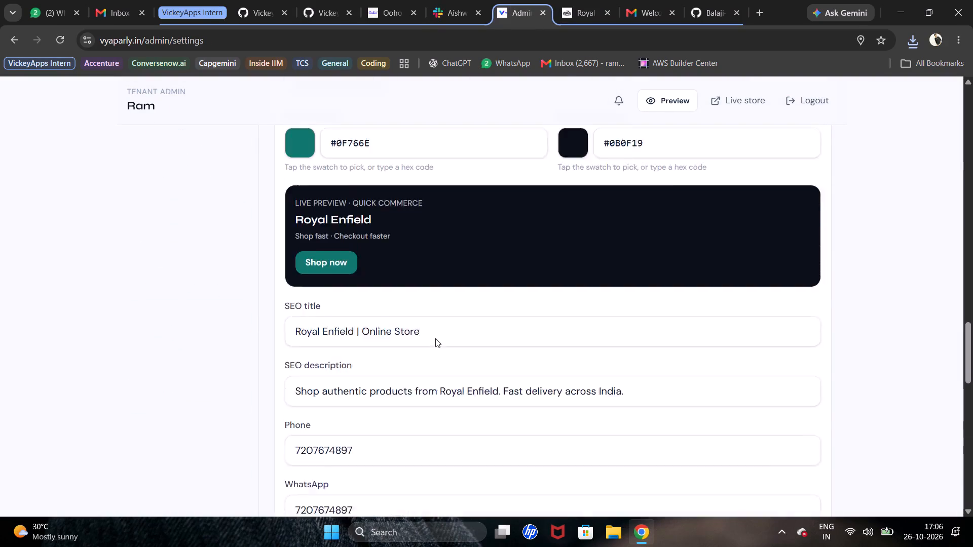
scroll(435, 338, up, 1)
click(464, 268)
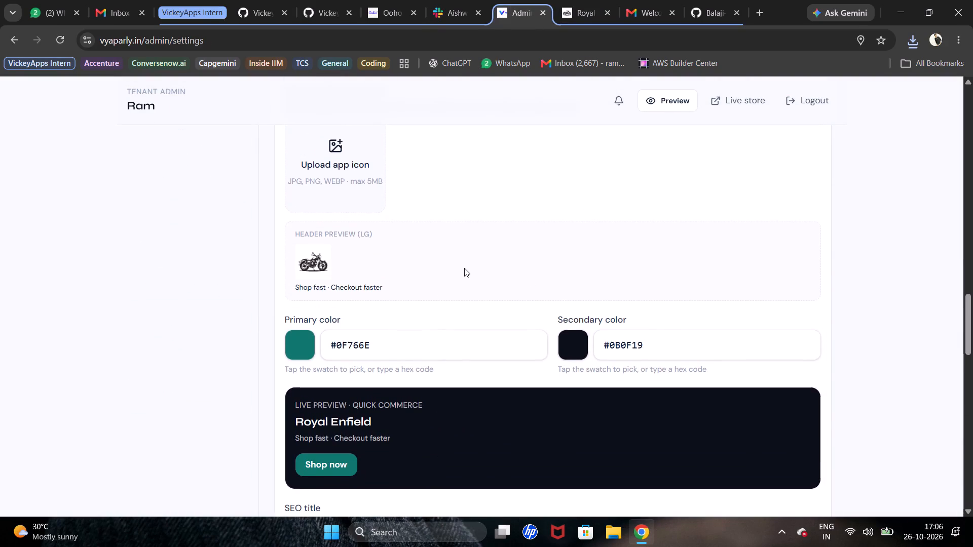
scroll(464, 267, down, 4)
scroll(464, 267, up, 2)
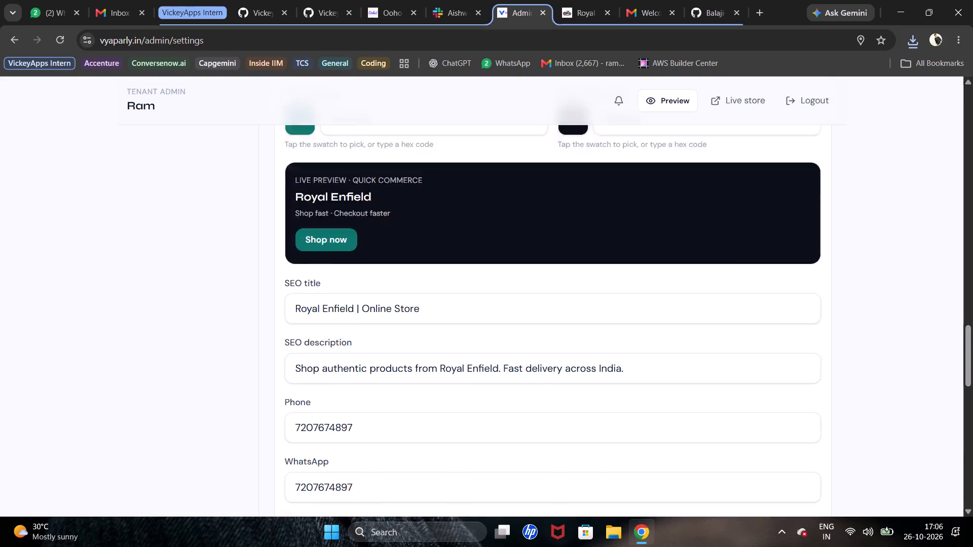
scroll(464, 267, up, 2)
scroll(464, 267, down, 1)
scroll(514, 338, down, 2)
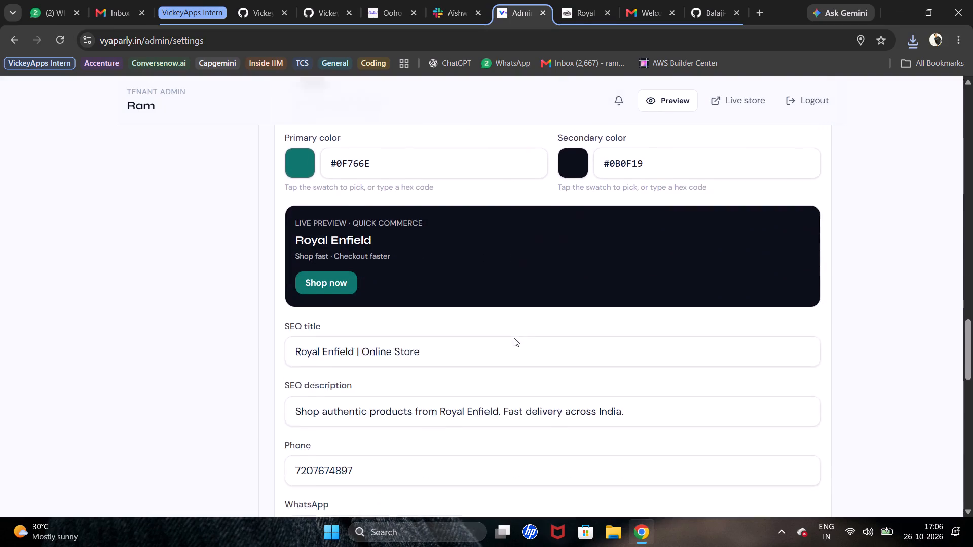
scroll(514, 338, down, 3)
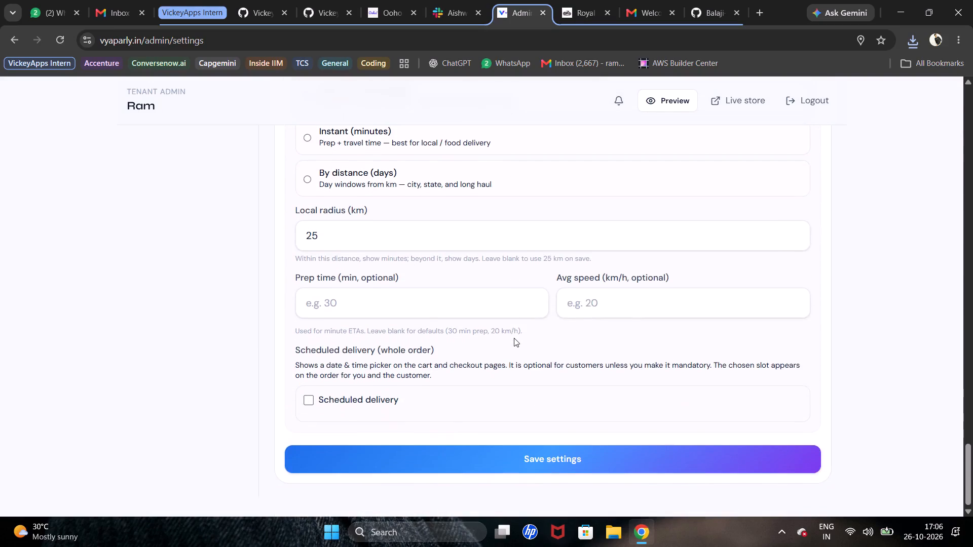
scroll(514, 338, up, 8)
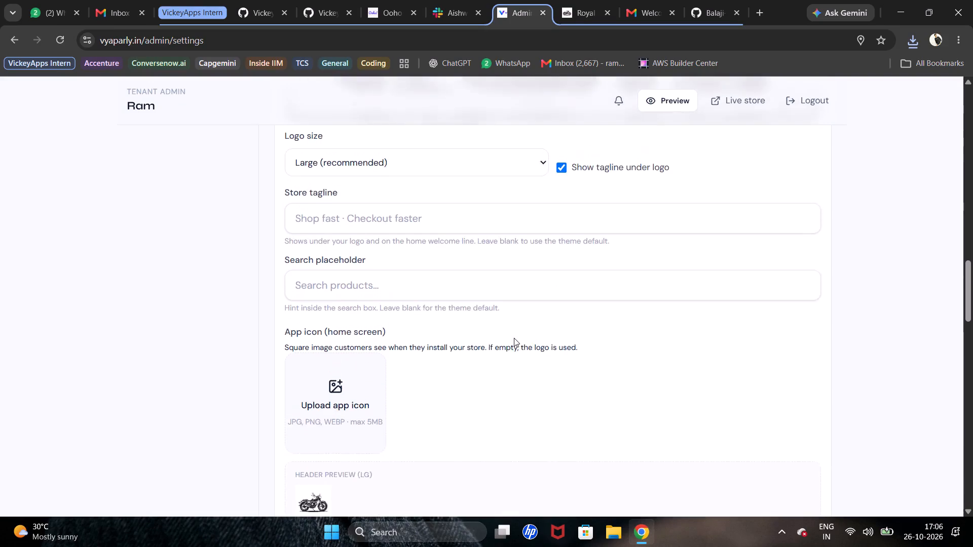
scroll(514, 338, up, 3)
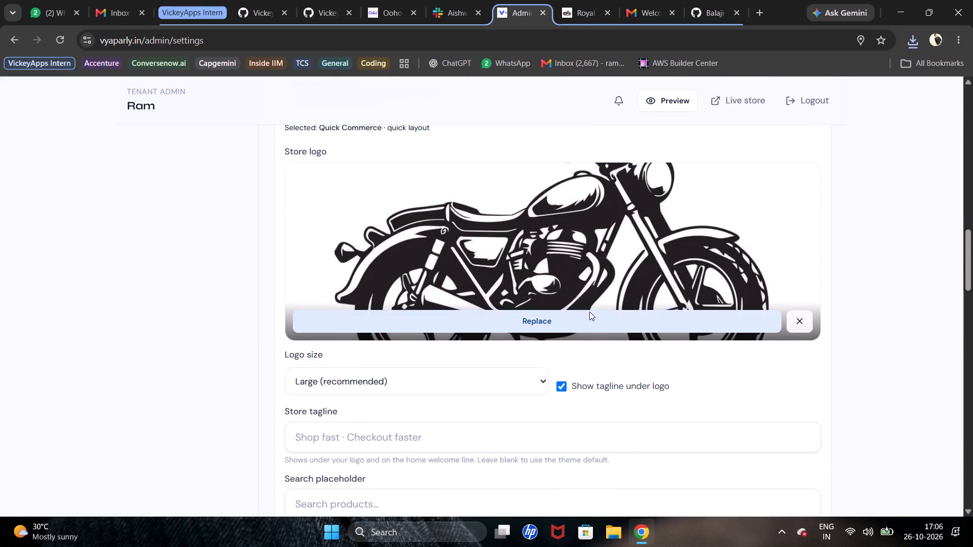
Remove the uploaded store logo in the website settings and save the change.
click(798, 327)
scroll(610, 328, up, 1)
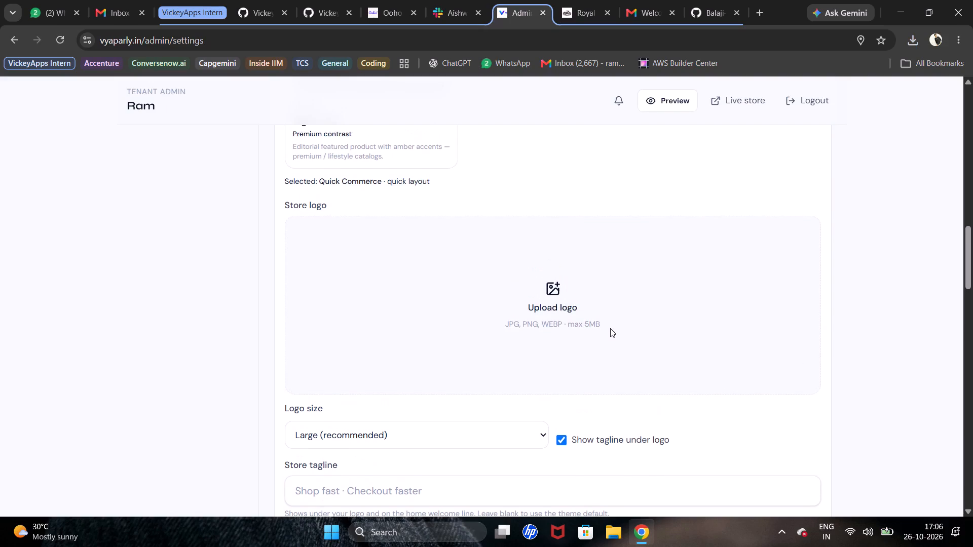
scroll(610, 328, up, 2)
scroll(610, 328, down, 10)
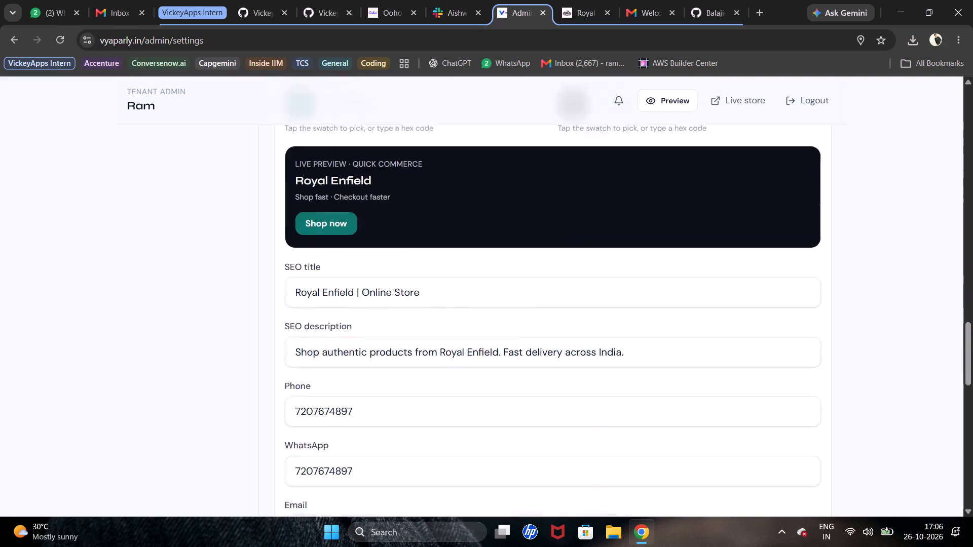
scroll(610, 328, down, 3)
click(608, 467)
scroll(608, 467, up, 1)
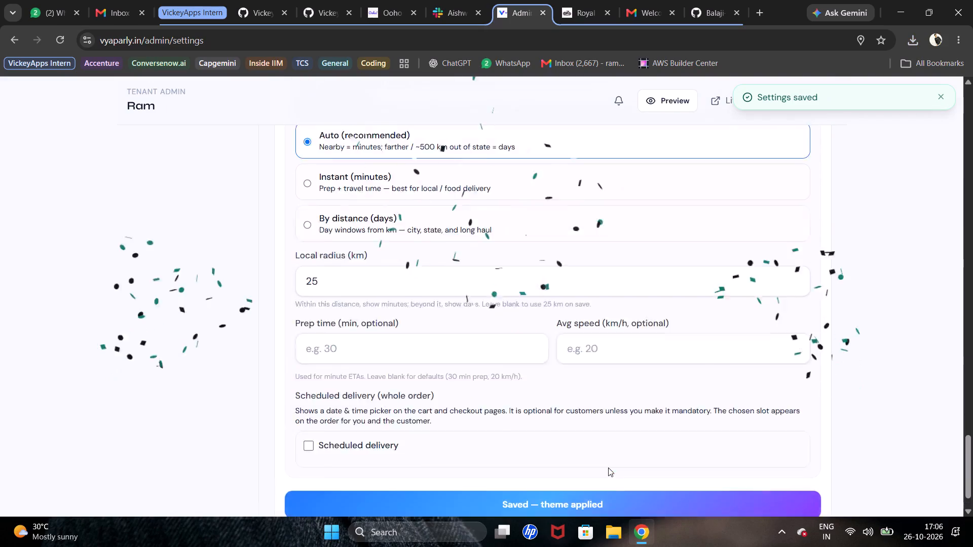
scroll(608, 467, up, 3)
scroll(608, 467, down, 1)
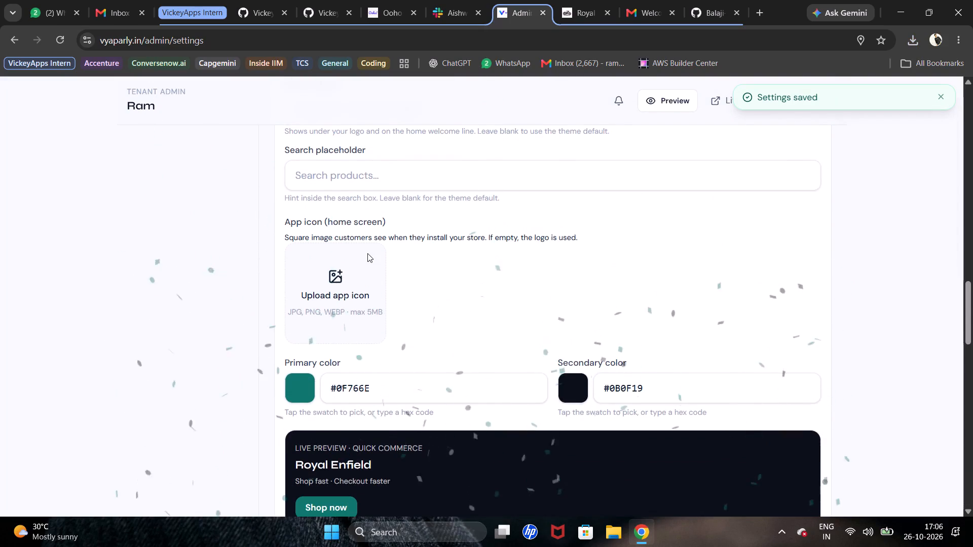
Reload the your-bikes storefront and examine its header with the logo removed.
click(580, 4)
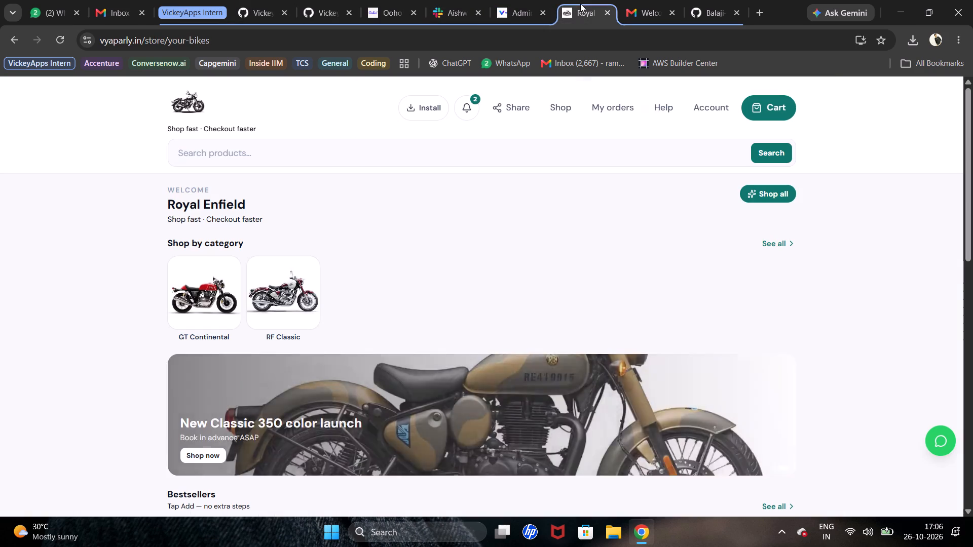
click(368, 35)
key(Return)
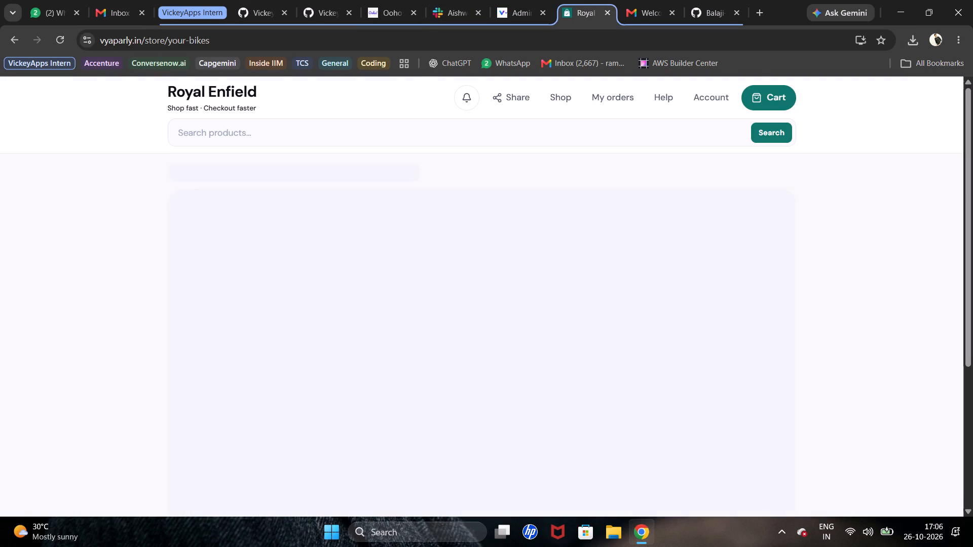
scroll(244, 98, up, 1)
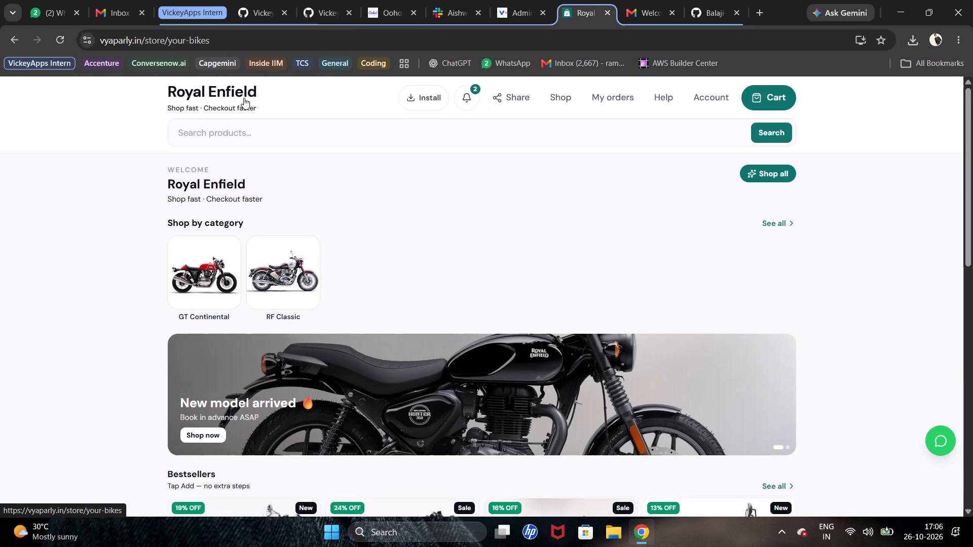
scroll(244, 98, up, 1)
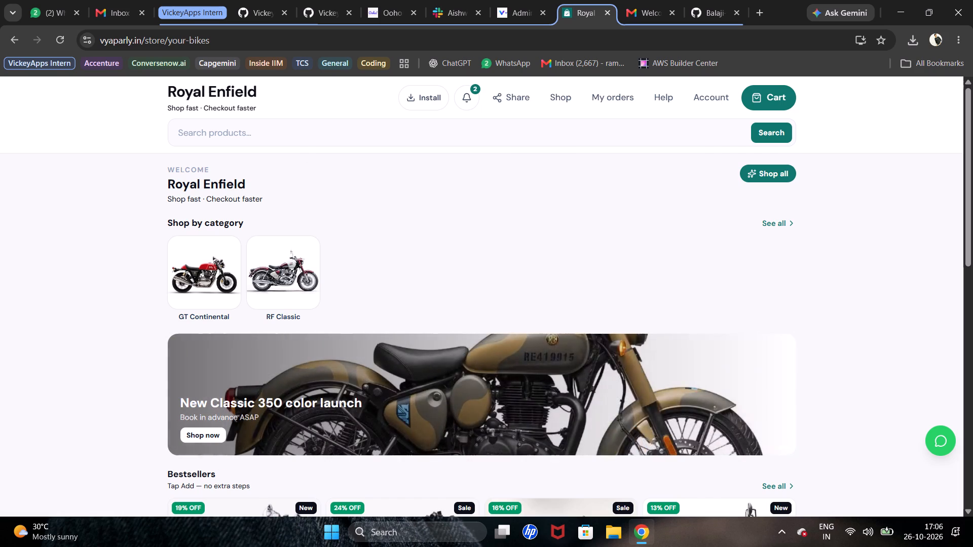
Review the store admin's website settings, from logo size and tagline through contact details, location and delivery options.
click(500, 16)
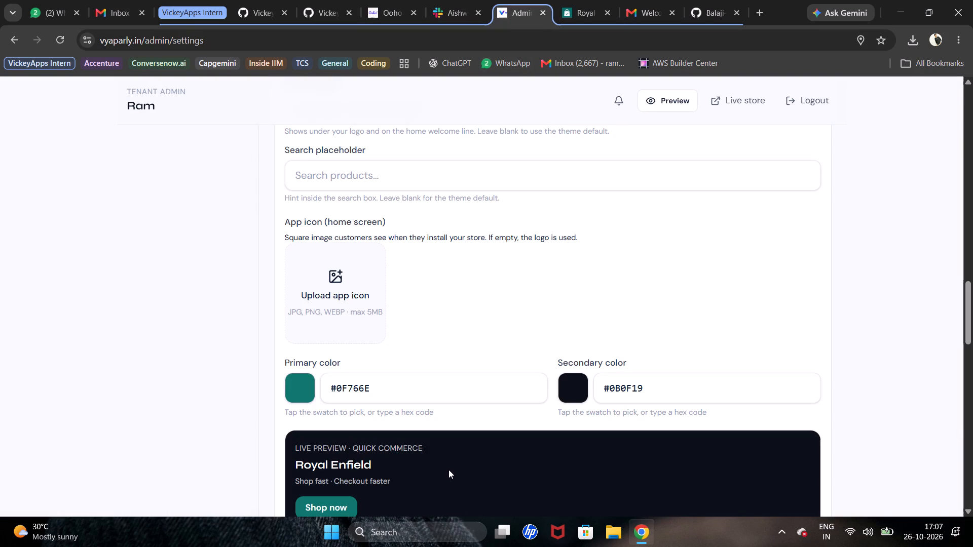
scroll(448, 470, up, 1)
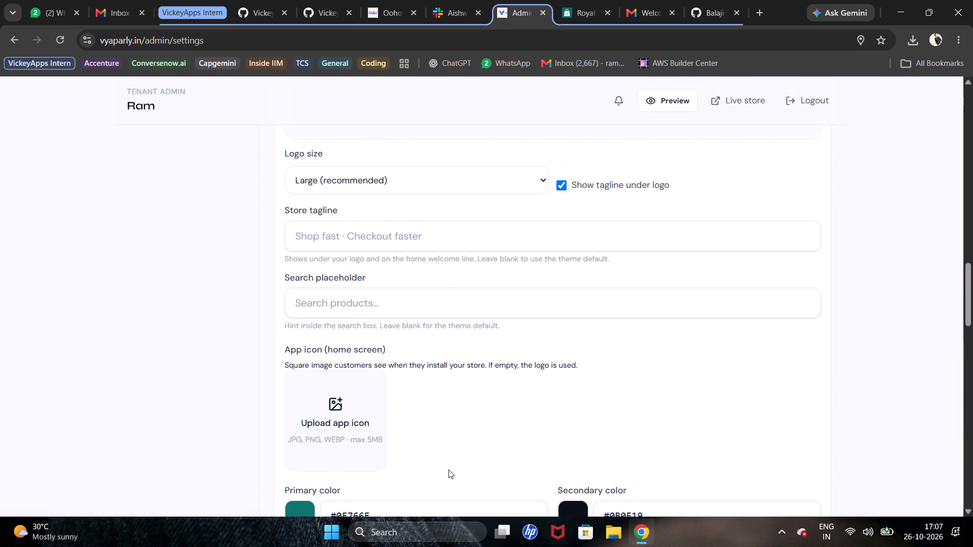
scroll(448, 470, down, 1)
scroll(448, 470, up, 1)
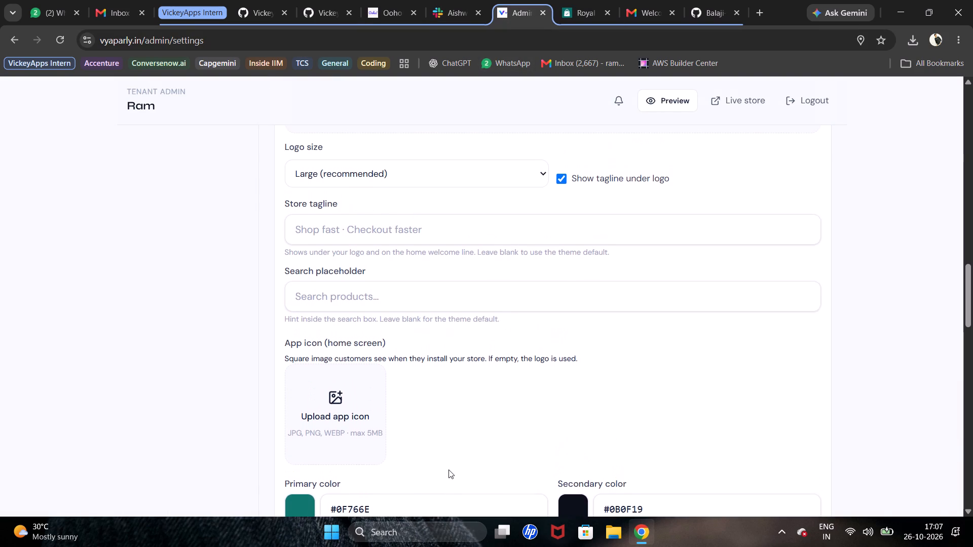
click(412, 230)
scroll(412, 230, up, 3)
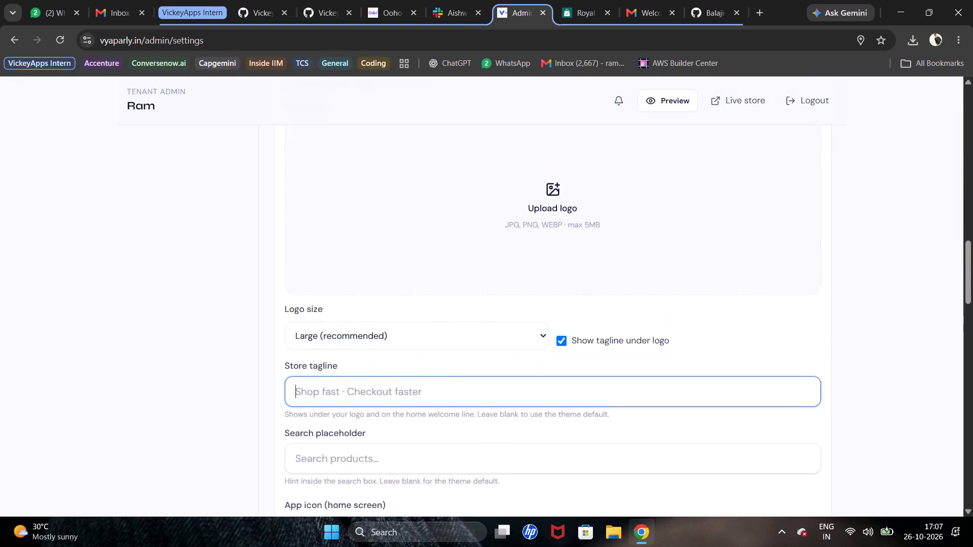
scroll(412, 230, down, 5)
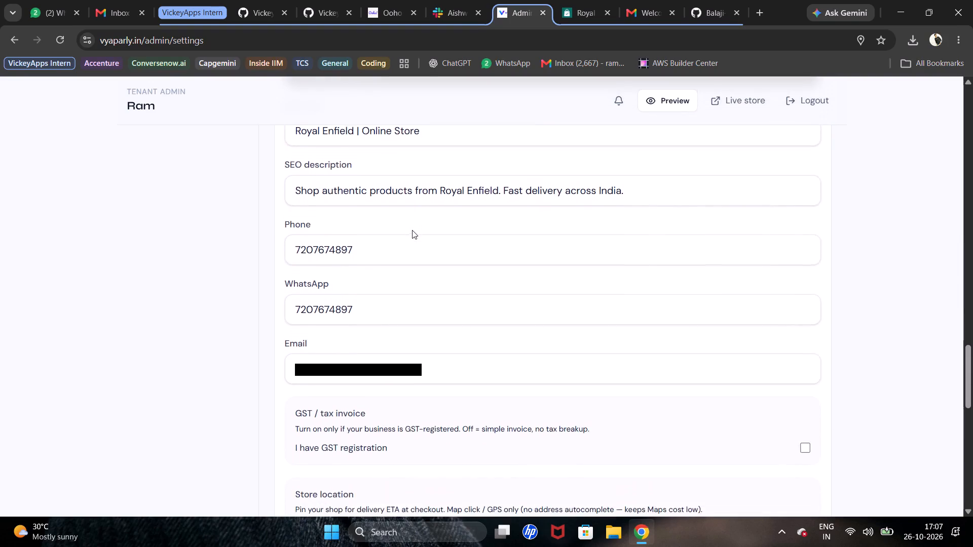
scroll(412, 230, down, 2)
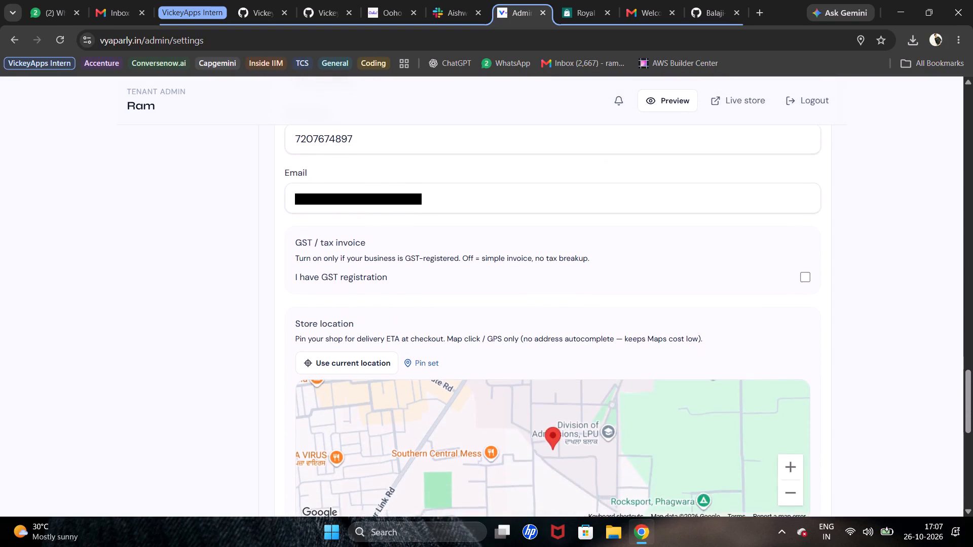
scroll(412, 230, down, 5)
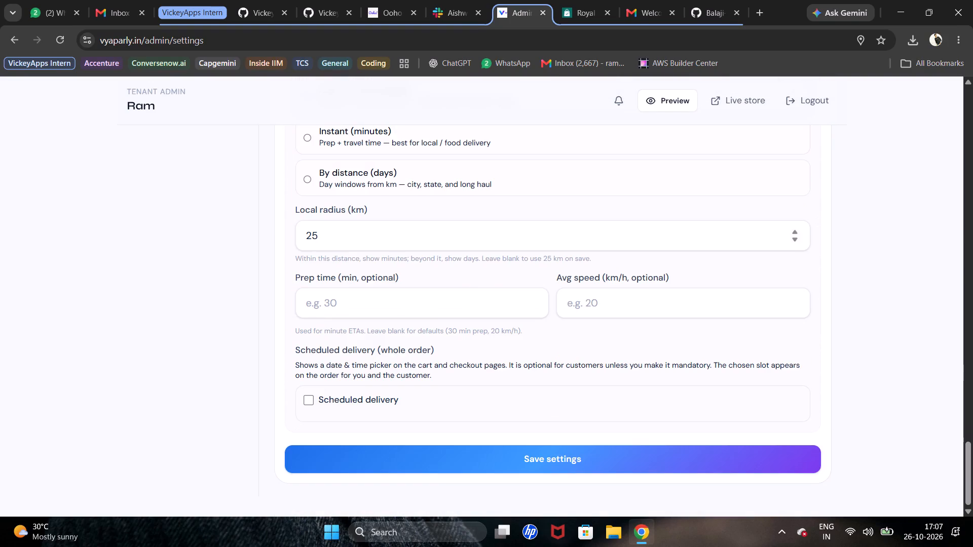
Return to the storefront and test the Royal Enfield store name link in the header.
click(576, 0)
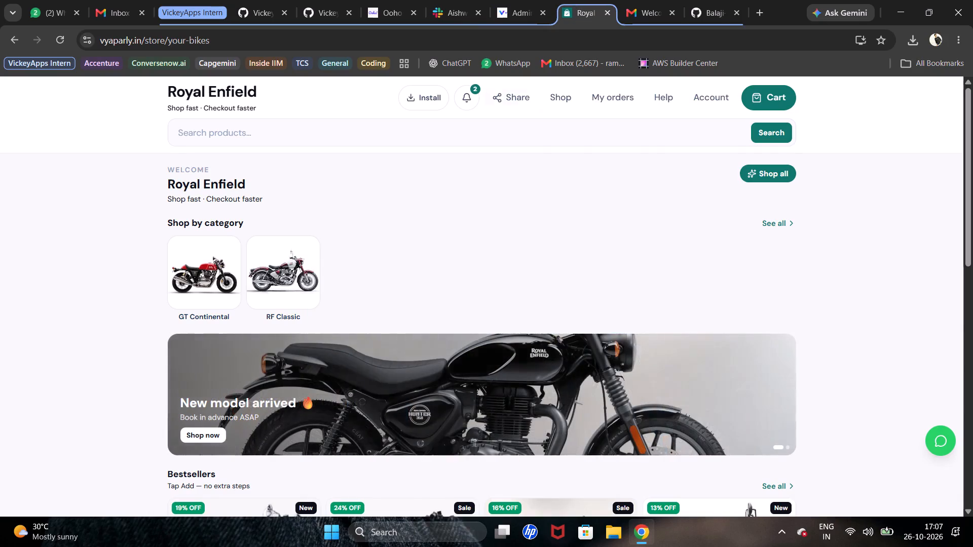
scroll(489, 129, up, 1)
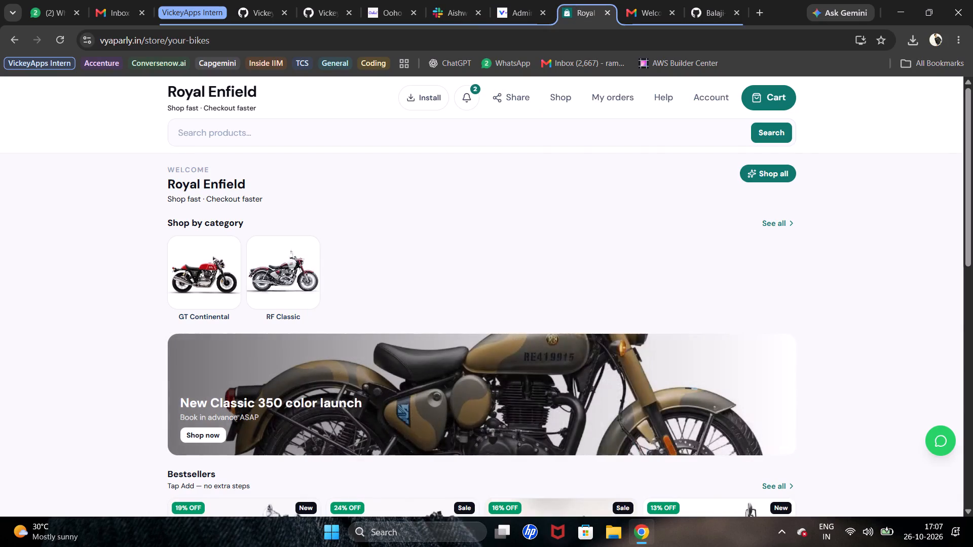
click(228, 98)
click(228, 98)
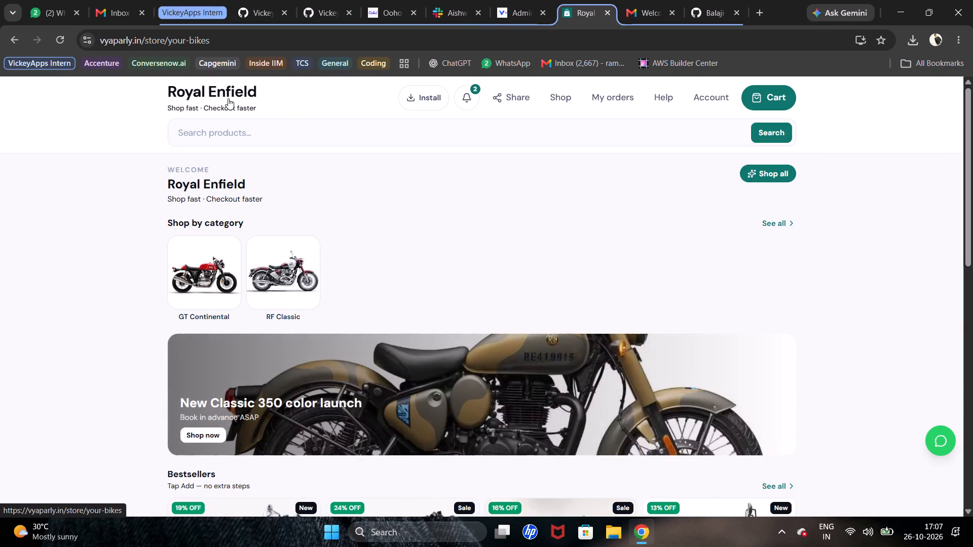
Upload the "logo bike" image as the store logo in the admin website settings and save the settings.
click(495, 0)
scroll(435, 195, up, 3)
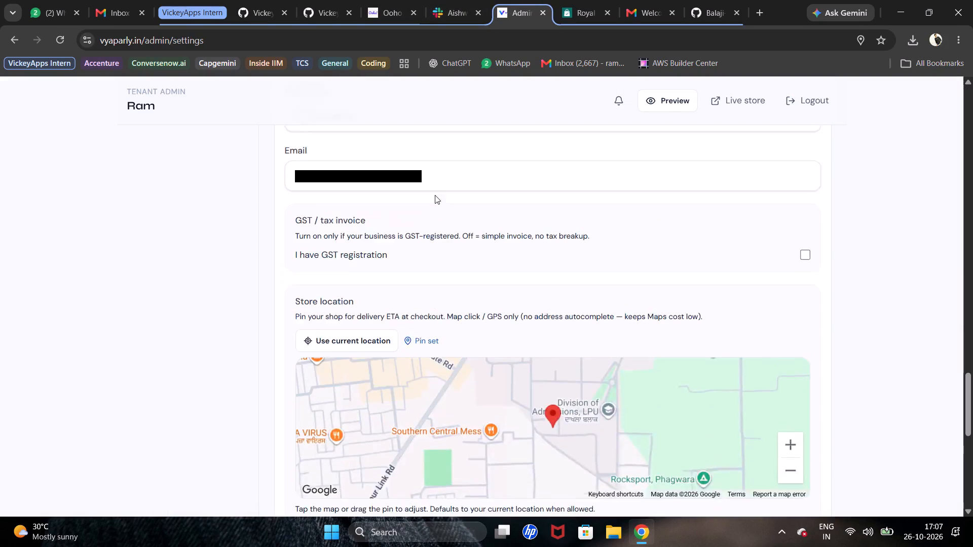
scroll(435, 195, up, 5)
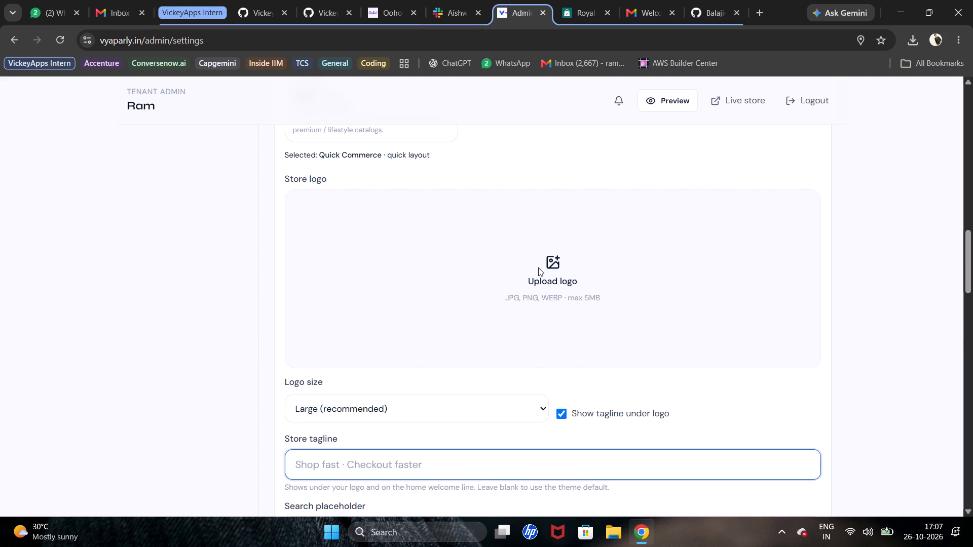
click(538, 267)
click(178, 134)
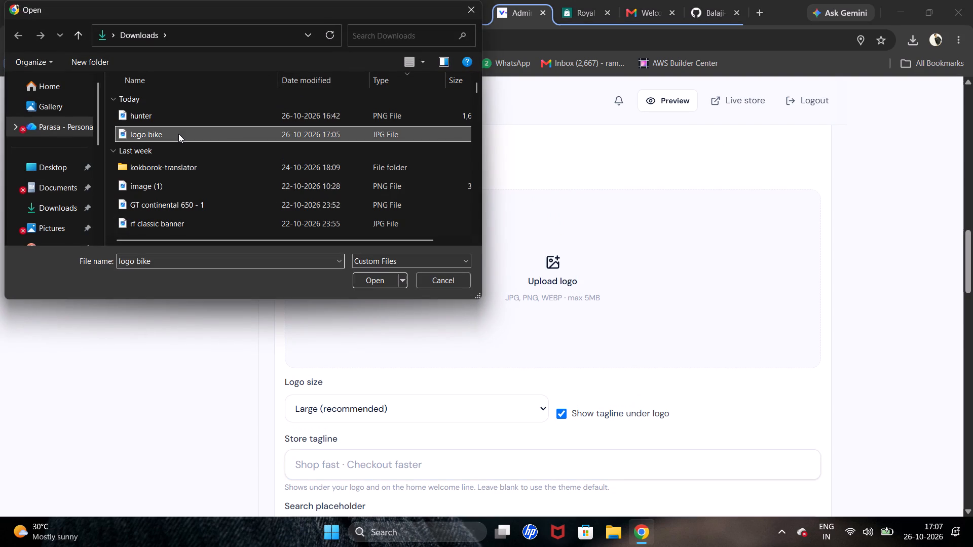
double_click(178, 134)
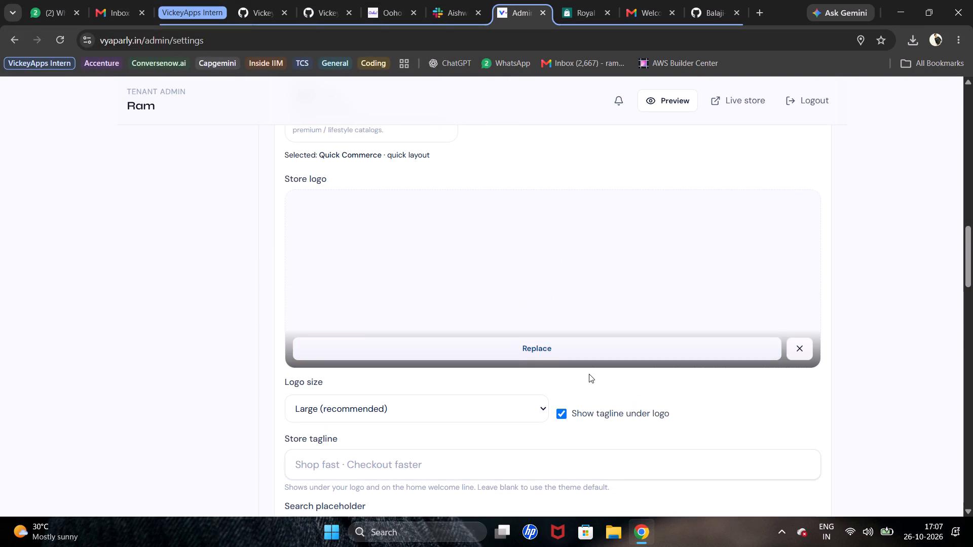
scroll(589, 374, down, 10)
click(571, 471)
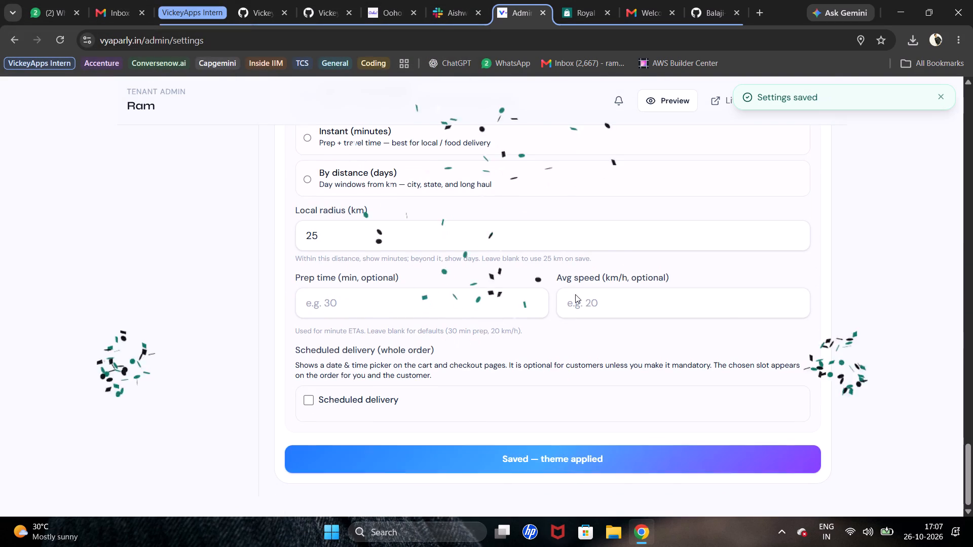
Reload the your-bikes storefront and examine the header logo, banner, bestsellers and footer with the re-uploaded logo.
click(571, 15)
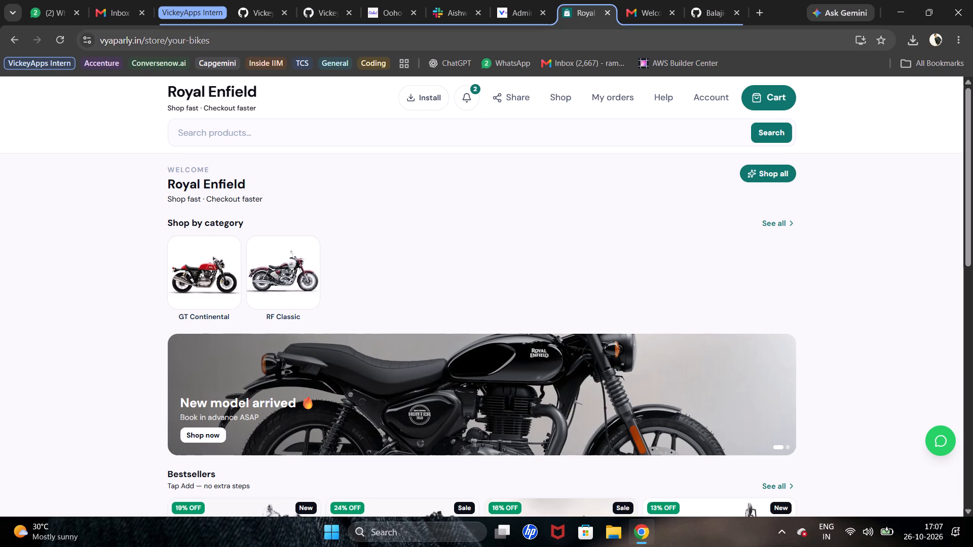
click(564, 32)
key(Return)
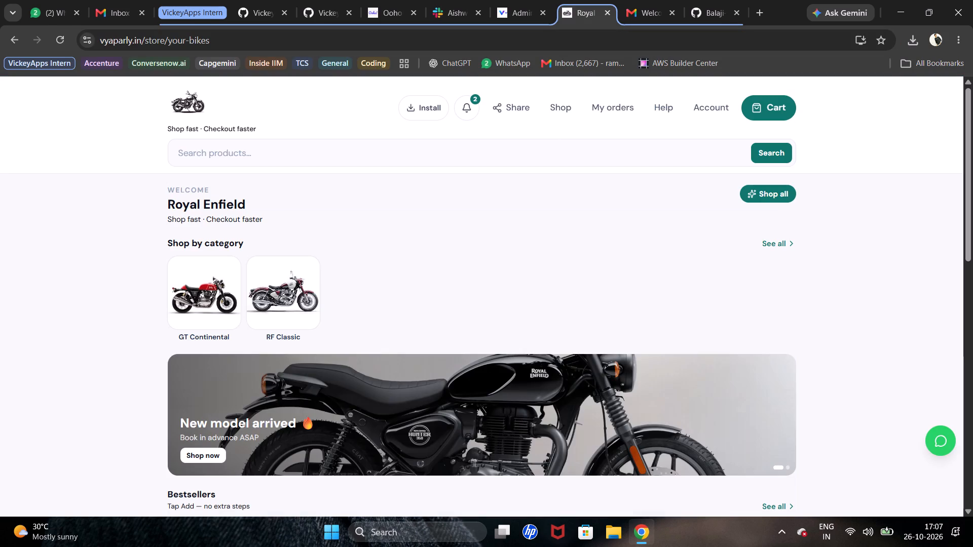
scroll(411, 296, down, 2)
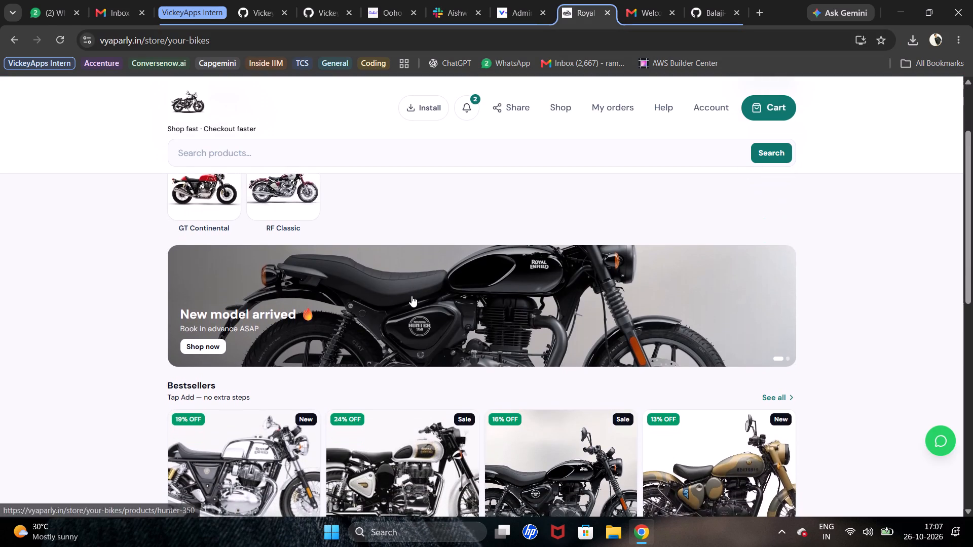
scroll(411, 296, down, 1)
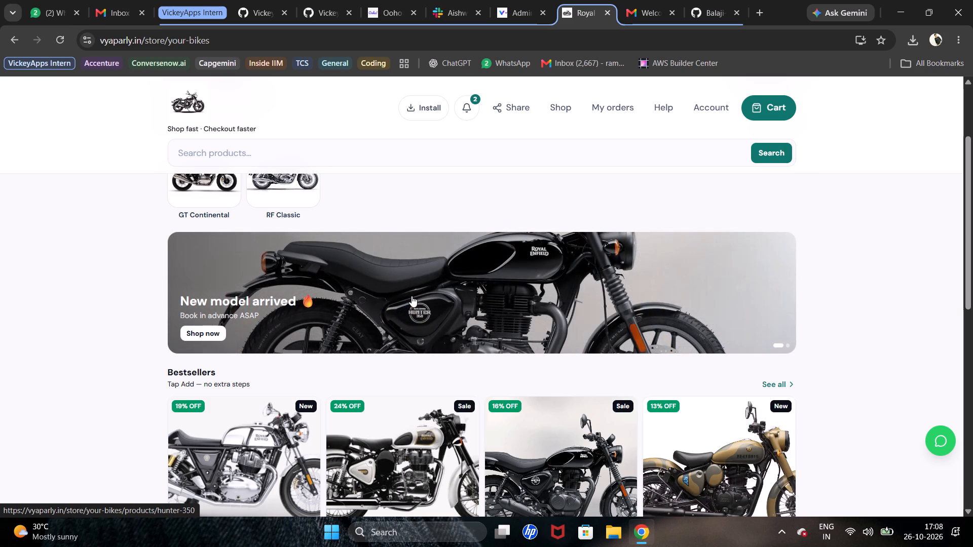
scroll(411, 296, up, 2)
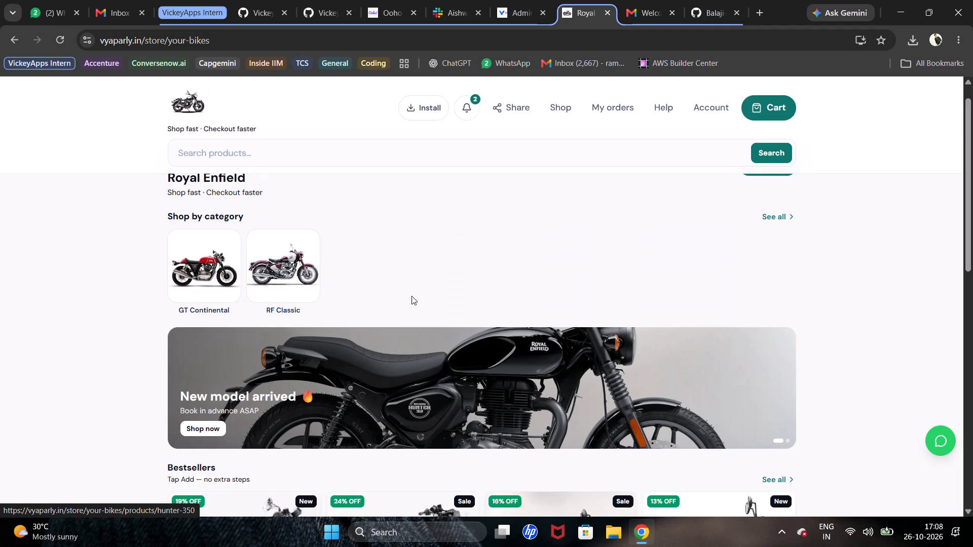
scroll(411, 296, down, 3)
scroll(411, 296, up, 1)
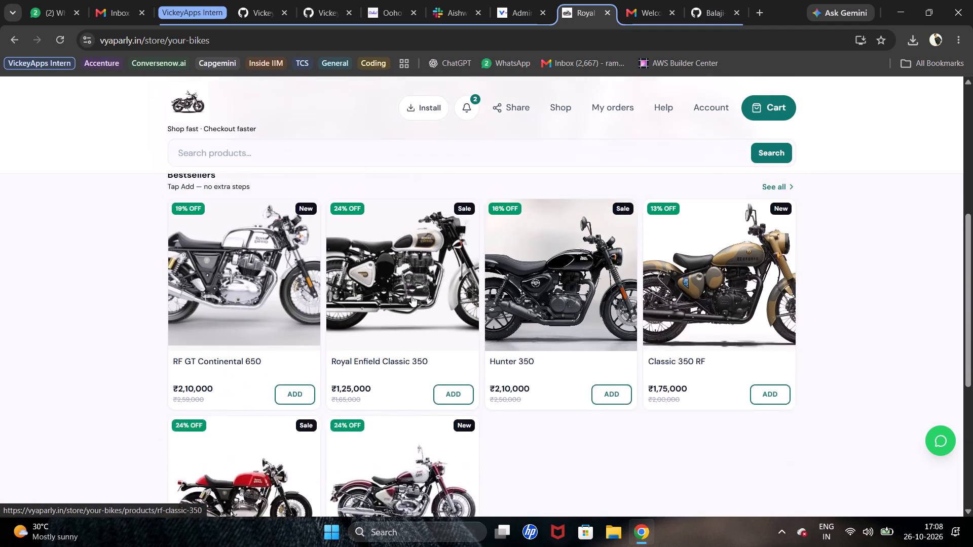
scroll(411, 296, up, 1)
click(540, 275)
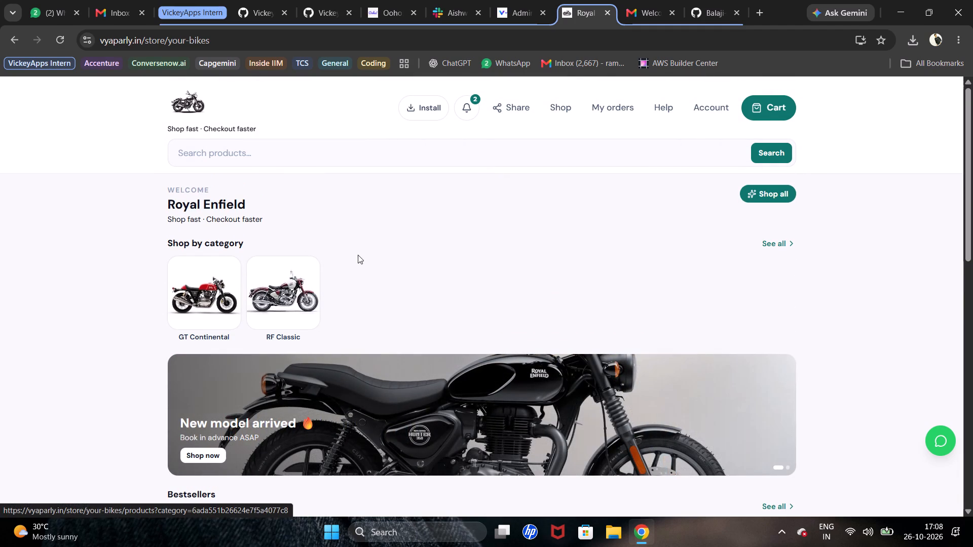
scroll(546, 223, down, 20)
scroll(546, 223, down, 2)
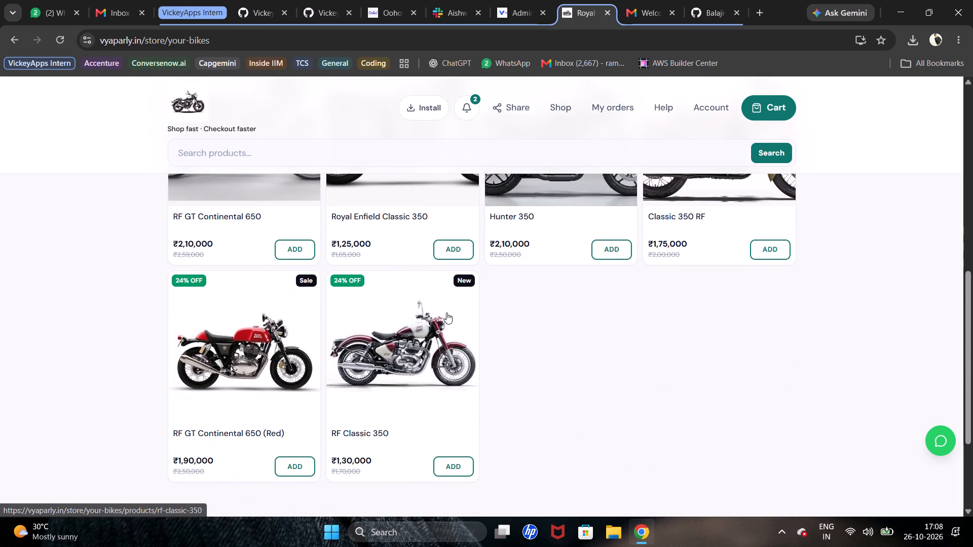
scroll(546, 288, down, 16)
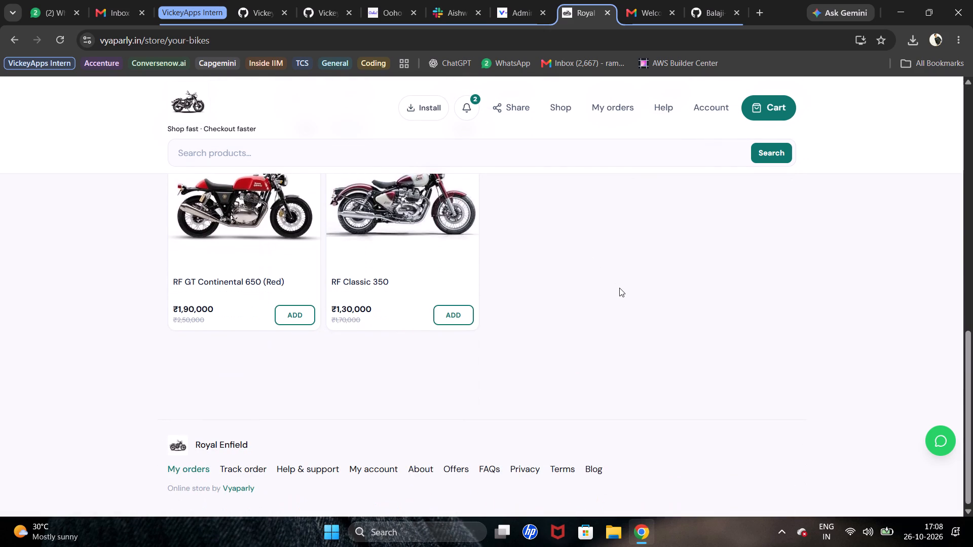
Open the RF Classic 350 product from the bestsellers and enlarge its photo.
click(423, 186)
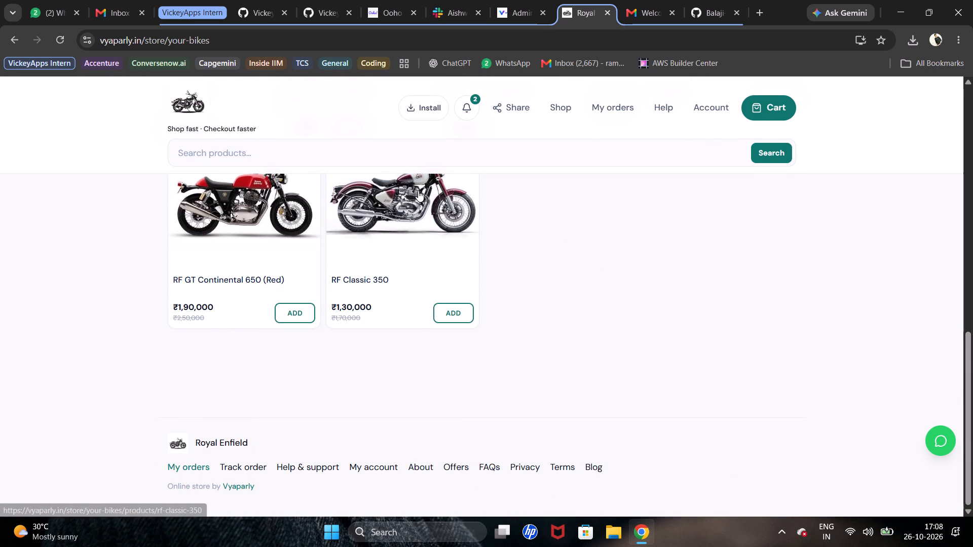
click(418, 190)
click(418, 195)
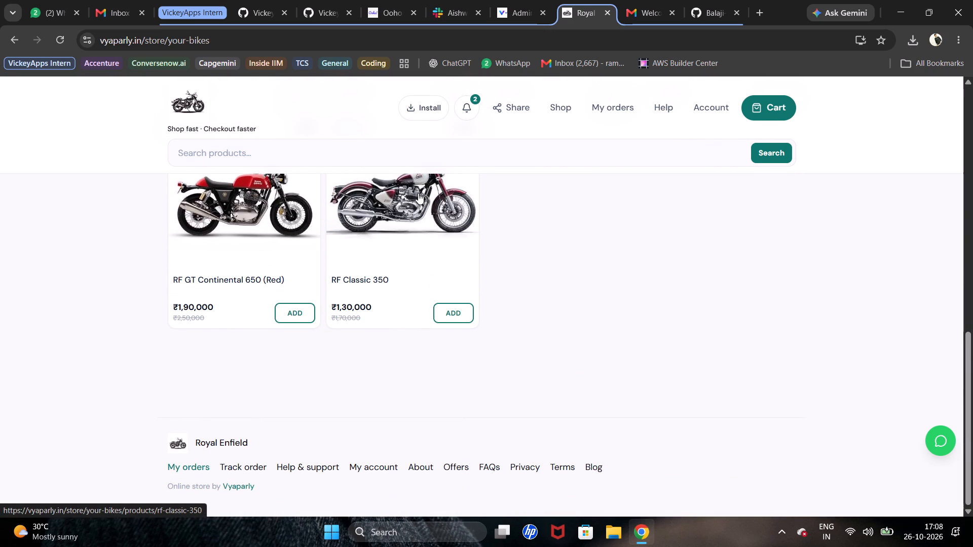
click(418, 193)
click(289, 277)
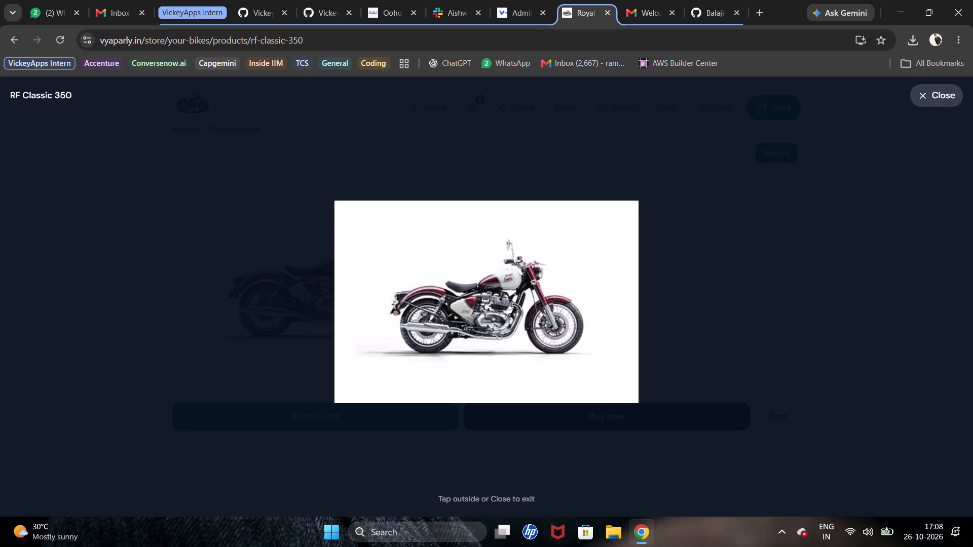
Test dismissing the enlarged RF Classic 350 photo from various spots on and around it, and close the viewer.
drag(427, 491, 558, 496)
drag(741, 447, 743, 443)
click(850, 305)
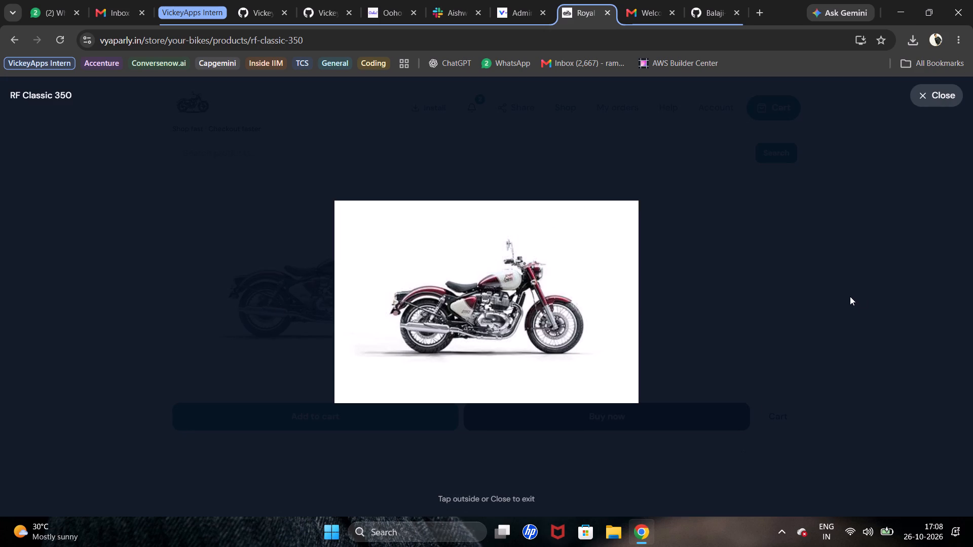
drag(856, 294, 859, 300)
click(859, 301)
drag(72, 183, 72, 192)
click(65, 194)
drag(6, 201, 2, 221)
click(9, 122)
drag(4, 334, 6, 340)
drag(159, 418, 166, 414)
drag(530, 135, 538, 145)
drag(723, 135, 911, 172)
drag(972, 271, 970, 283)
click(871, 434)
drag(820, 464, 809, 460)
drag(520, 292, 498, 279)
drag(379, 179, 387, 194)
click(281, 115)
drag(272, 119, 272, 126)
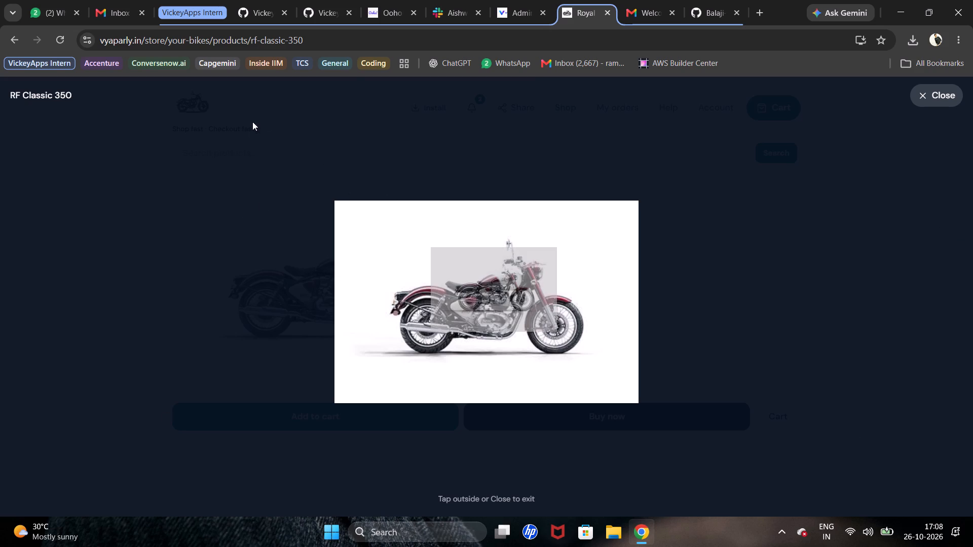
click(252, 119)
click(926, 86)
Test the header logo link by using it to return to the store home page.
scroll(525, 210, up, 4)
click(175, 95)
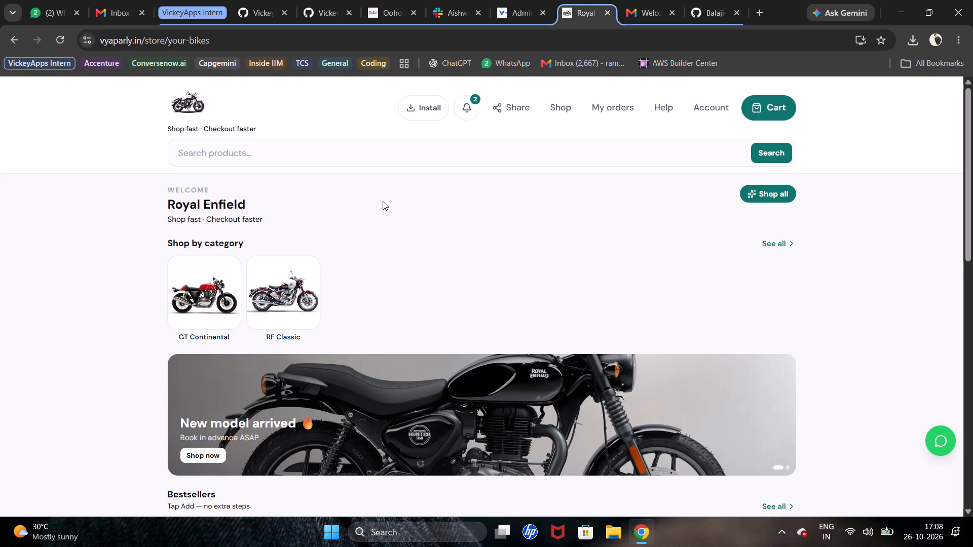
Open the Track order page from the storefront footer links.
scroll(567, 387, down, 4)
scroll(470, 398, down, 20)
scroll(470, 398, down, 11)
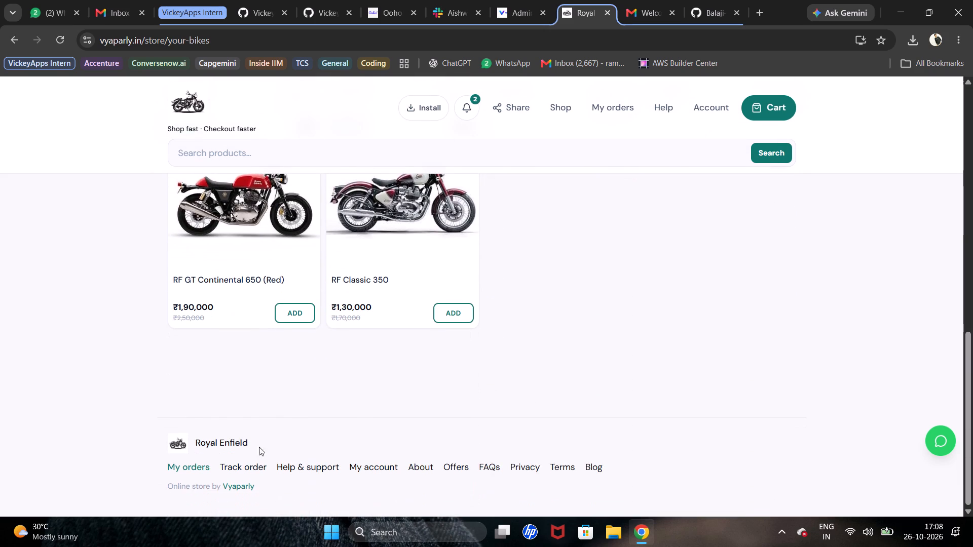
click(239, 476)
click(252, 462)
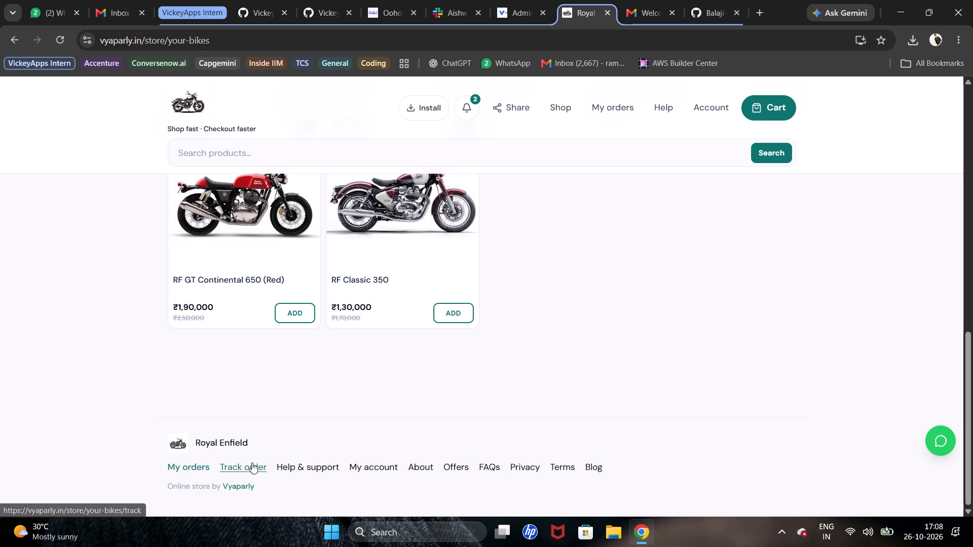
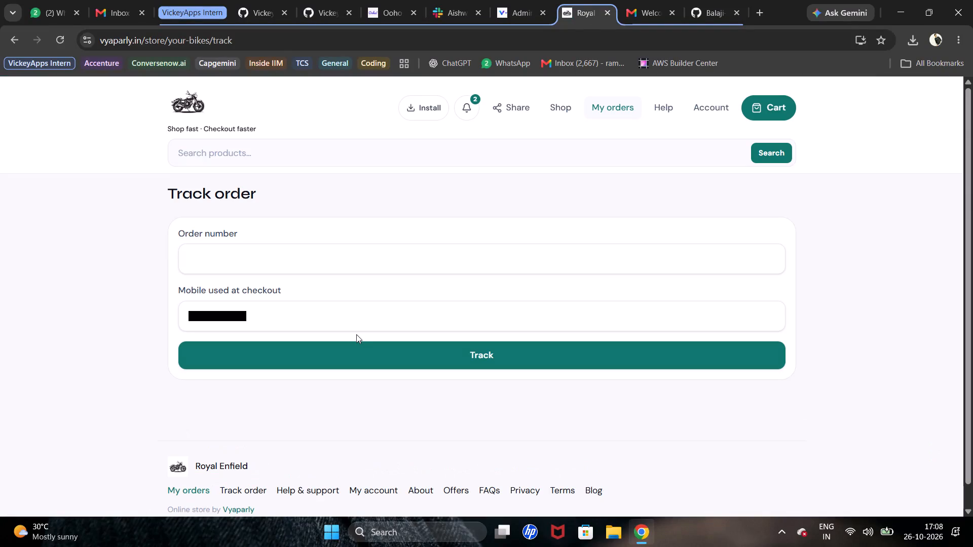
Open the My orders page from the storefront header and look through the list of past orders and their statuses.
scroll(440, 225, down, 3)
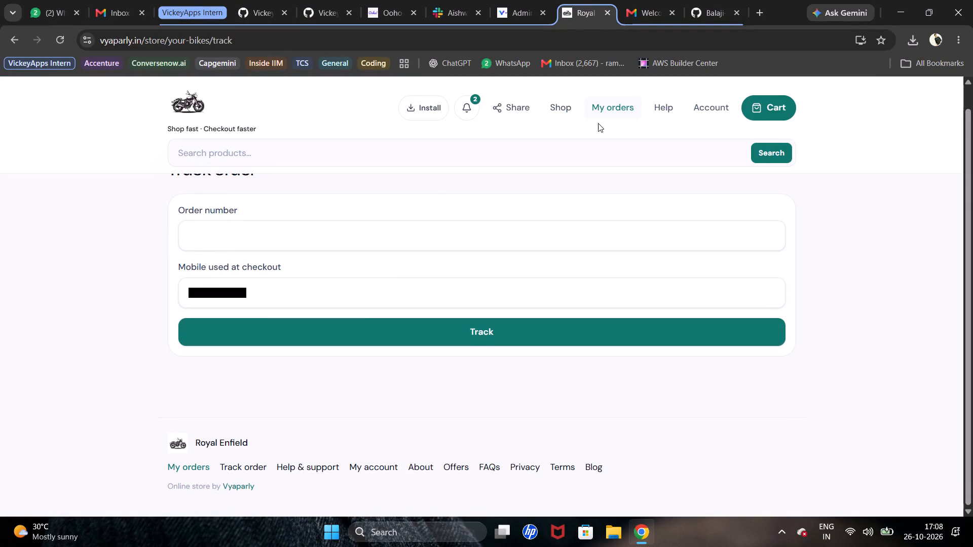
click(611, 117)
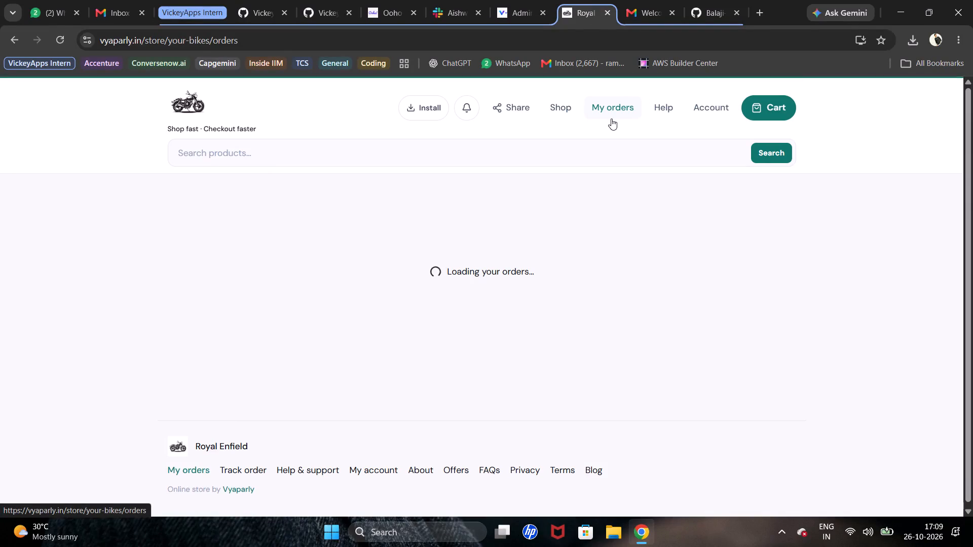
scroll(363, 192, down, 12)
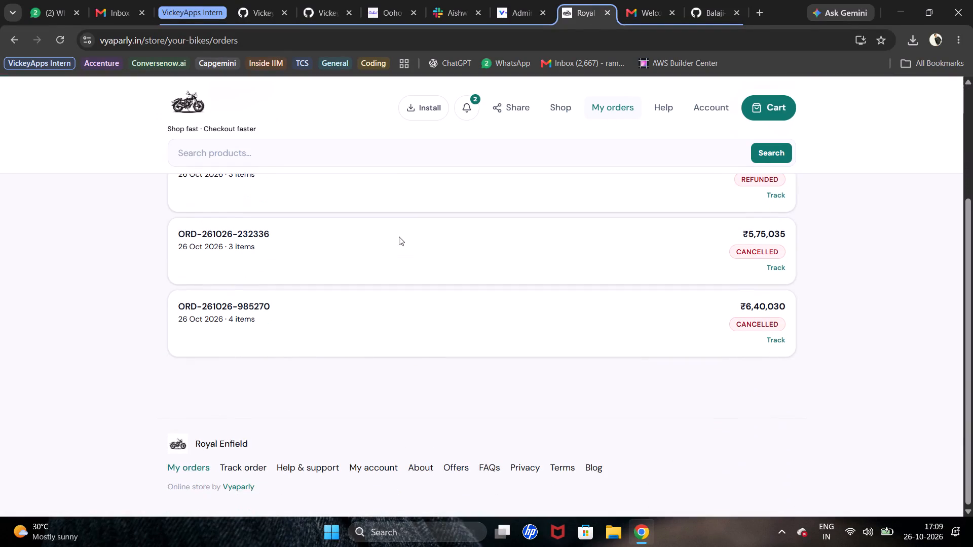
scroll(392, 228, down, 7)
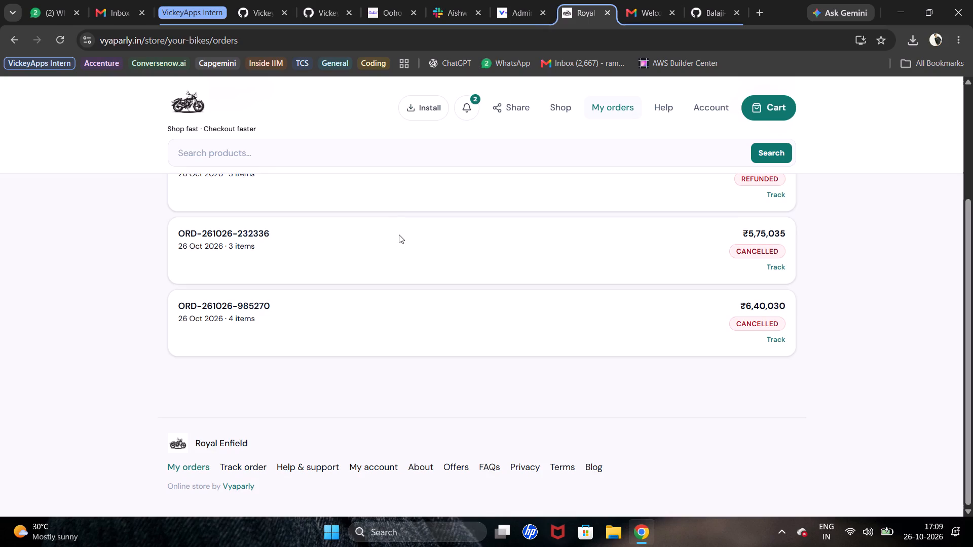
scroll(396, 228, up, 13)
scroll(396, 239, down, 9)
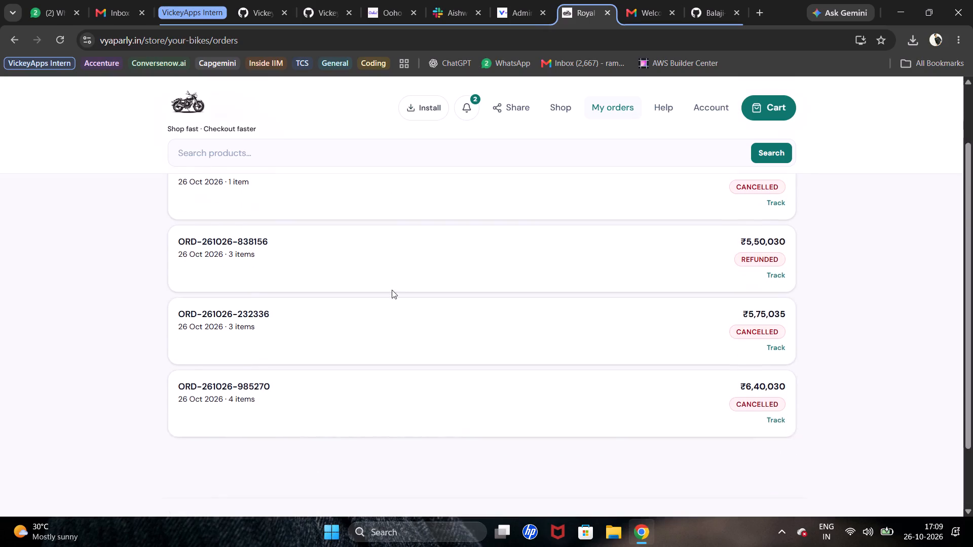
scroll(392, 290, down, 6)
scroll(423, 336, up, 12)
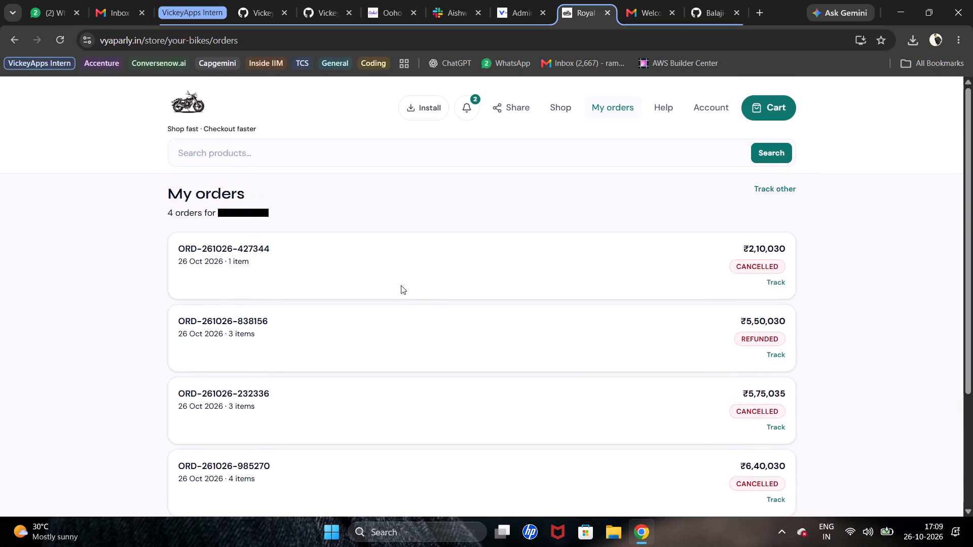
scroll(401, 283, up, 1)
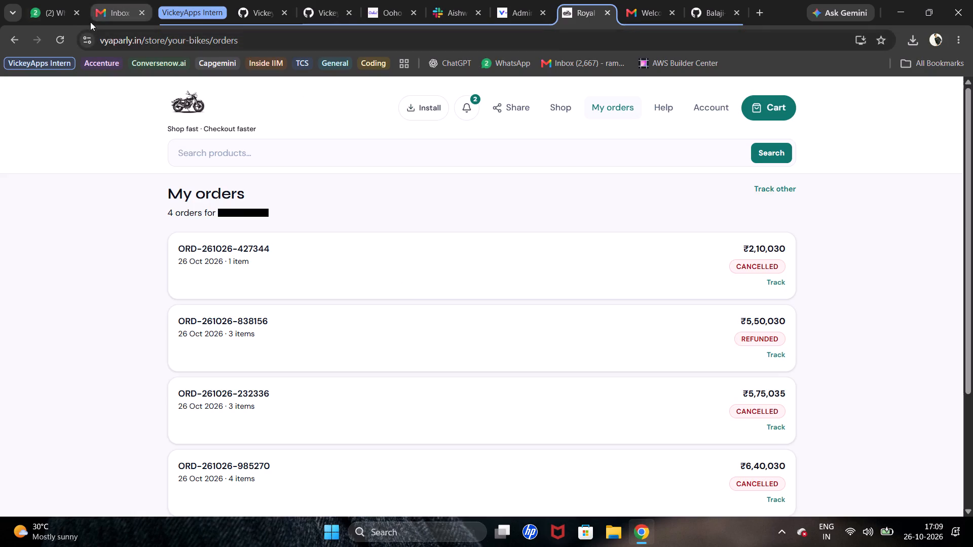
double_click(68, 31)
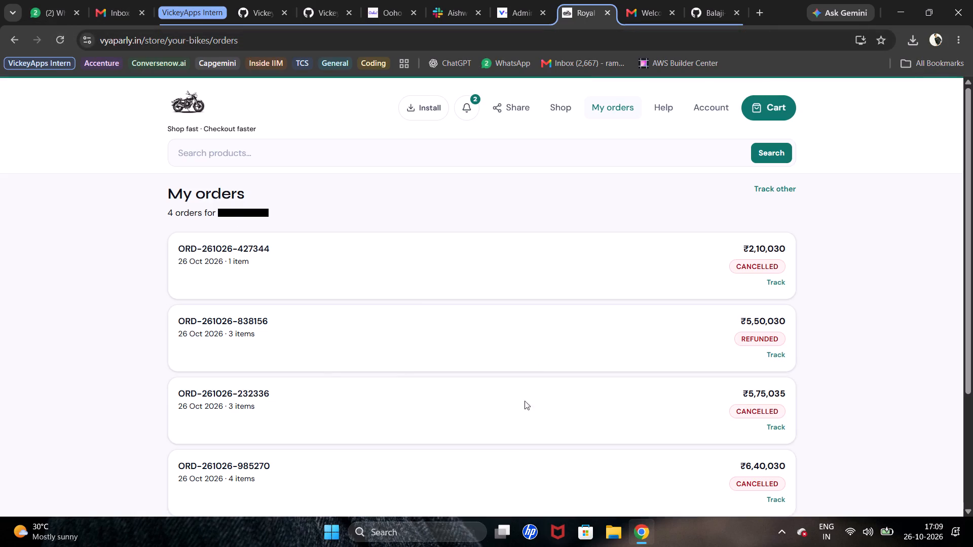
click(686, 257)
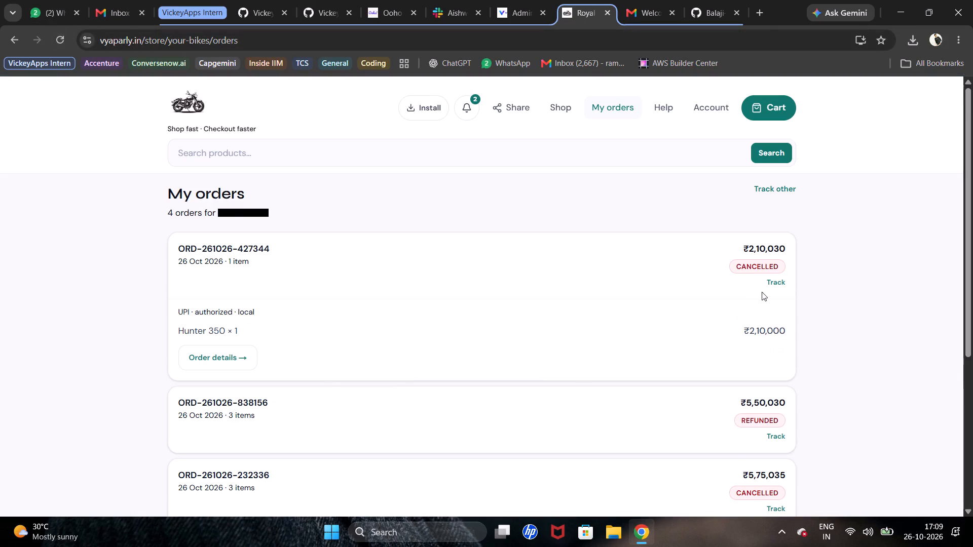
click(820, 206)
scroll(793, 243, up, 11)
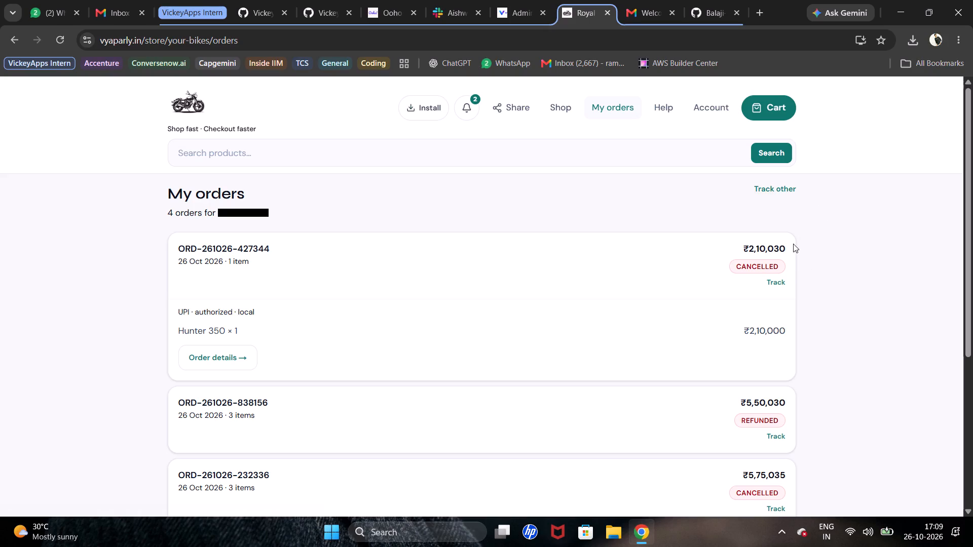
scroll(793, 244, up, 2)
click(607, 270)
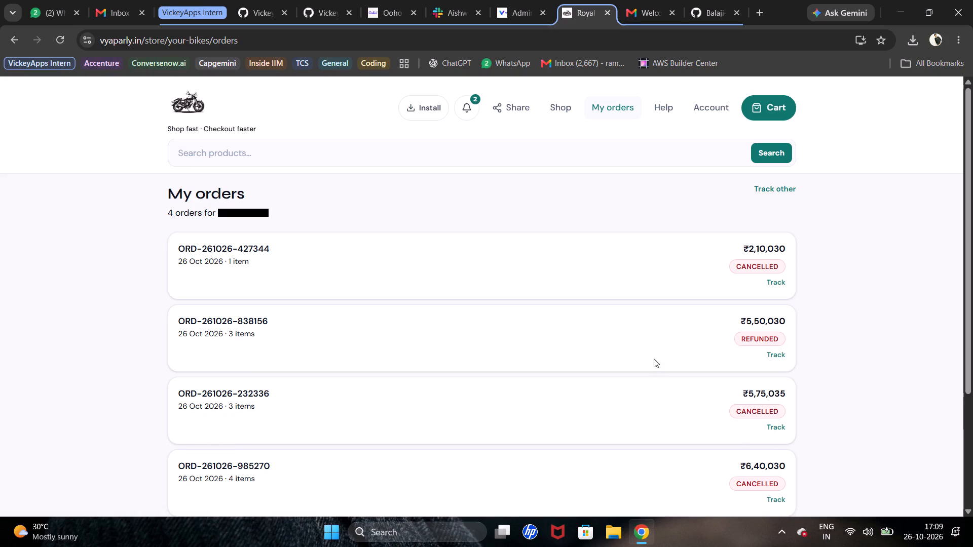
click(654, 352)
click(654, 354)
scroll(787, 303, down, 4)
click(563, 332)
click(563, 334)
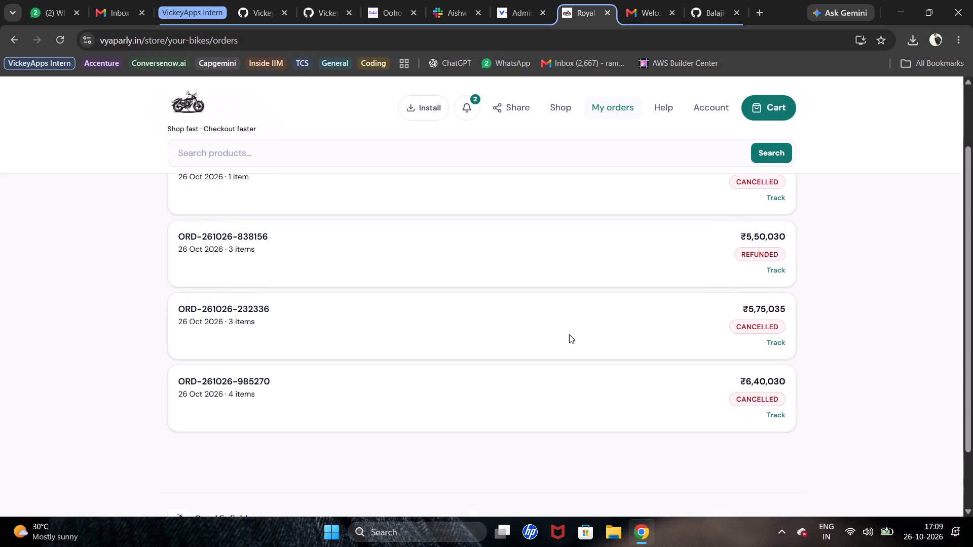
scroll(809, 265, down, 1)
scroll(817, 257, up, 19)
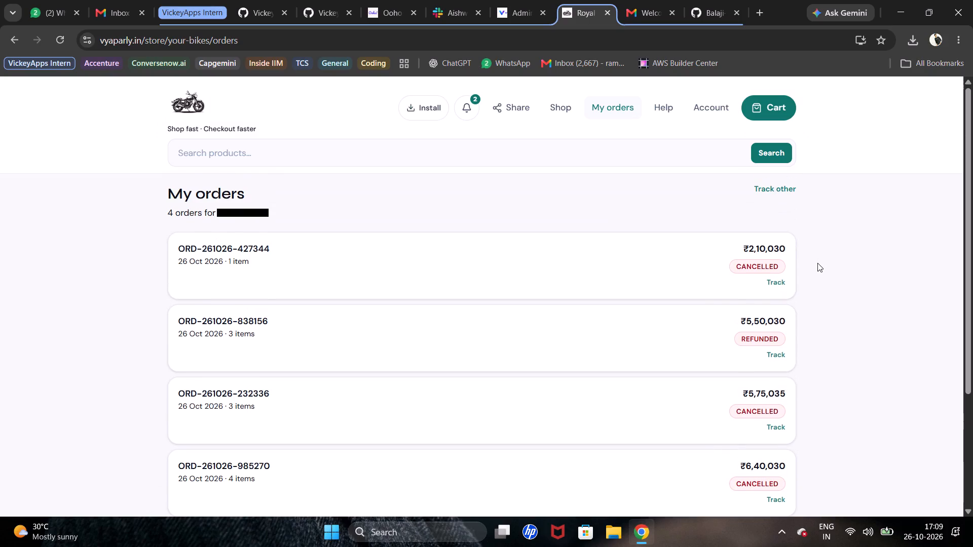
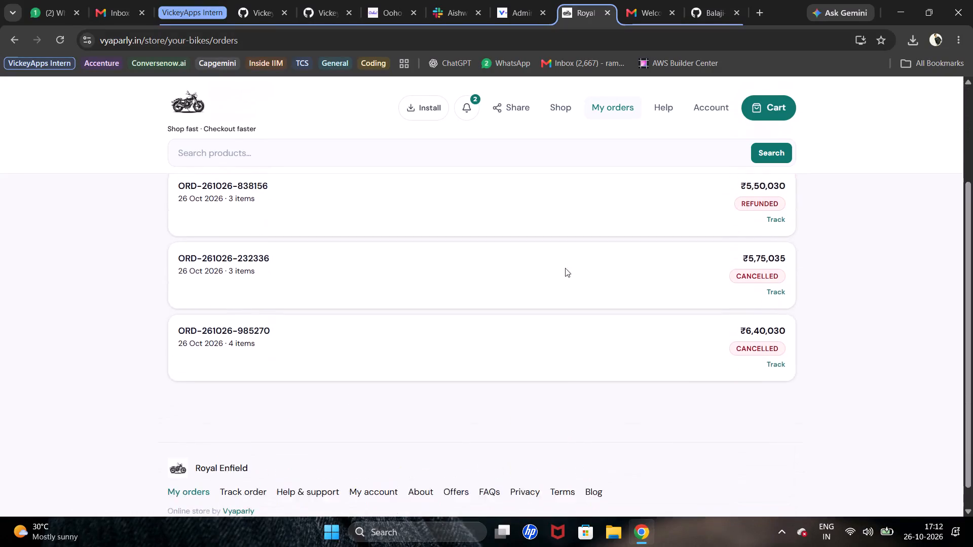
Open the Shop page from the storefront header and look through the listed Royal Enfield bikes.
scroll(565, 268, up, 16)
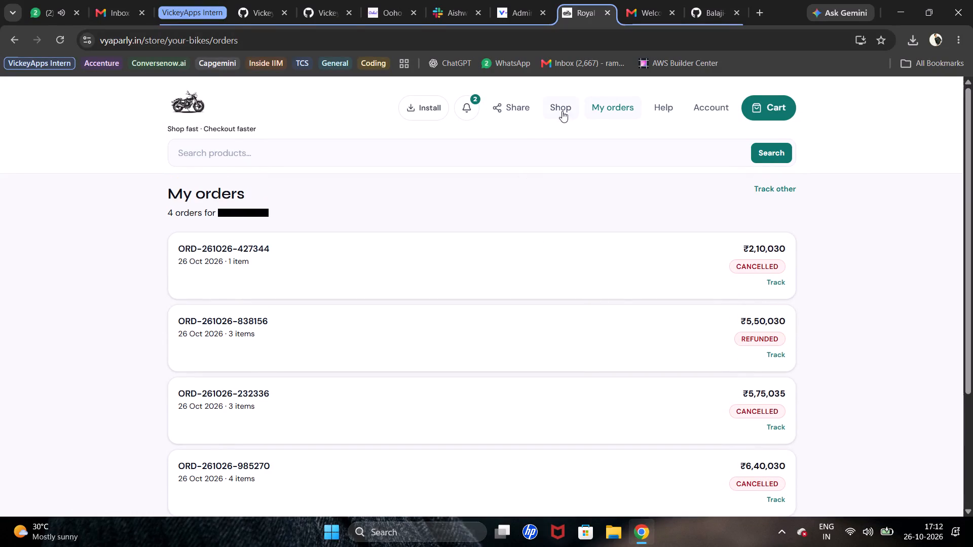
click(569, 104)
click(563, 98)
click(556, 102)
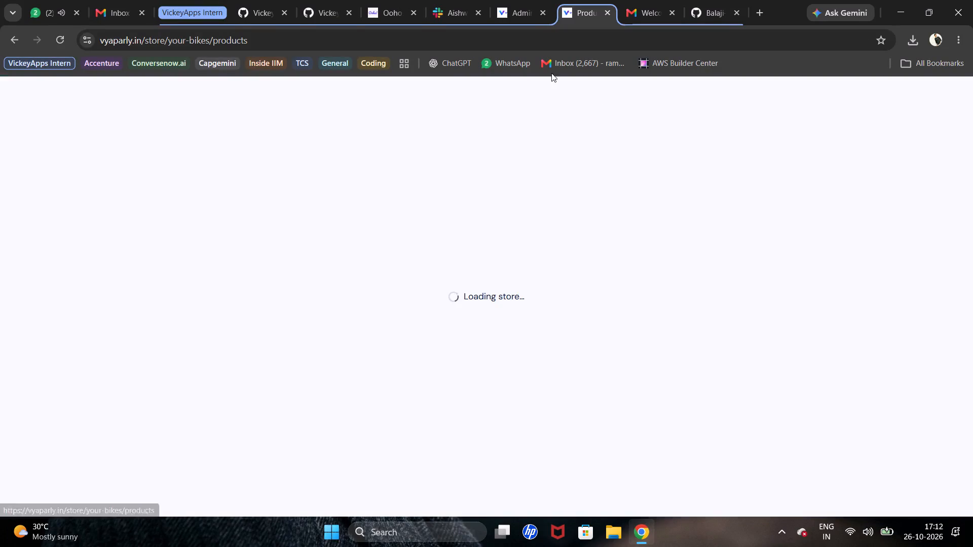
scroll(372, 212, down, 4)
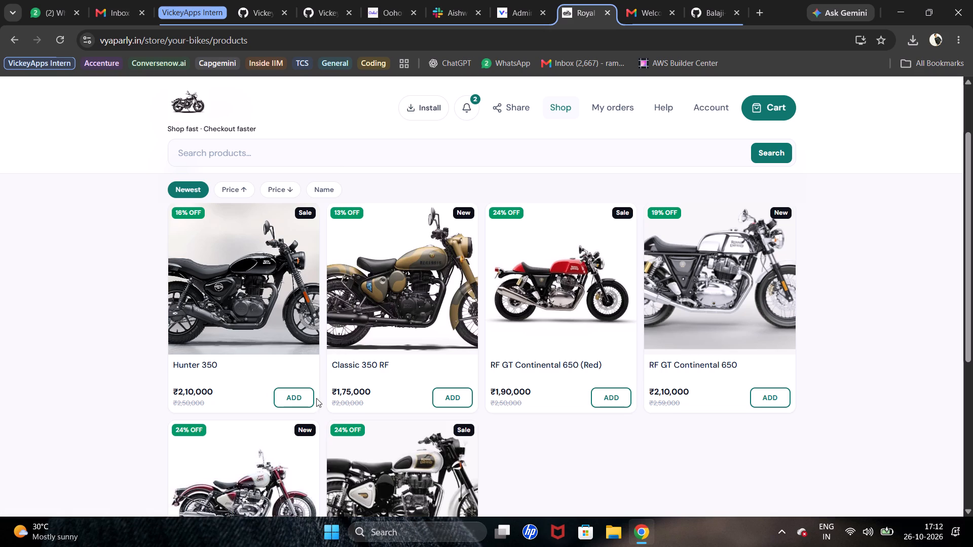
Open the Hunter 350 product page and add two units to the cart.
click(272, 332)
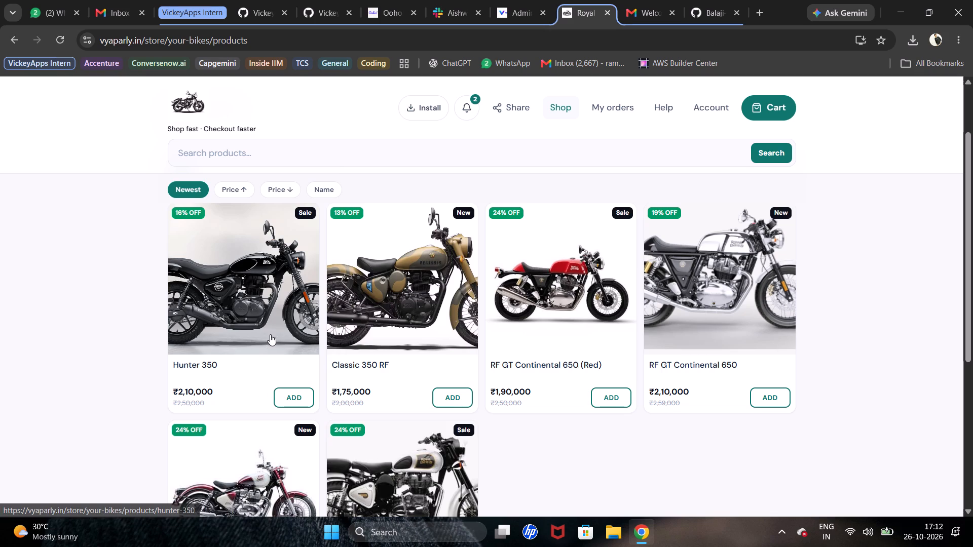
click(248, 332)
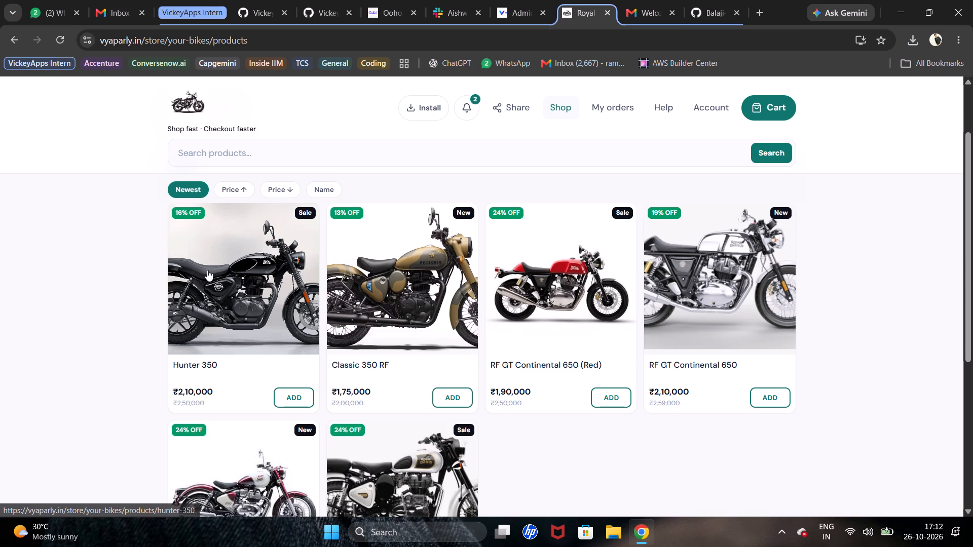
click(207, 268)
click(223, 370)
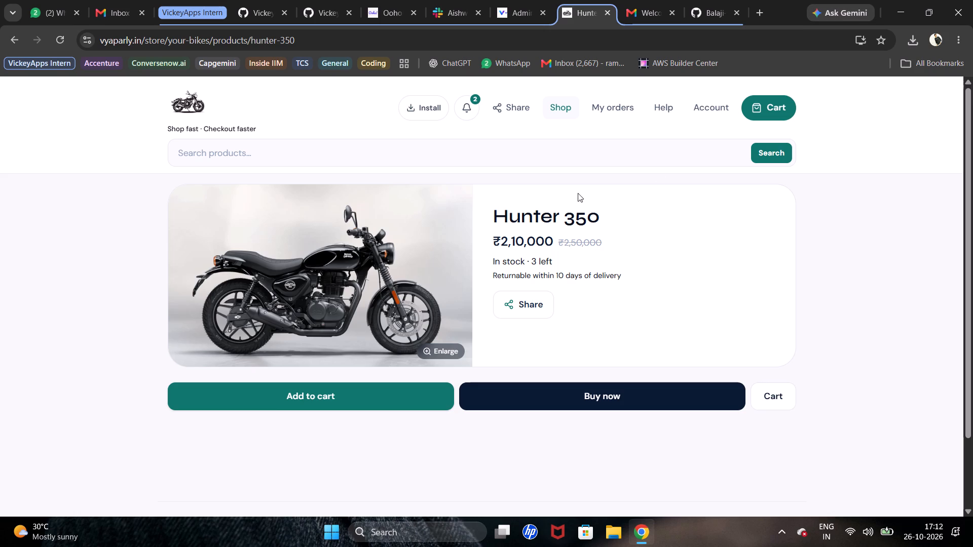
click(278, 388)
click(278, 383)
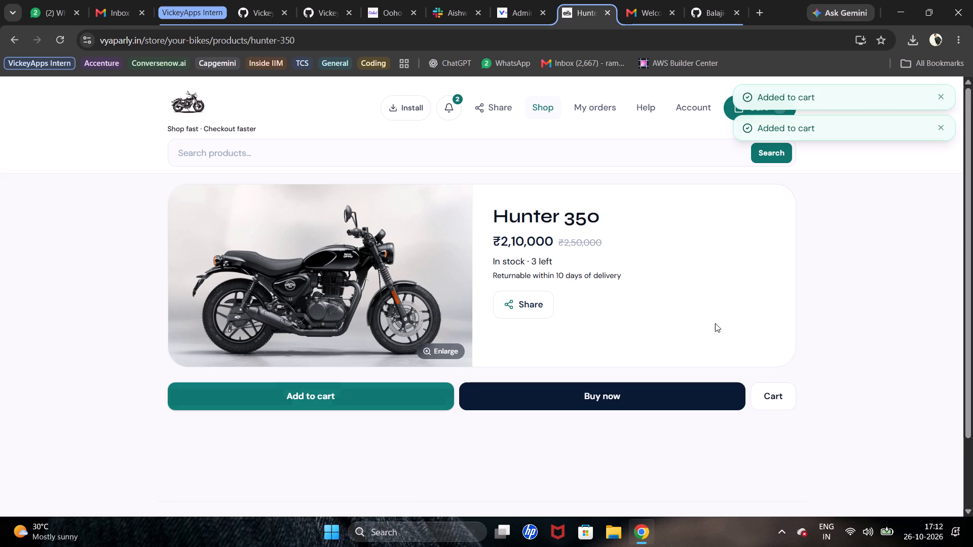
Return to the shop's product listing and add one RF GT Continental 650 (Red) to the cart.
click(541, 106)
double_click(554, 95)
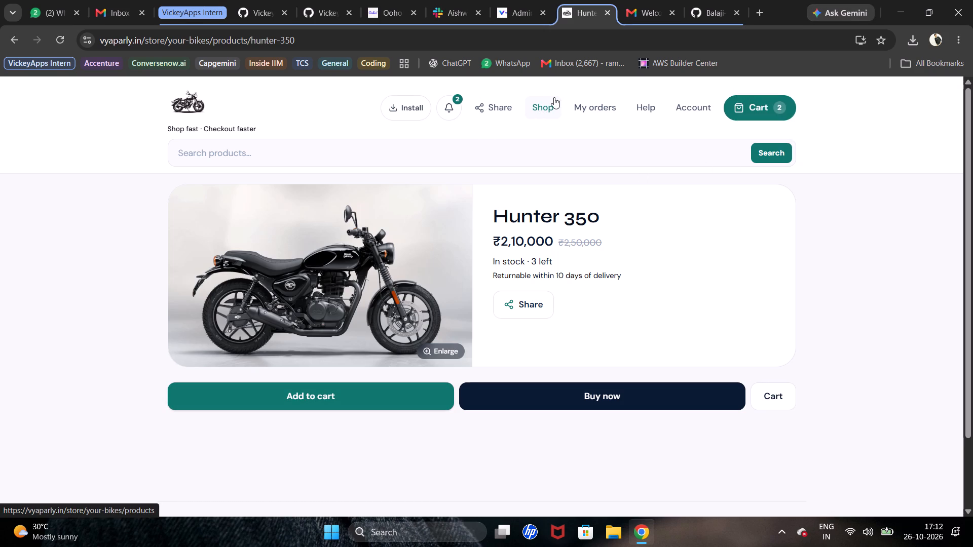
scroll(447, 217, down, 5)
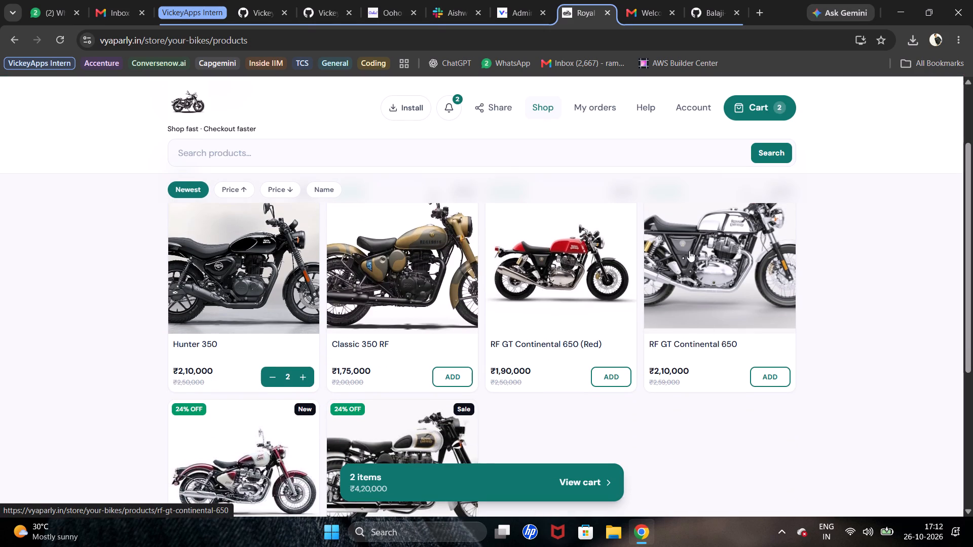
click(605, 383)
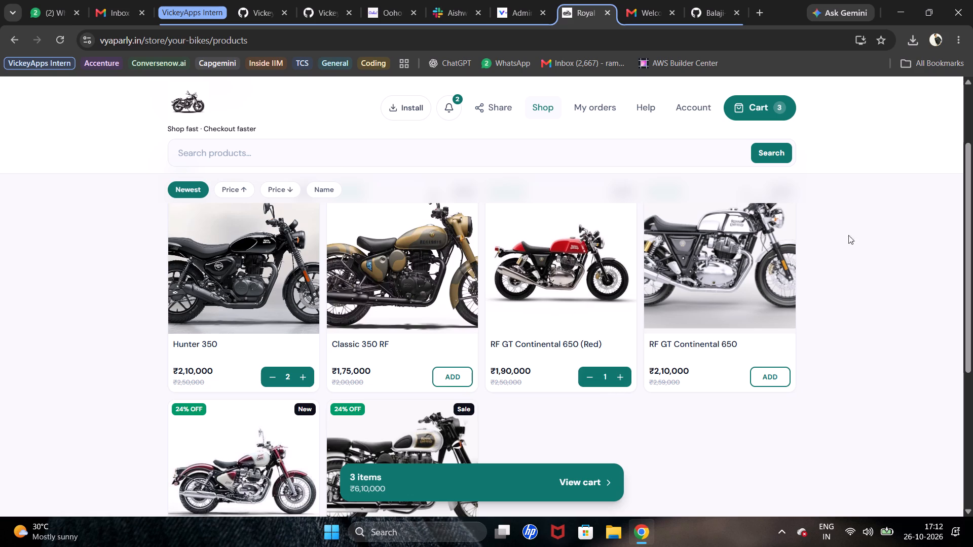
Open the cart and review its items, quantities and item total.
click(768, 93)
click(768, 102)
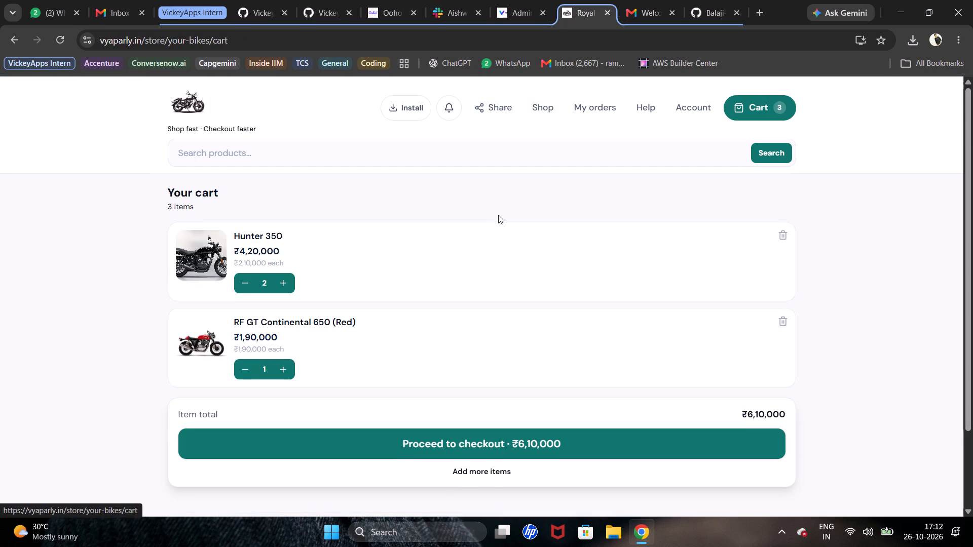
scroll(496, 215, down, 3)
scroll(420, 206, up, 3)
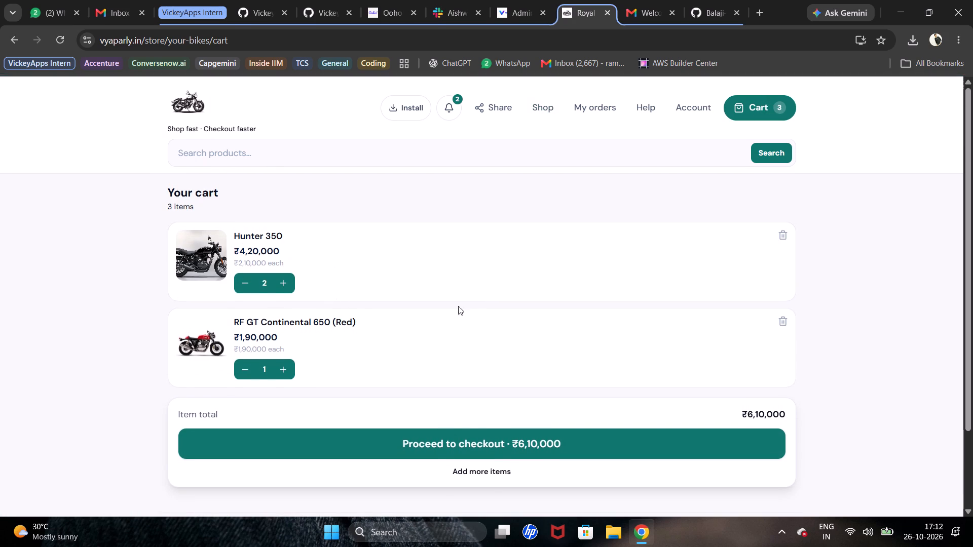
scroll(465, 282, down, 4)
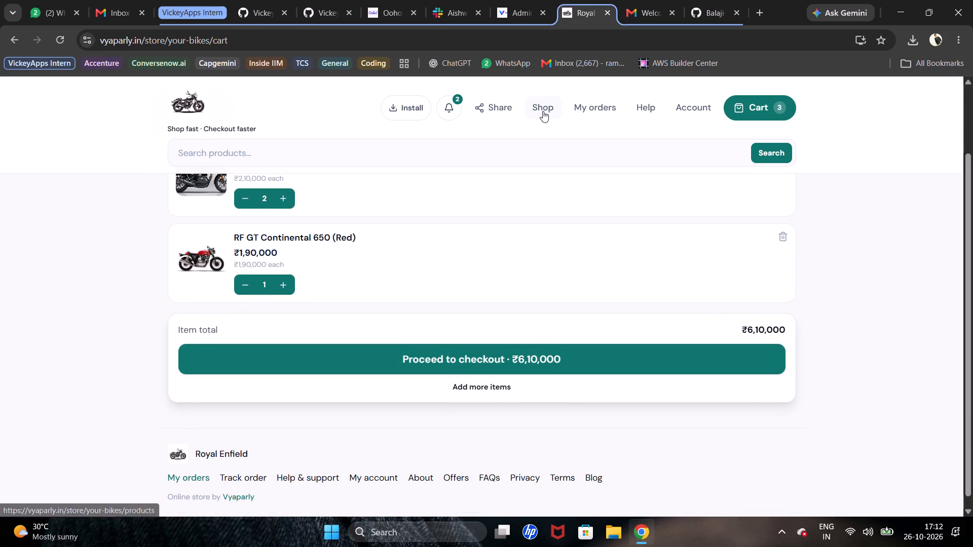
Return to the shop, open the RF Classic 350 product page and choose Buy now to go to checkout.
click(541, 109)
scroll(461, 248, down, 16)
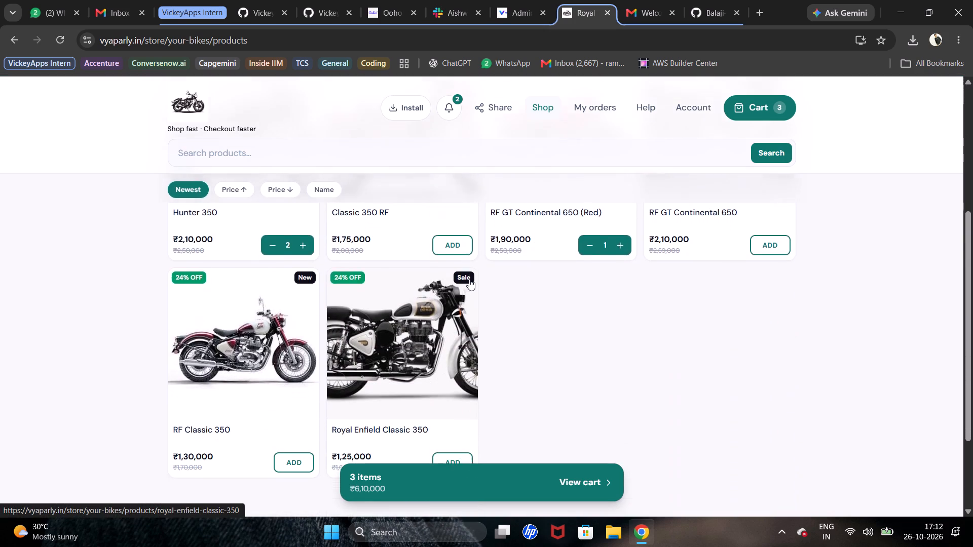
click(214, 242)
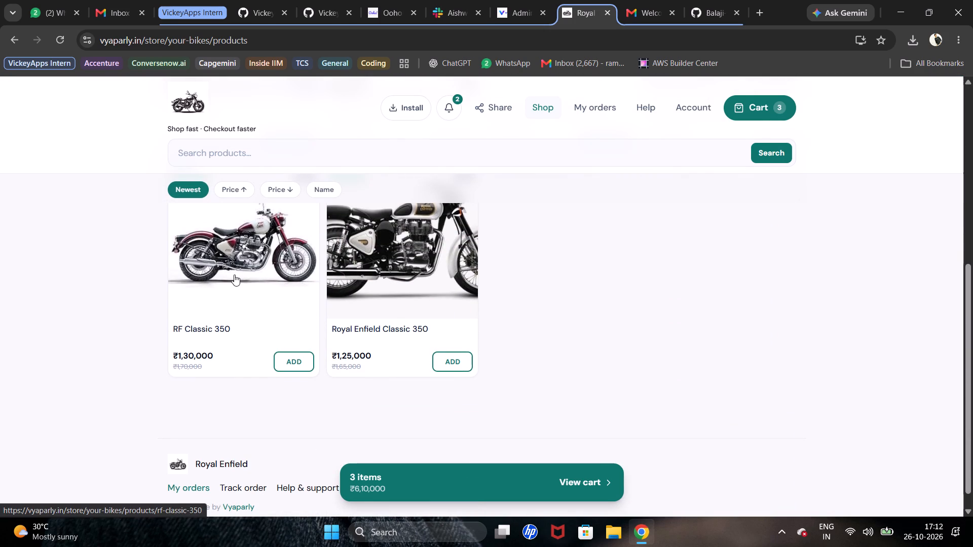
click(234, 264)
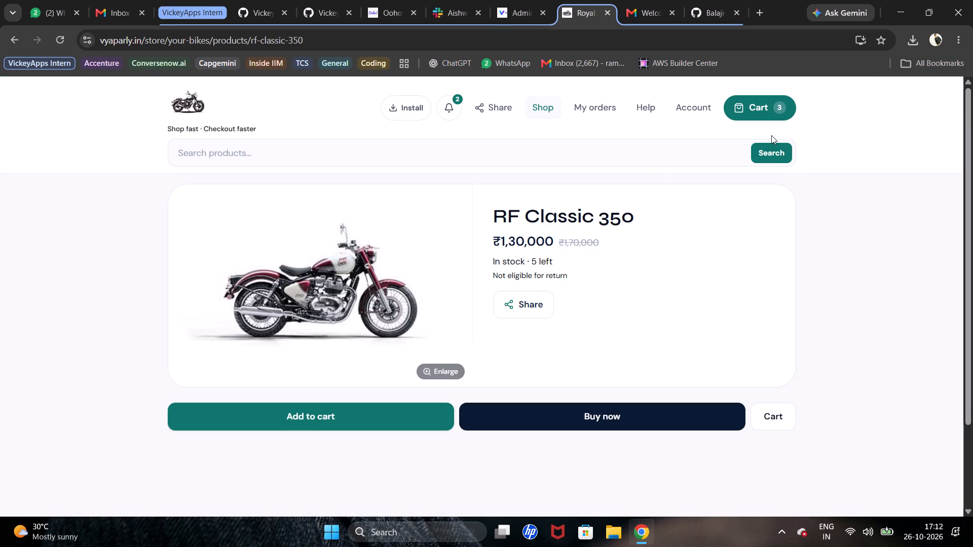
scroll(603, 277, down, 2)
scroll(549, 304, up, 3)
scroll(434, 266, down, 15)
scroll(396, 264, up, 3)
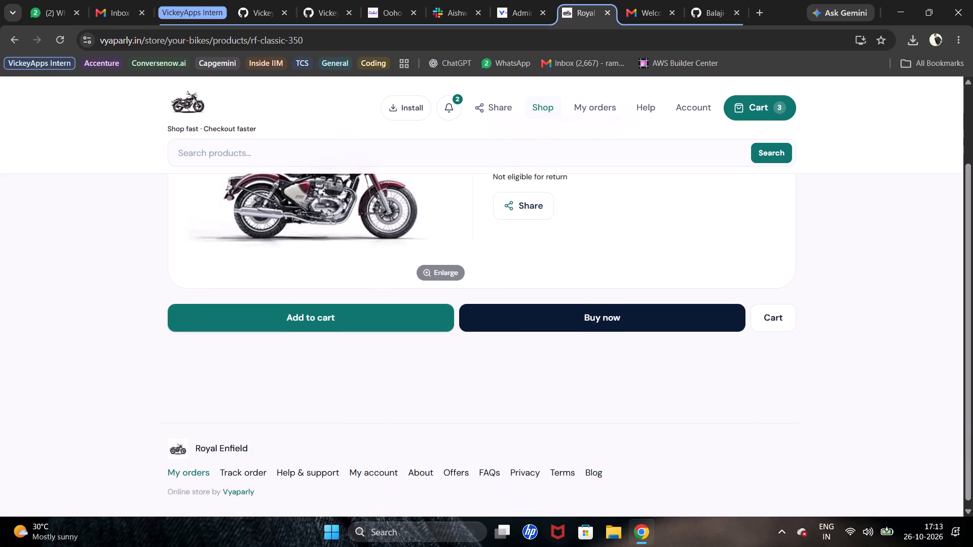
scroll(394, 264, up, 8)
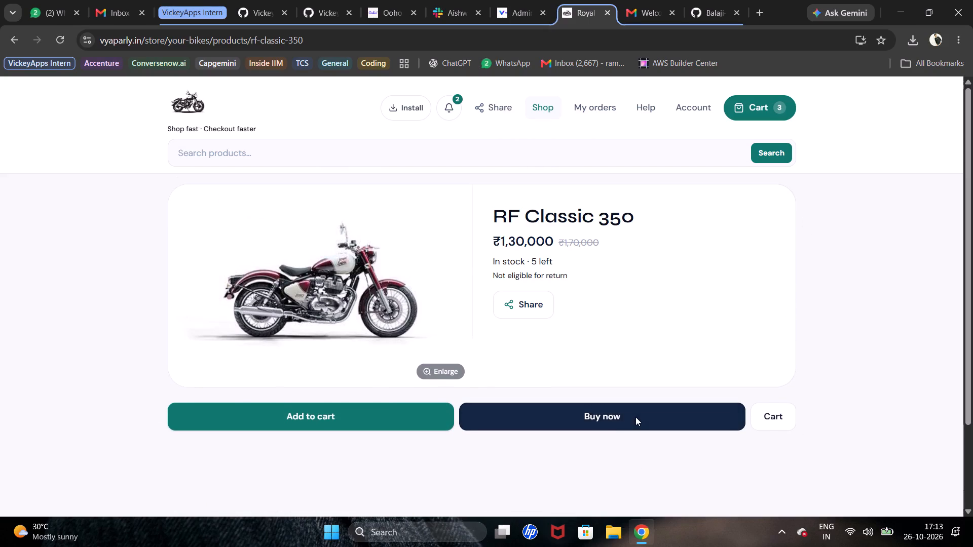
click(635, 417)
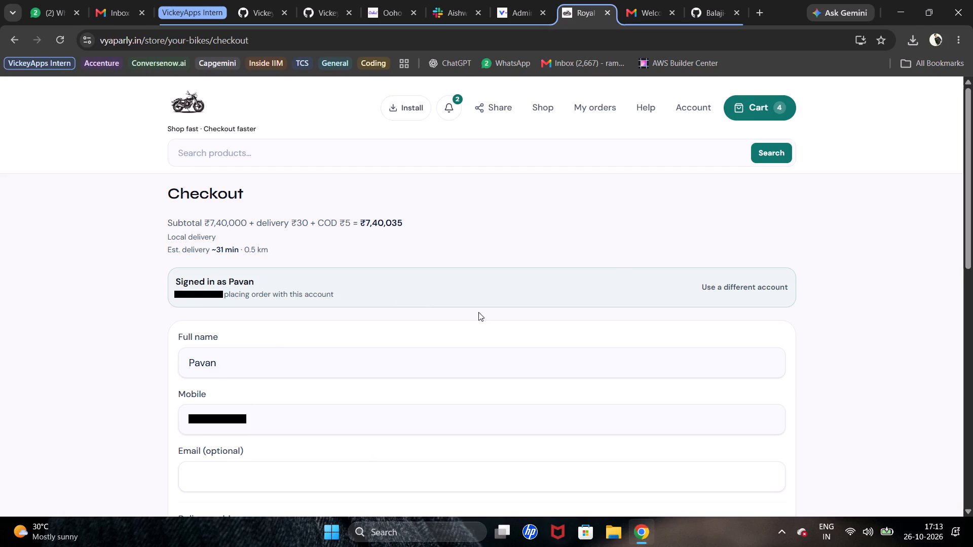
Review the checkout page's contact details, delivery address, estimated delivery and payment sections.
scroll(627, 248, down, 5)
scroll(361, 347, down, 5)
scroll(148, 354, down, 6)
scroll(202, 350, down, 9)
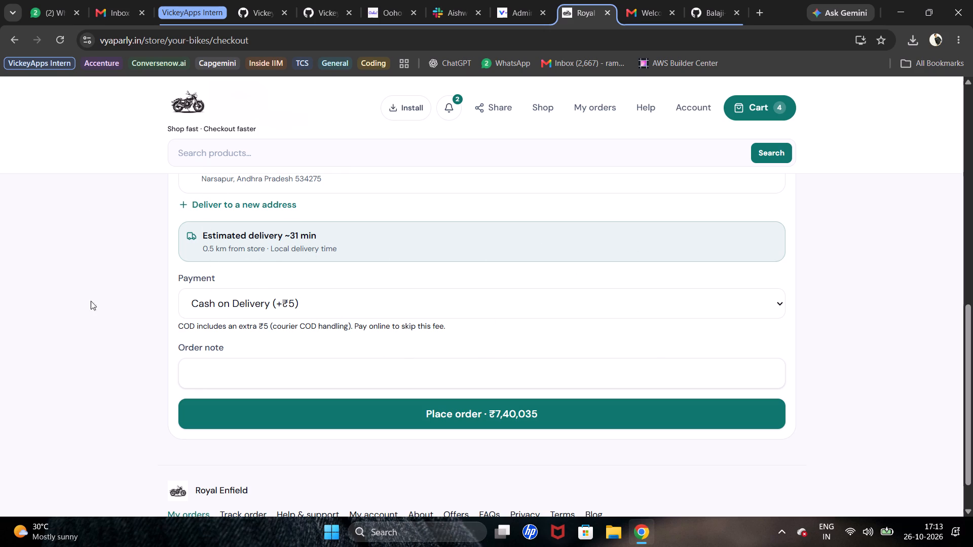
drag(99, 146, 951, 330)
click(889, 244)
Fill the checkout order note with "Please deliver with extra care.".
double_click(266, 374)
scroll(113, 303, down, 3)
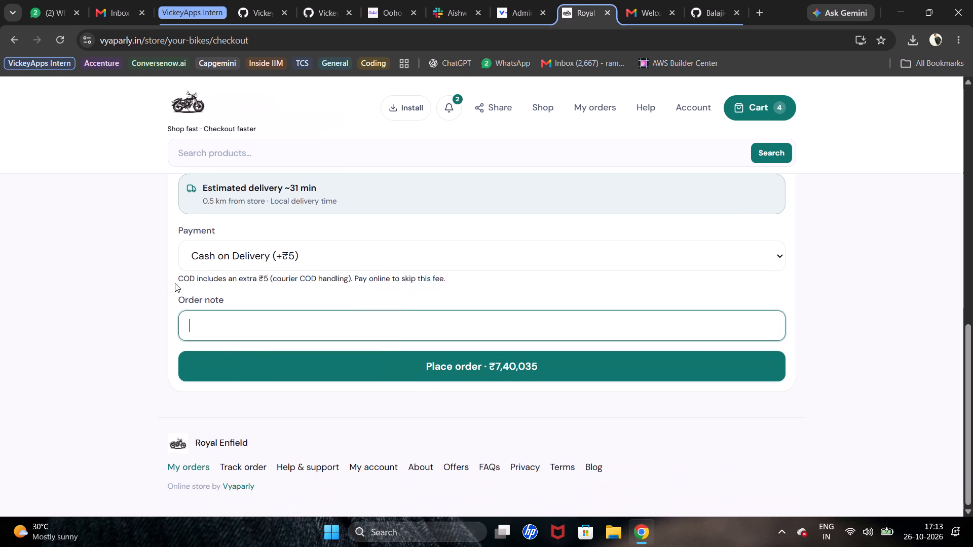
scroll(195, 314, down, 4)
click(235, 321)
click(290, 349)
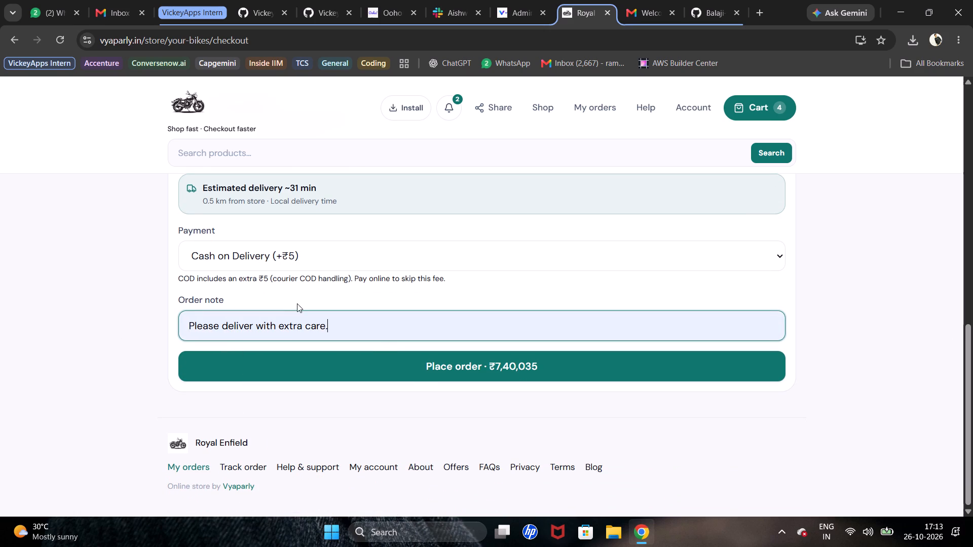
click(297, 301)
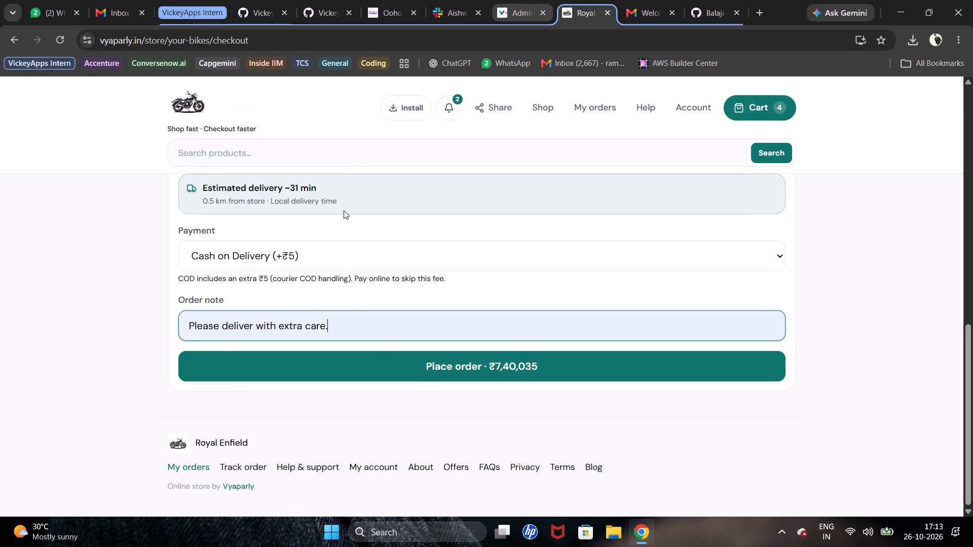
Recheck the checkout page from the price breakdown down to the saved delivery addresses.
scroll(352, 312, up, 20)
scroll(352, 312, up, 11)
scroll(313, 337, down, 2)
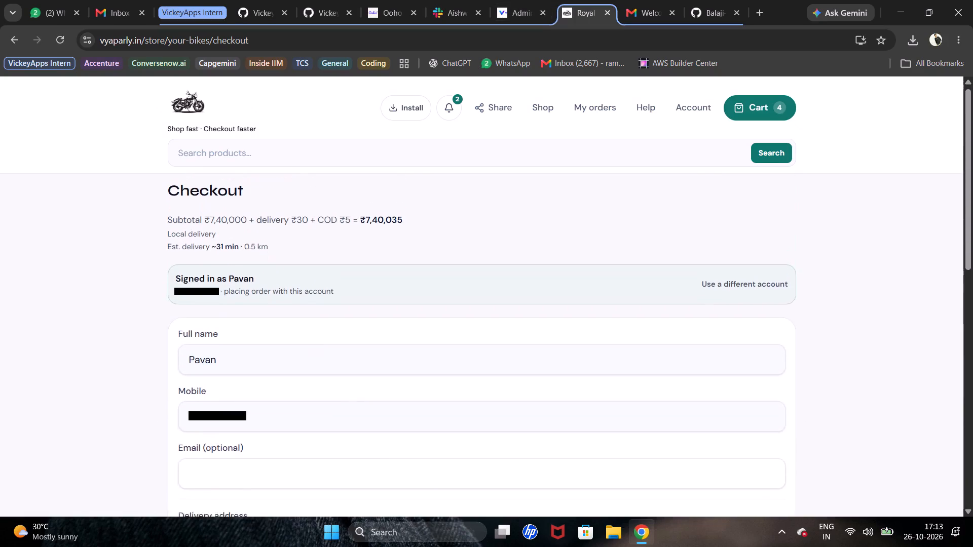
scroll(367, 349, down, 8)
scroll(342, 248, down, 16)
scroll(281, 290, up, 17)
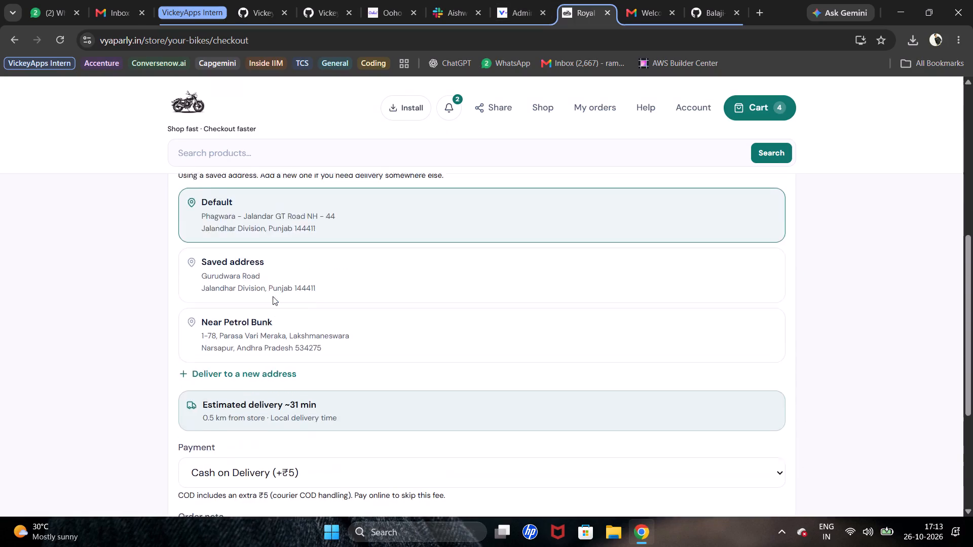
scroll(273, 296, up, 20)
scroll(273, 296, up, 12)
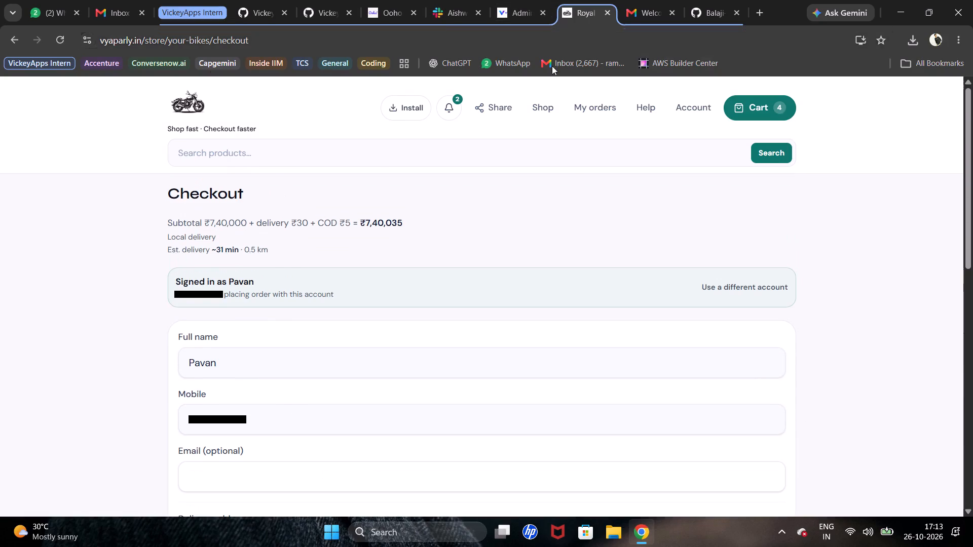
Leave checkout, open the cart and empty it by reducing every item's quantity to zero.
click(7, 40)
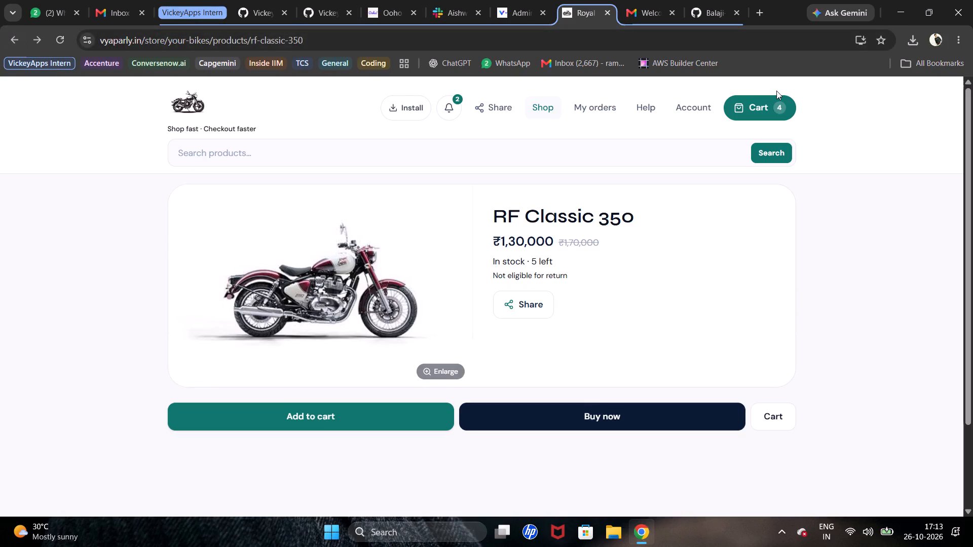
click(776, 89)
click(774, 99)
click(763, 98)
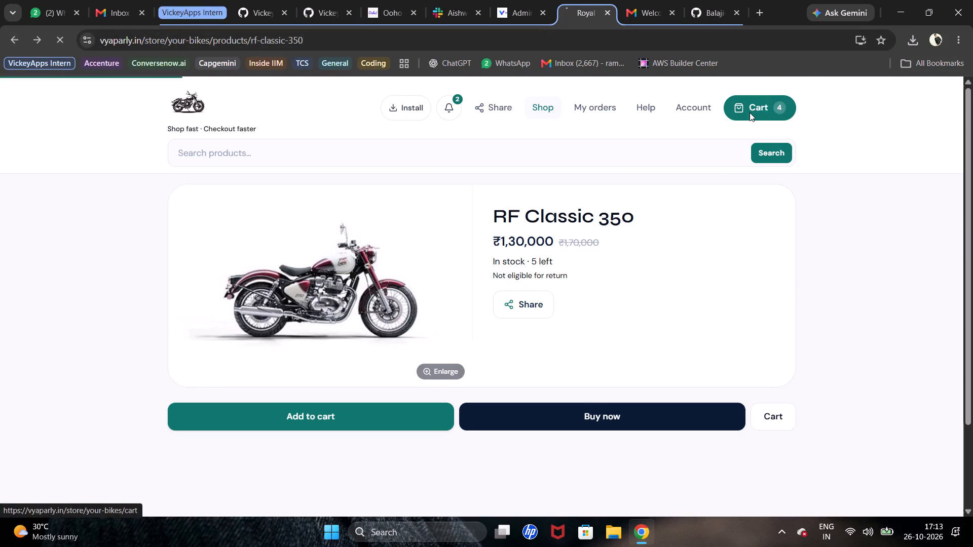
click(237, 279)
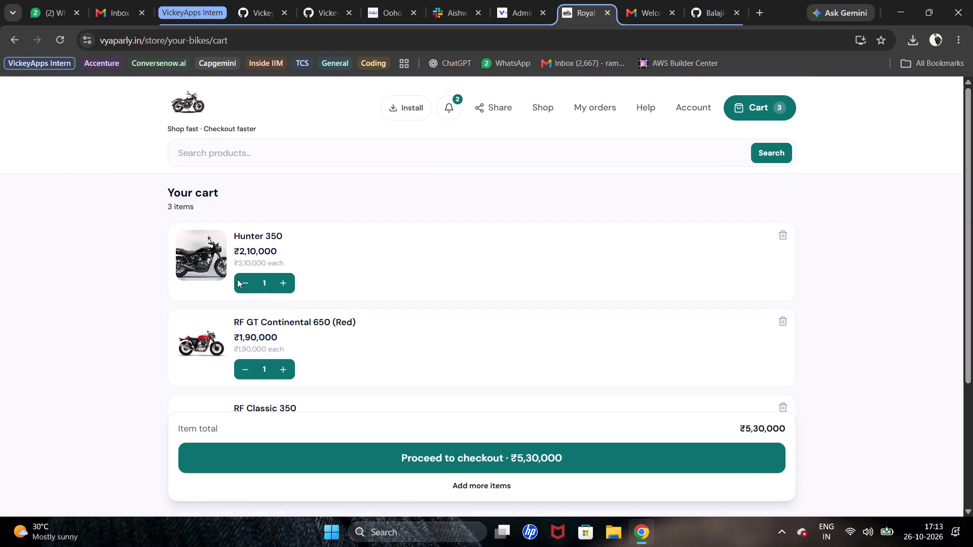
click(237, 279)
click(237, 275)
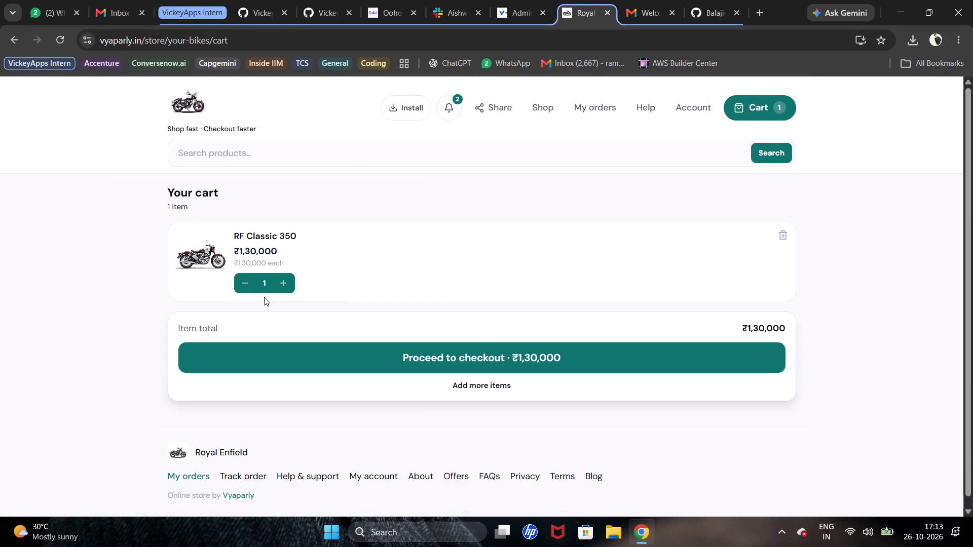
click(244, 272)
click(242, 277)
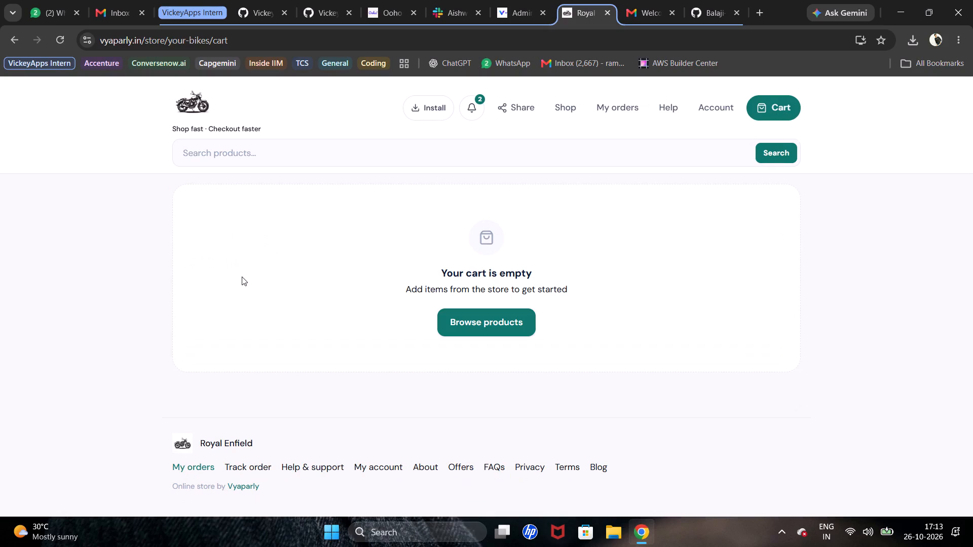
Go back to the RF Classic 350 product page and use Buy now again to reach checkout.
click(11, 48)
click(601, 401)
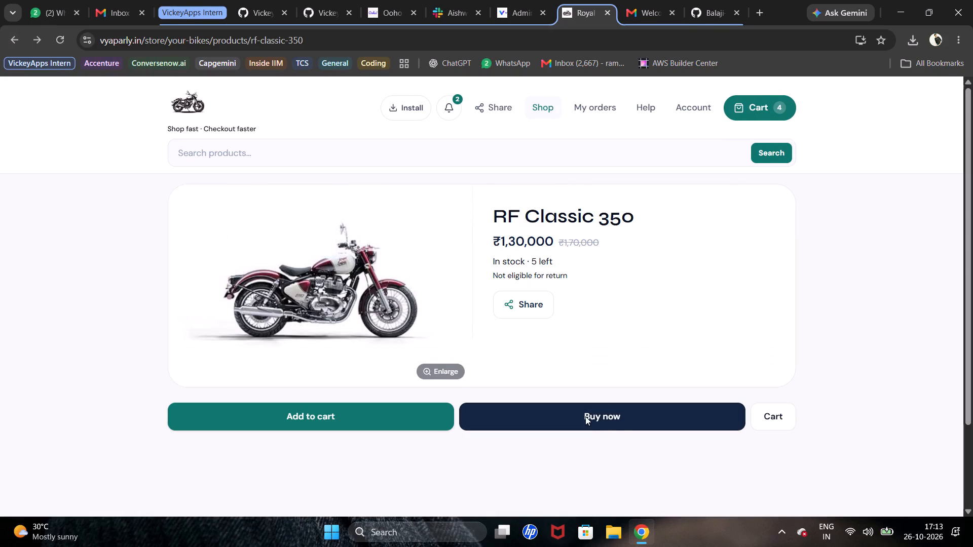
click(585, 412)
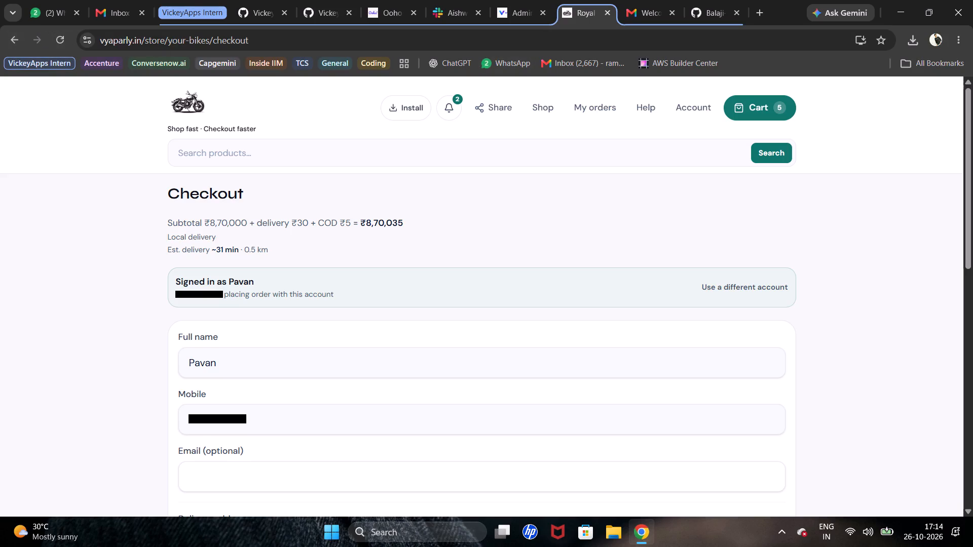
Leave checkout, open the cart and empty it by reducing every bike's quantity to zero, then reload the cart page.
click(543, 112)
click(738, 119)
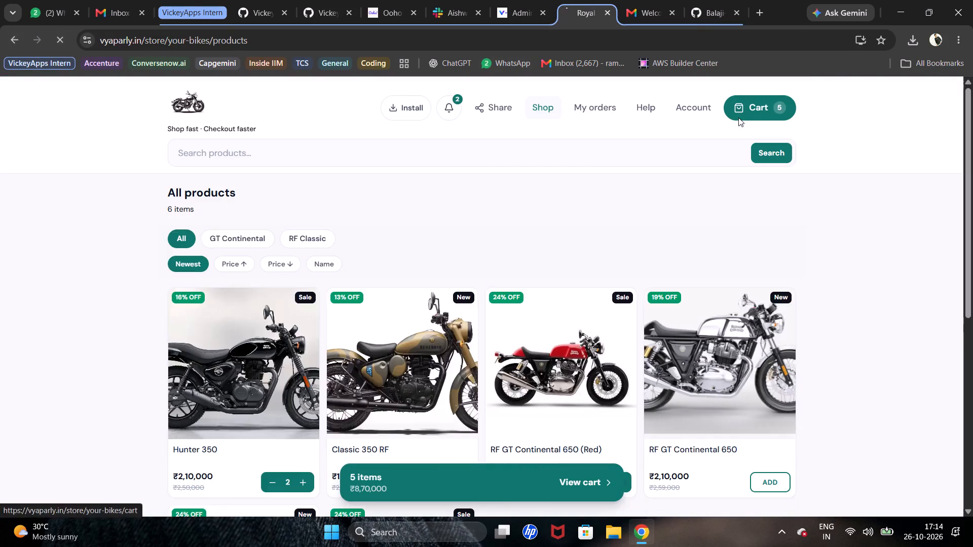
scroll(344, 206, down, 3)
click(237, 215)
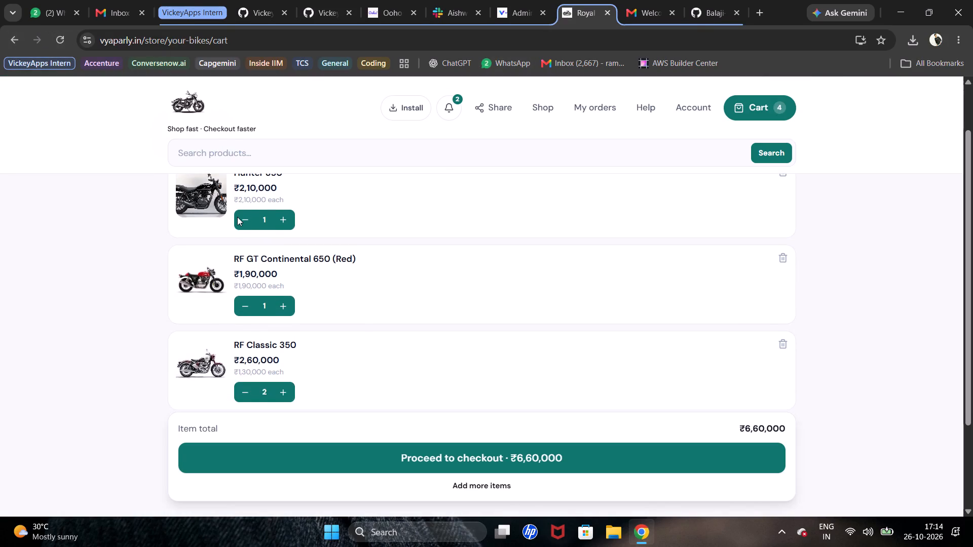
triple_click(237, 217)
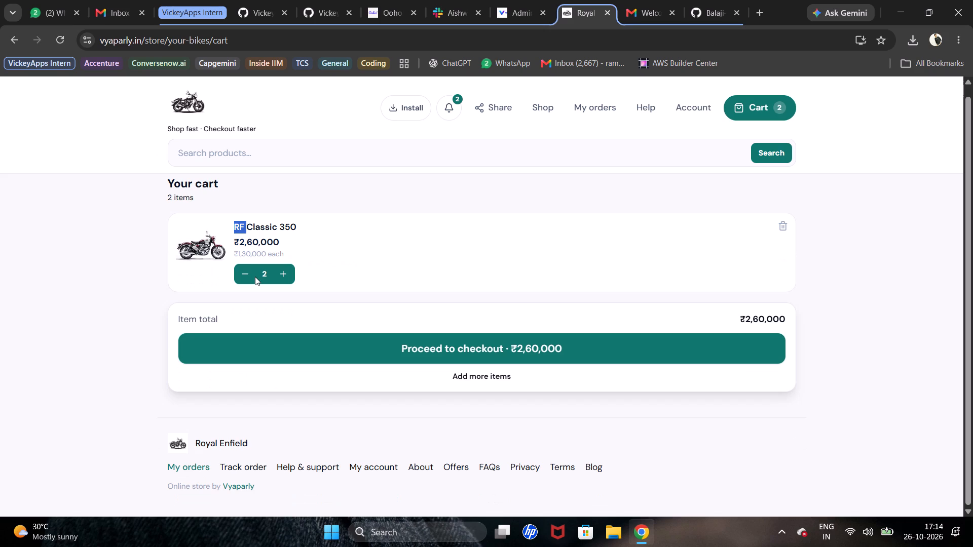
double_click(237, 272)
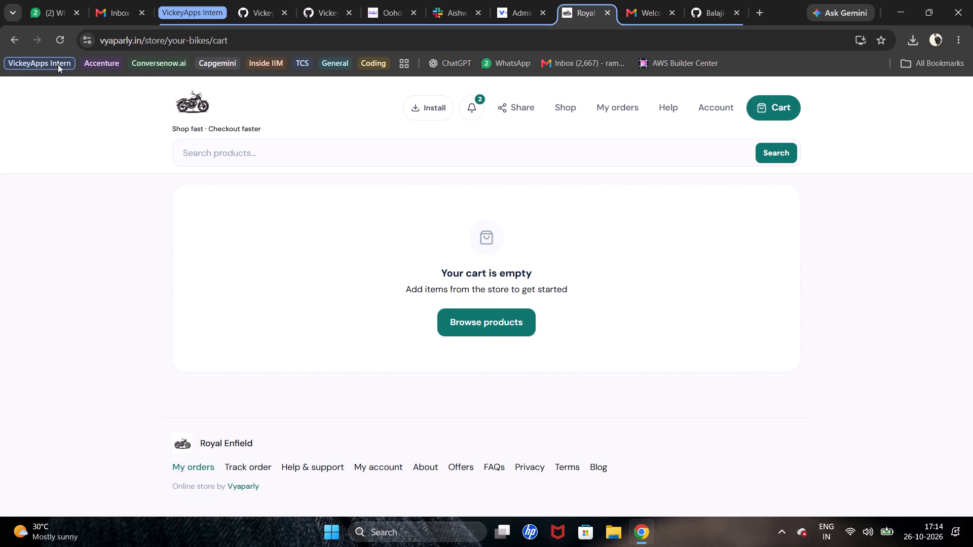
click(58, 40)
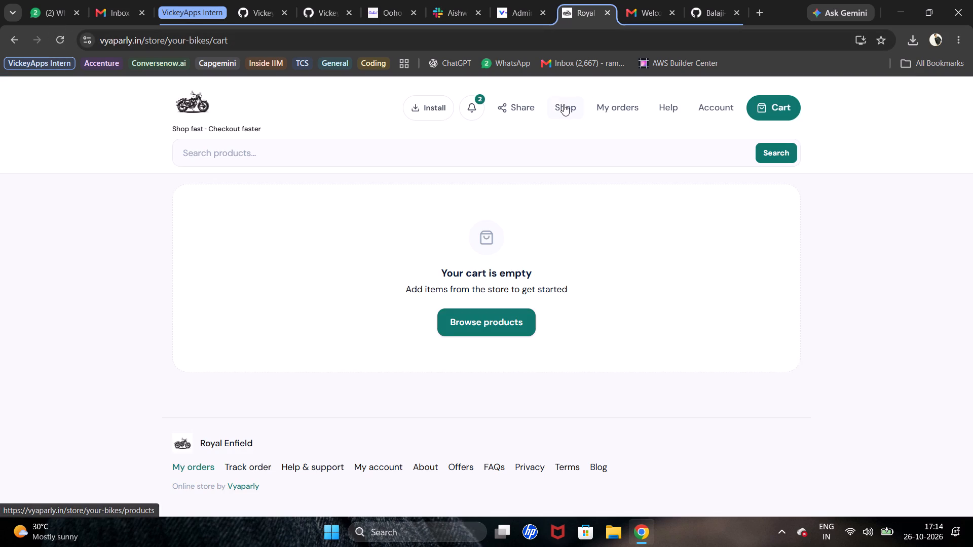
Open the RF Classic 350 product page from the shop and use Buy now to reach checkout.
click(561, 102)
scroll(375, 219, down, 5)
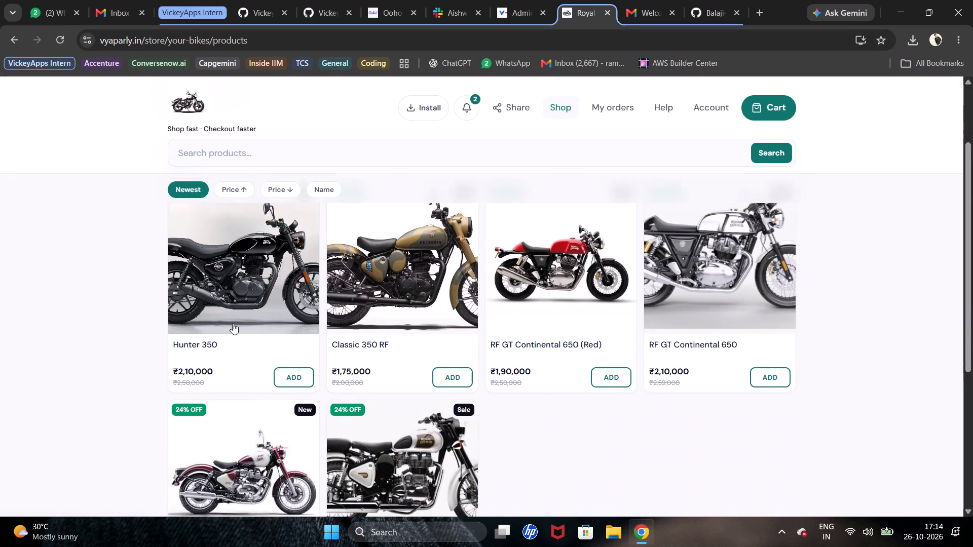
scroll(233, 332, down, 5)
click(193, 368)
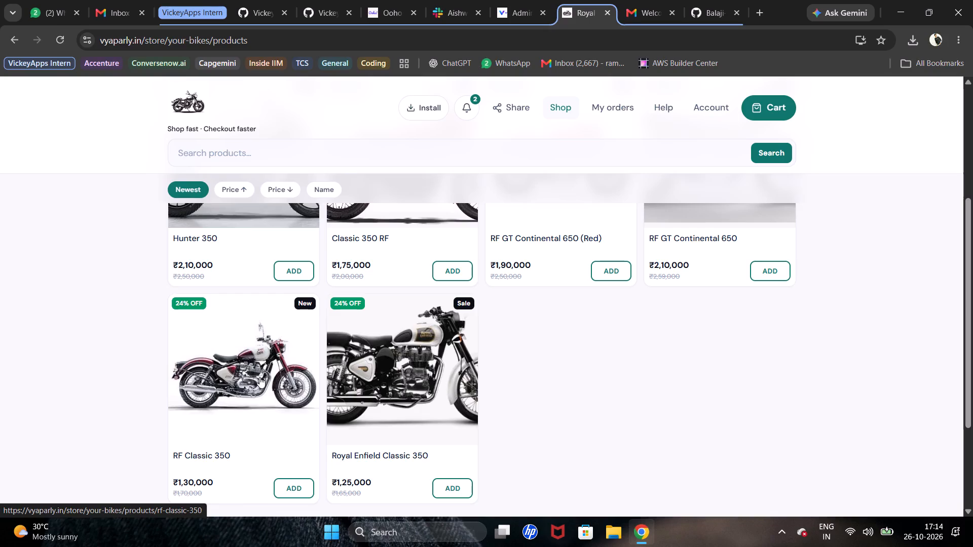
click(259, 377)
click(286, 353)
scroll(432, 301, down, 4)
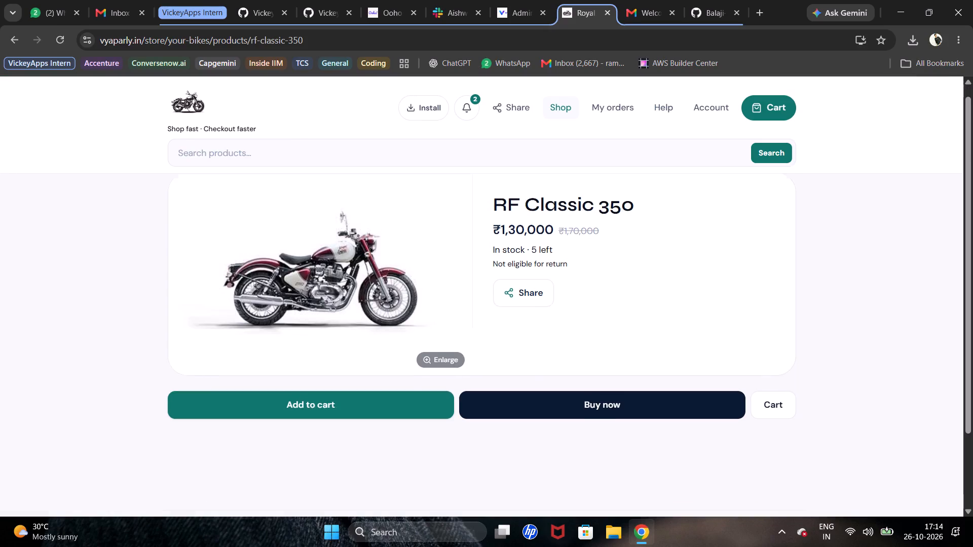
click(578, 324)
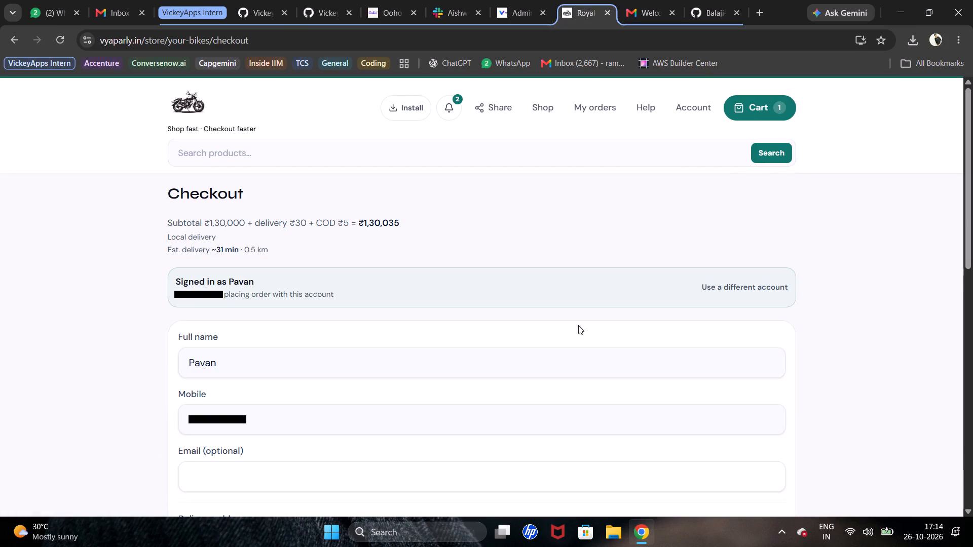
Fill the checkout order note with the suggested text "Please deliver with extra care.".
scroll(508, 250, down, 4)
scroll(490, 259, up, 5)
scroll(472, 359, up, 4)
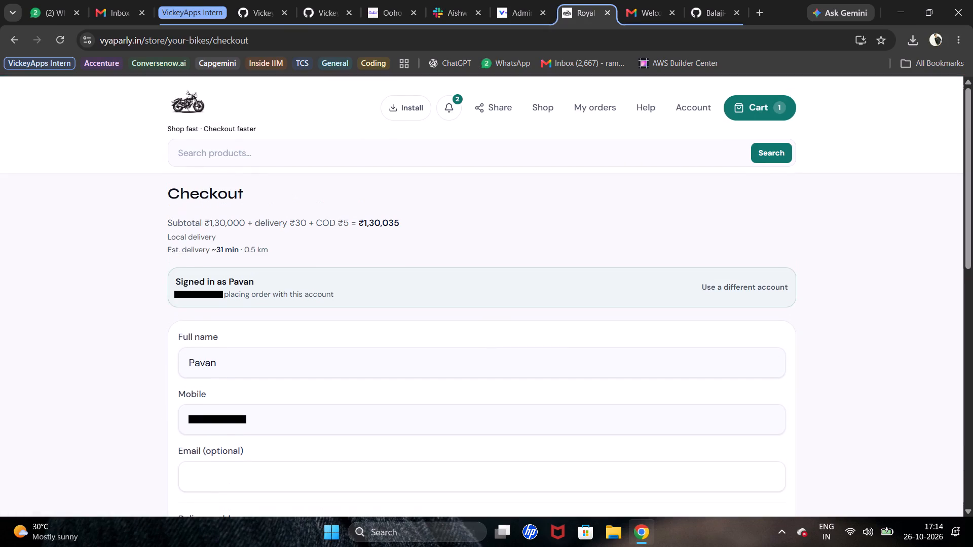
scroll(478, 412, down, 9)
scroll(521, 435, down, 11)
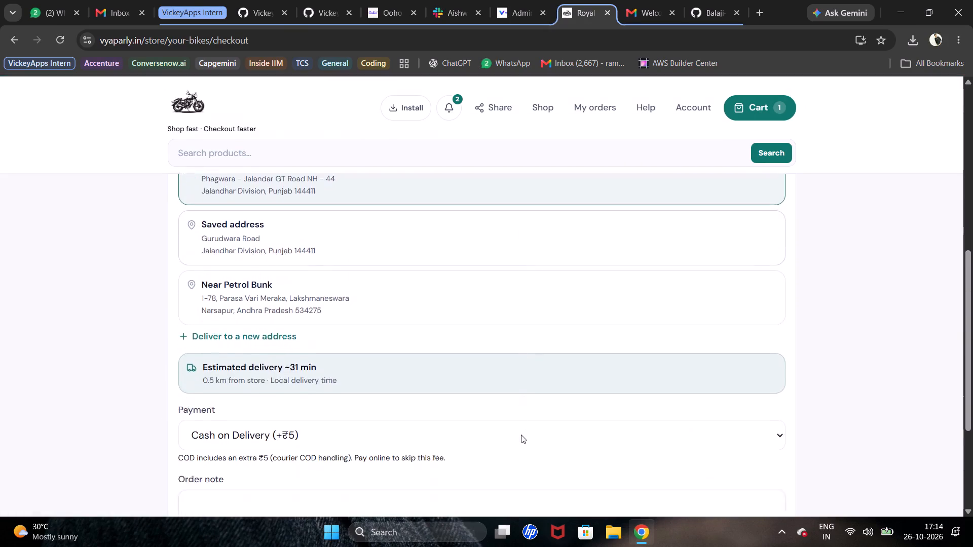
scroll(521, 435, down, 3)
click(310, 408)
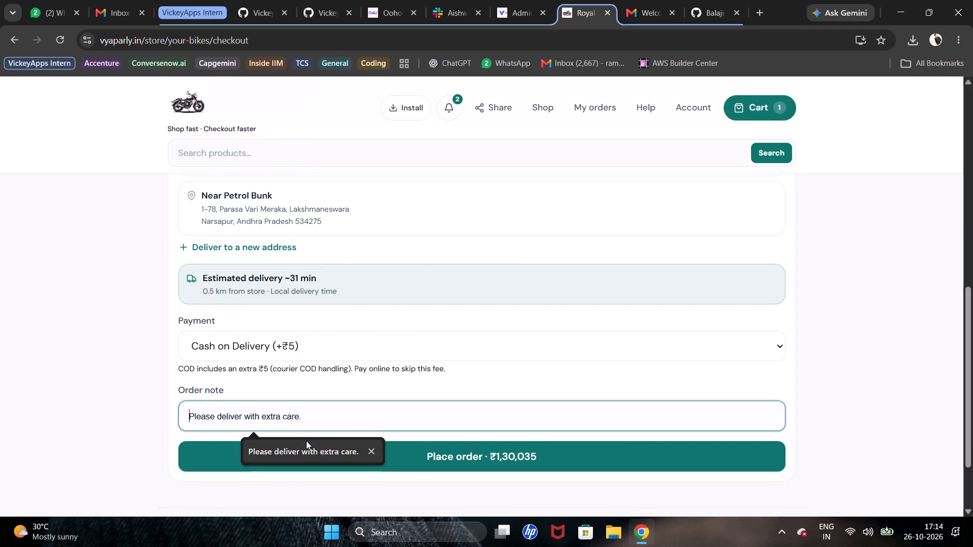
click(306, 441)
click(357, 363)
Review the whole checkout form, from customer details and delivery address to payment method and order note.
scroll(355, 372, up, 15)
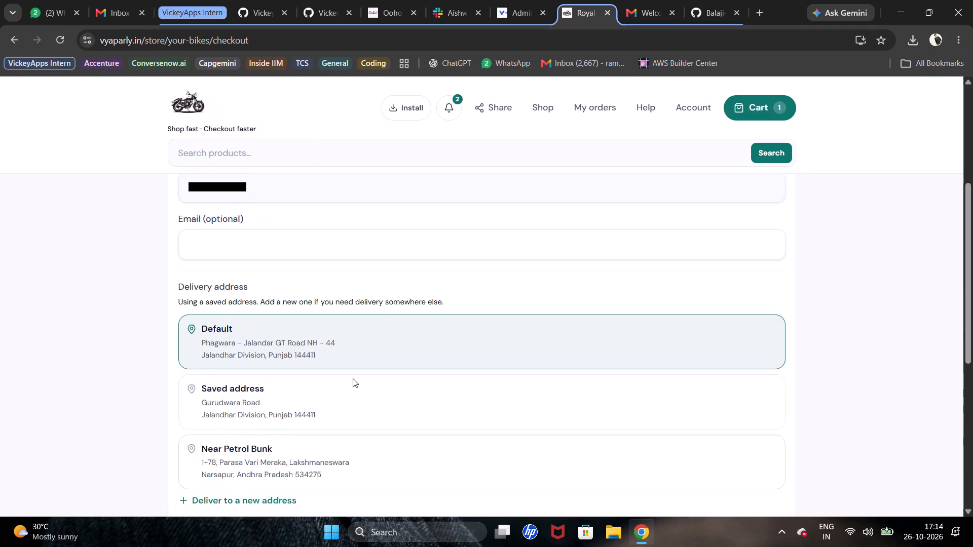
scroll(353, 378, up, 19)
scroll(348, 392, down, 4)
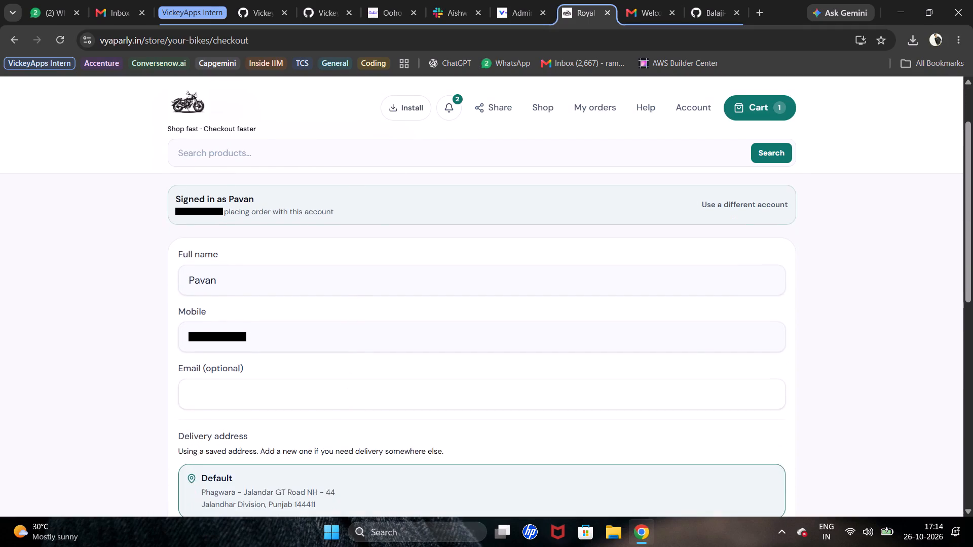
scroll(348, 390, down, 6)
scroll(297, 427, down, 6)
scroll(354, 467, down, 3)
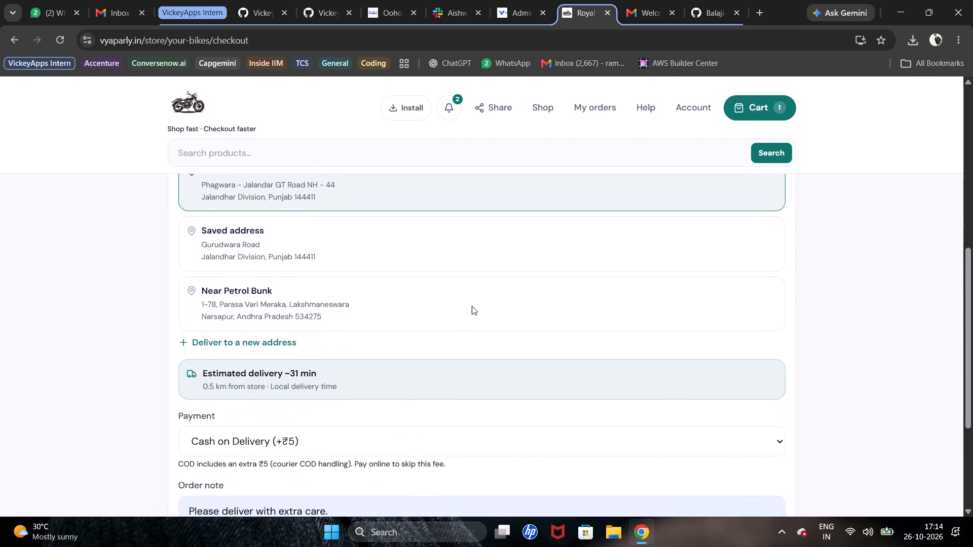
scroll(472, 306, down, 1)
scroll(526, 241, down, 3)
scroll(370, 310, down, 3)
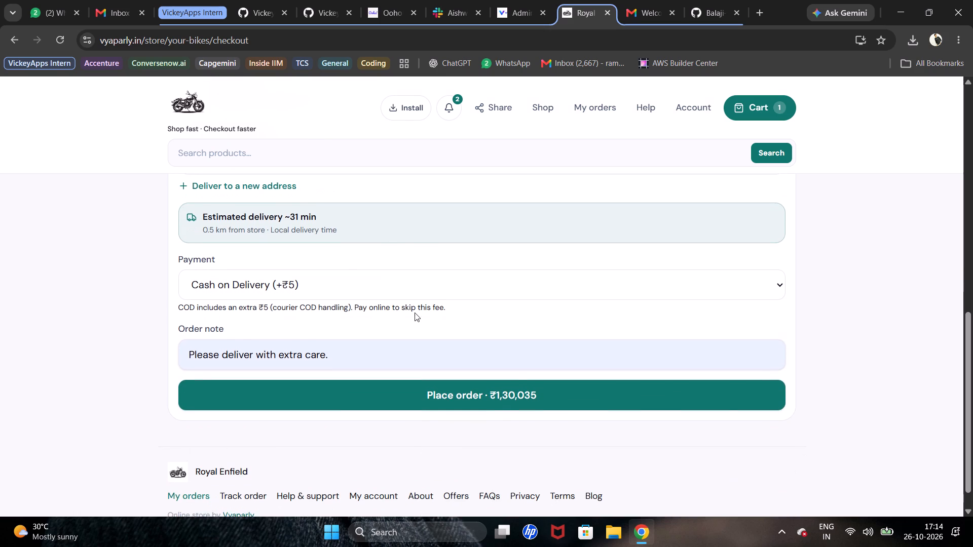
Place the Cash on Delivery order for the RF Classic 350.
click(503, 397)
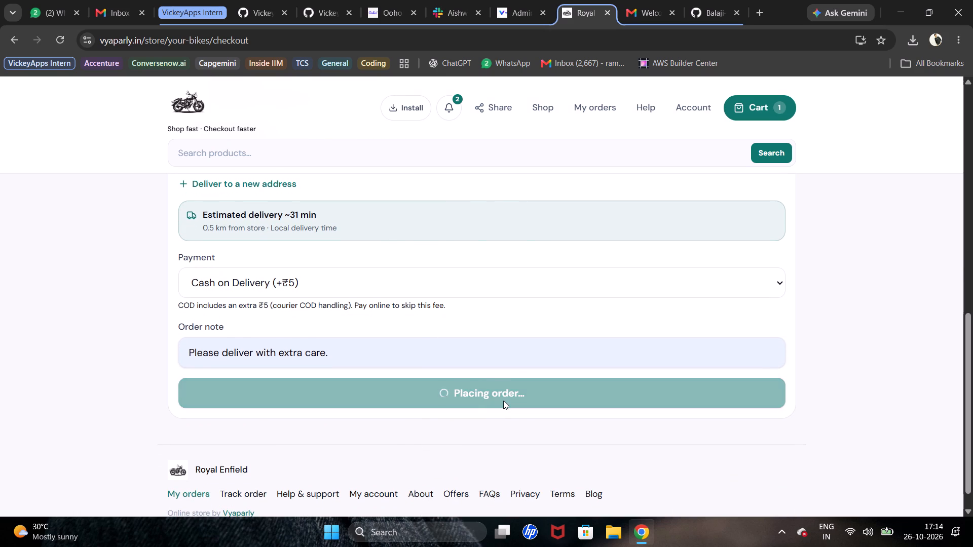
scroll(503, 399, up, 13)
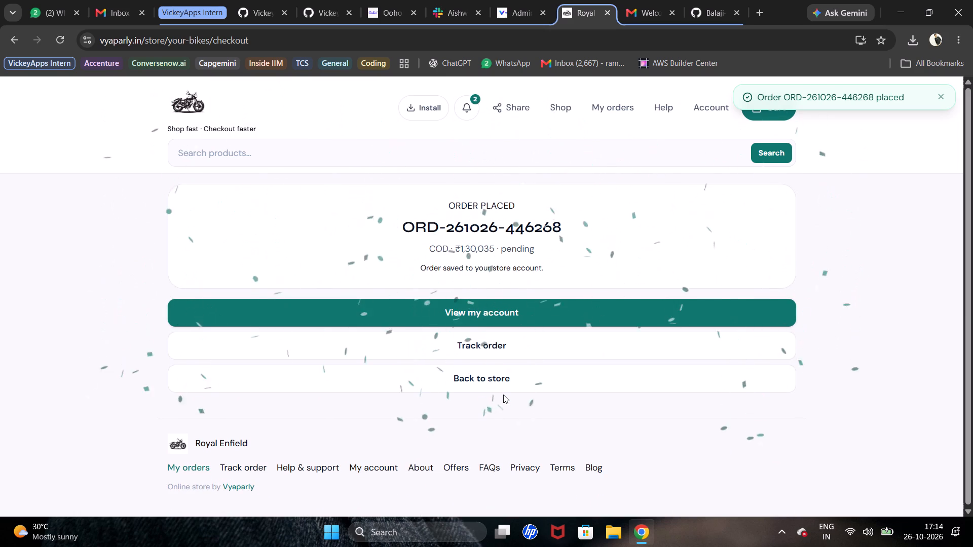
Open My orders in the storefront, look through the order list and expand the newest order's details.
click(641, 108)
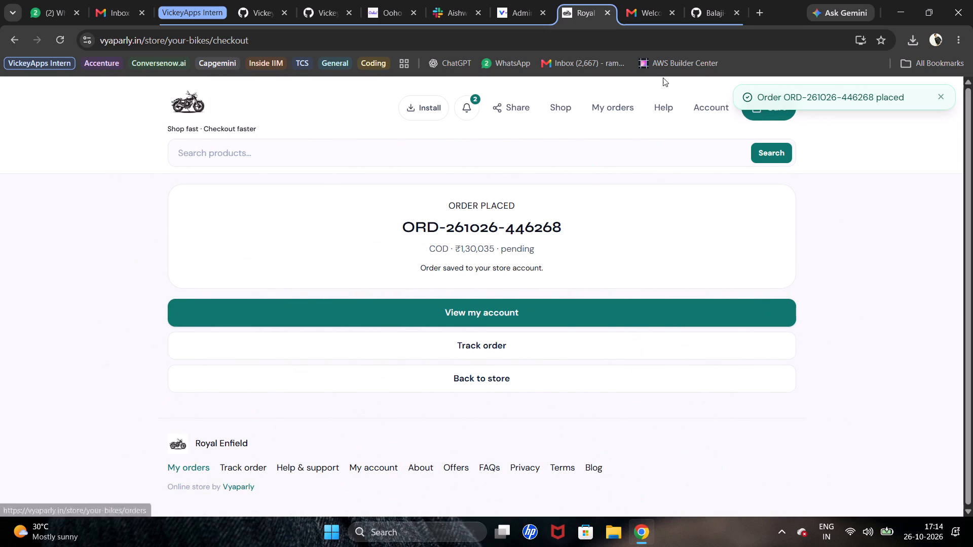
click(590, 115)
click(590, 117)
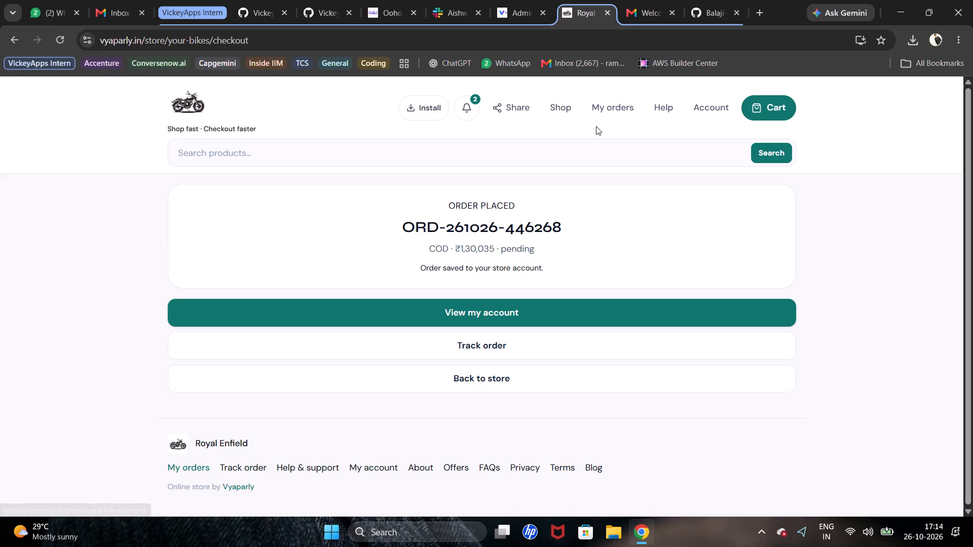
double_click(598, 102)
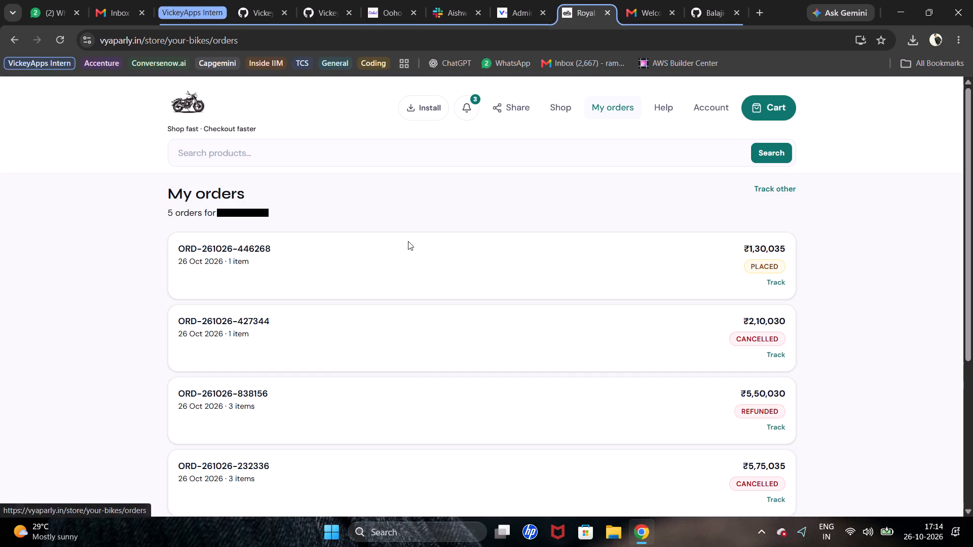
scroll(822, 162, up, 2)
scroll(629, 357, down, 1)
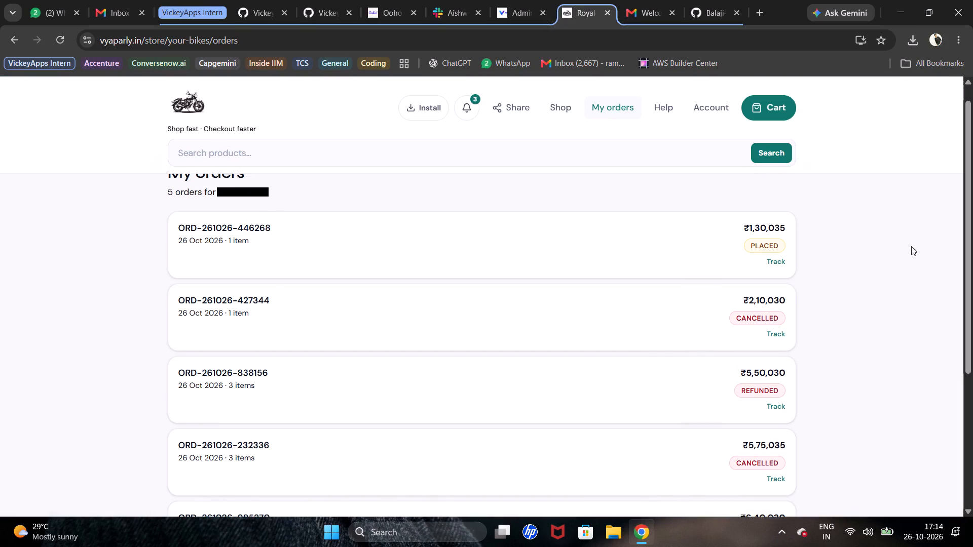
scroll(855, 290, down, 4)
scroll(878, 325, down, 4)
scroll(858, 349, up, 11)
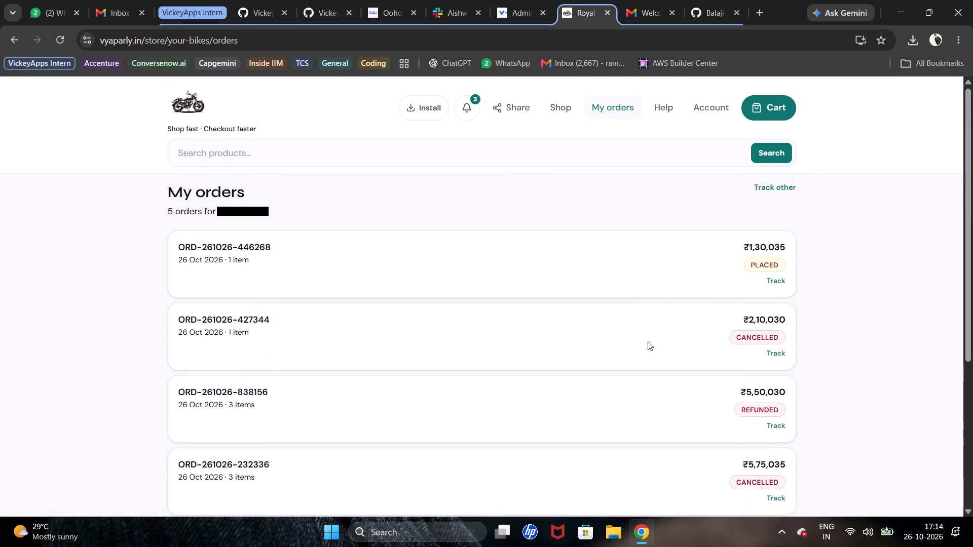
click(654, 275)
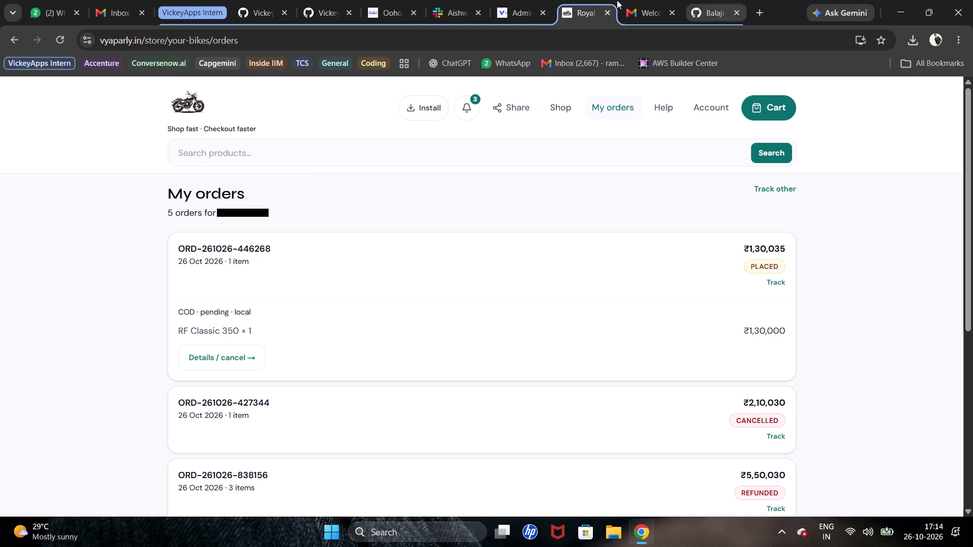
Switch to the store admin tab and open the Orders page to check the newly placed order there.
click(503, 0)
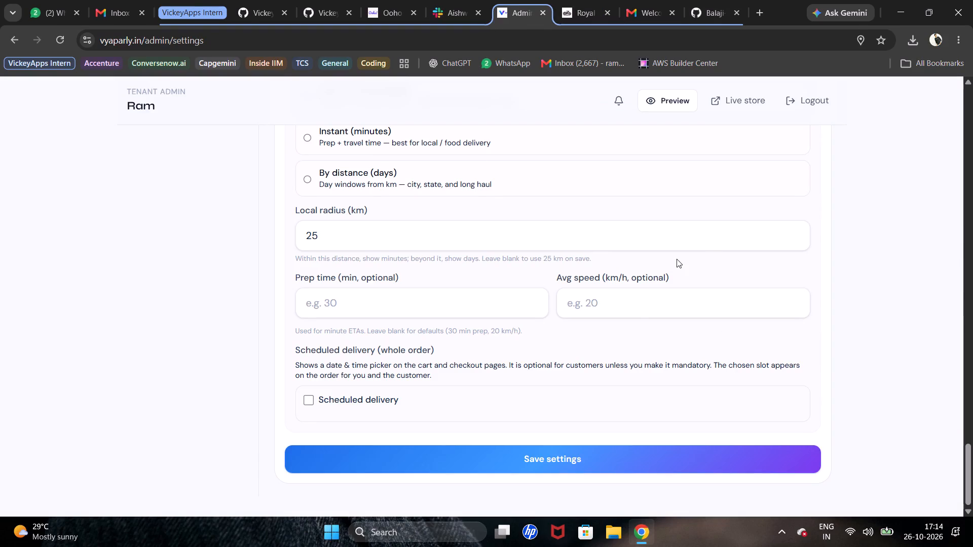
scroll(677, 259, up, 20)
scroll(677, 259, up, 20)
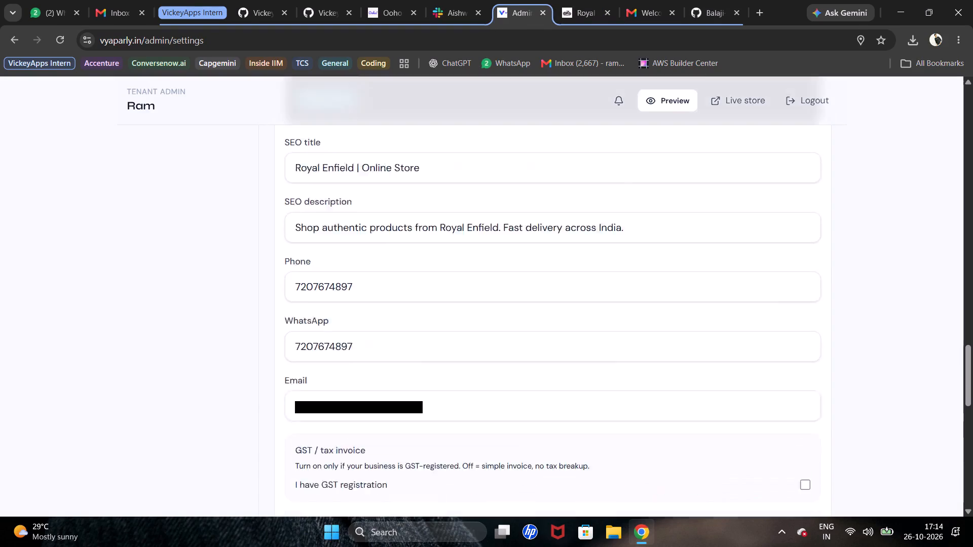
scroll(530, 443, up, 20)
scroll(530, 443, up, 20)
scroll(530, 437, down, 1)
scroll(530, 435, up, 15)
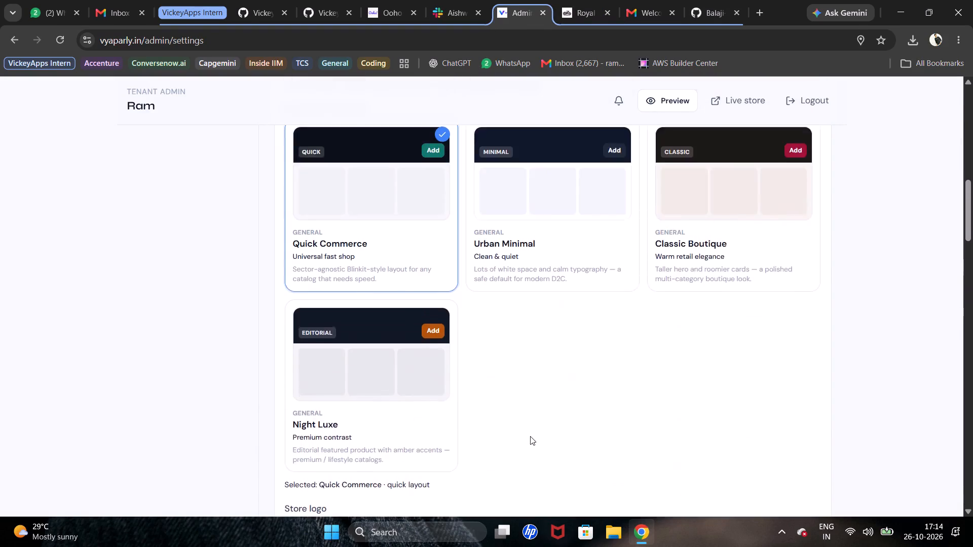
scroll(530, 436, up, 20)
scroll(530, 436, up, 15)
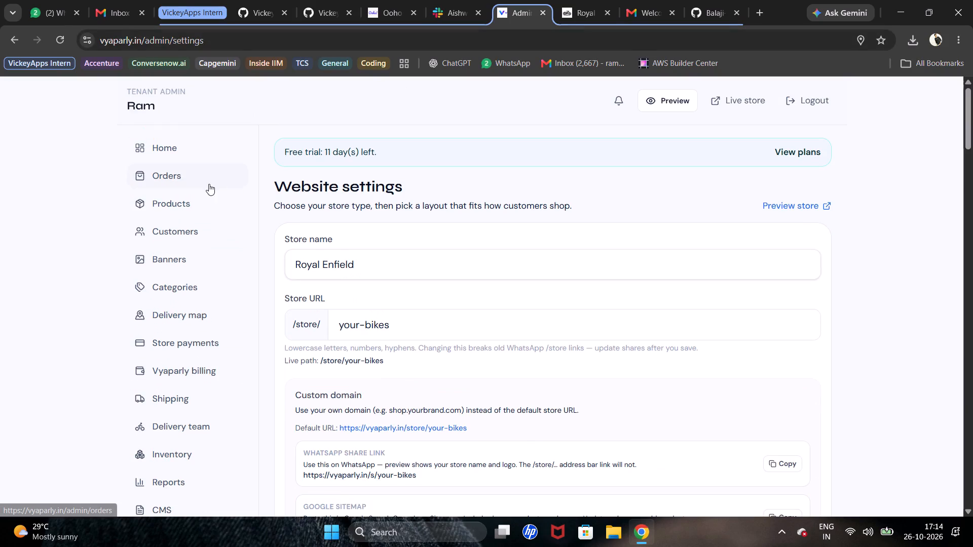
click(209, 180)
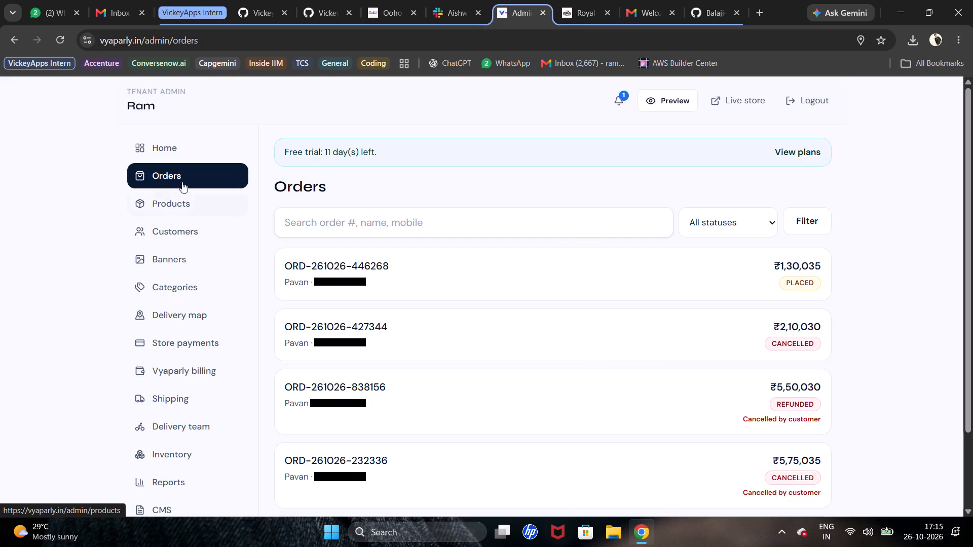
click(168, 175)
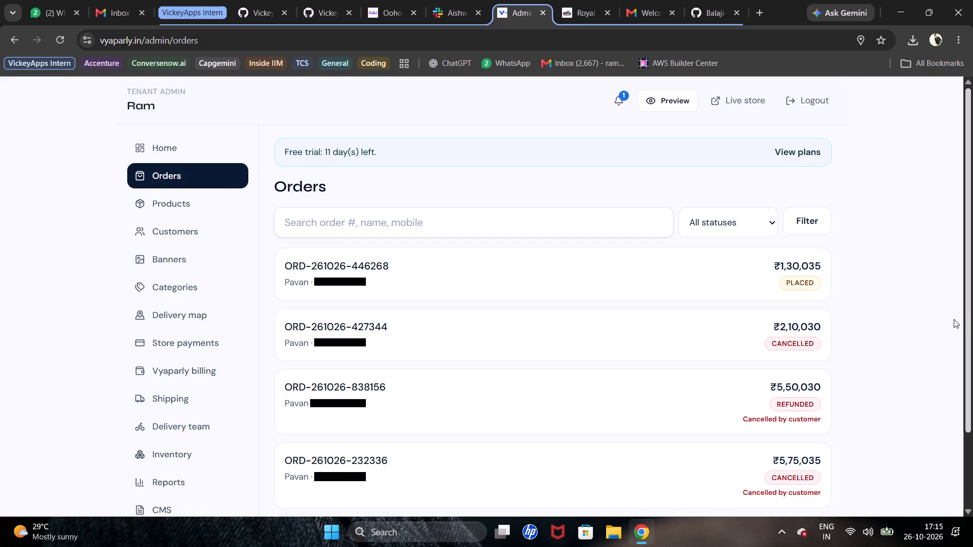
scroll(519, 328, down, 4)
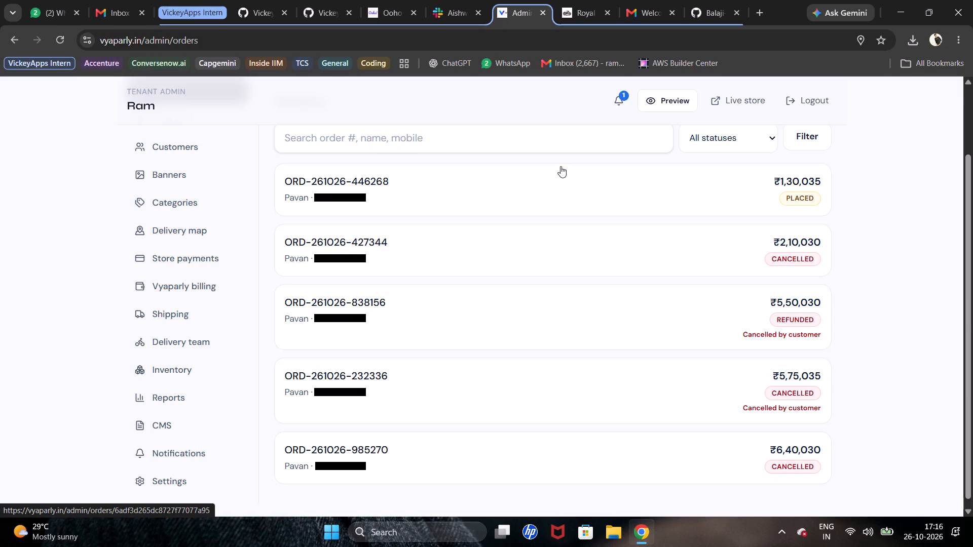
Return to the storefront tab, recheck My orders and open the Shop product listing.
click(563, 0)
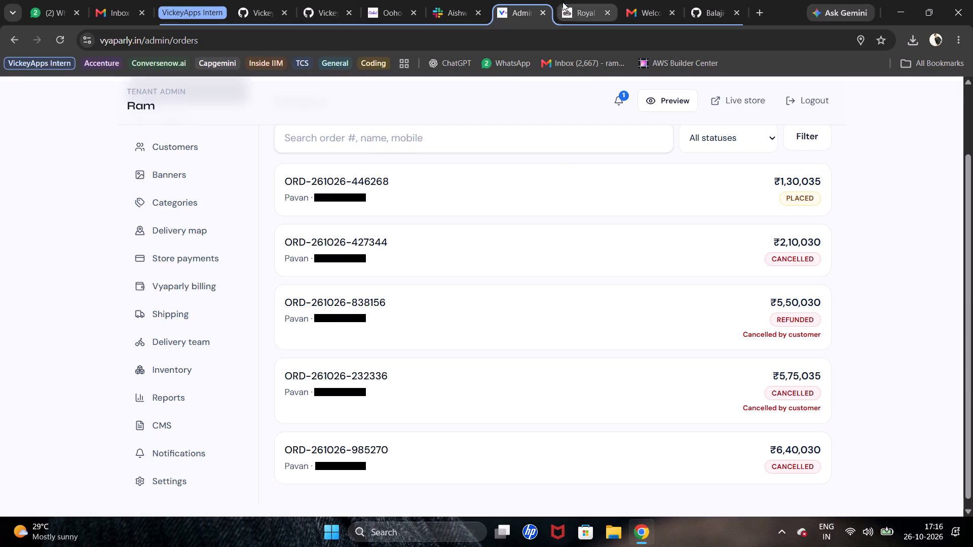
scroll(727, 133, up, 3)
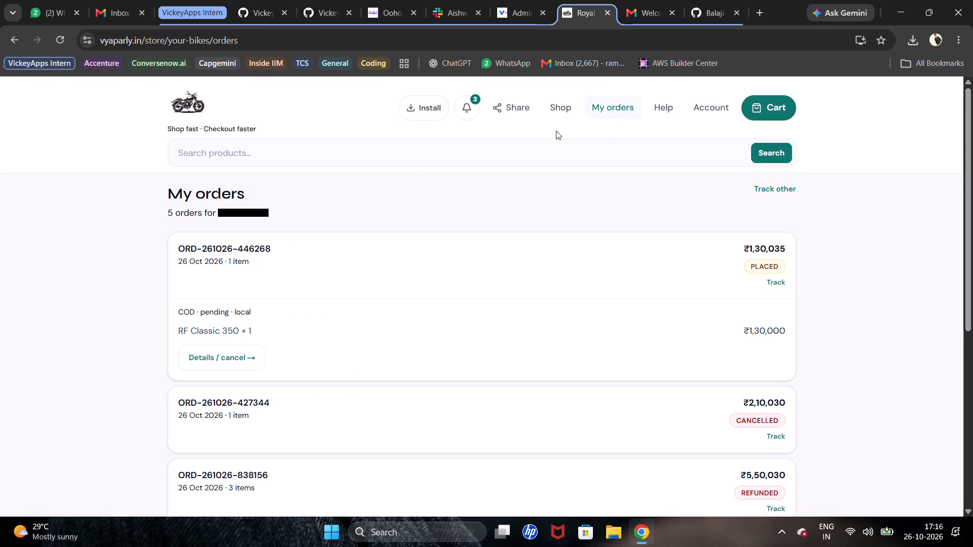
scroll(394, 181, down, 2)
scroll(456, 162, up, 8)
click(549, 108)
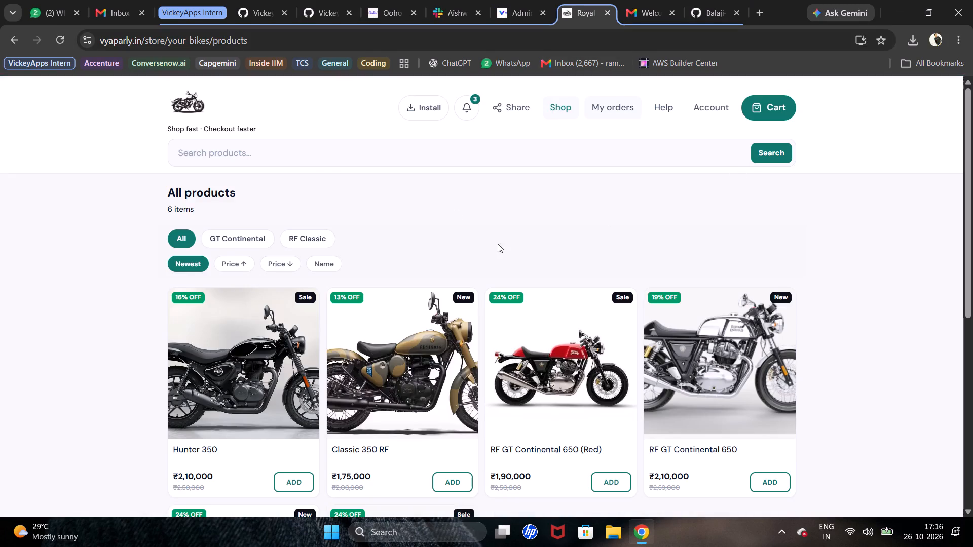
Look through the storefront's Shop product listing and the order list in the store admin.
scroll(746, 272, down, 5)
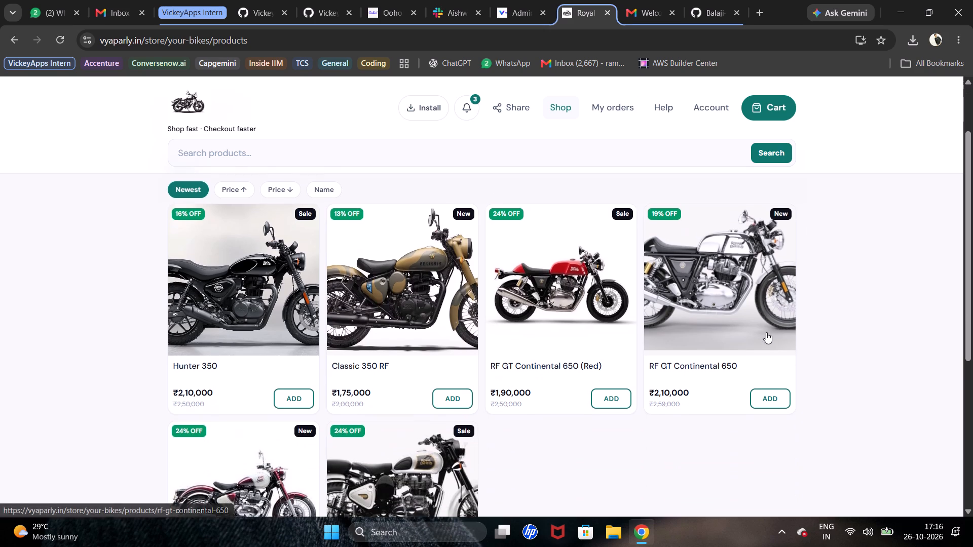
scroll(766, 332, down, 3)
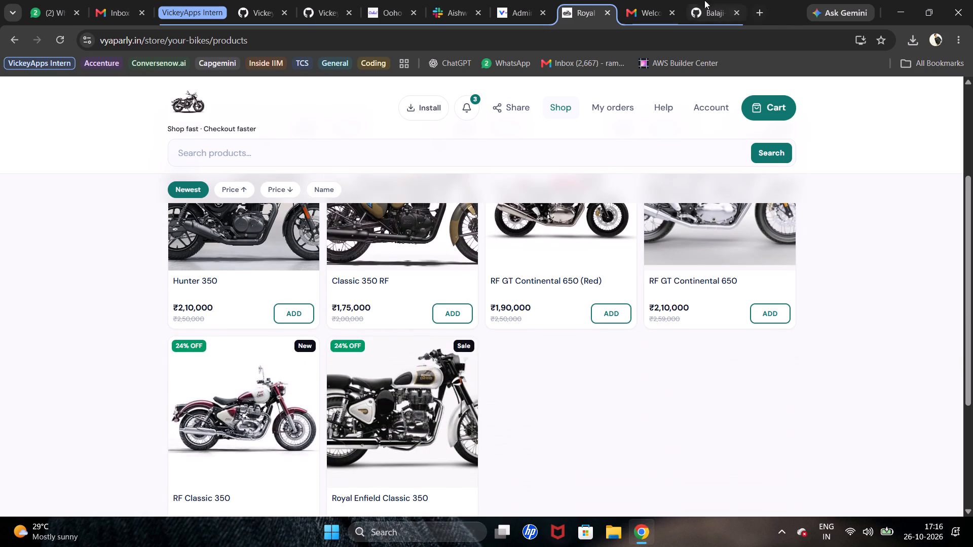
click(527, 0)
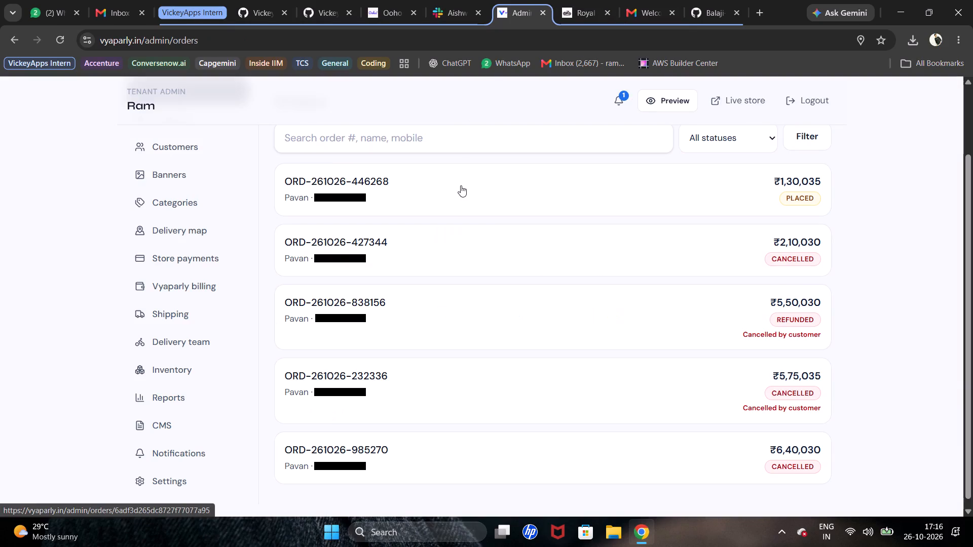
scroll(461, 185, up, 7)
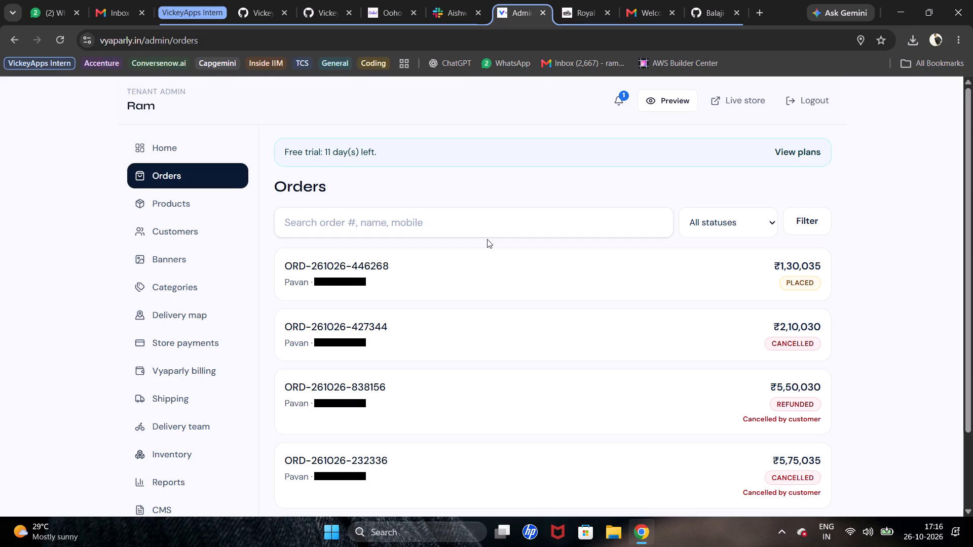
scroll(498, 238, up, 2)
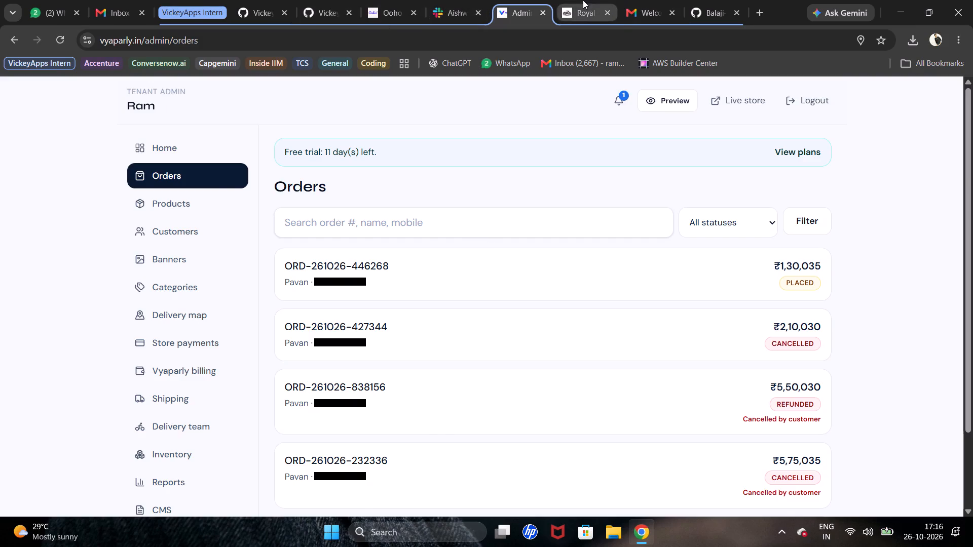
click(583, 0)
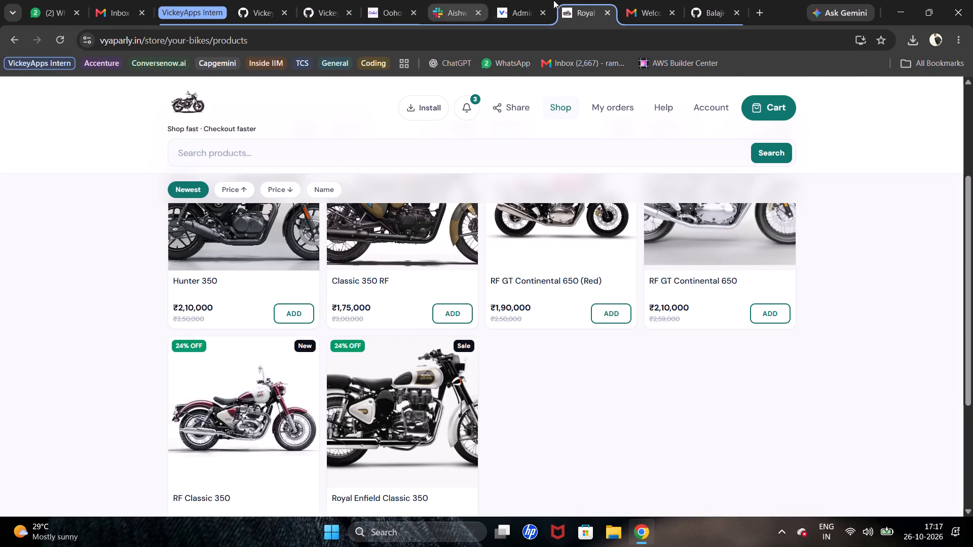
click(501, 0)
click(492, 281)
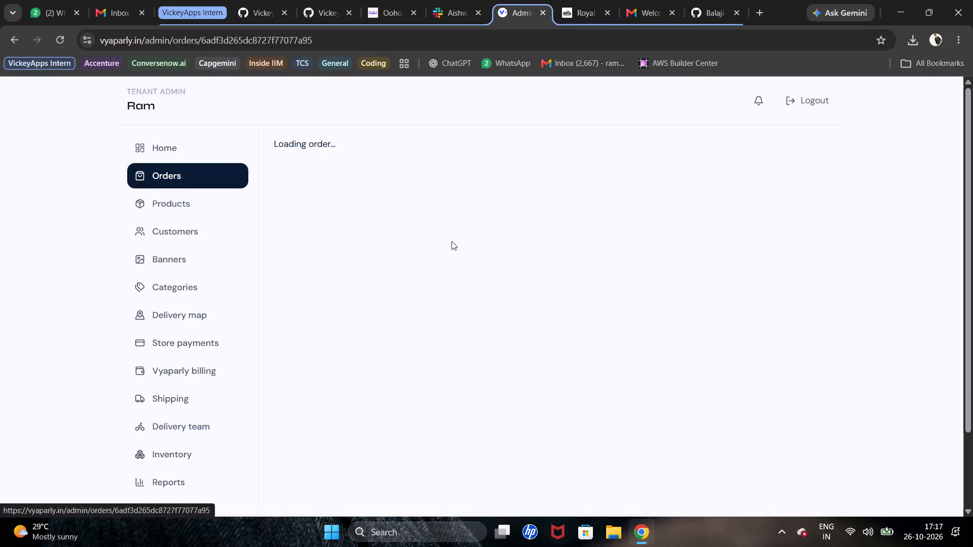
scroll(423, 248, down, 15)
scroll(425, 298, down, 5)
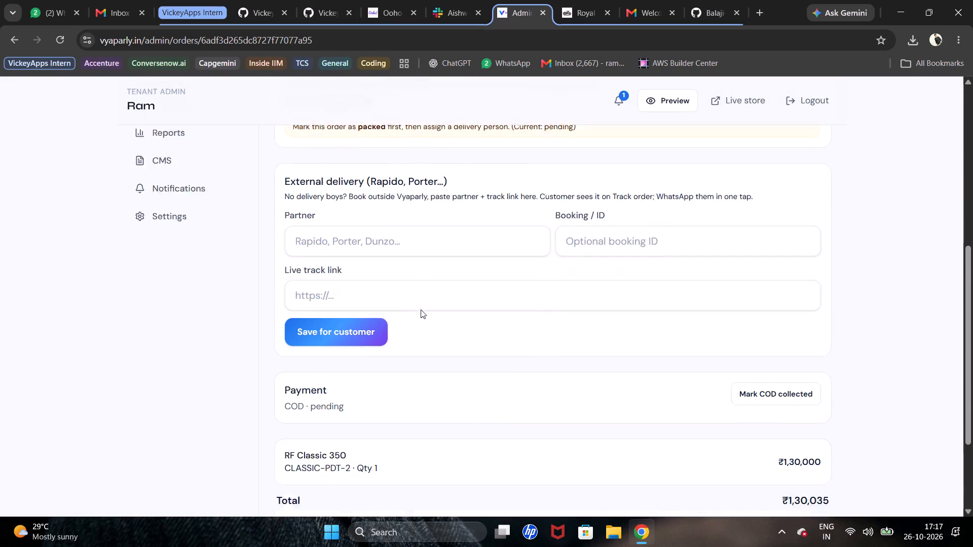
scroll(407, 307, down, 5)
click(436, 397)
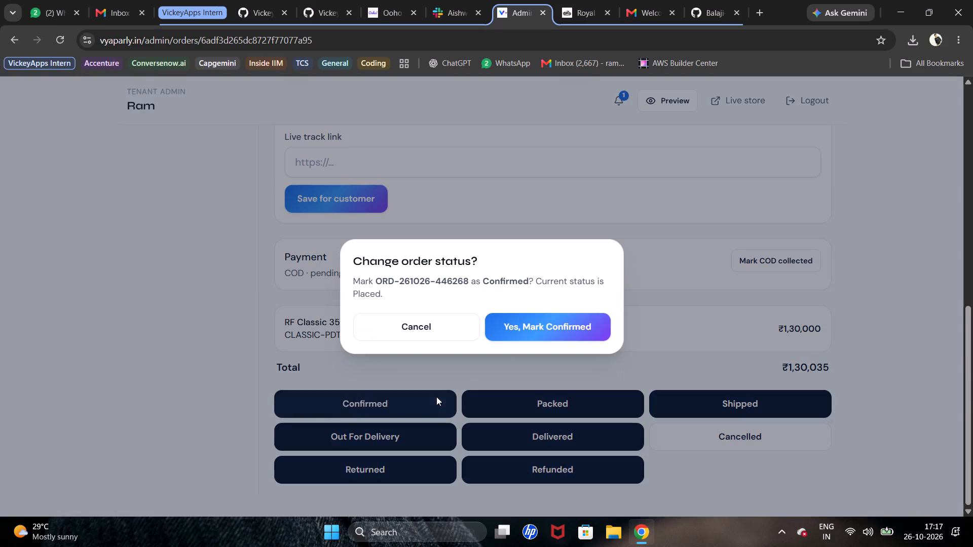
click(502, 332)
click(505, 398)
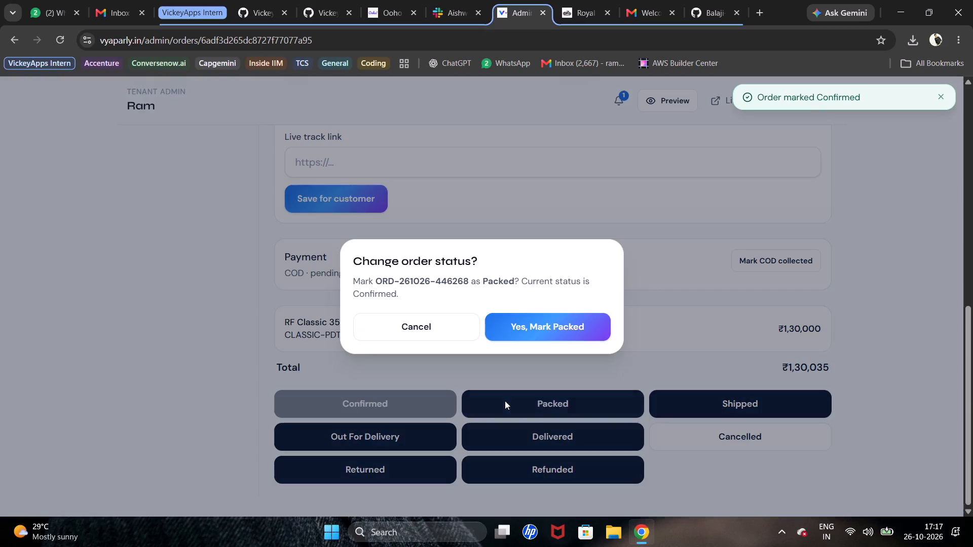
click(551, 337)
Assign Kiran as the order's delivery person and save the assignment.
scroll(549, 328, up, 5)
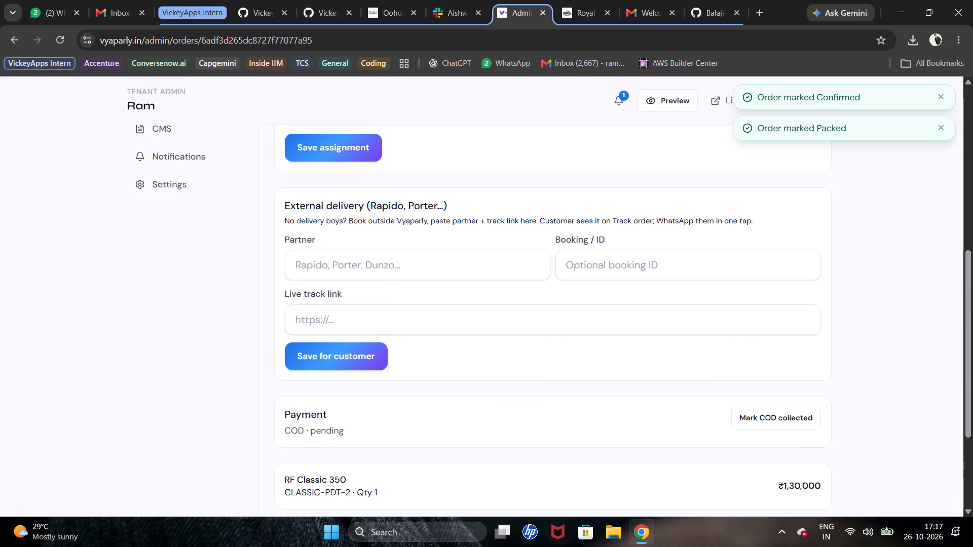
scroll(542, 310, up, 9)
click(336, 290)
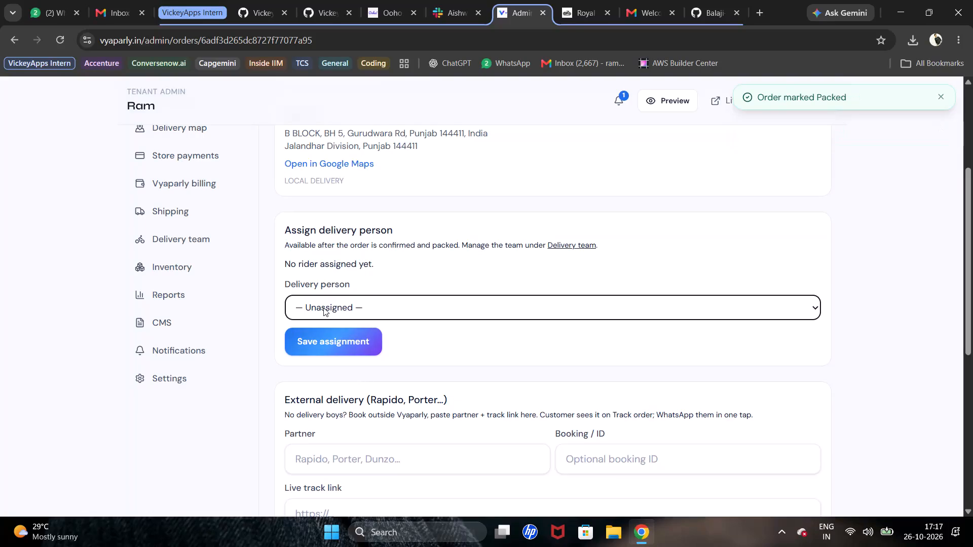
click(323, 307)
click(288, 347)
click(320, 341)
scroll(320, 341, down, 1)
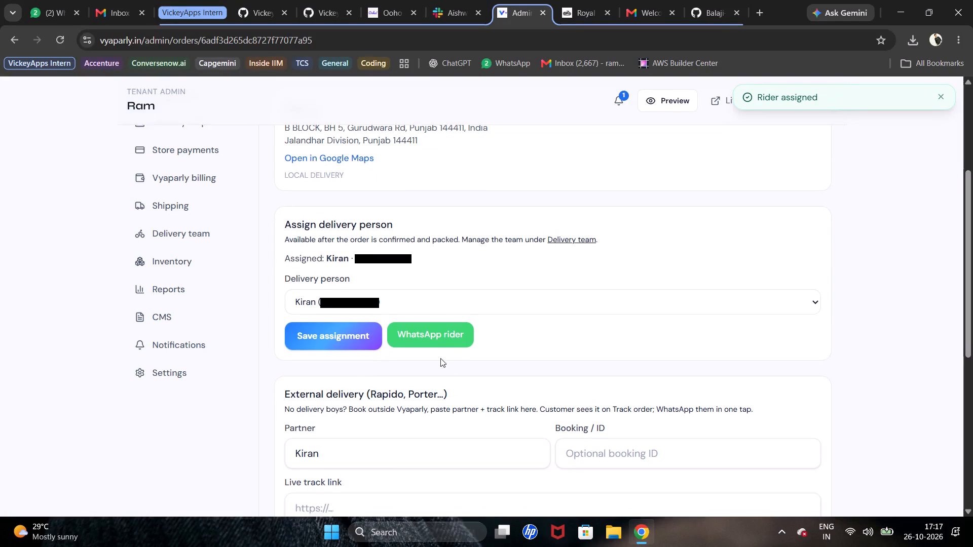
scroll(462, 358, down, 17)
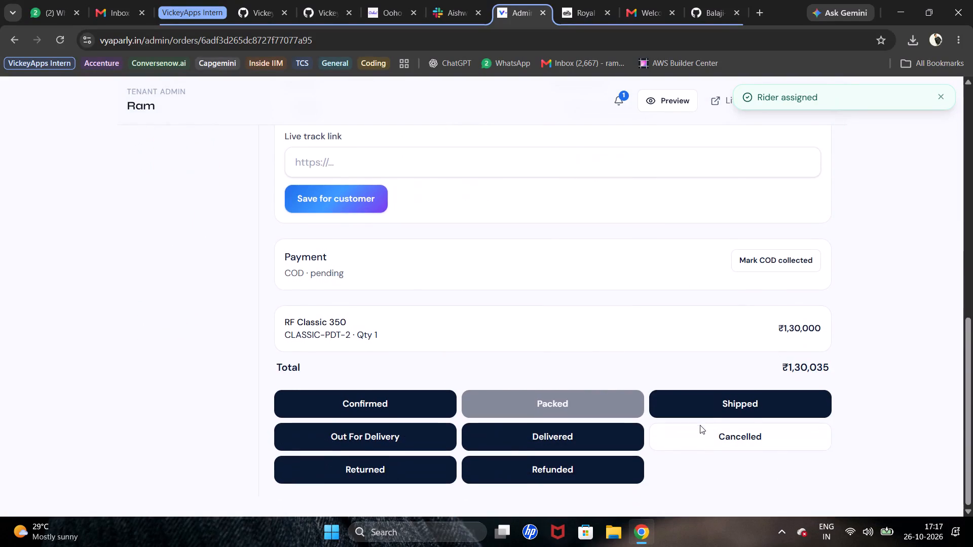
click(739, 399)
click(567, 297)
click(567, 321)
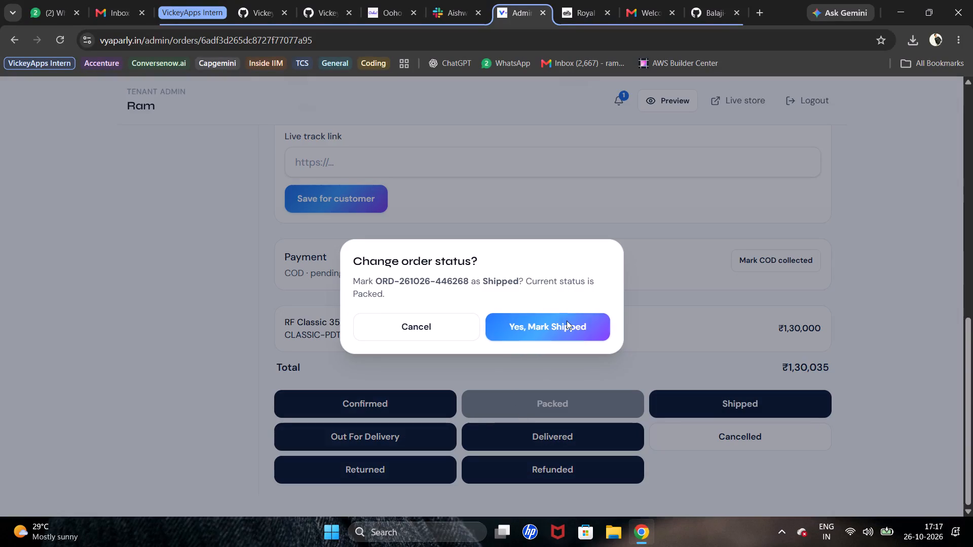
click(354, 427)
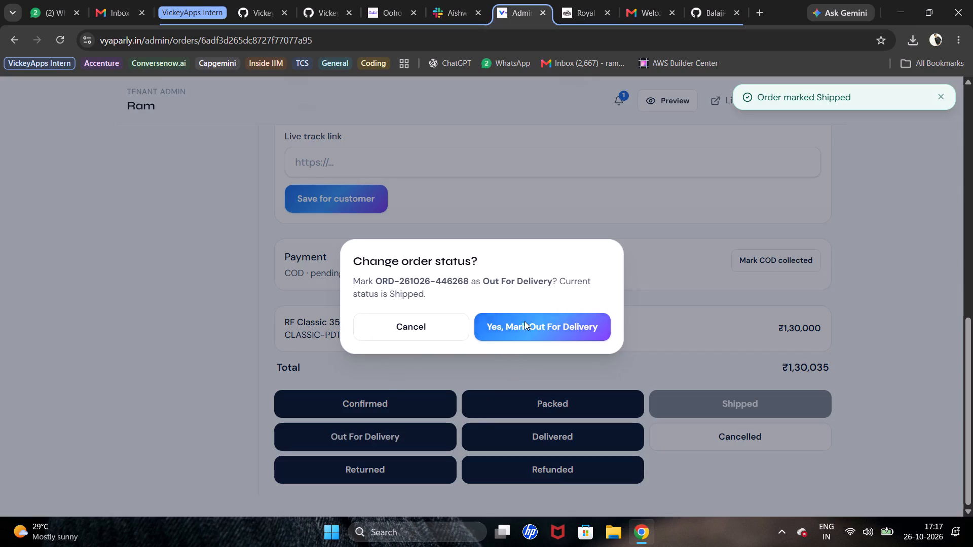
click(525, 319)
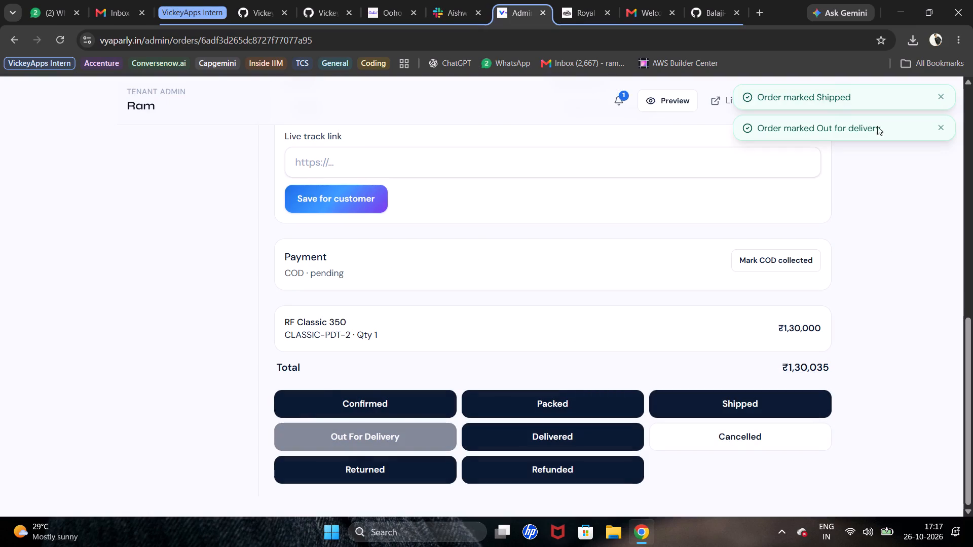
Switch to the storefront tab, open My orders and check the newest order's status and expanded details.
drag(565, 0, 558, 0)
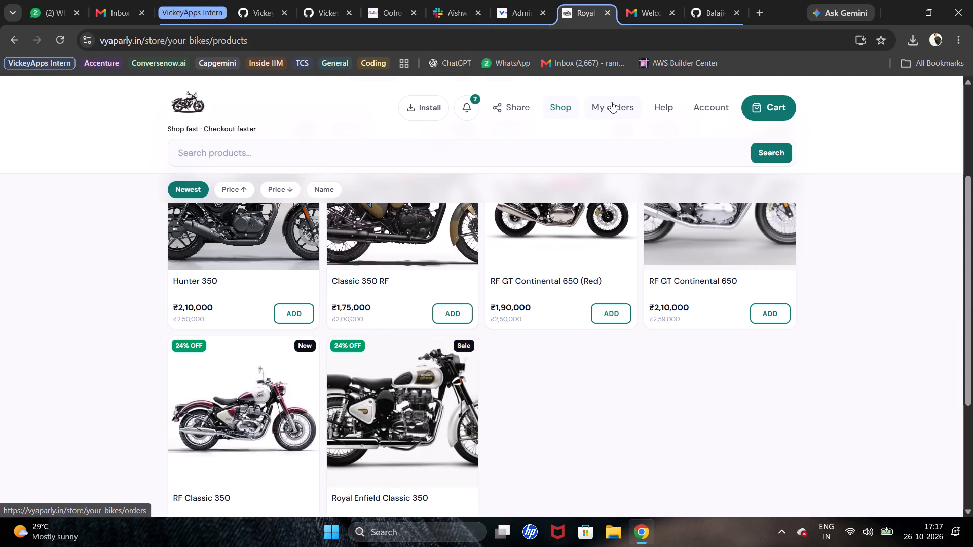
click(611, 102)
click(465, 263)
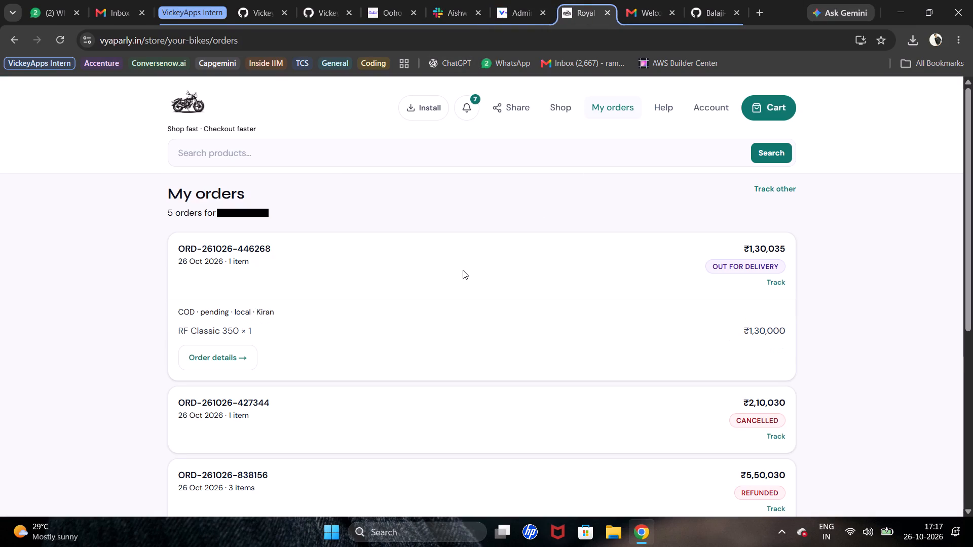
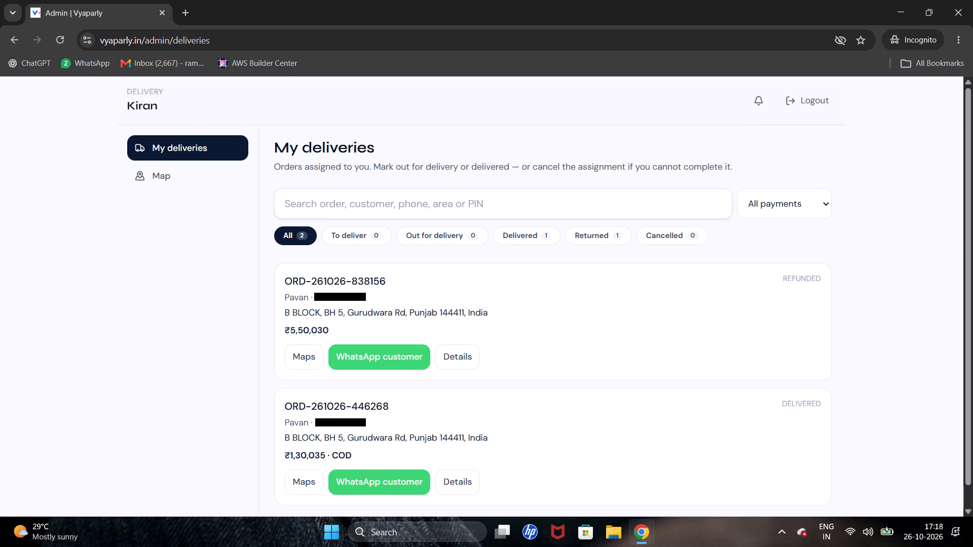
View the rider's delivery map and return to the My deliveries list.
drag(185, 174, 185, 180)
click(185, 178)
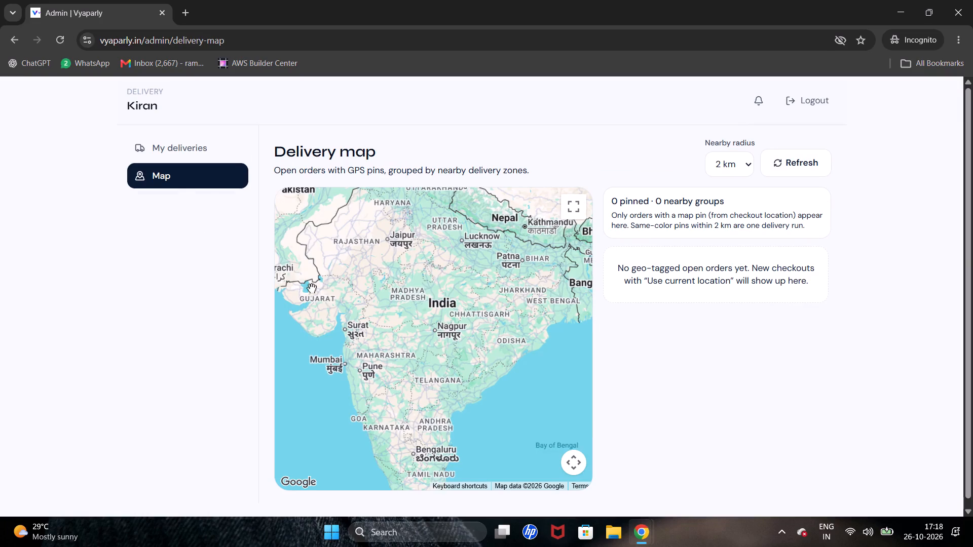
click(171, 149)
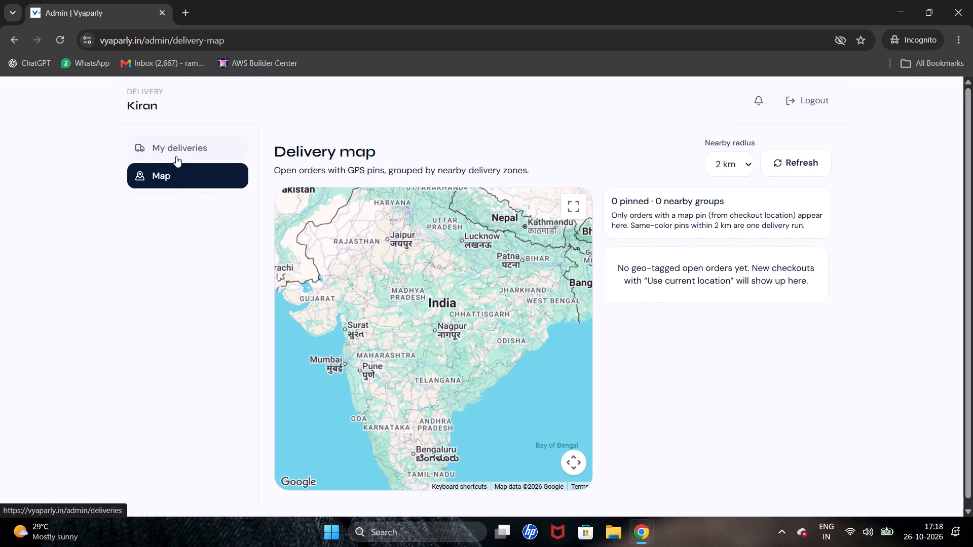
click(176, 147)
Filter the rider's deliveries by Delivered, by Returned, and again by Delivered to review the orders.
click(518, 227)
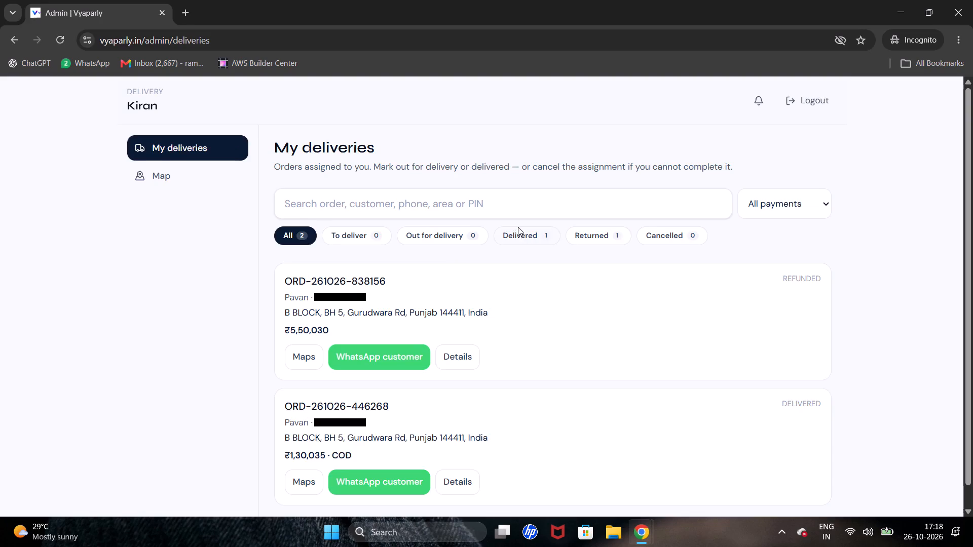
click(602, 229)
click(518, 229)
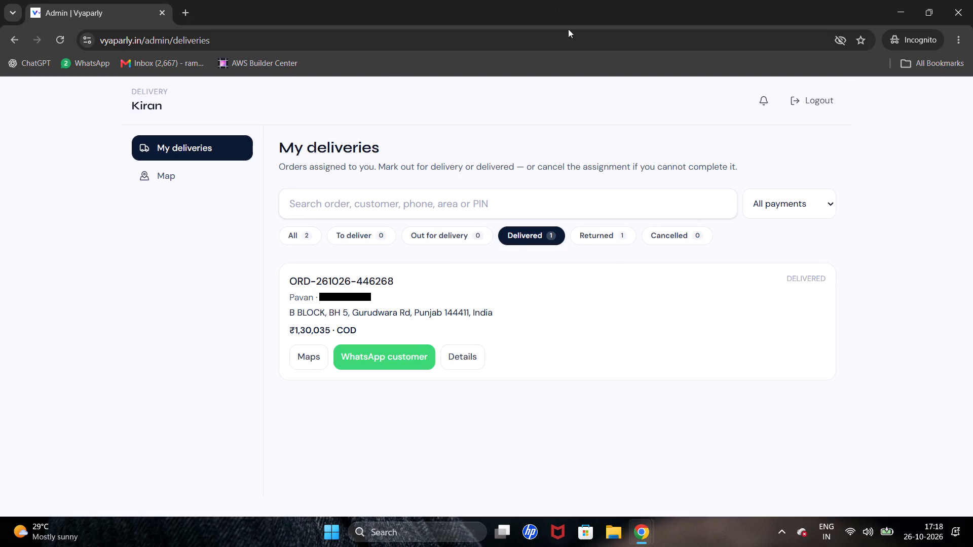
click(972, 0)
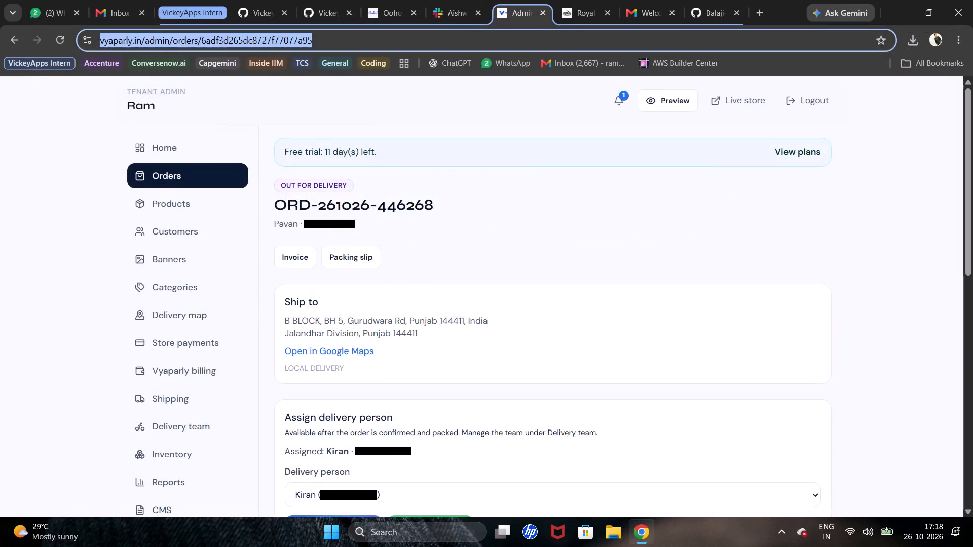
drag(487, 28, 487, 35)
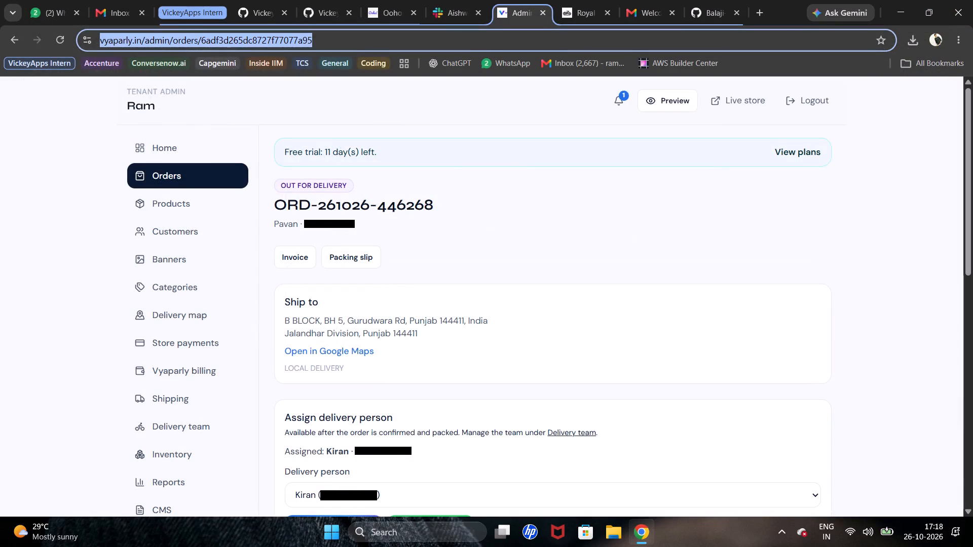
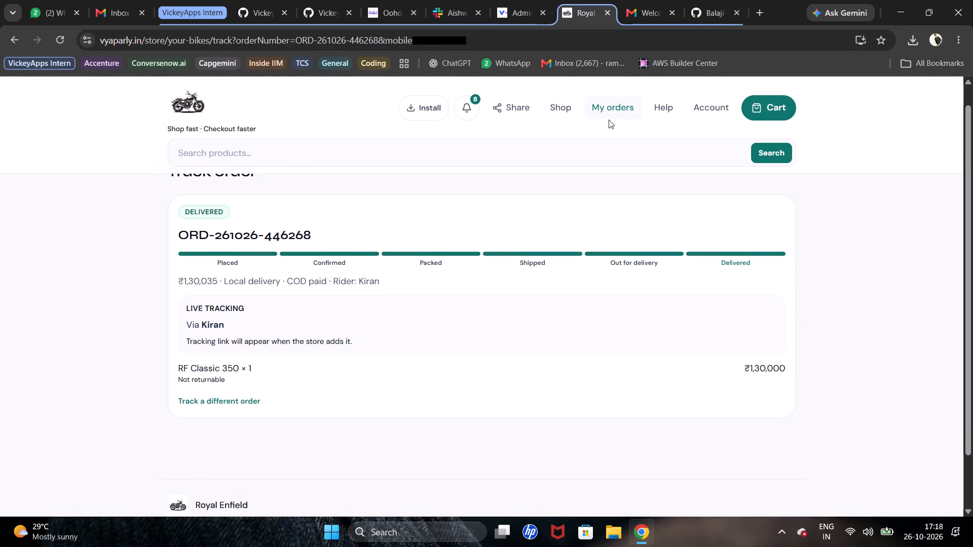
Compare the storefront's My orders list with the tenant admin's Home dashboard and its recent orders.
click(613, 108)
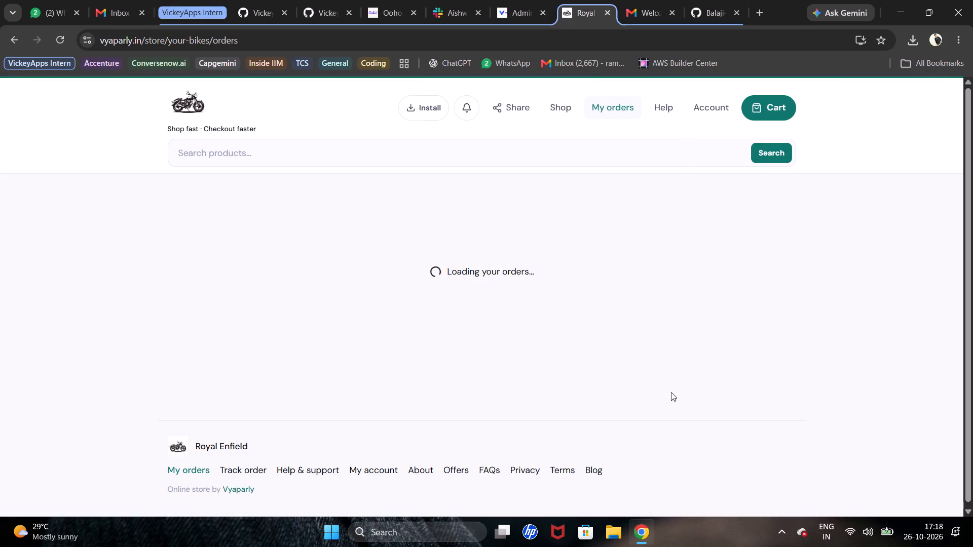
click(525, 0)
click(164, 139)
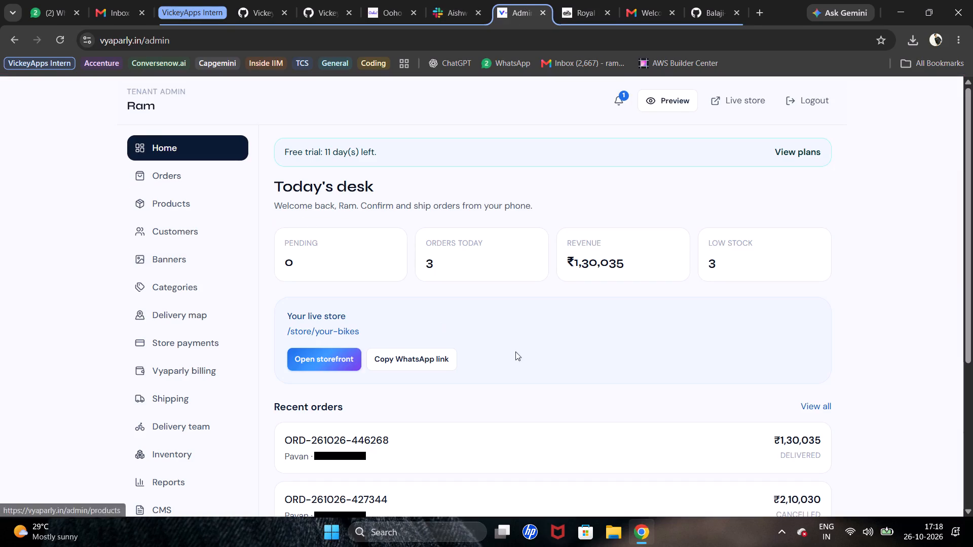
click(575, 257)
scroll(572, 369, down, 1)
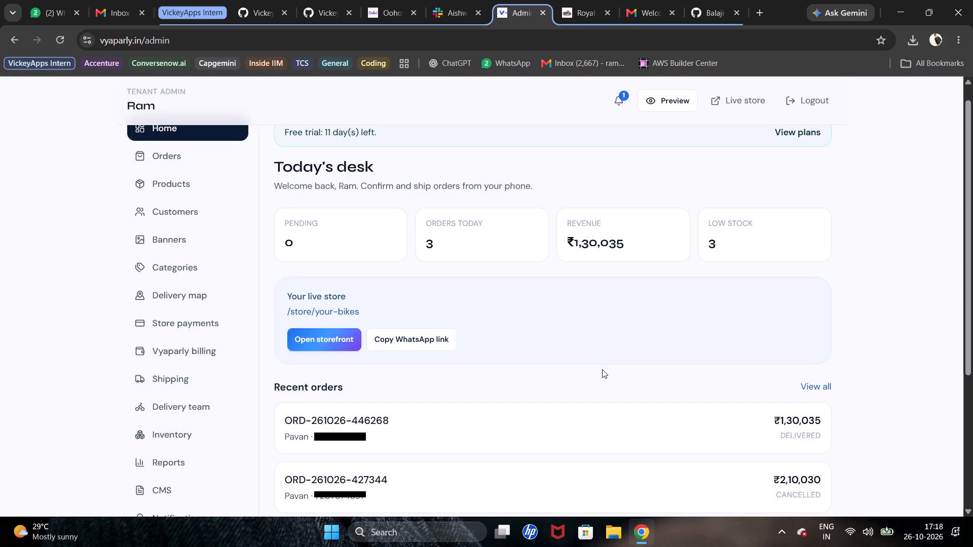
click(575, 0)
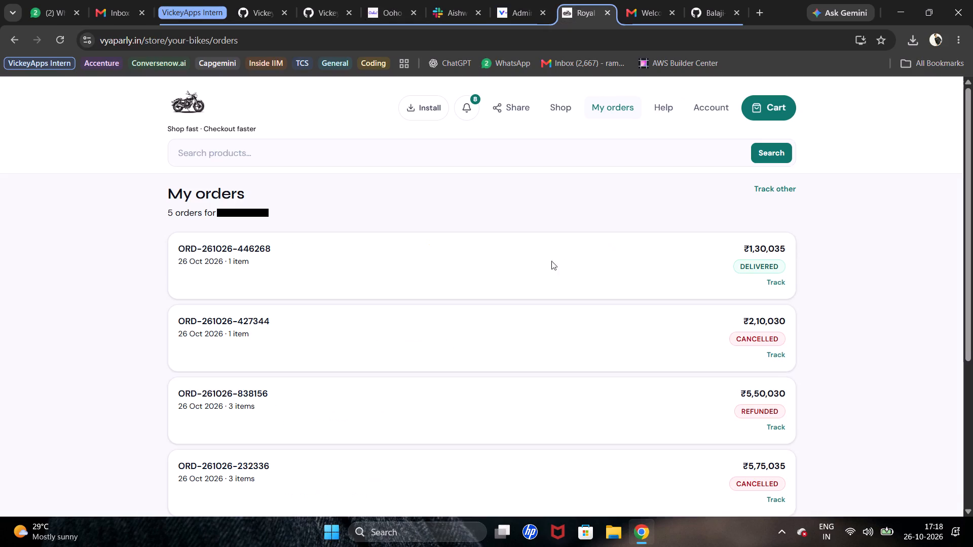
scroll(427, 277, up, 6)
click(503, 0)
scroll(332, 184, down, 4)
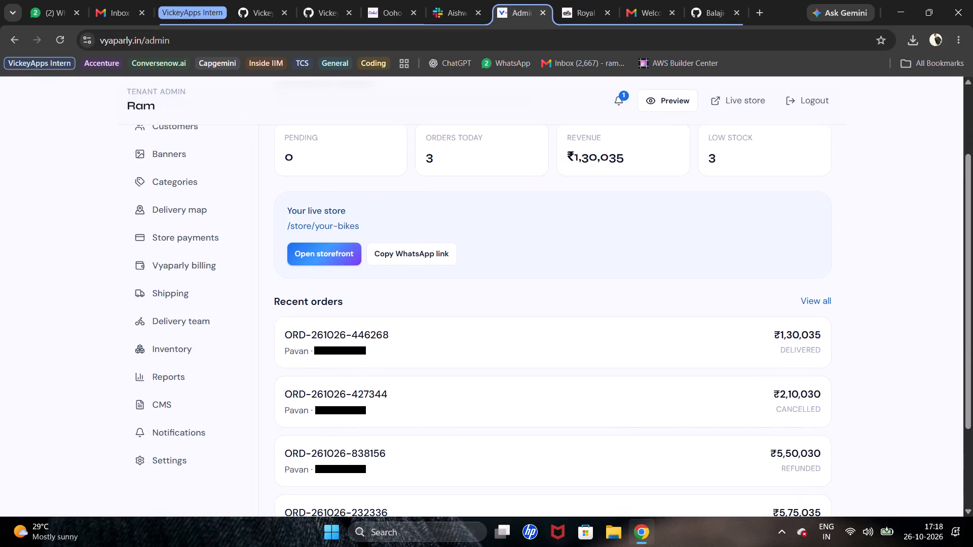
click(341, 339)
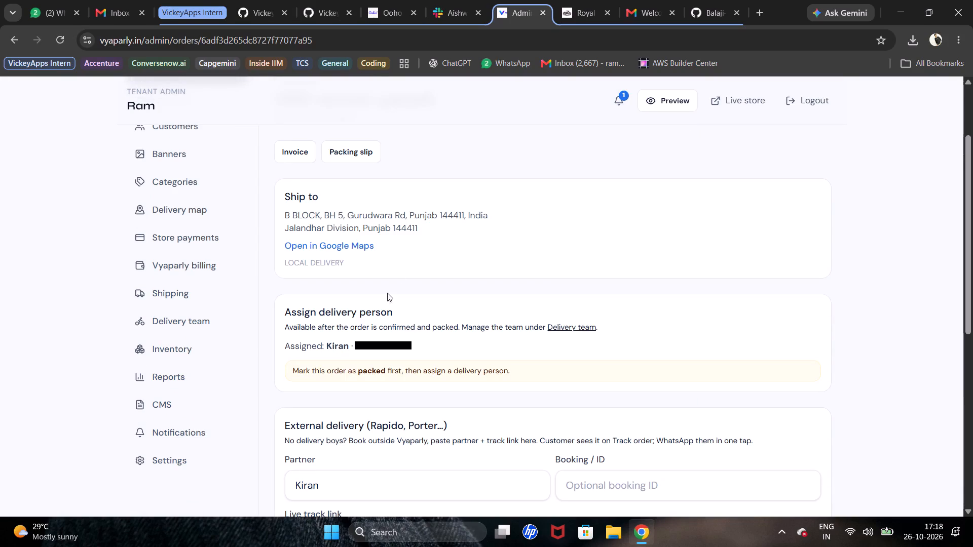
click(407, 206)
scroll(407, 206, down, 5)
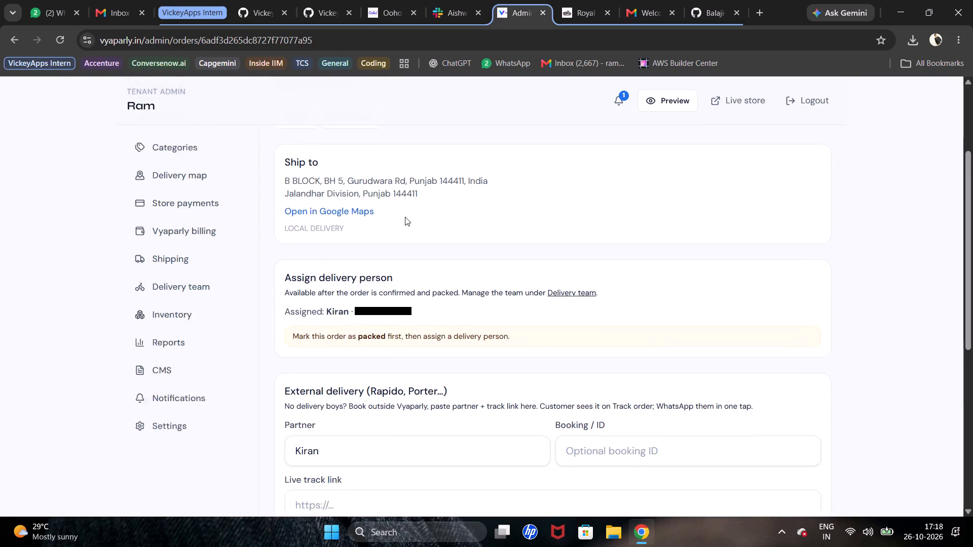
scroll(405, 217, down, 11)
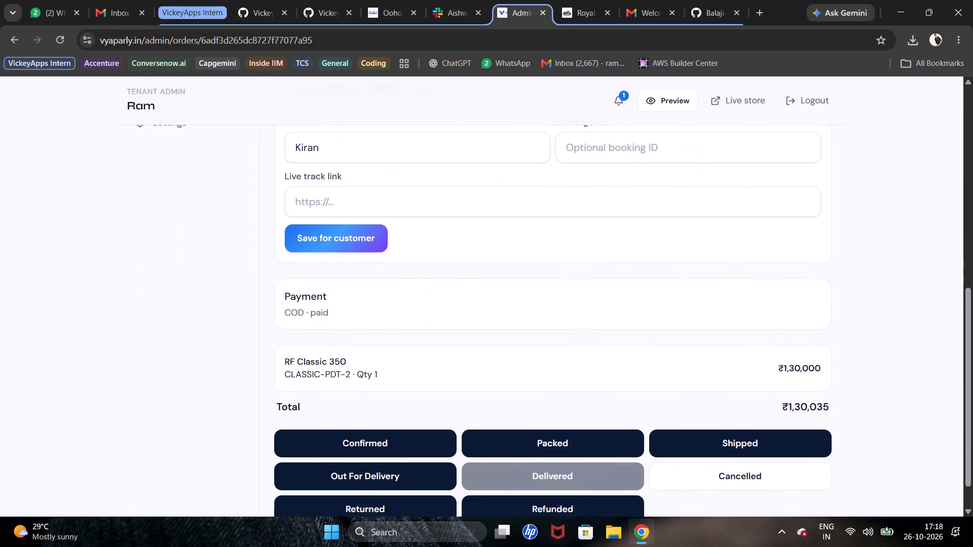
scroll(409, 217, down, 10)
scroll(409, 217, up, 5)
scroll(359, 186, up, 6)
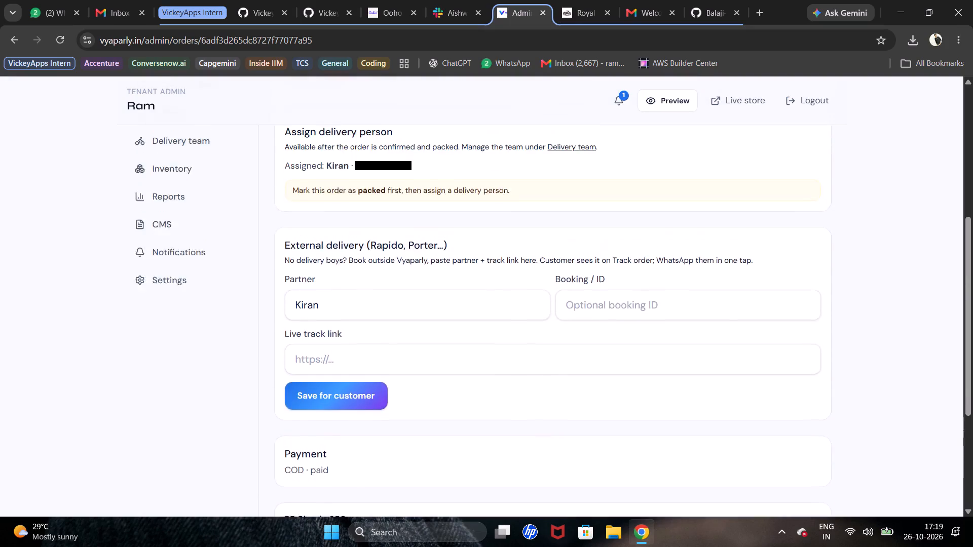
scroll(339, 195, up, 20)
scroll(339, 195, up, 8)
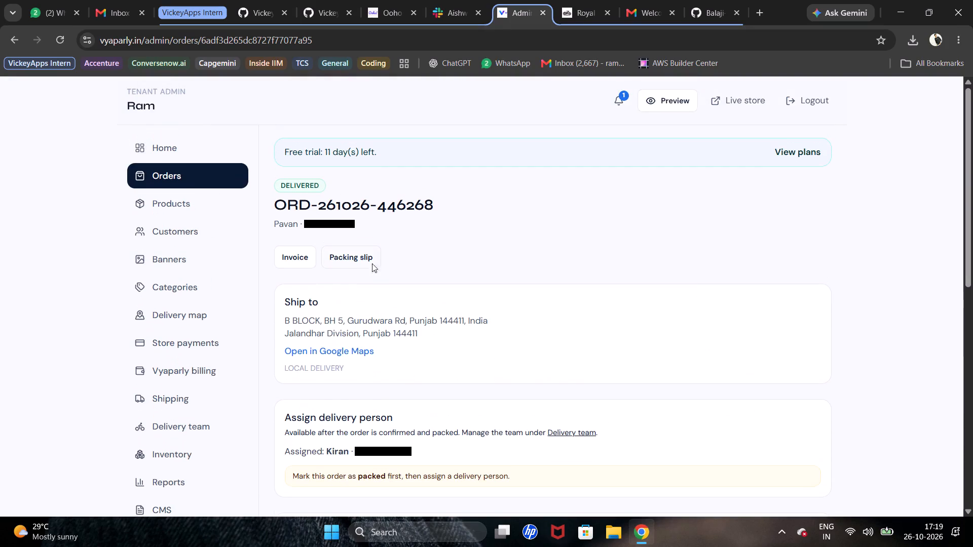
click(359, 253)
scroll(538, 291, down, 2)
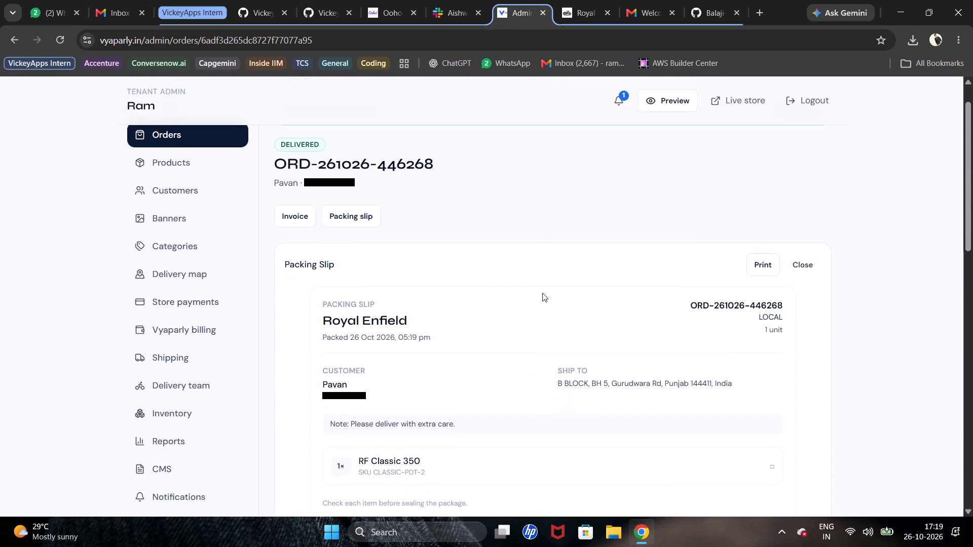
scroll(542, 293, down, 9)
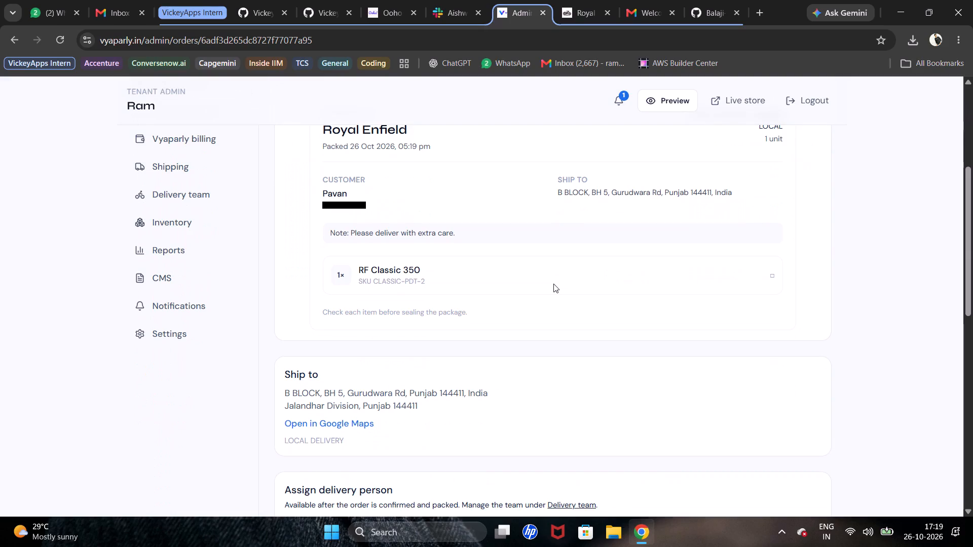
scroll(553, 284, down, 11)
scroll(553, 284, up, 14)
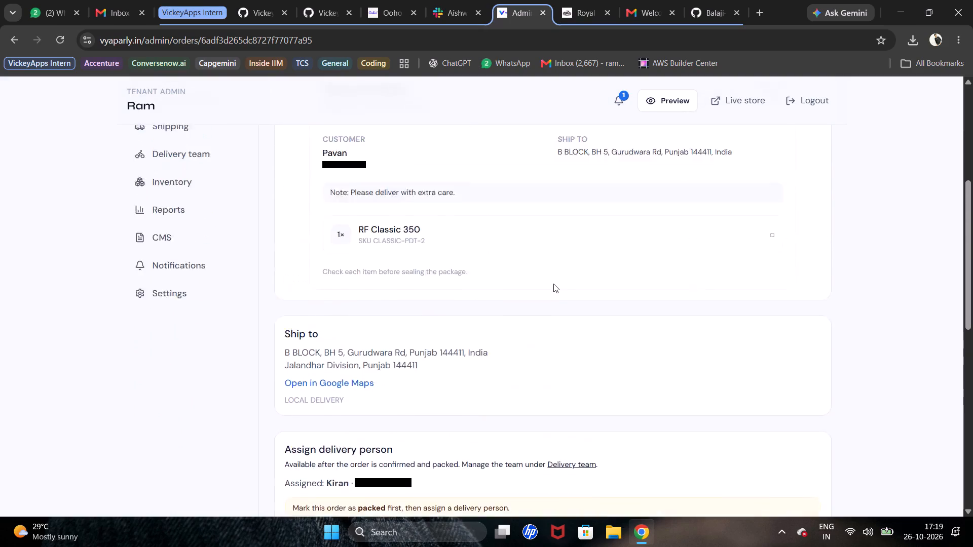
scroll(553, 280, down, 11)
scroll(569, 319, down, 7)
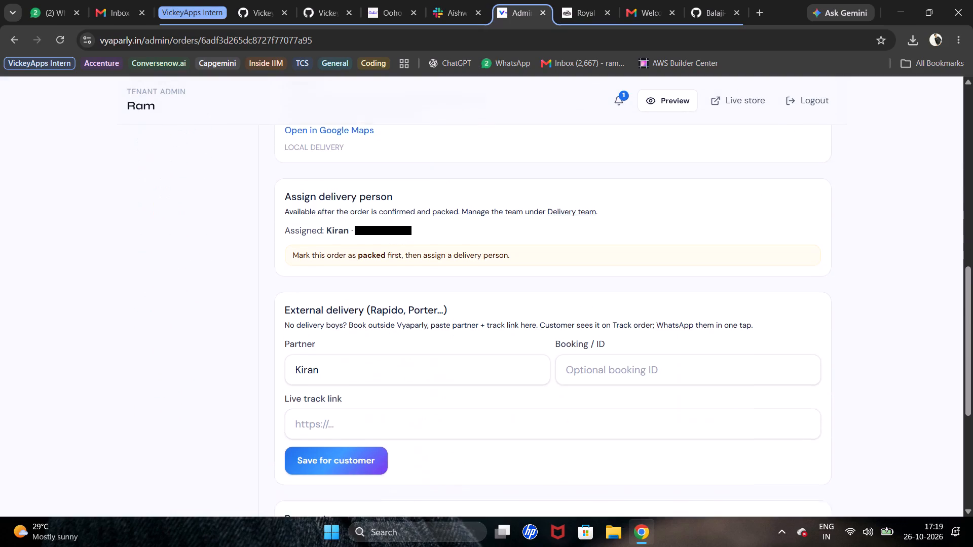
scroll(515, 436, down, 3)
scroll(474, 416, down, 8)
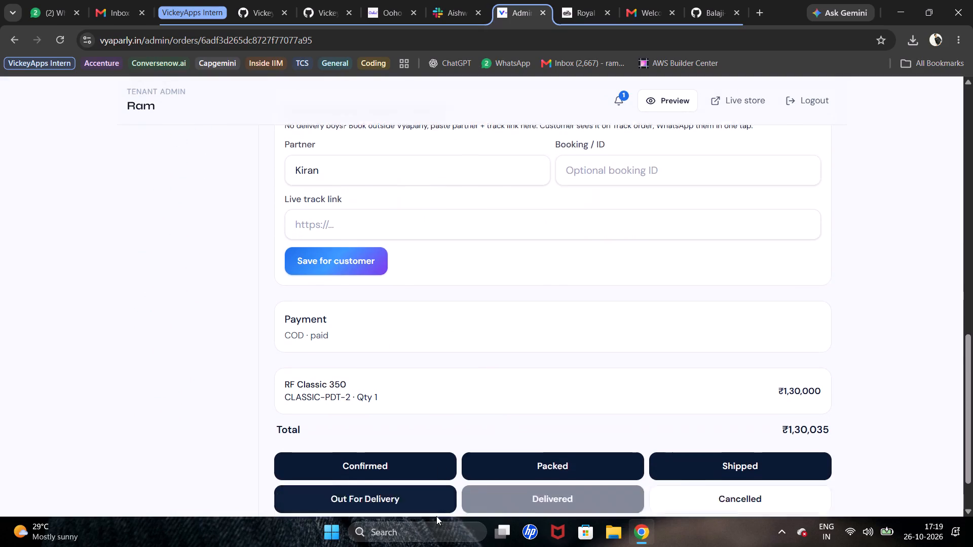
scroll(436, 518, up, 11)
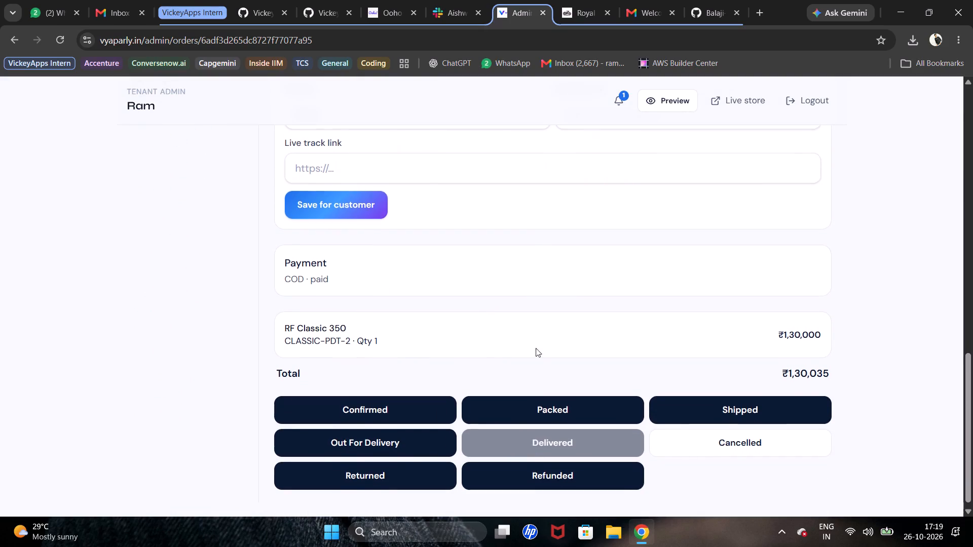
scroll(591, 277, up, 20)
scroll(591, 277, up, 20)
scroll(591, 277, up, 4)
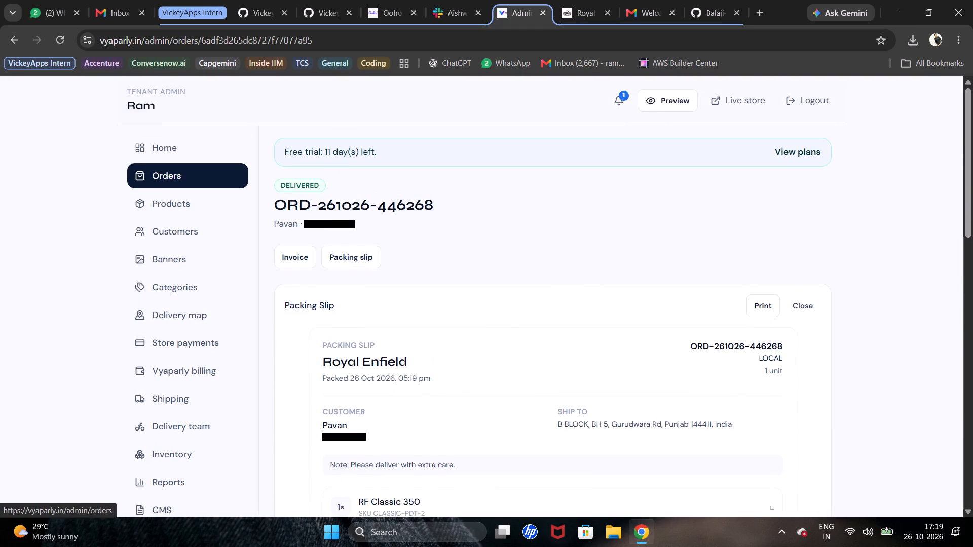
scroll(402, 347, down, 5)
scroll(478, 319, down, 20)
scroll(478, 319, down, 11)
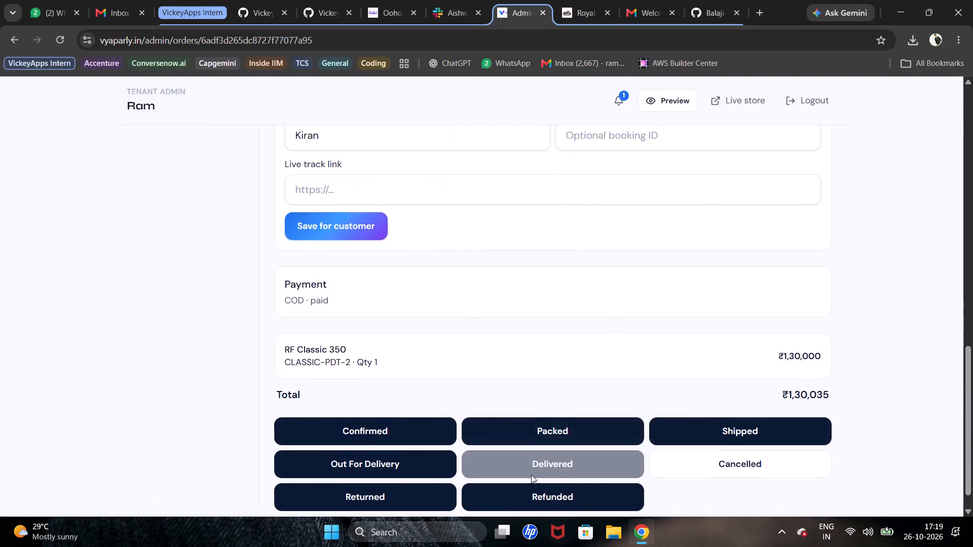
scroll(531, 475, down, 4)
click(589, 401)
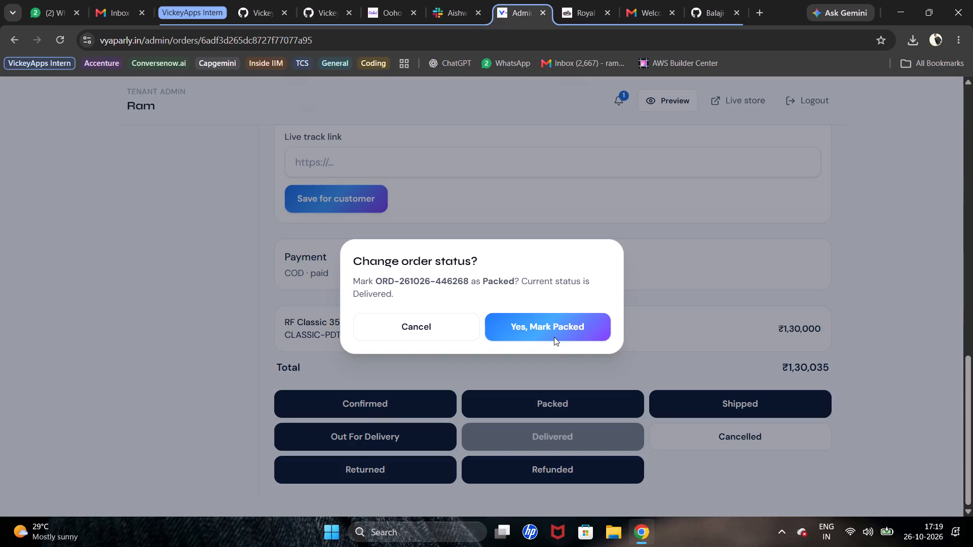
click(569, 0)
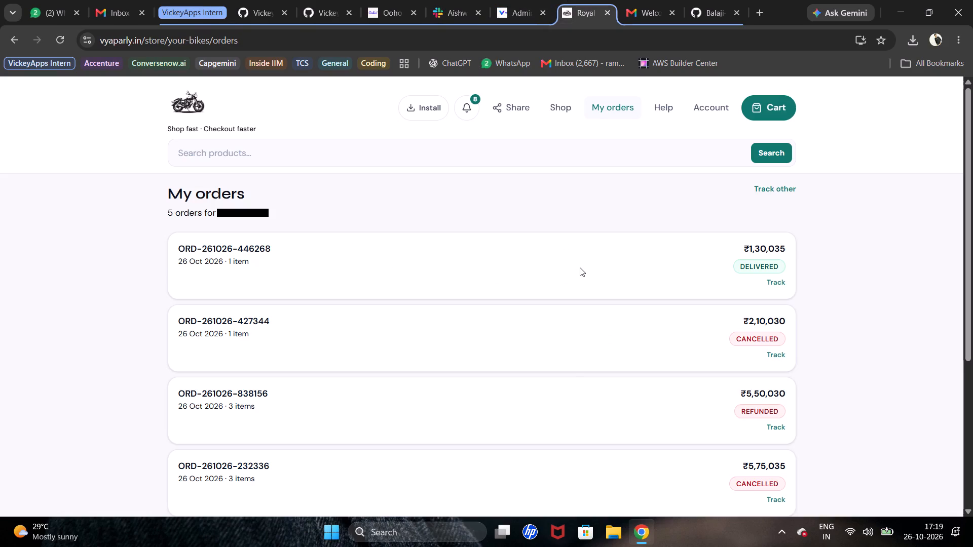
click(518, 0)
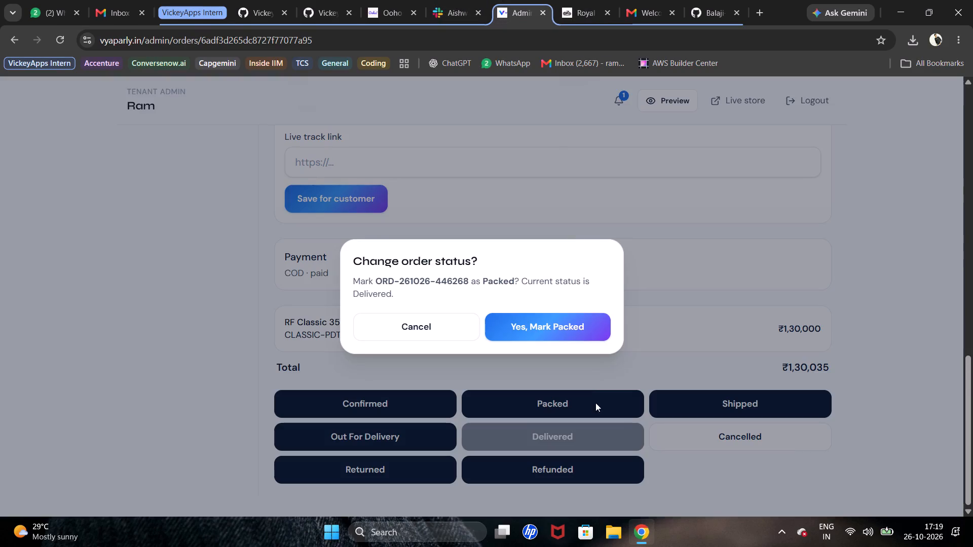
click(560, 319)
scroll(567, 343, up, 14)
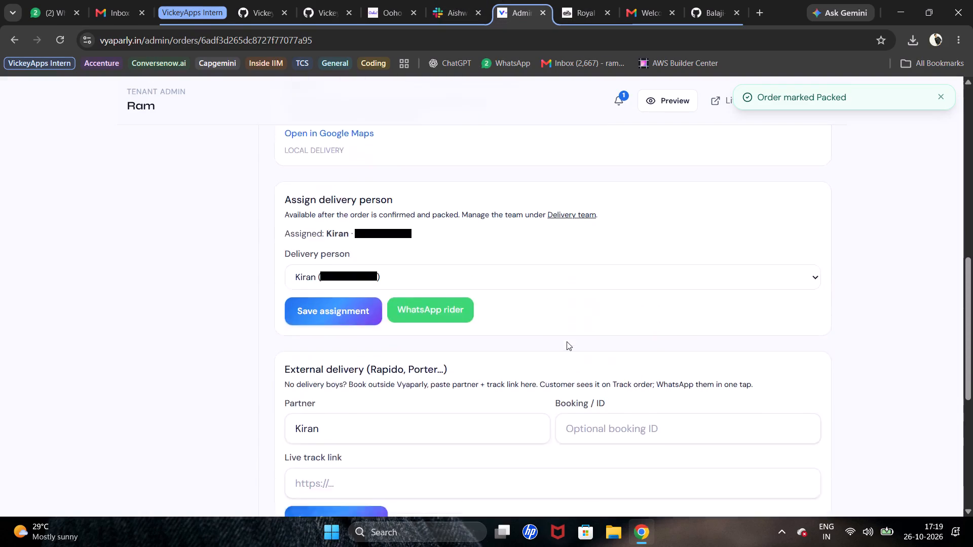
scroll(567, 341, up, 12)
scroll(569, 337, up, 13)
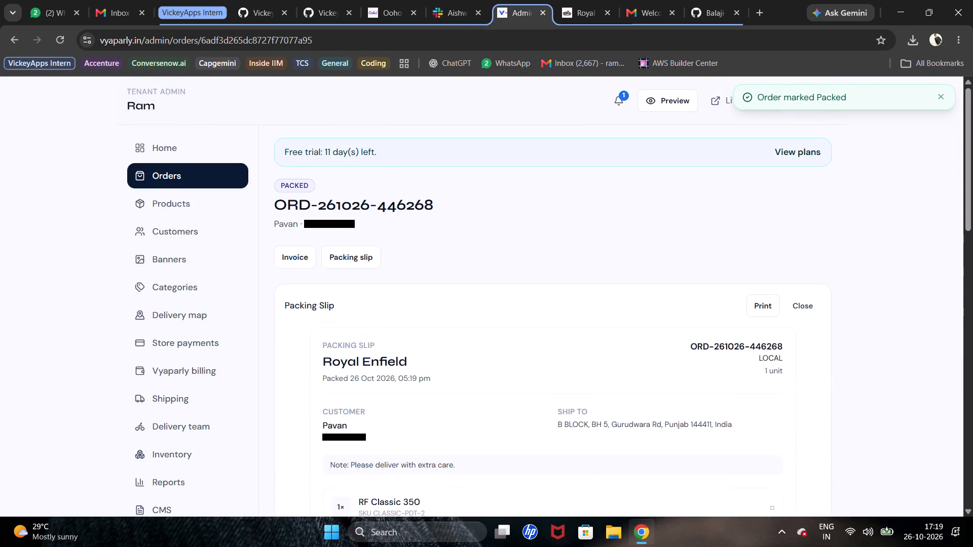
scroll(569, 336, up, 5)
click(190, 168)
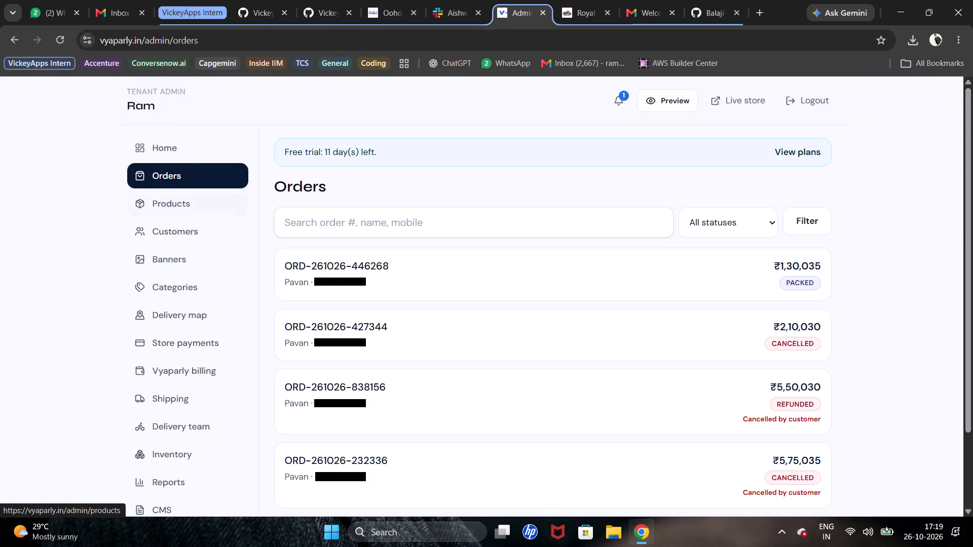
click(611, 286)
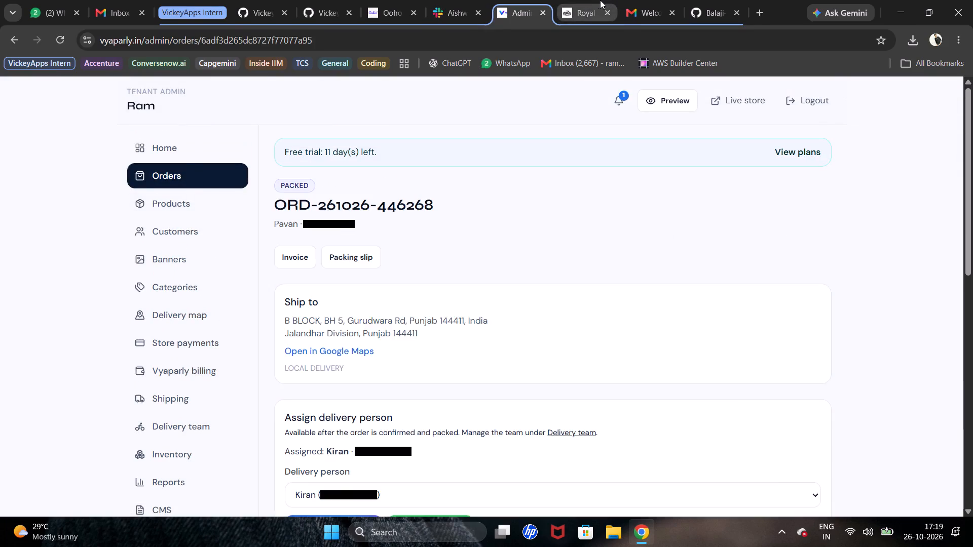
click(598, 0)
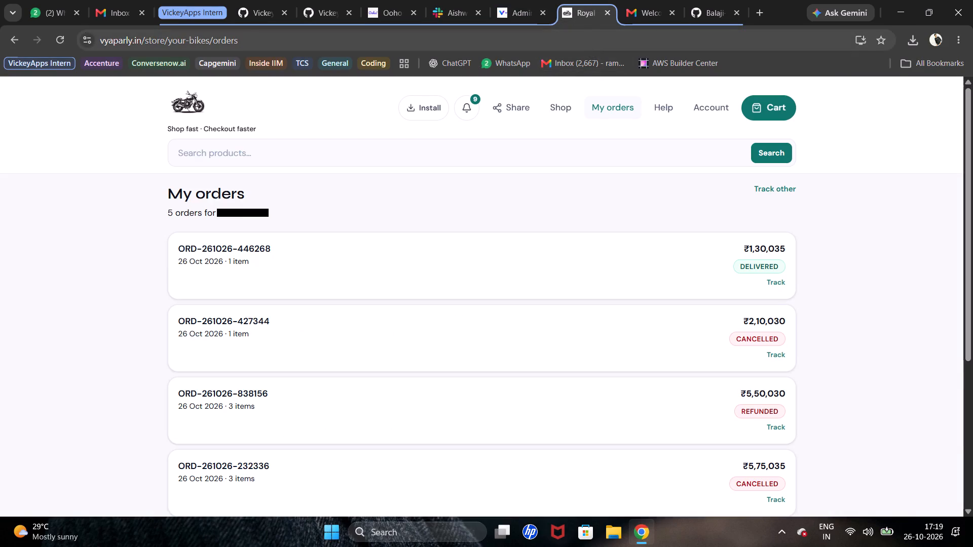
click(589, 35)
key(Return)
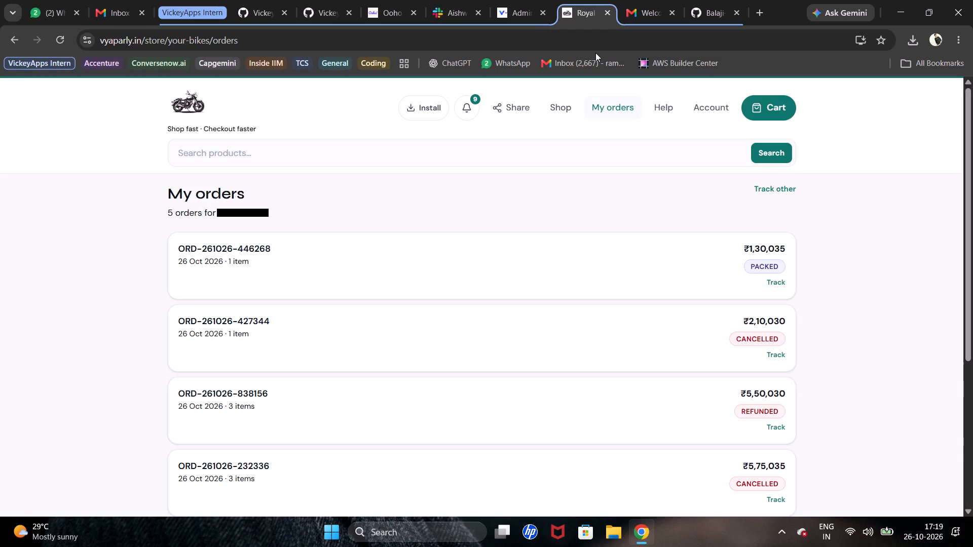
click(656, 268)
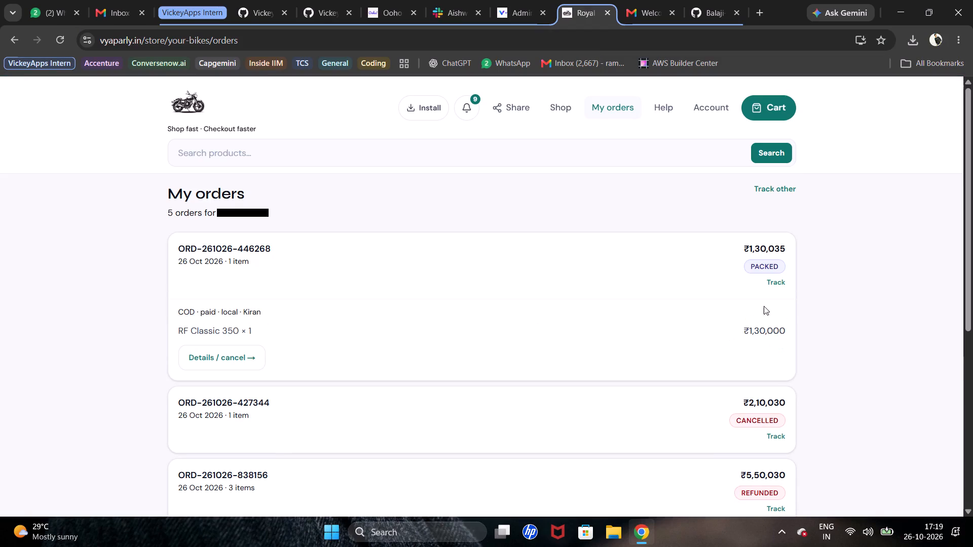
click(514, 0)
scroll(398, 235, down, 10)
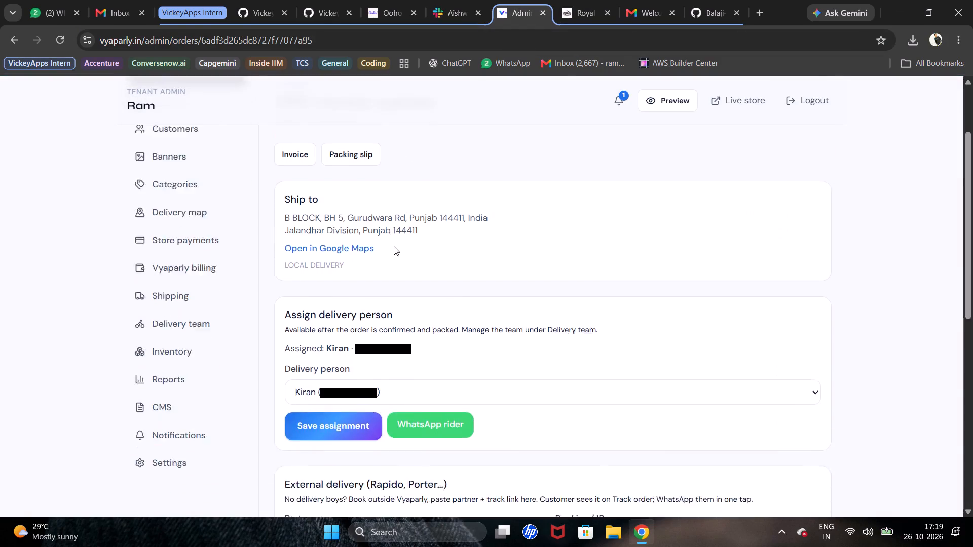
scroll(394, 246, down, 12)
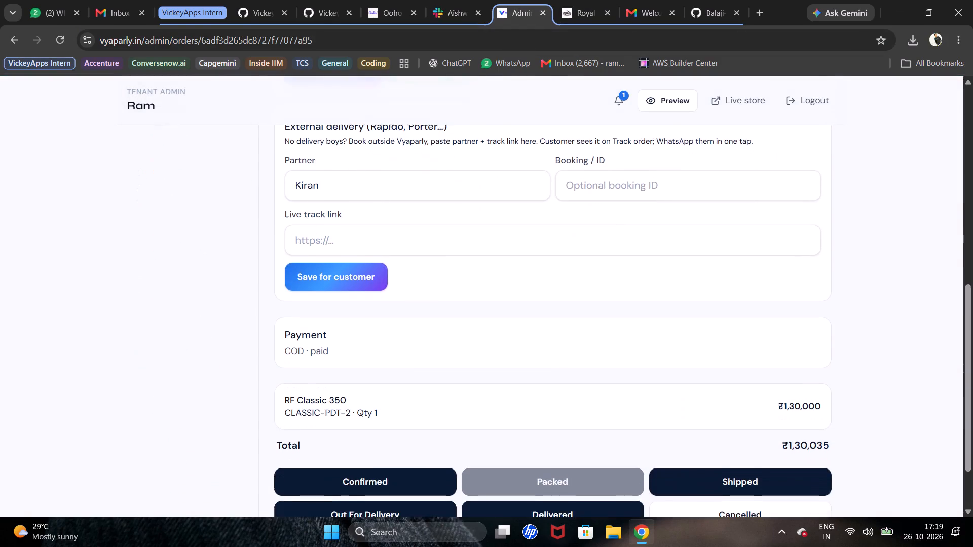
scroll(358, 251, down, 6)
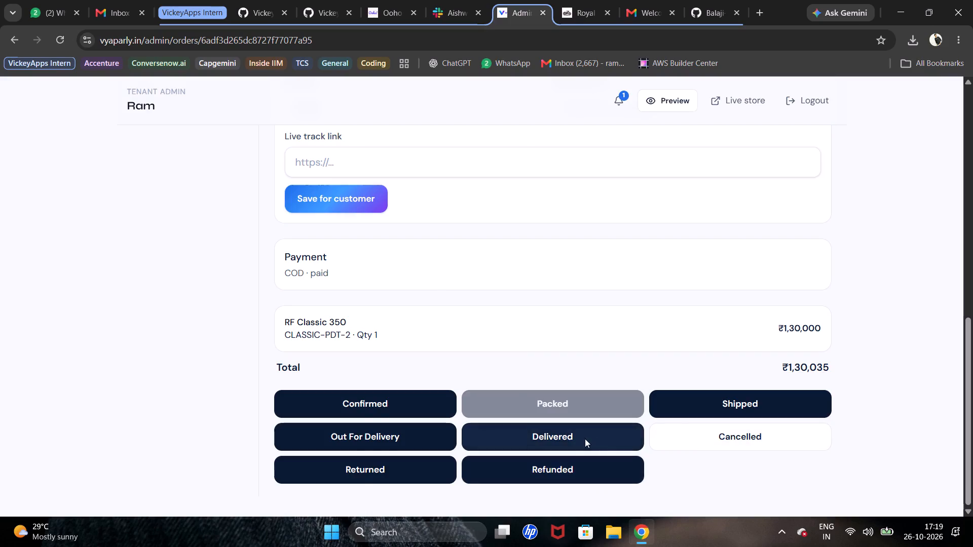
click(585, 439)
click(532, 308)
click(547, 332)
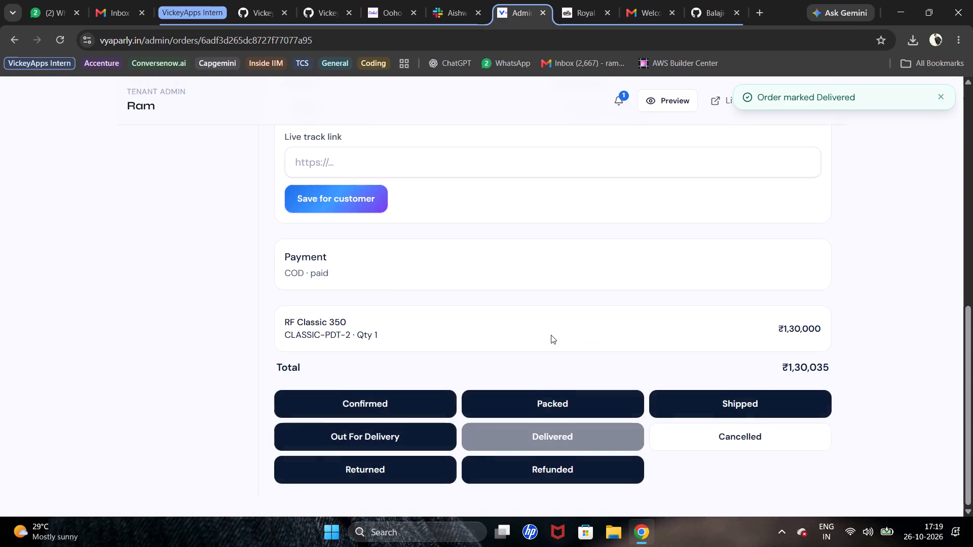
scroll(551, 335, up, 20)
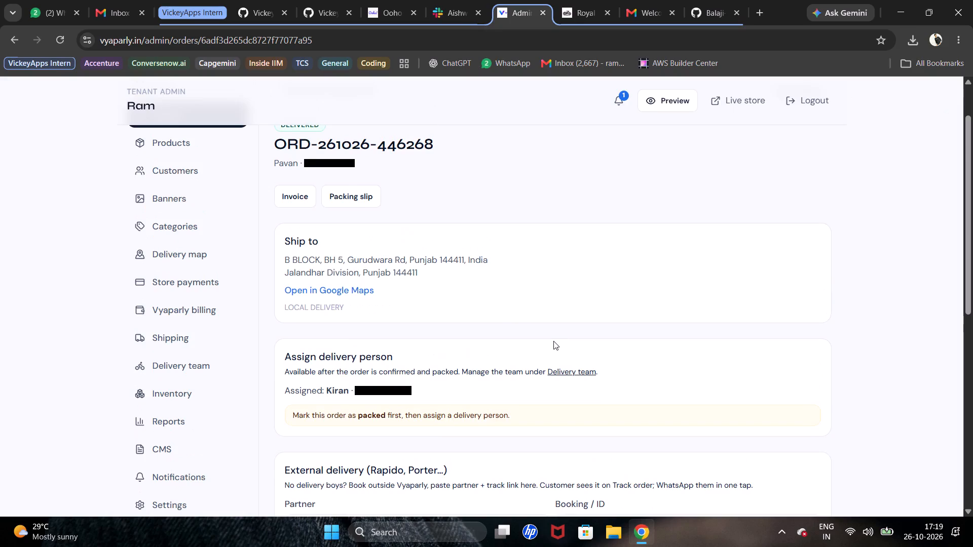
scroll(553, 343, up, 10)
scroll(553, 347, up, 20)
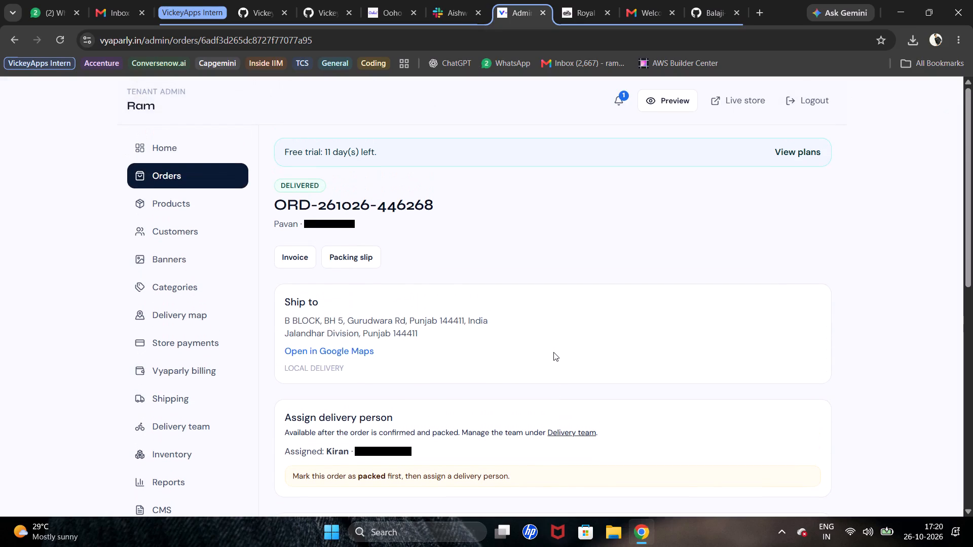
Examine the tenant admin's Orders list and Home dashboard for the status of the recent orders.
scroll(553, 352, up, 12)
click(197, 158)
click(195, 177)
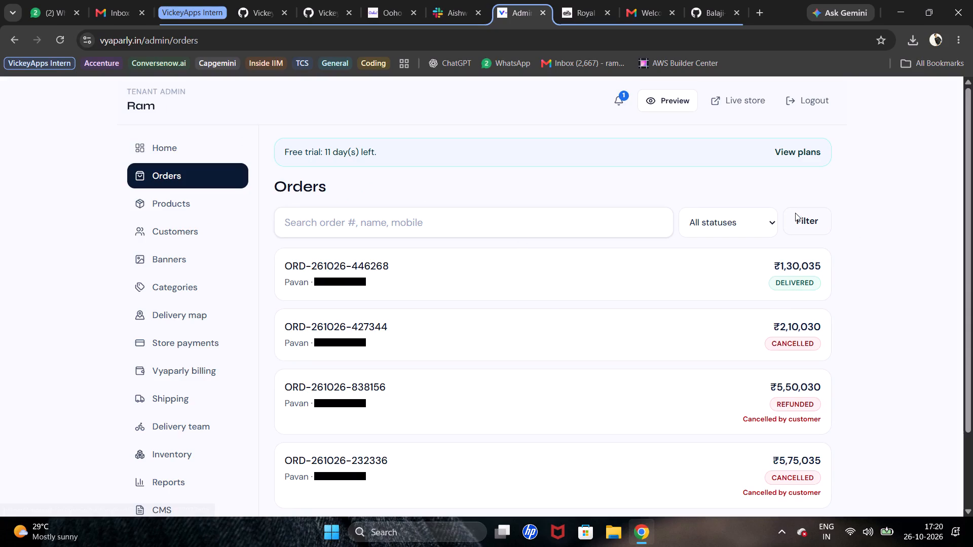
scroll(795, 215, up, 10)
drag(145, 127, 152, 133)
click(170, 157)
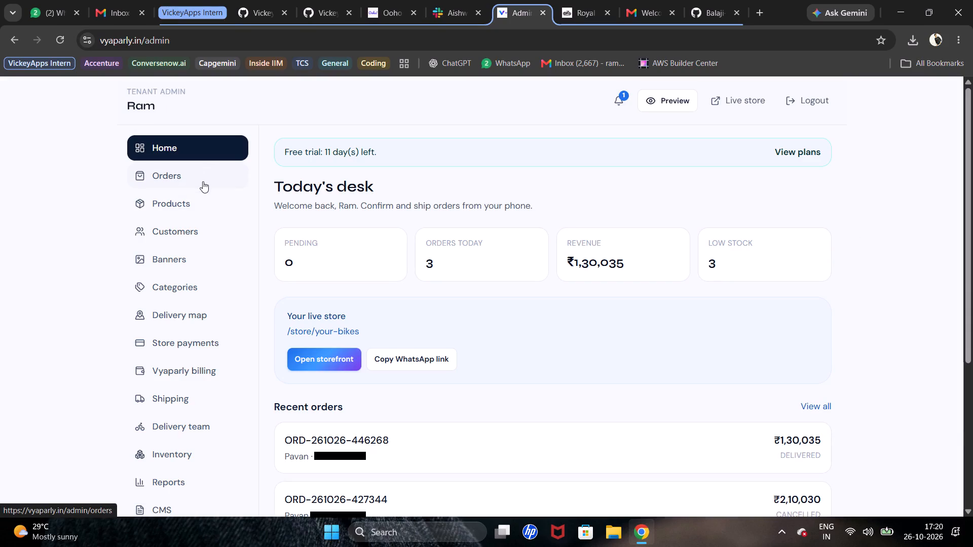
scroll(203, 177, up, 10)
drag(205, 173, 205, 181)
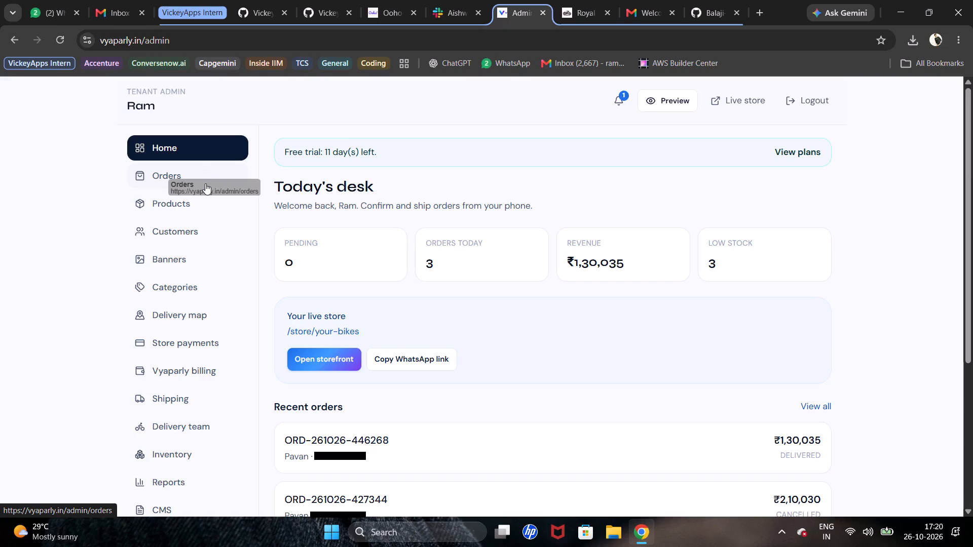
click(205, 182)
scroll(496, 347, down, 7)
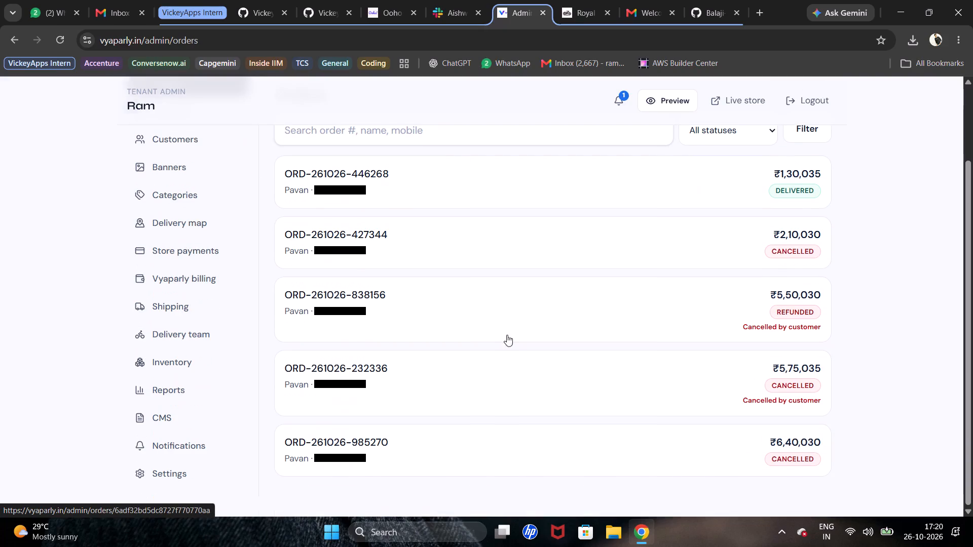
scroll(507, 335, down, 5)
scroll(580, 322, up, 5)
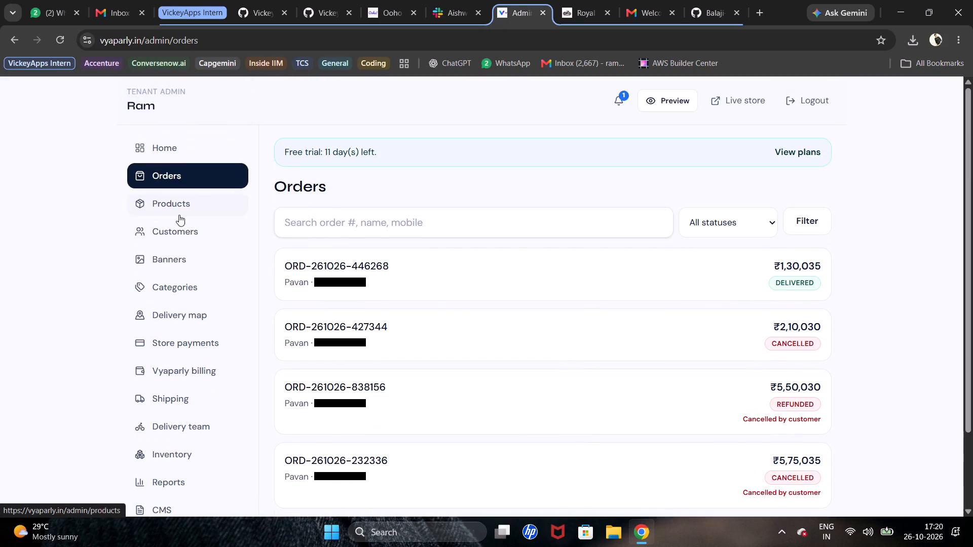
Look over the admin Customers page and the Products list with its stock levels.
click(179, 213)
click(170, 230)
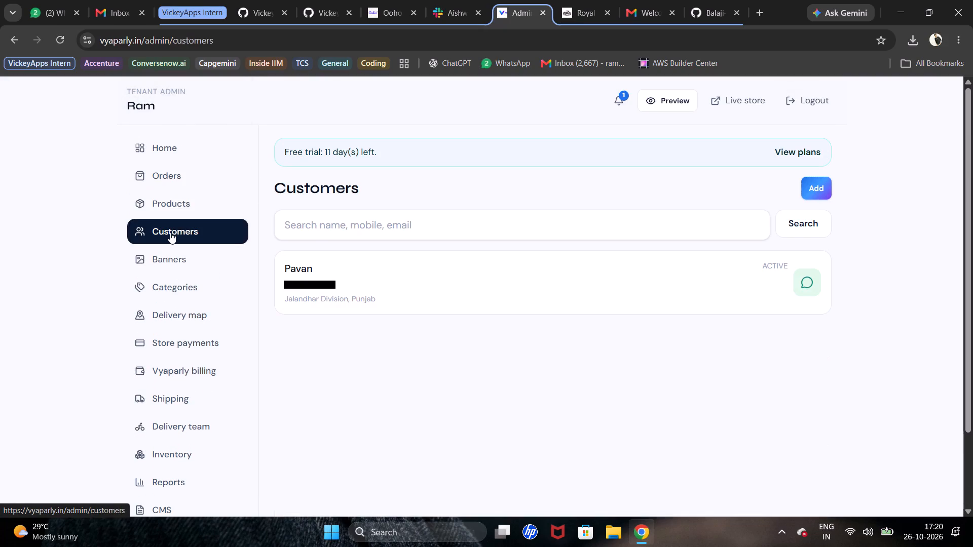
click(217, 200)
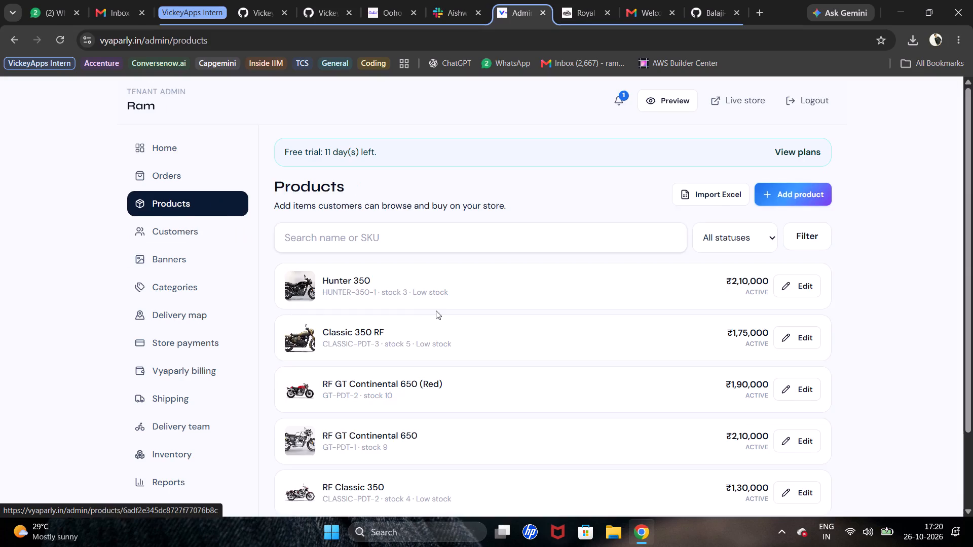
scroll(440, 305, down, 9)
scroll(348, 240, up, 6)
Switch to the storefront's My orders page and look through all of the listed orders.
click(587, 0)
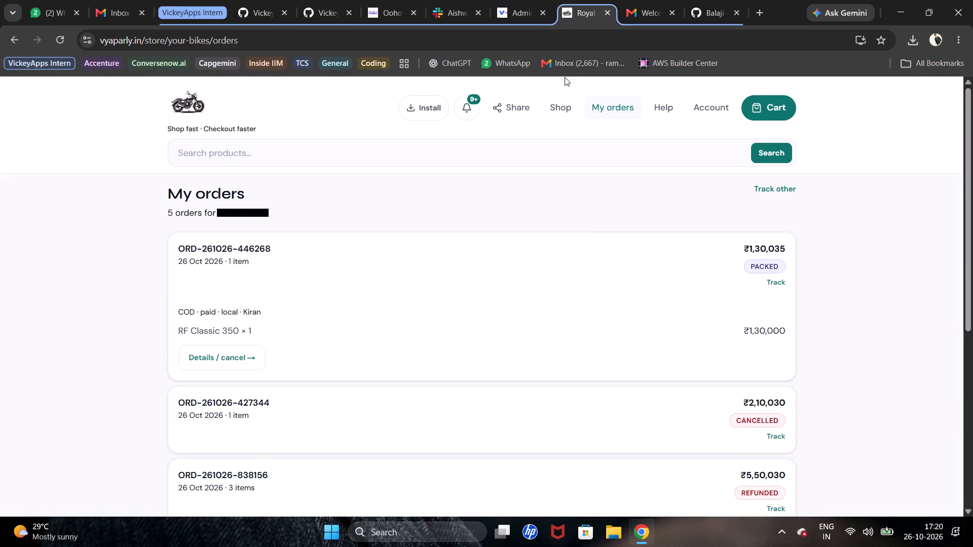
scroll(586, 241, down, 13)
scroll(620, 208, down, 11)
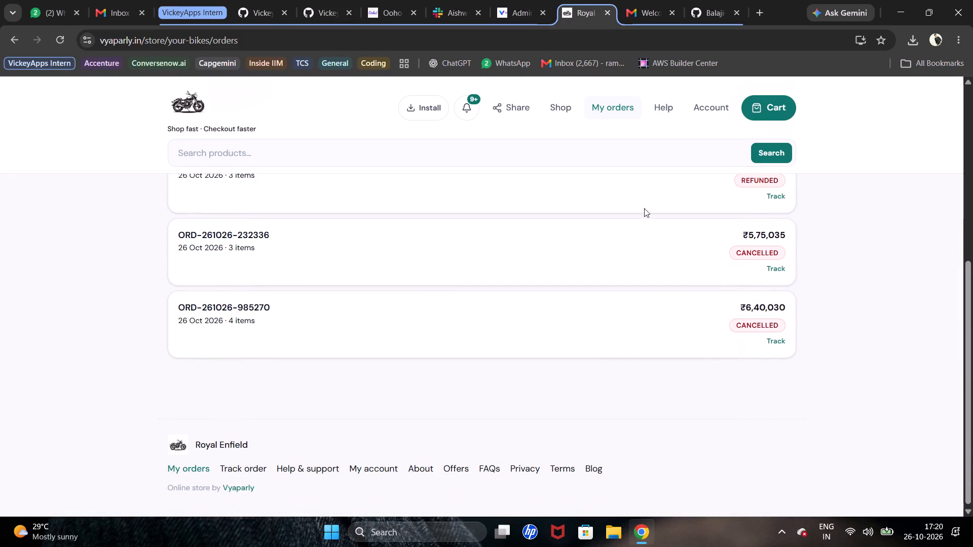
Return to the tenant admin and review the Customers, Banners and Categories pages.
click(525, 0)
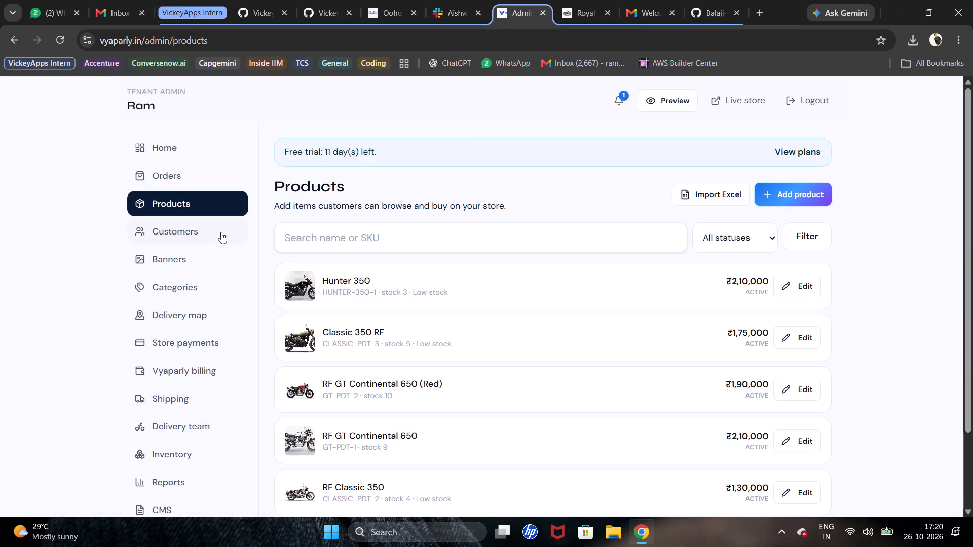
click(214, 232)
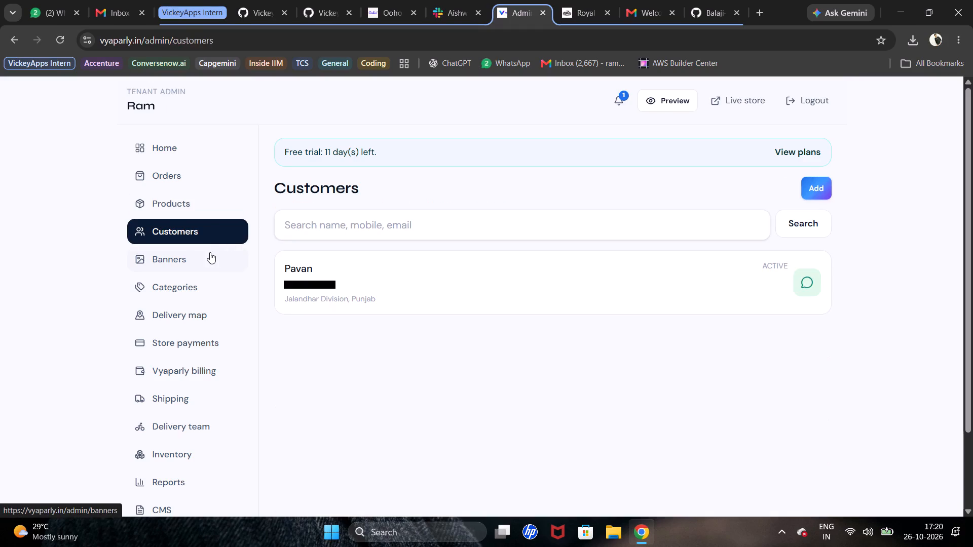
click(210, 252)
scroll(407, 330, down, 18)
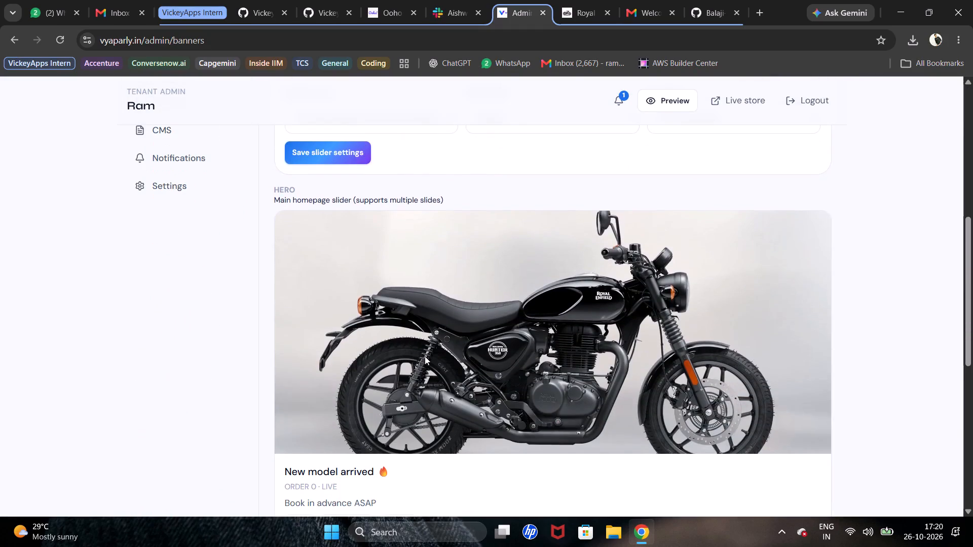
scroll(425, 356, down, 16)
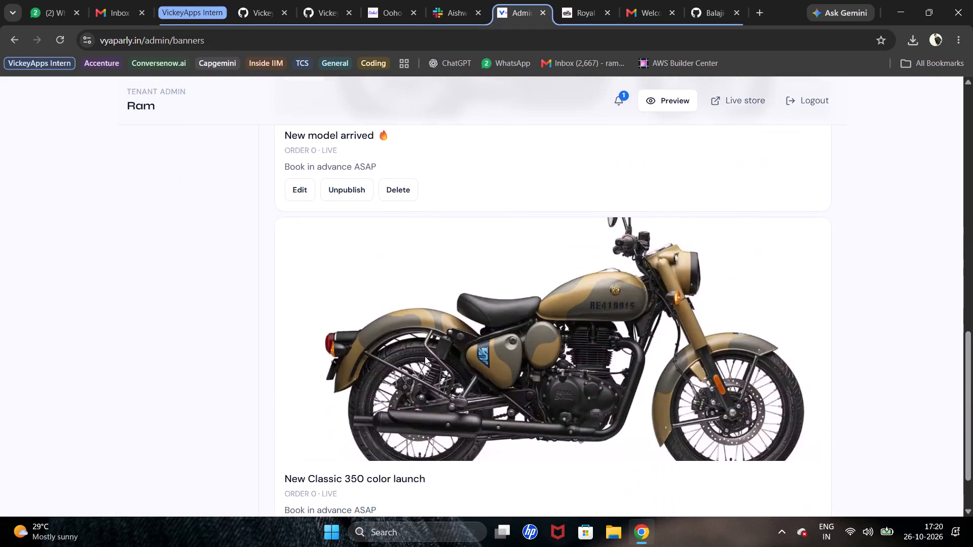
scroll(398, 284, up, 20)
scroll(398, 284, up, 10)
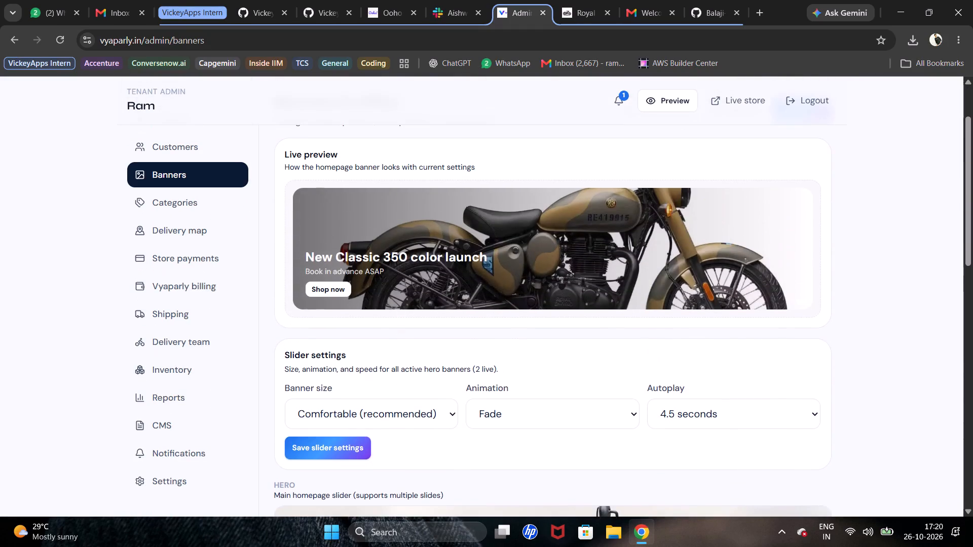
click(165, 208)
scroll(476, 270, down, 1)
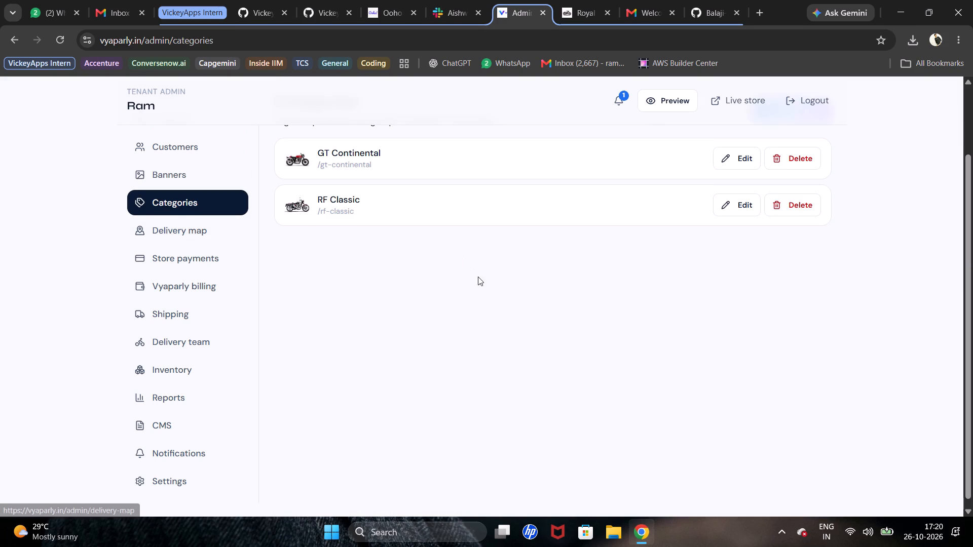
scroll(478, 277, down, 2)
scroll(480, 281, up, 8)
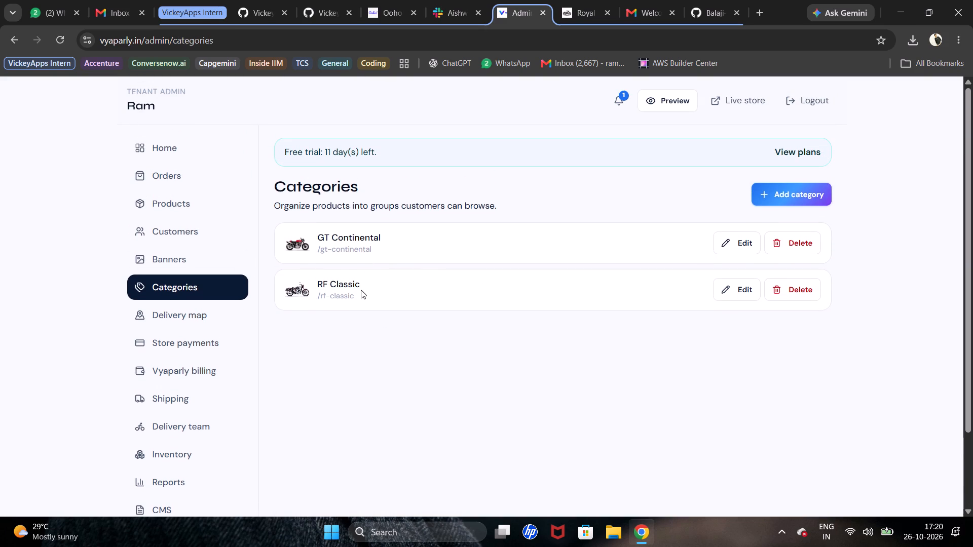
Try nearby radius values of 5 km and 1 km on the admin delivery map, set it back to 2 km, and refresh.
click(214, 326)
click(214, 349)
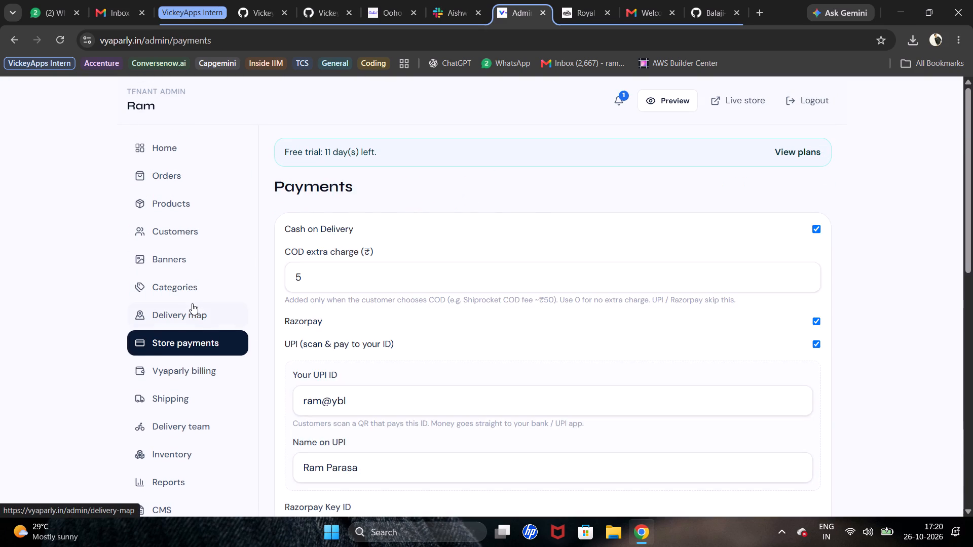
click(192, 303)
click(749, 284)
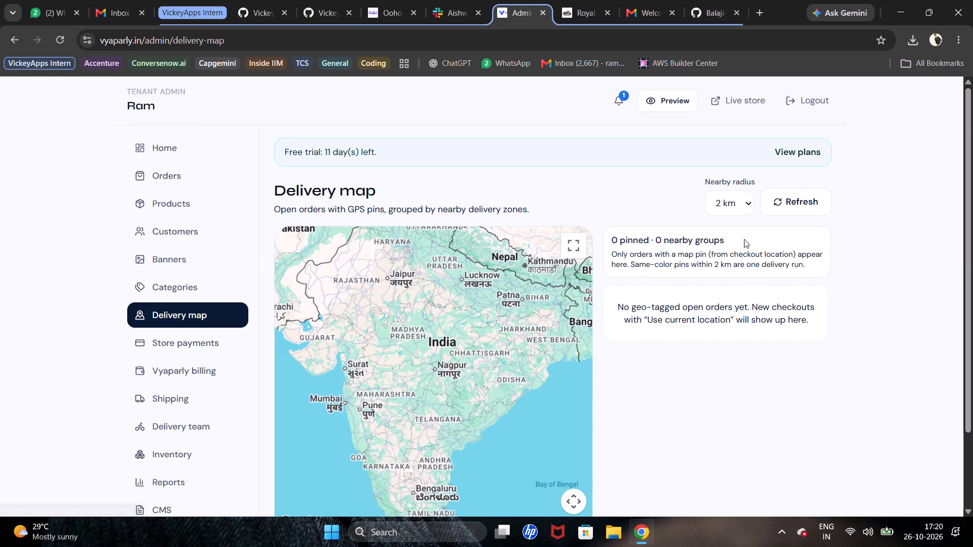
double_click(768, 204)
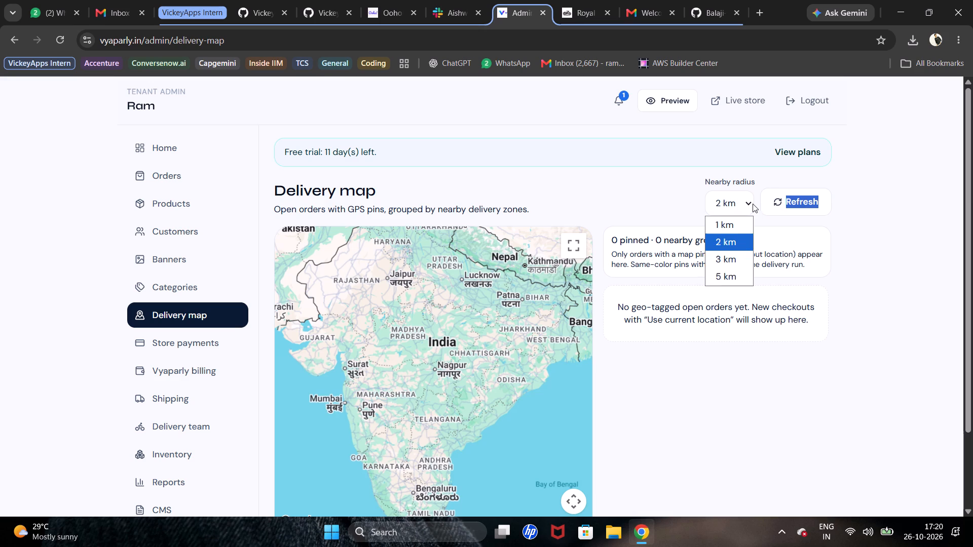
click(753, 204)
click(727, 270)
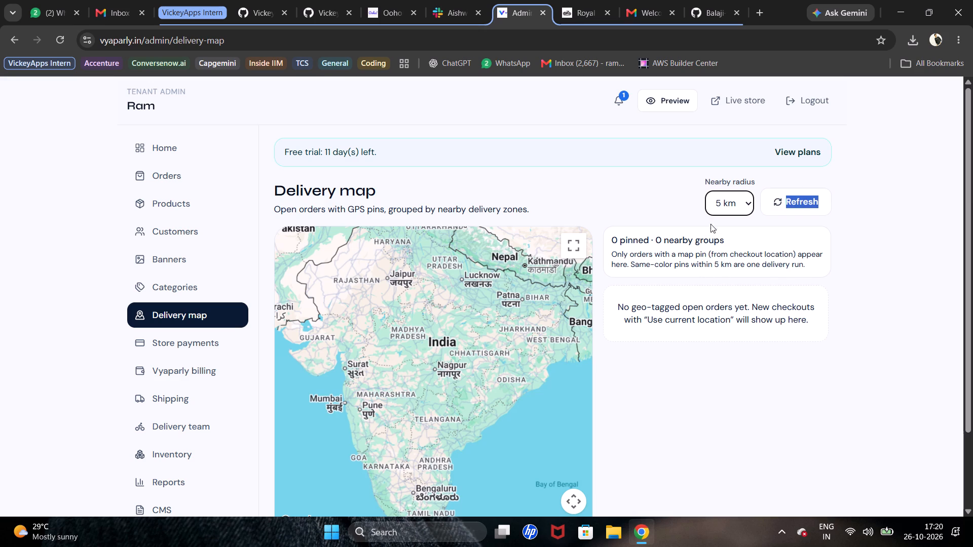
click(724, 197)
click(744, 217)
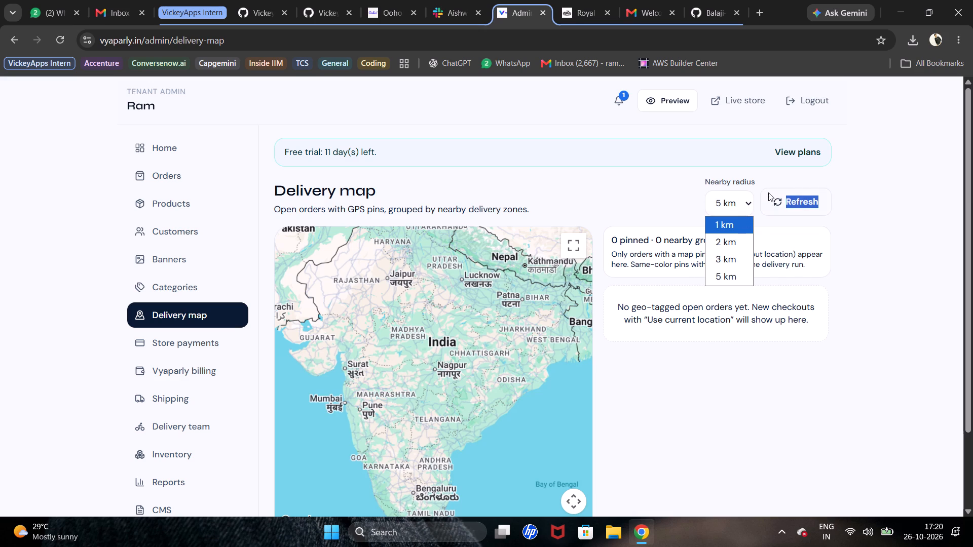
click(744, 230)
click(740, 213)
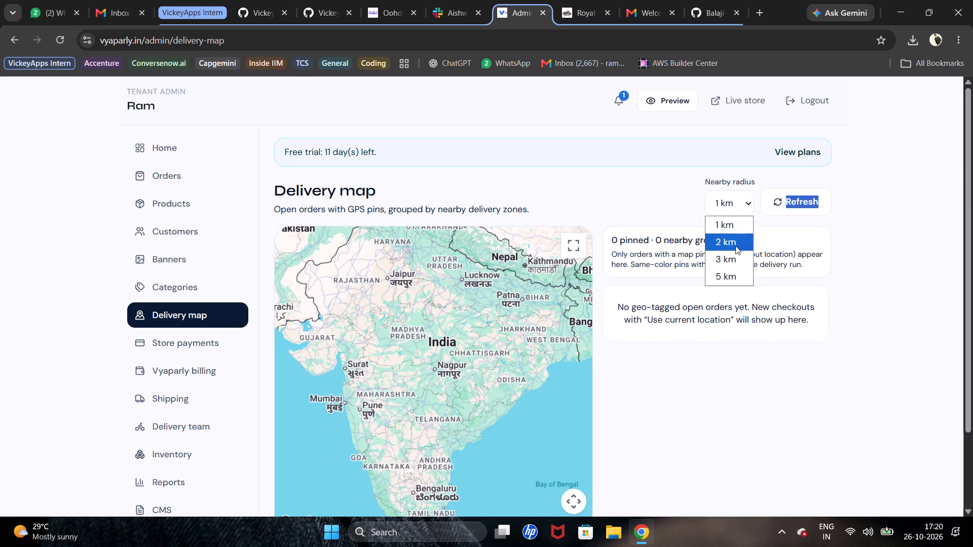
click(735, 246)
click(775, 192)
click(773, 396)
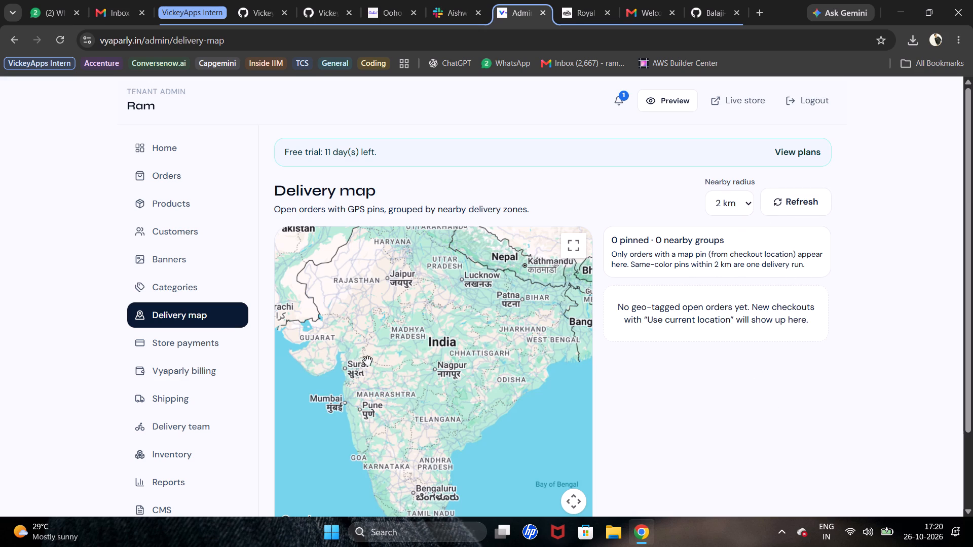
Review the admin store payment settings and recent payments, and open the Vyaparly billing page.
click(188, 355)
scroll(531, 330, down, 18)
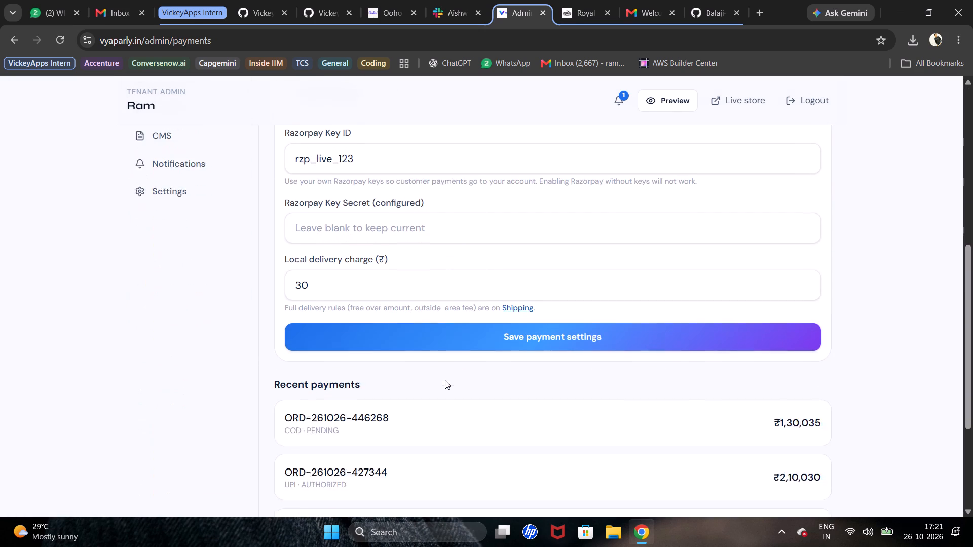
scroll(438, 357, down, 5)
scroll(423, 363, up, 14)
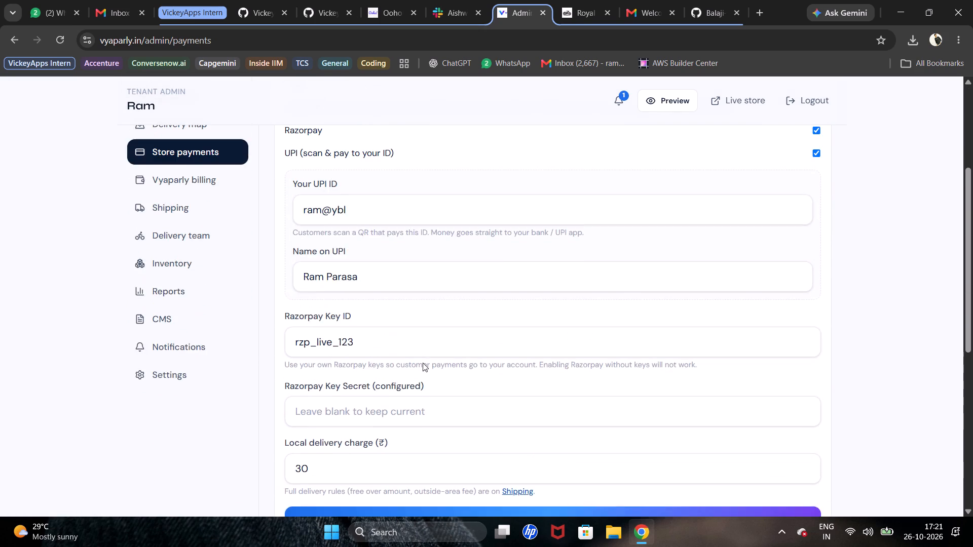
scroll(423, 363, up, 9)
click(235, 368)
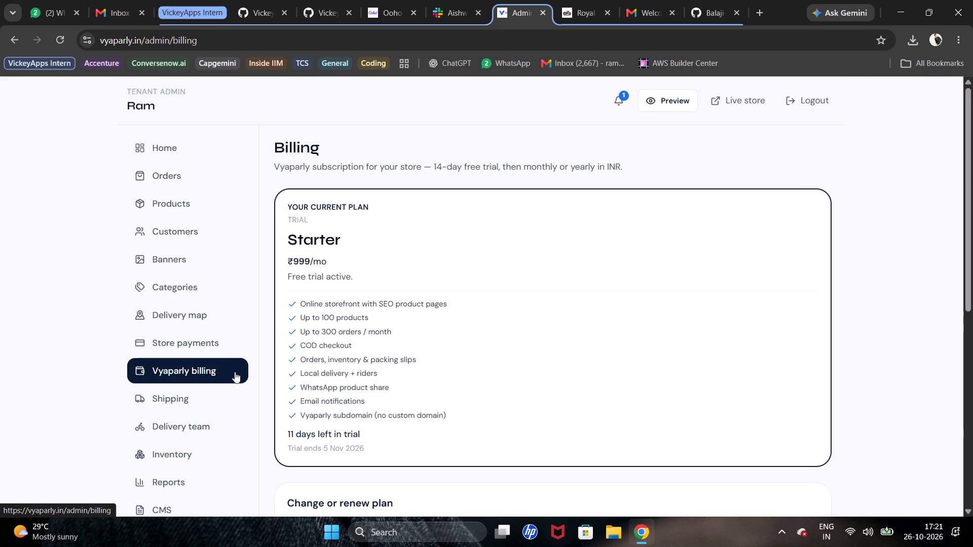
click(589, 0)
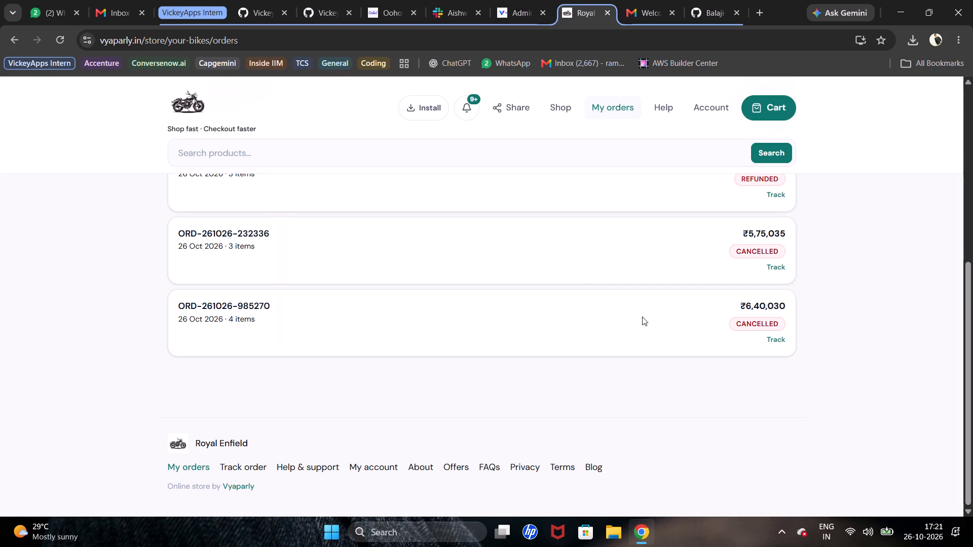
scroll(773, 324, up, 14)
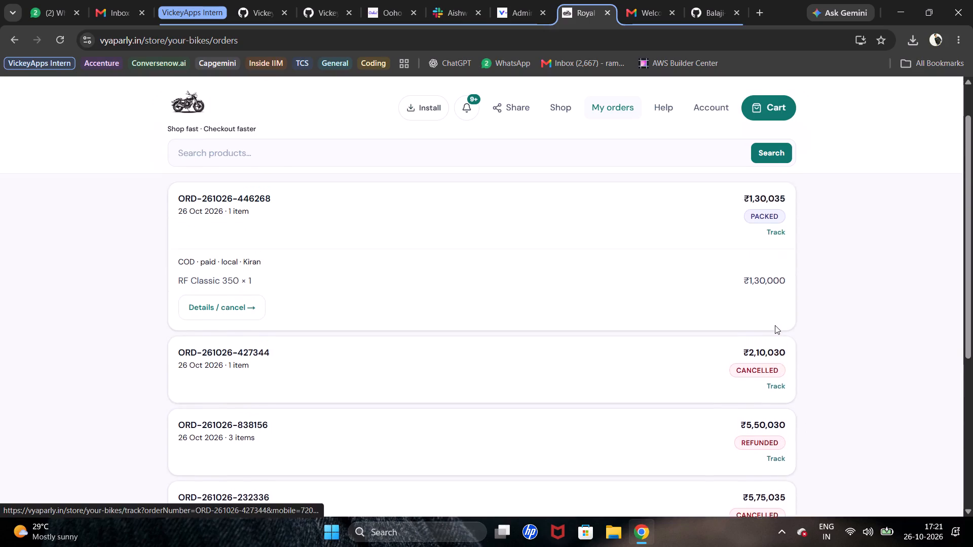
click(769, 317)
click(727, 299)
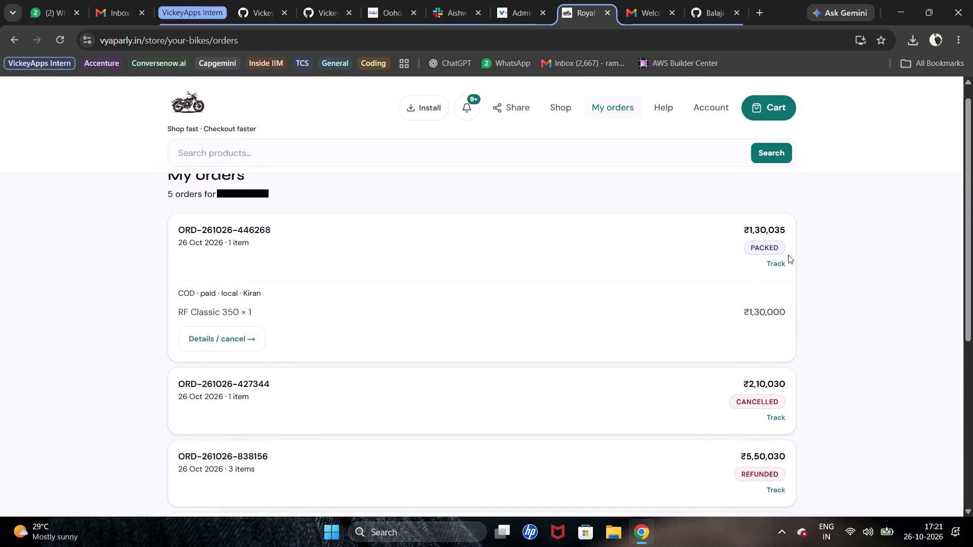
click(226, 341)
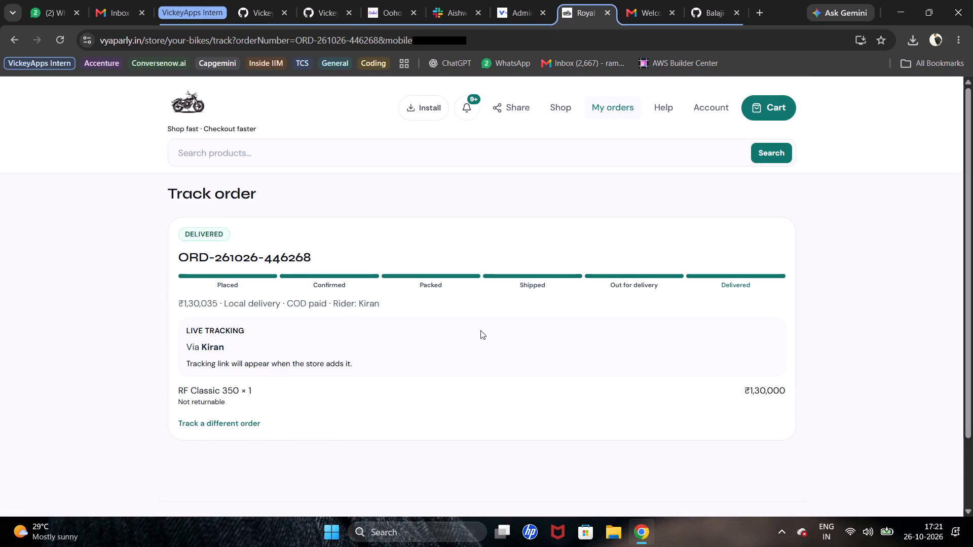
click(354, 379)
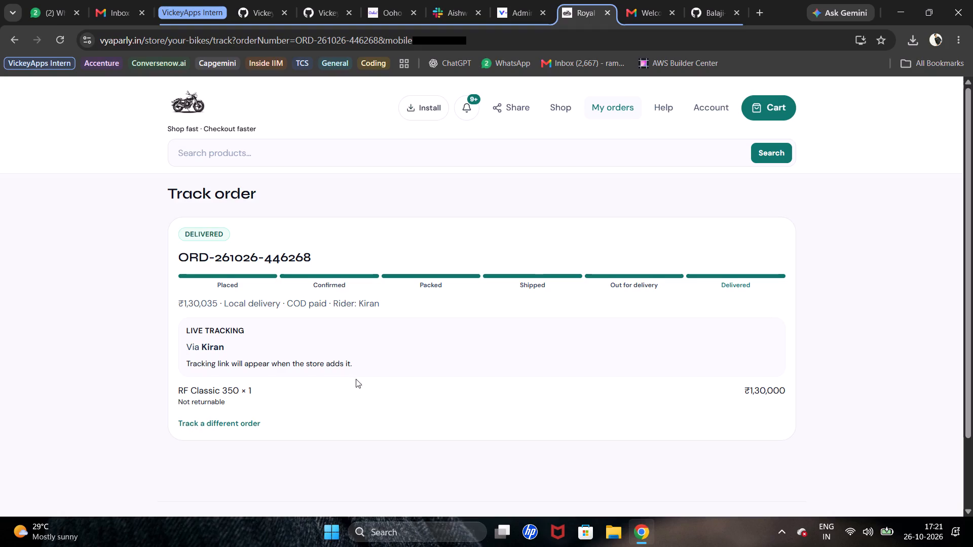
scroll(358, 383, down, 4)
scroll(365, 388, up, 2)
scroll(451, 401, up, 9)
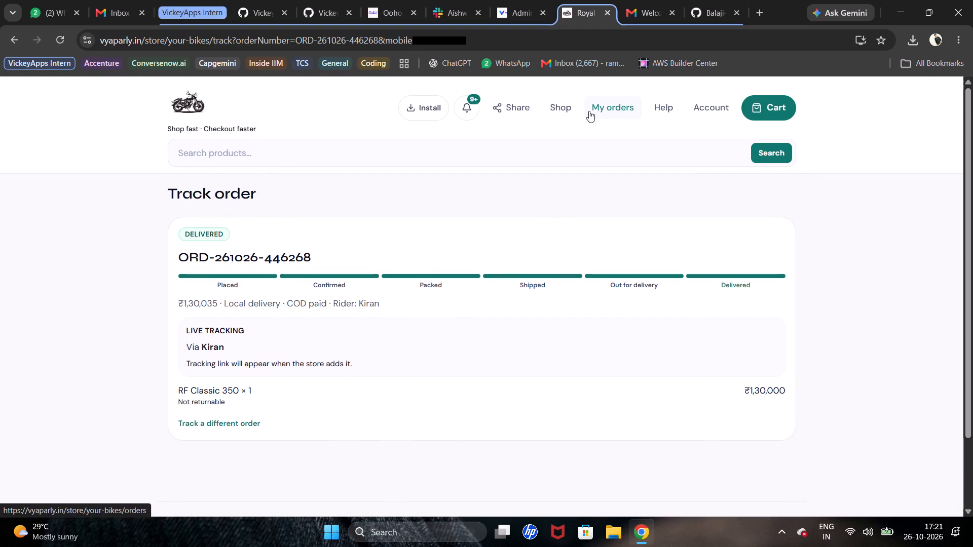
click(589, 111)
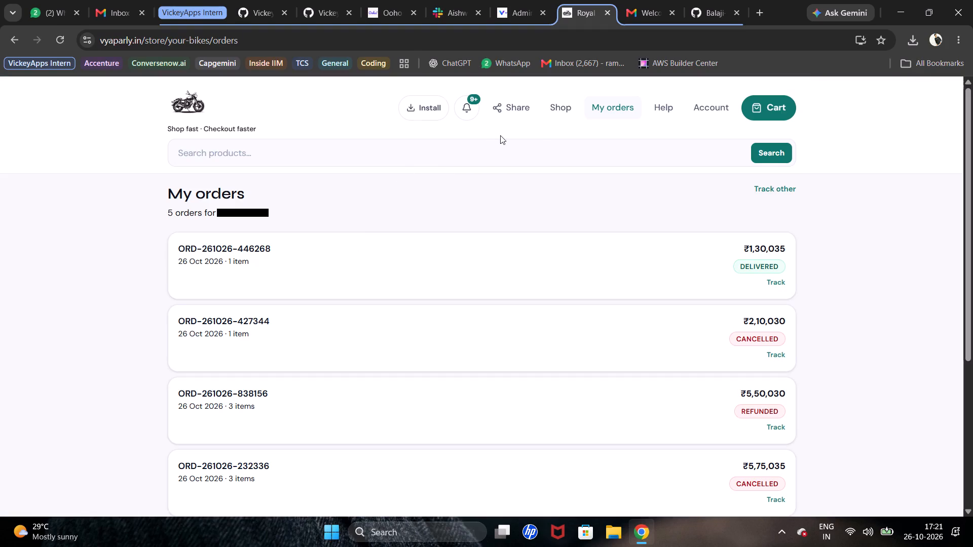
Open the Hunter 350 from the storefront's product list and proceed to checkout with Buy now.
click(557, 99)
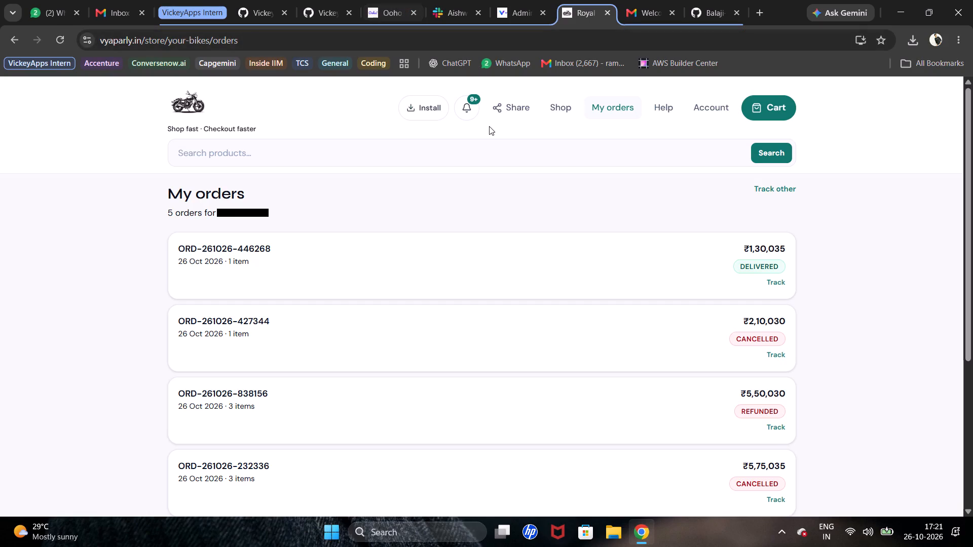
click(569, 98)
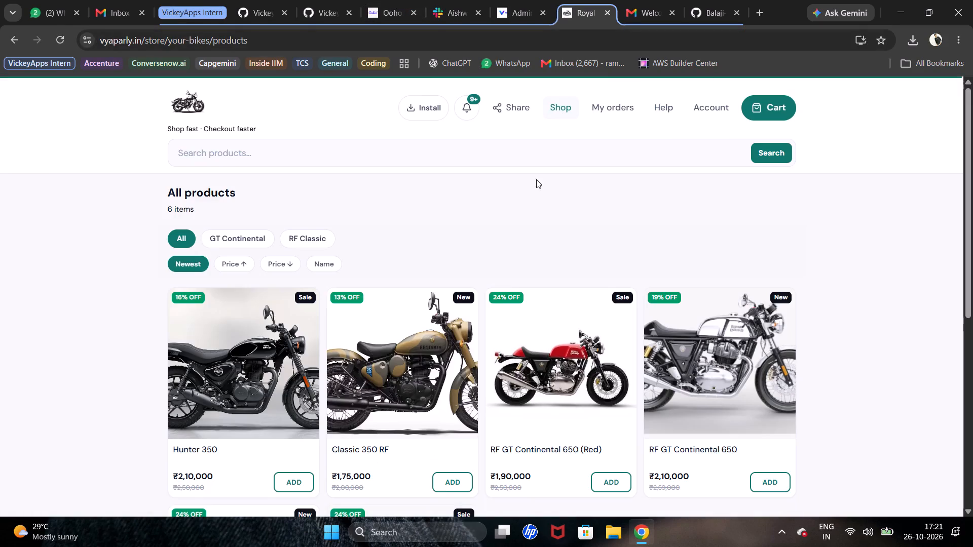
scroll(465, 279, down, 8)
click(230, 222)
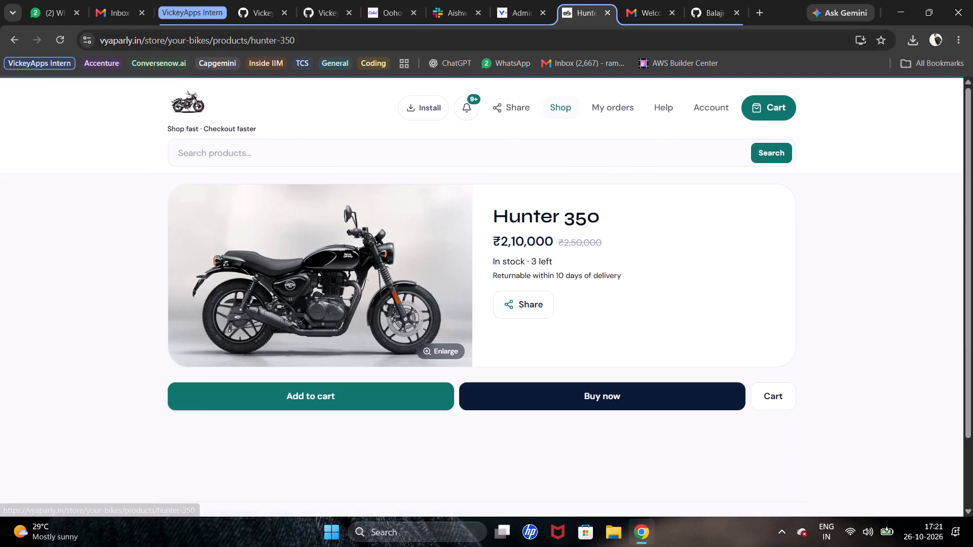
scroll(585, 345, down, 8)
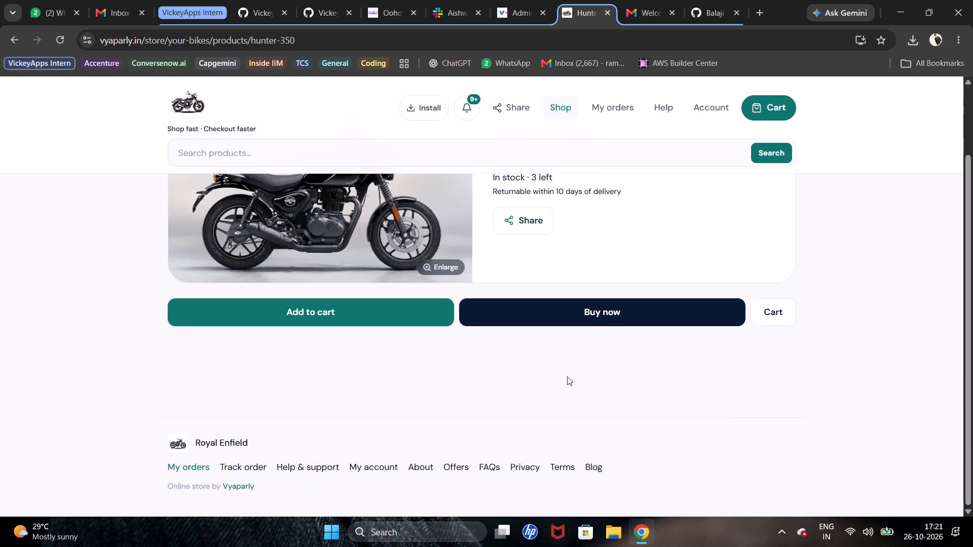
scroll(567, 376, up, 3)
click(567, 376)
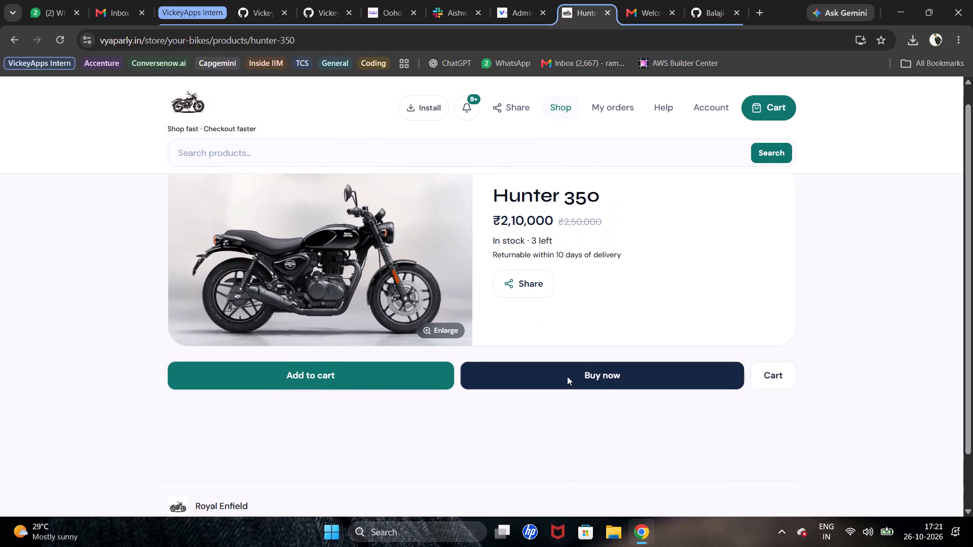
Add the order note "Please deliver with extra care." to the Cash on Delivery checkout.
scroll(469, 341, down, 2)
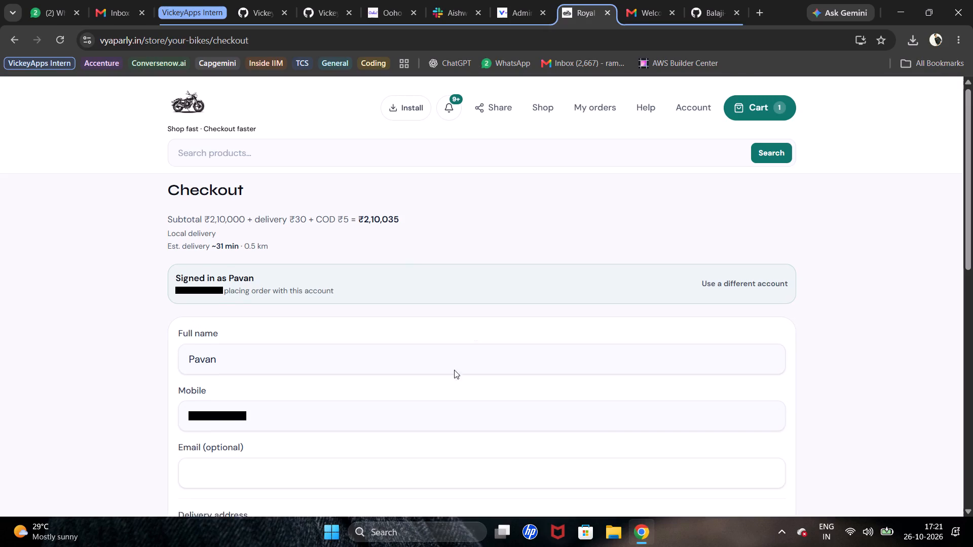
scroll(454, 370, down, 18)
scroll(449, 372, down, 7)
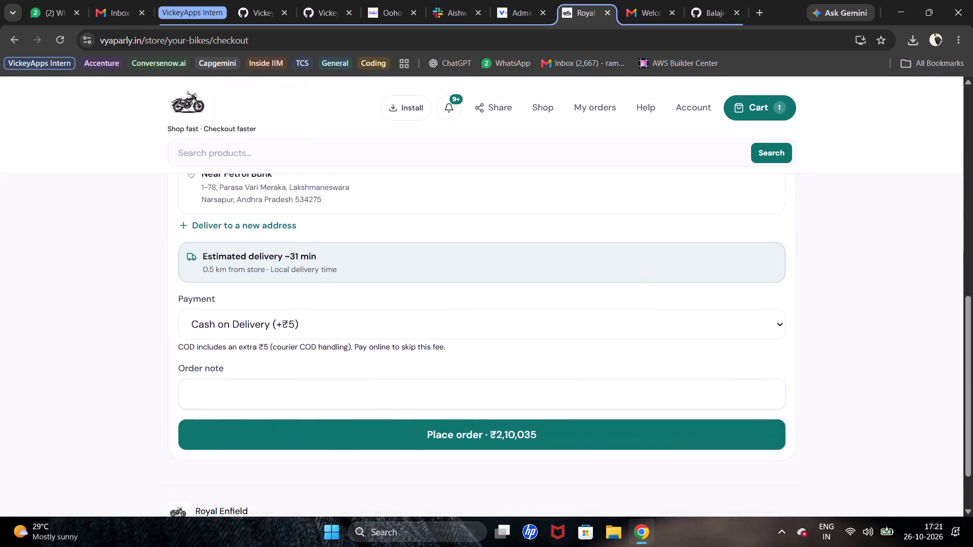
scroll(449, 376, down, 1)
click(436, 308)
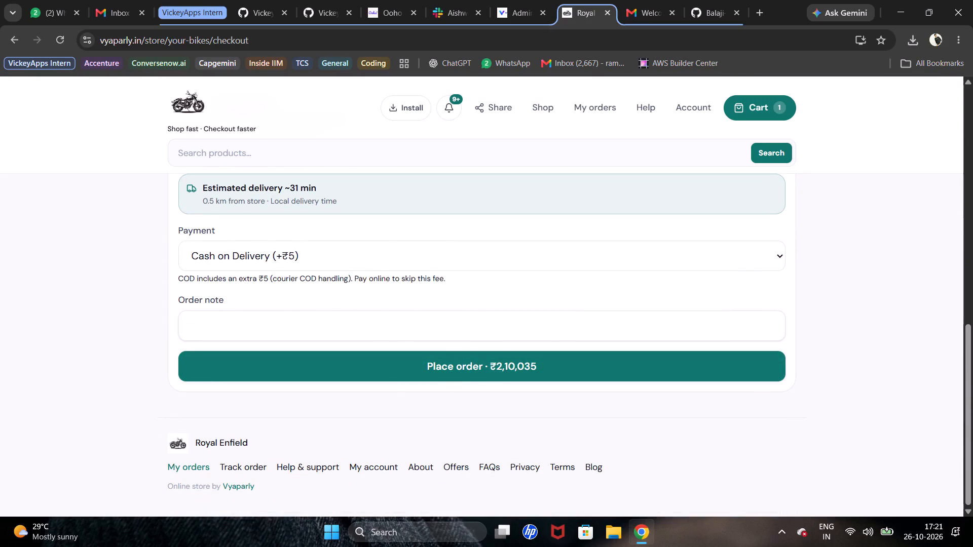
click(436, 326)
click(325, 352)
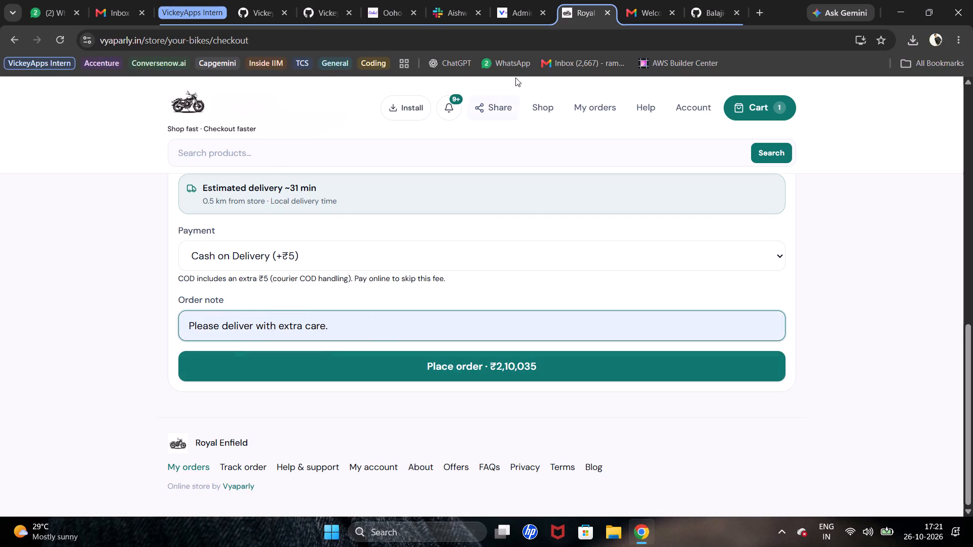
Switch to the tenant admin and open the Orders page to check the existing orders.
click(503, 0)
click(196, 177)
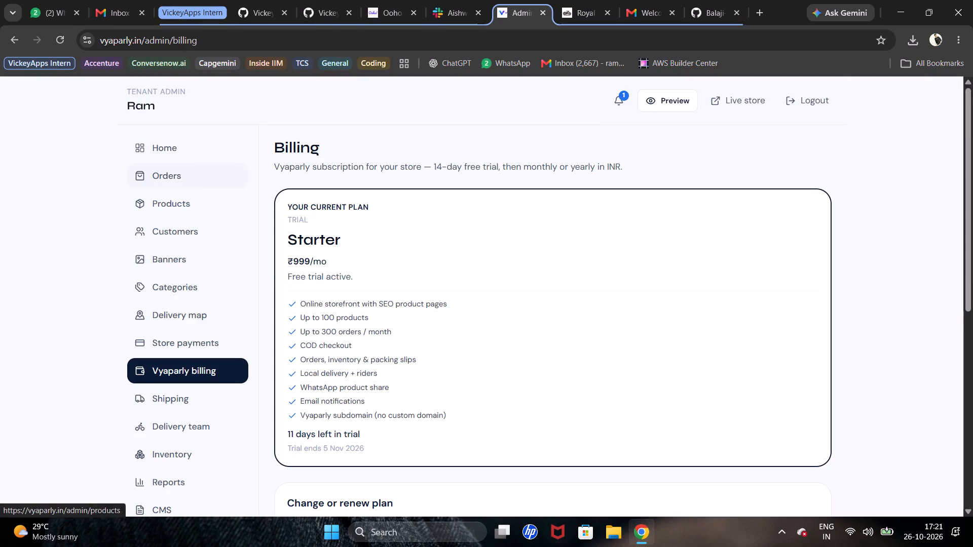
double_click(216, 177)
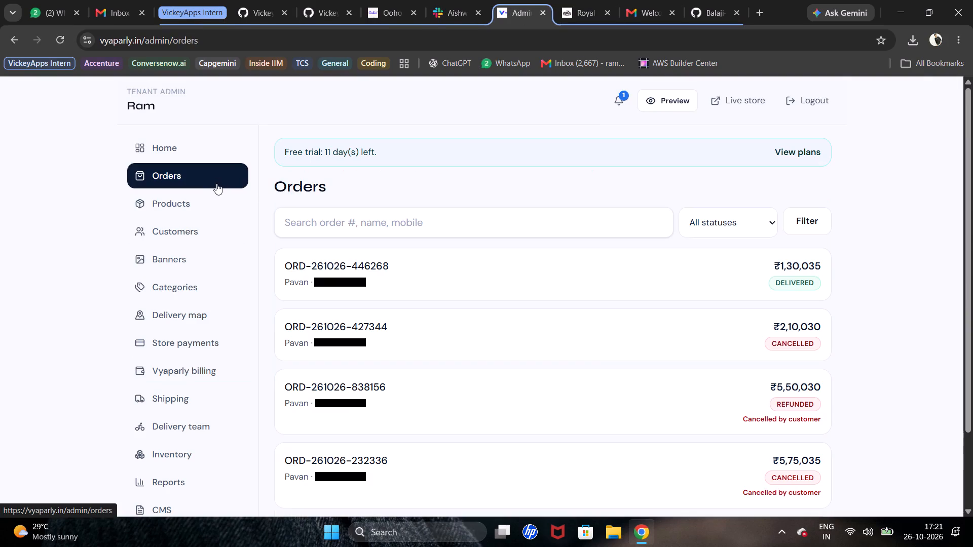
Return to the storefront checkout and place the Cash on Delivery order for the Hunter 350.
click(580, 0)
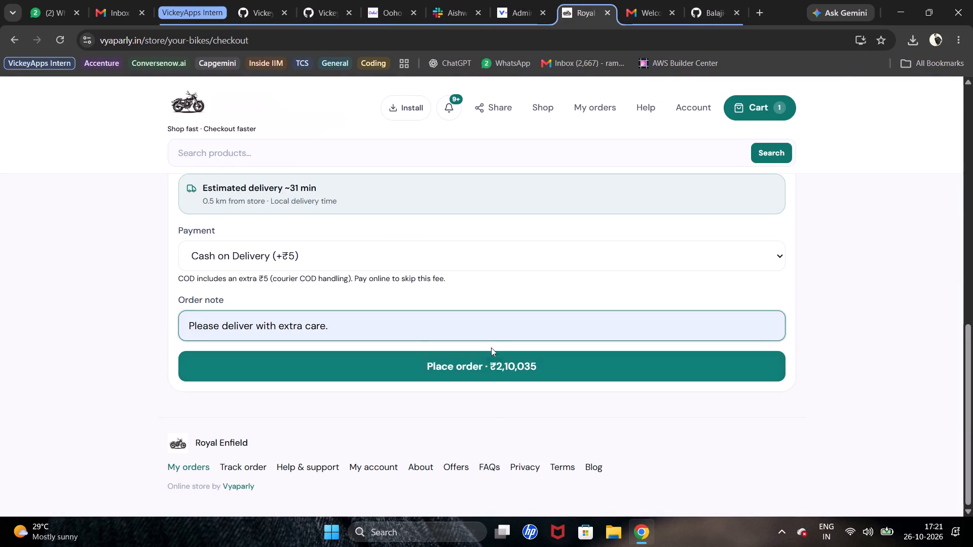
click(505, 352)
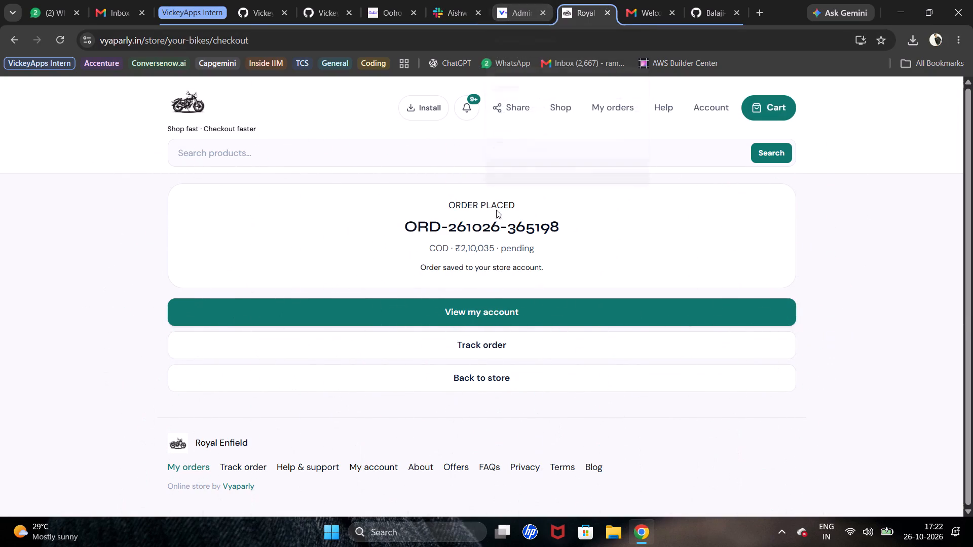
Open tracking for the newly placed Hunter 350 order, glance at the admin orders list, and review the tracking details.
click(489, 345)
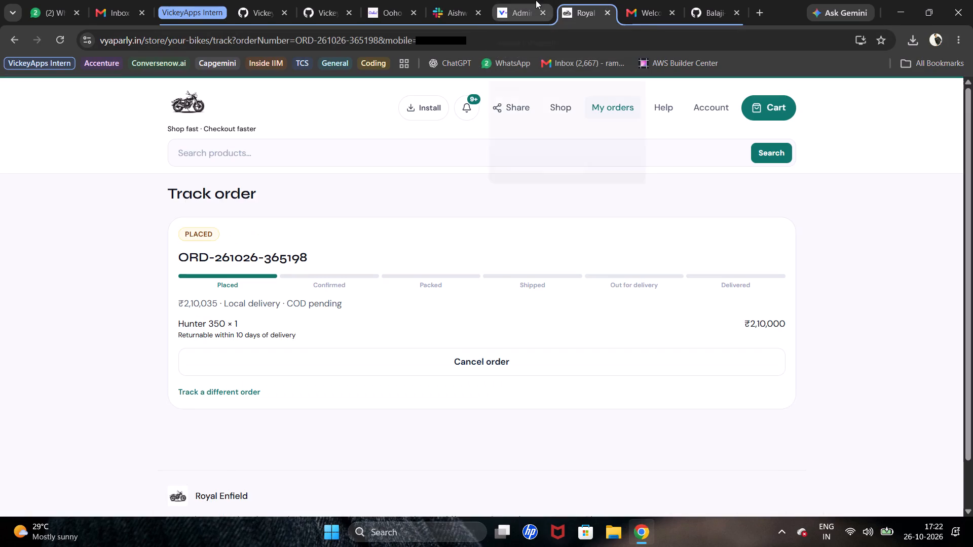
click(536, 0)
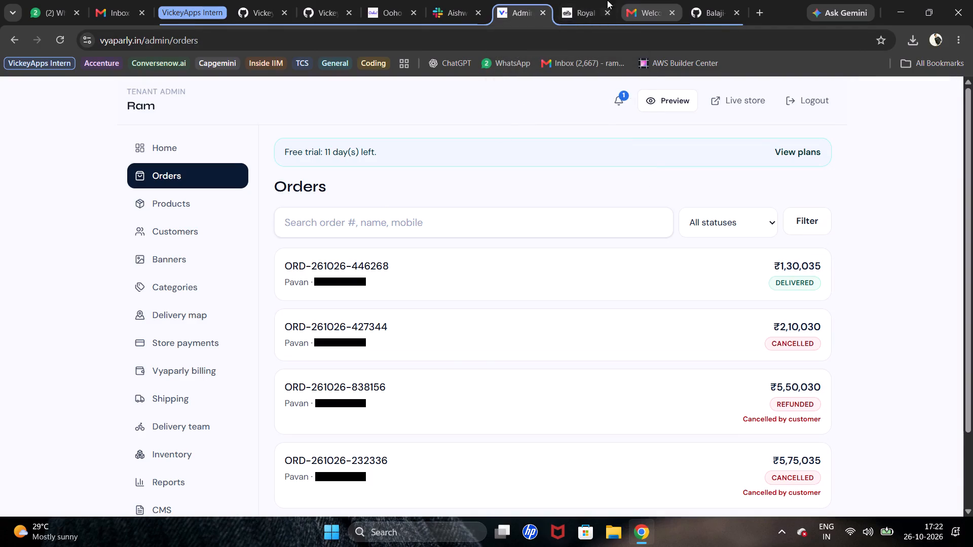
click(596, 0)
scroll(445, 414, down, 3)
scroll(478, 352, up, 4)
scroll(478, 358, down, 3)
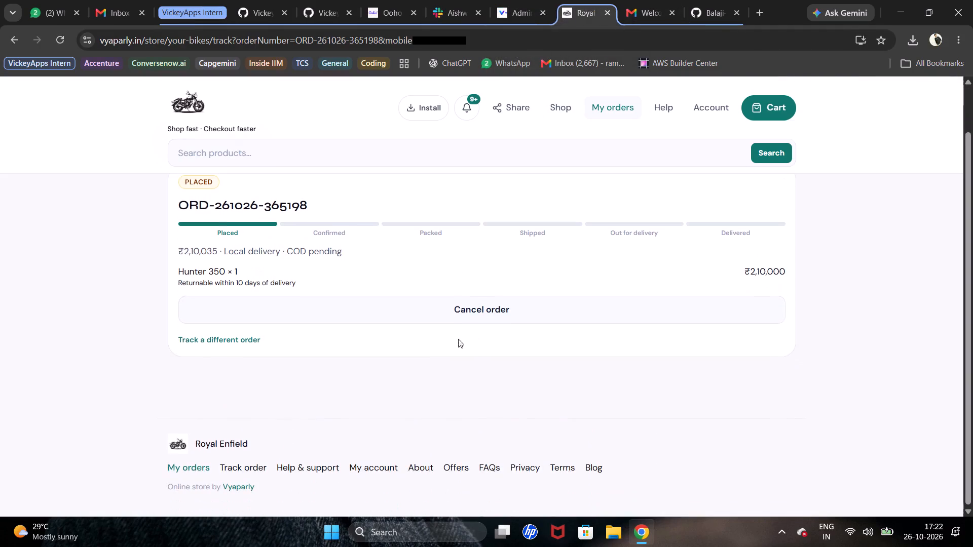
scroll(458, 339, down, 2)
scroll(416, 317, up, 7)
click(516, 0)
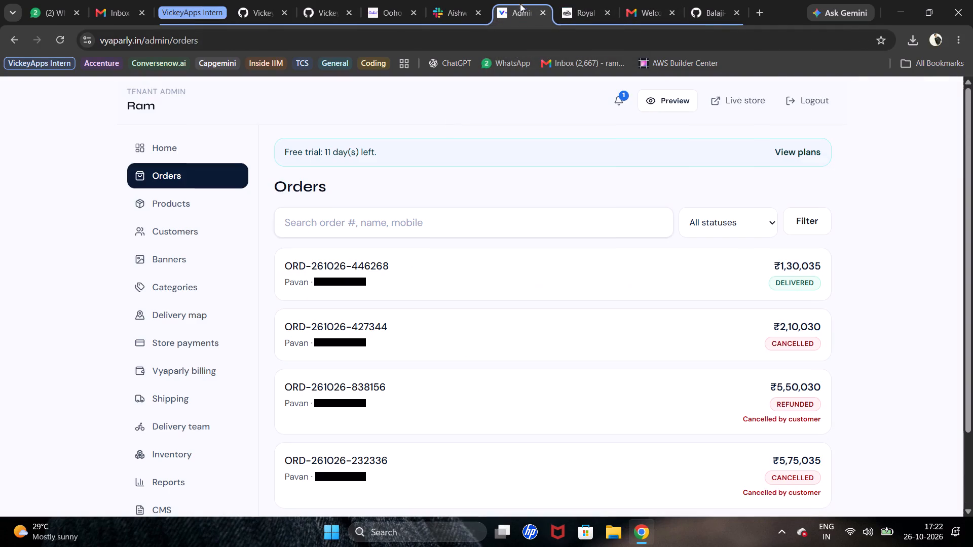
click(68, 35)
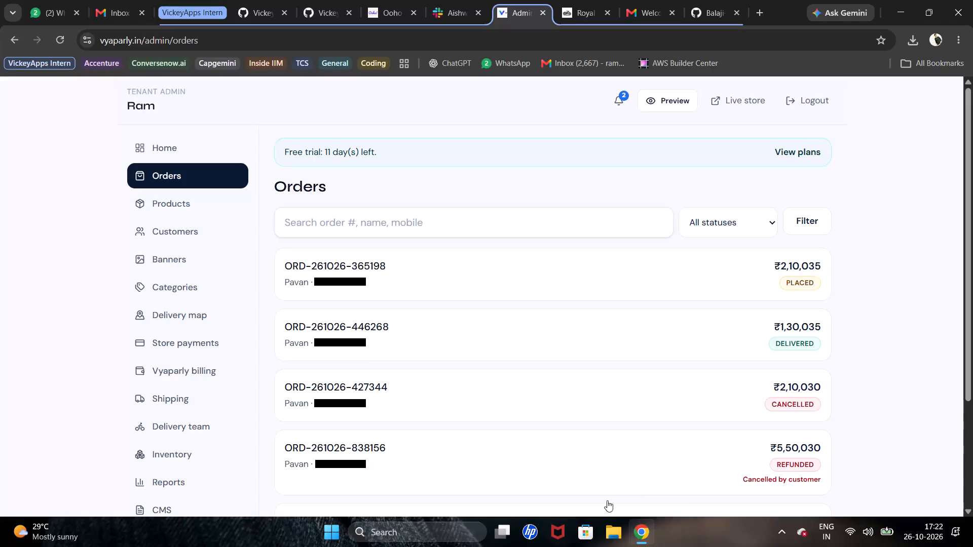
click(658, 281)
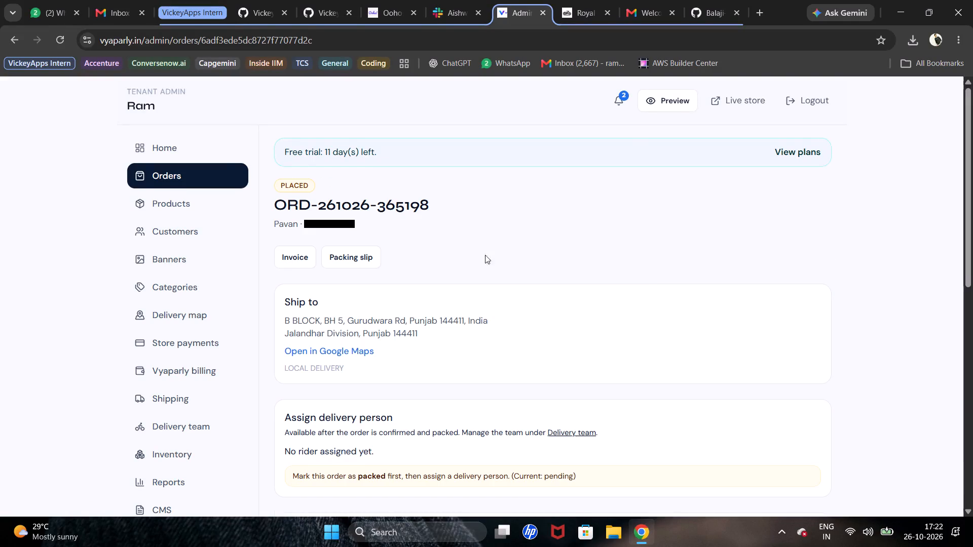
Examine the order's shipping, delivery person, external delivery and payment sections and its available status actions.
scroll(354, 259, down, 12)
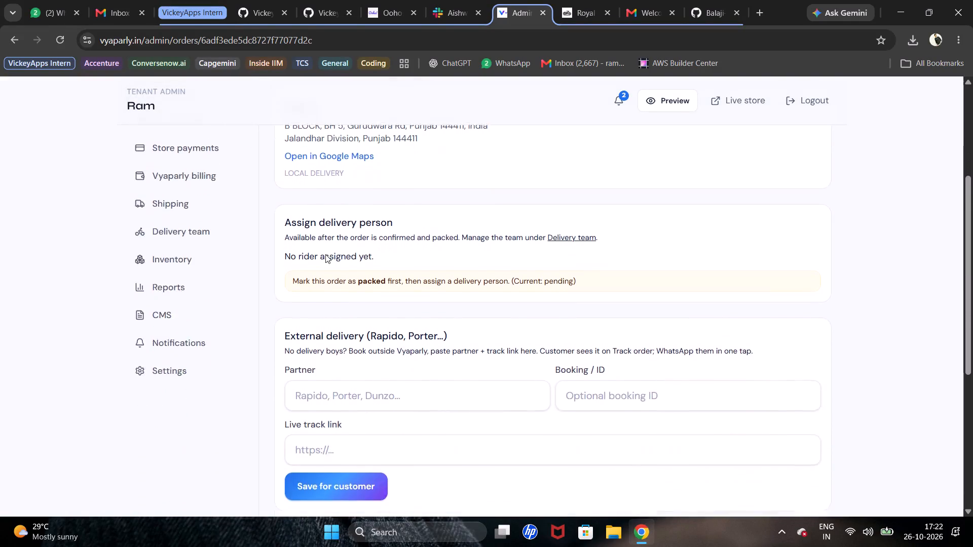
scroll(325, 254, down, 11)
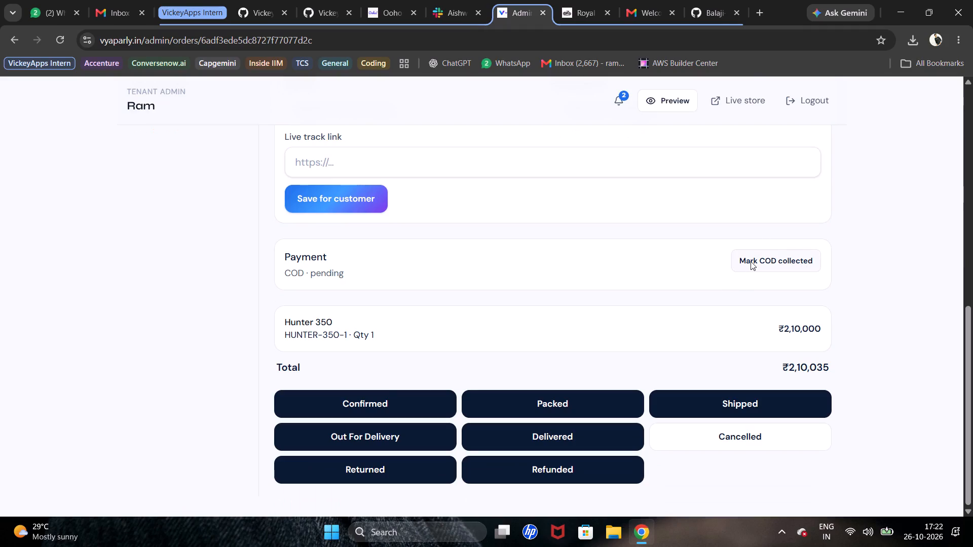
scroll(698, 285, down, 11)
scroll(667, 307, up, 14)
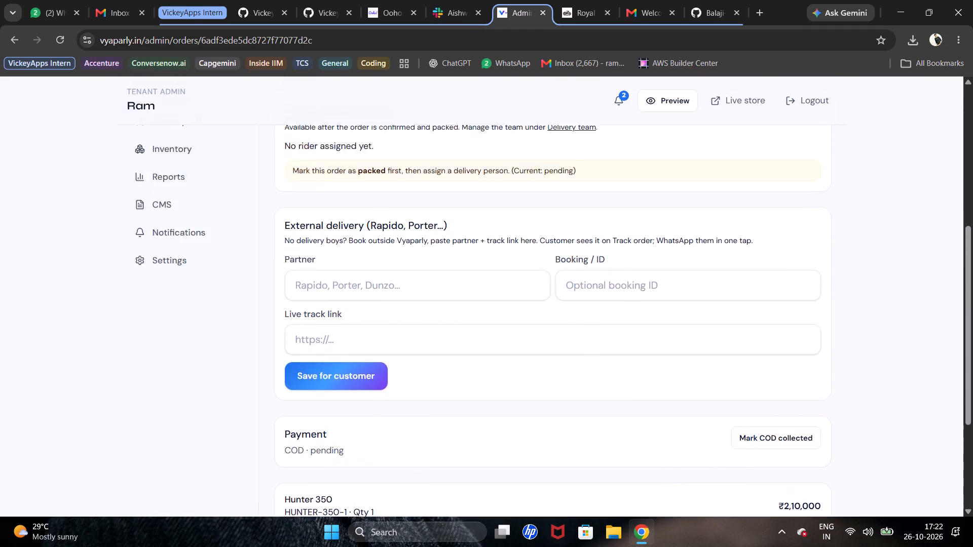
scroll(647, 321, up, 20)
scroll(647, 321, up, 5)
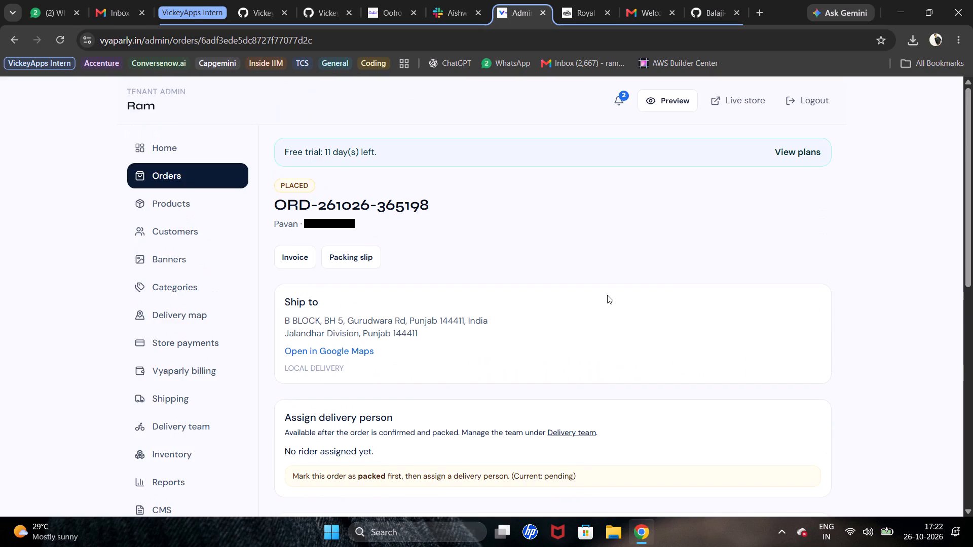
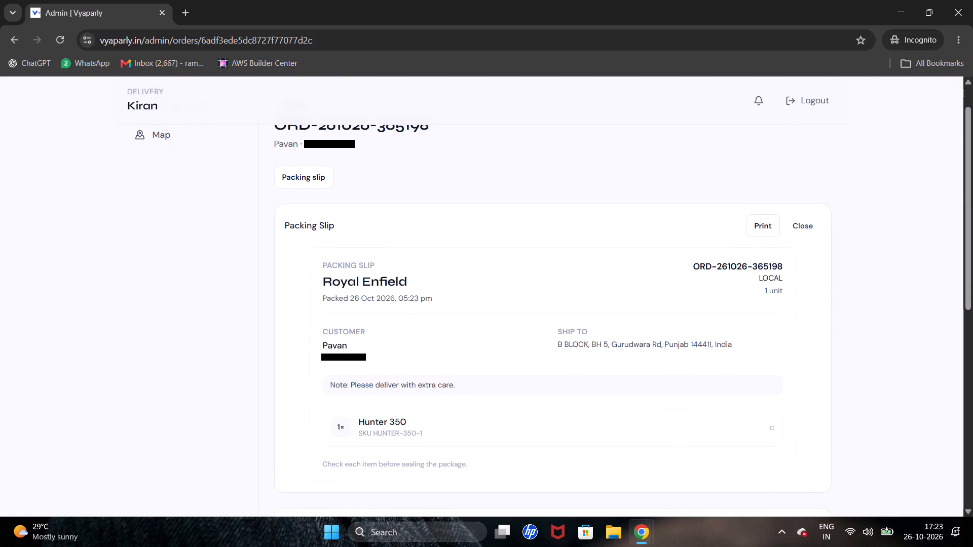
drag(472, 387, 328, 381)
click(328, 381)
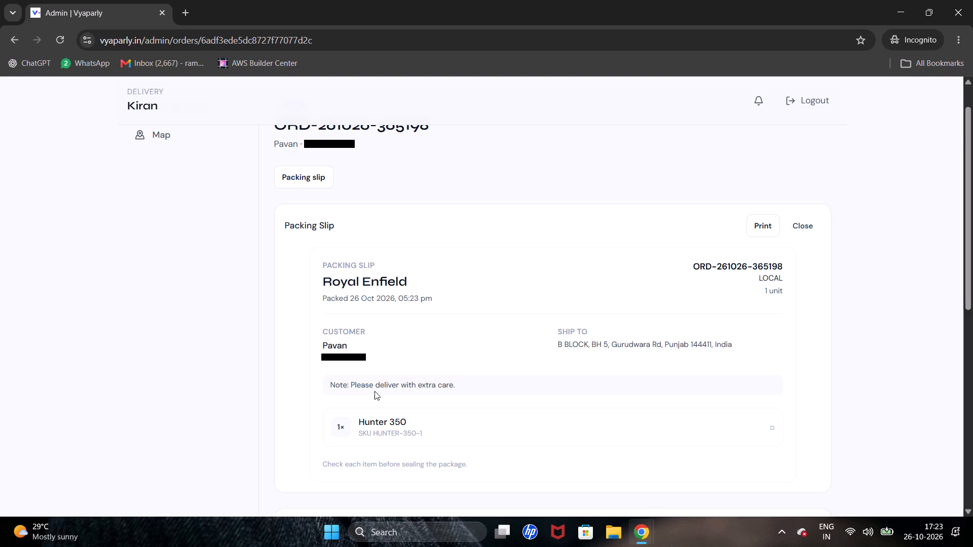
scroll(375, 391, down, 3)
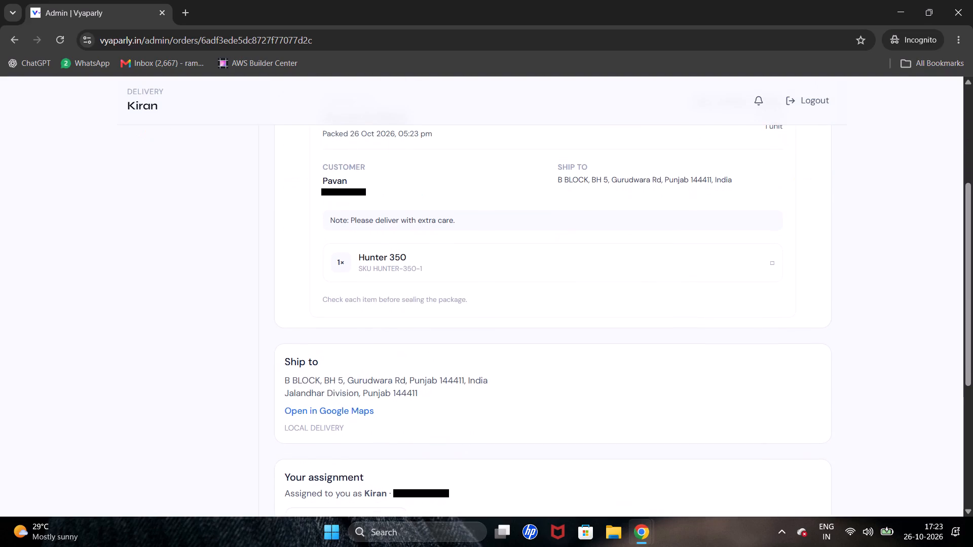
double_click(387, 296)
click(432, 300)
click(468, 294)
drag(461, 222, 313, 223)
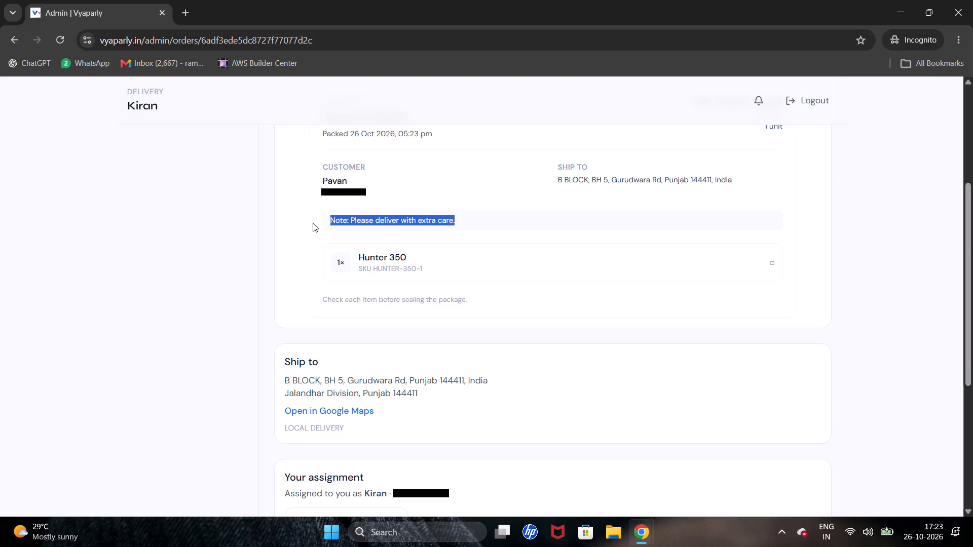
click(367, 223)
scroll(430, 312, down, 3)
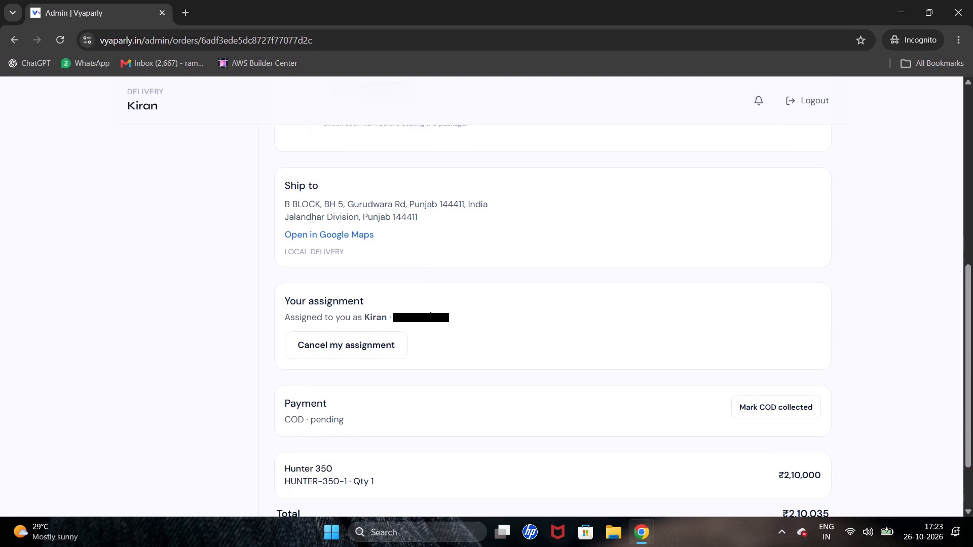
scroll(430, 312, down, 3)
scroll(430, 312, up, 4)
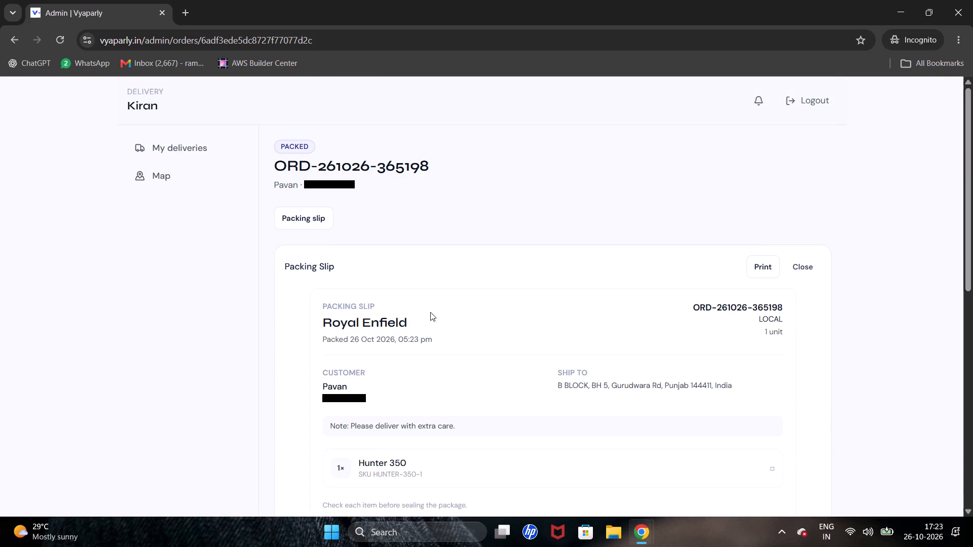
scroll(430, 312, down, 1)
click(310, 153)
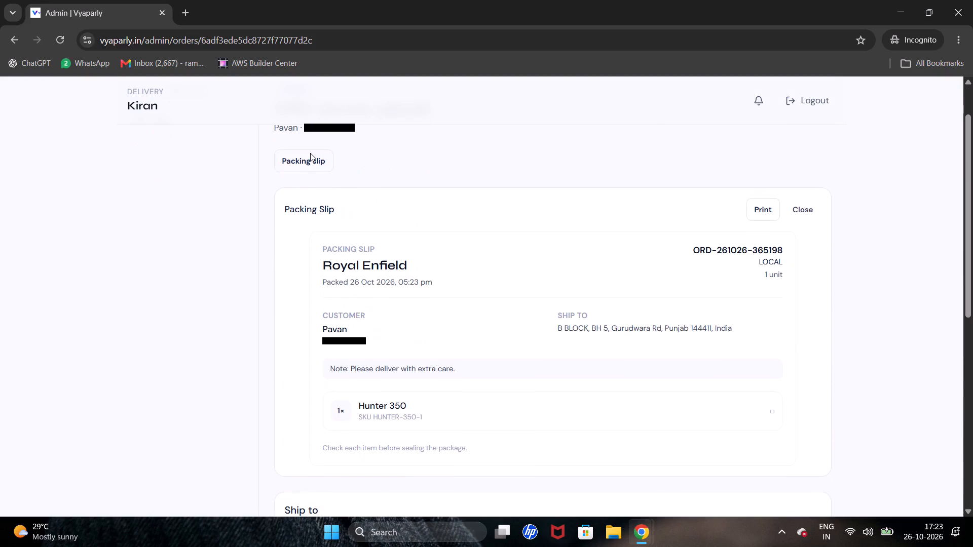
click(314, 160)
scroll(314, 160, up, 1)
click(289, 152)
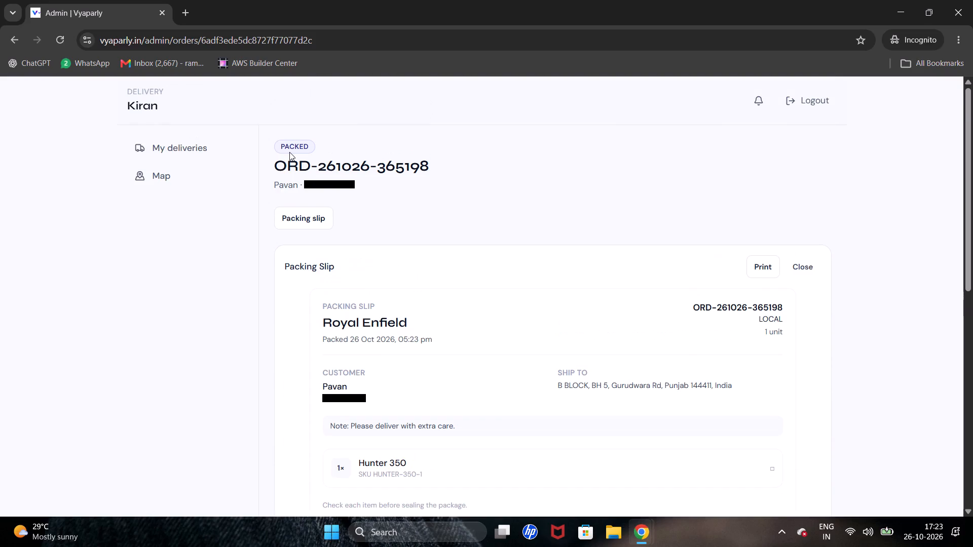
click(302, 142)
click(806, 270)
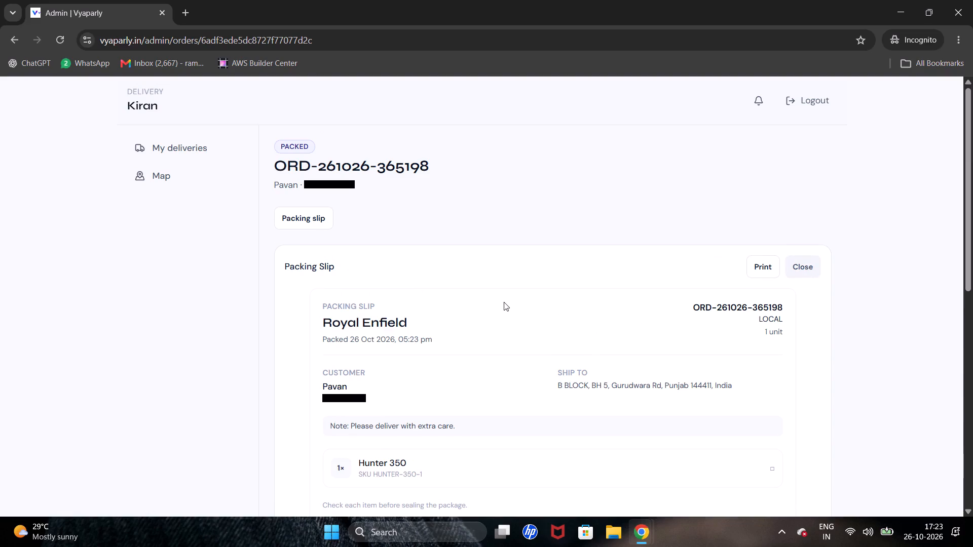
Examine the shipping, assignment, payment and item sections of the rider's order page.
scroll(504, 302, down, 2)
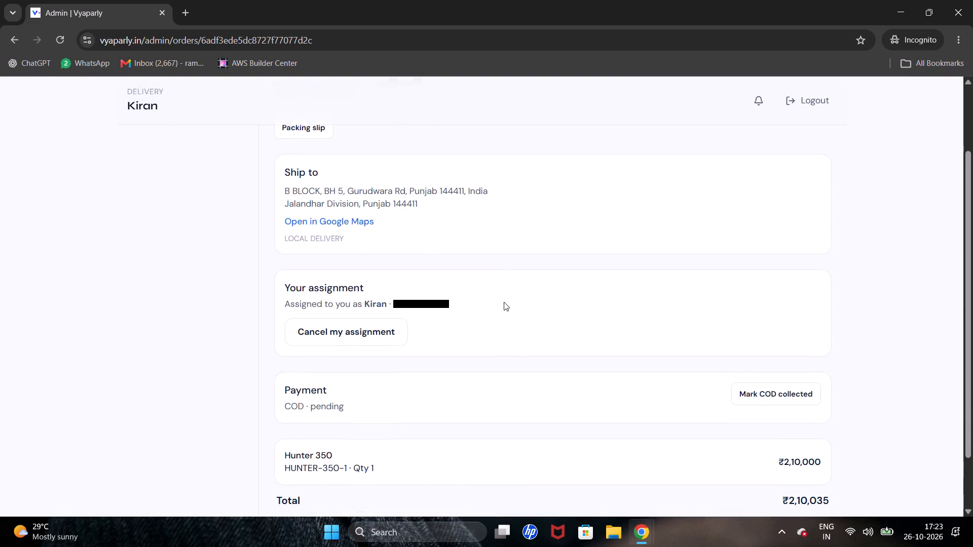
scroll(504, 302, down, 1)
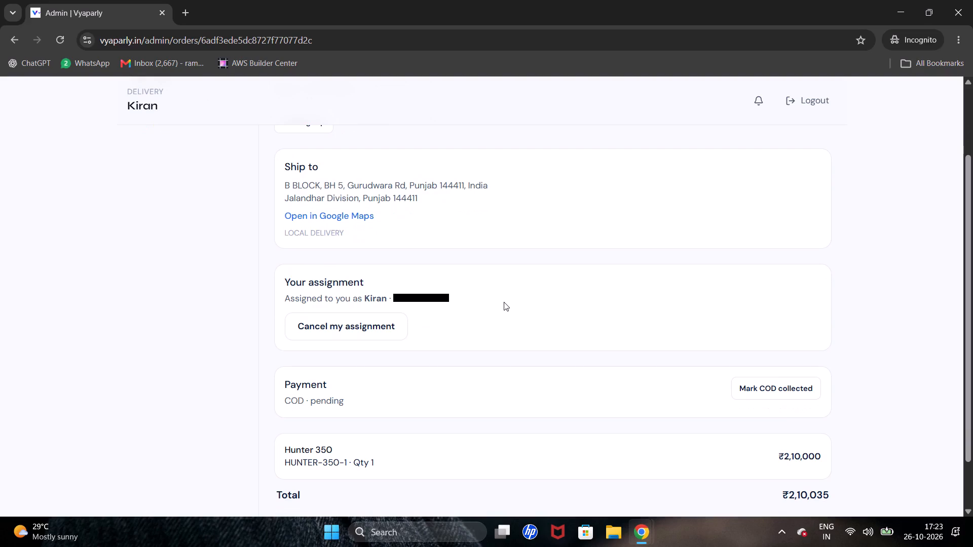
scroll(504, 302, down, 3)
scroll(504, 302, up, 3)
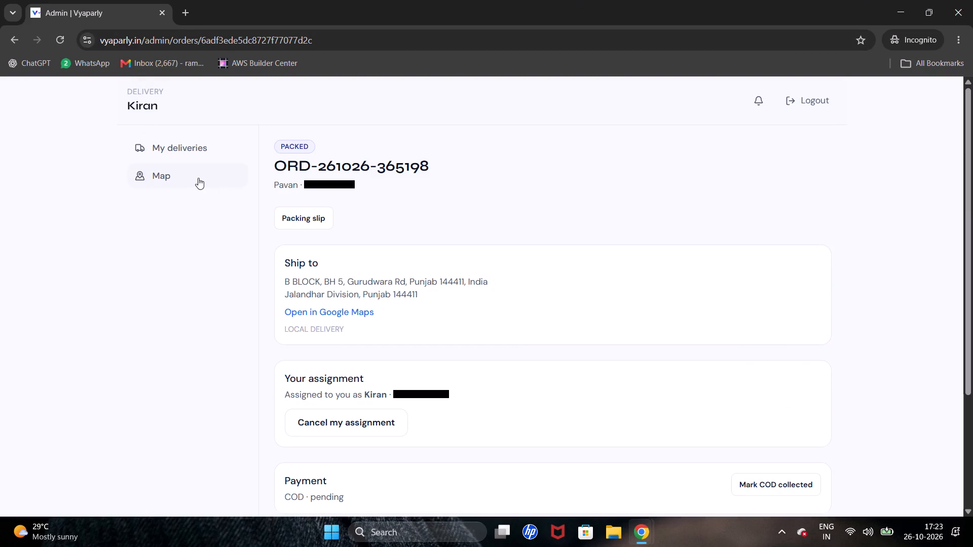
click(164, 188)
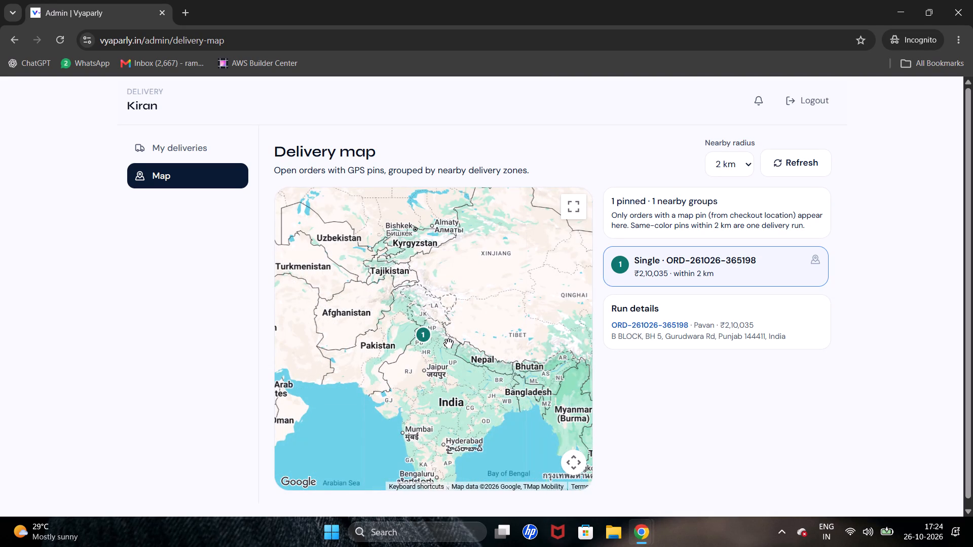
drag(448, 343, 433, 307)
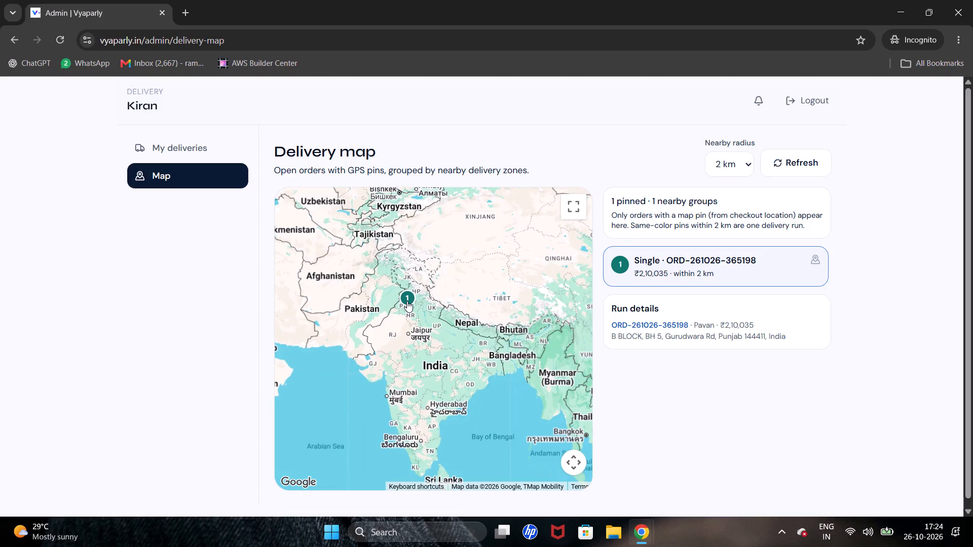
click(407, 301)
scroll(407, 301, down, 1)
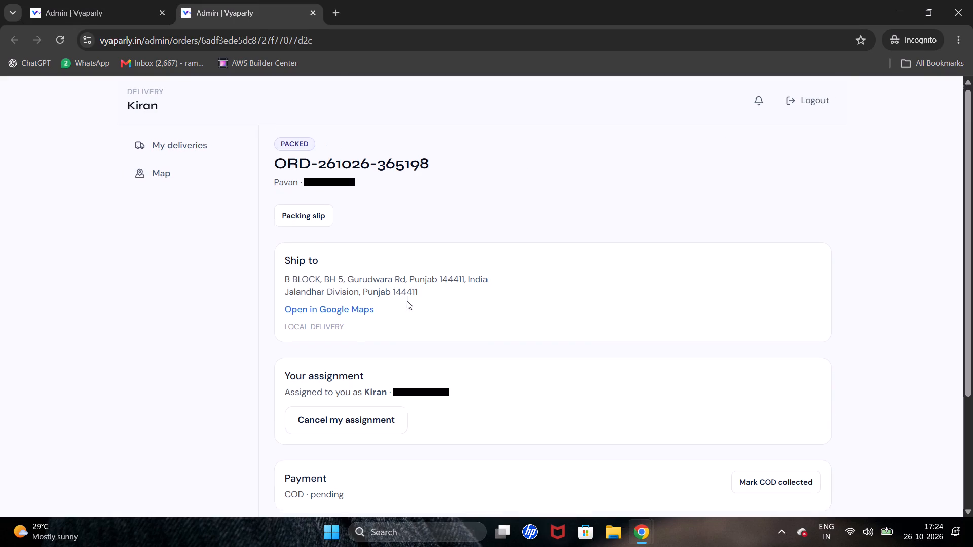
scroll(407, 301, down, 2)
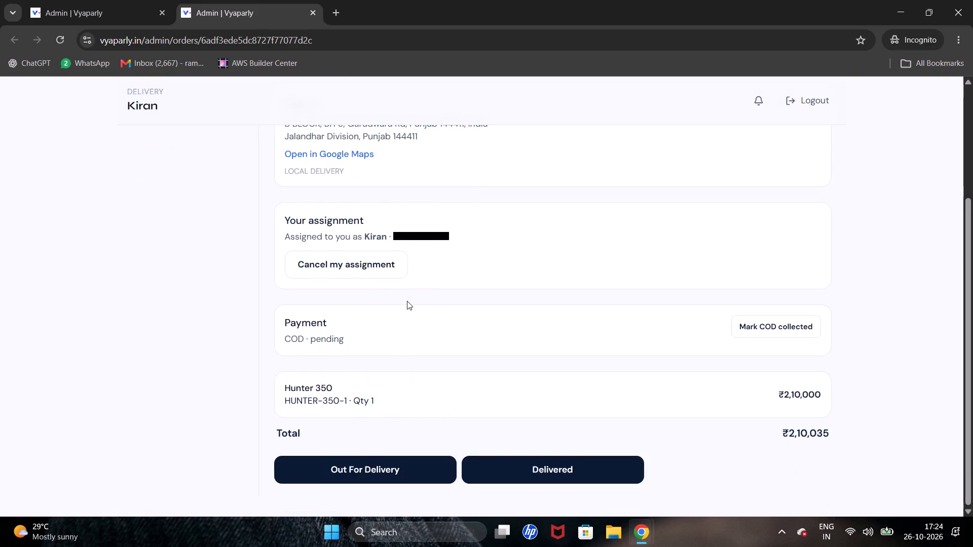
scroll(407, 301, up, 1)
Reopen the order's packing slip, check the customer's delivery note, and close the slip.
click(320, 225)
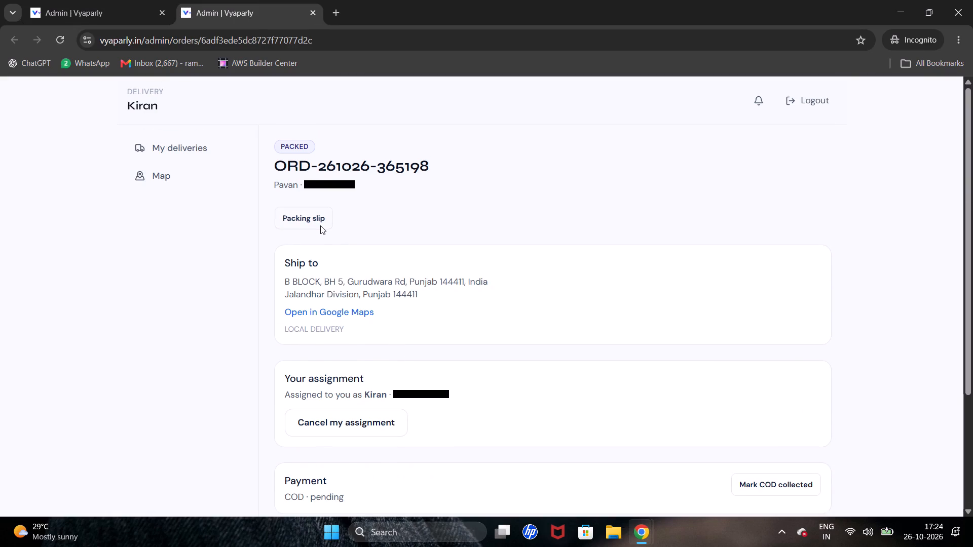
scroll(470, 337, down, 1)
drag(472, 386, 357, 410)
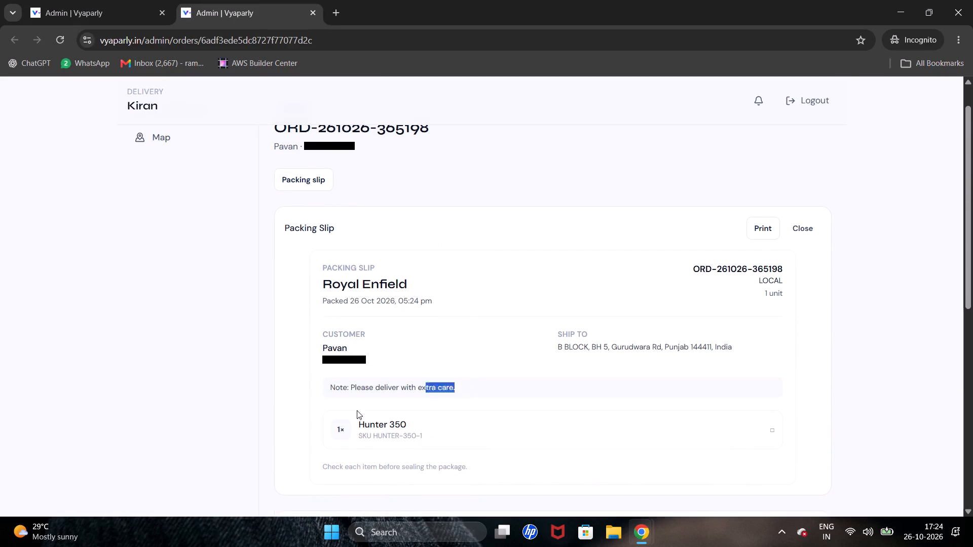
drag(357, 410, 324, 379)
click(324, 379)
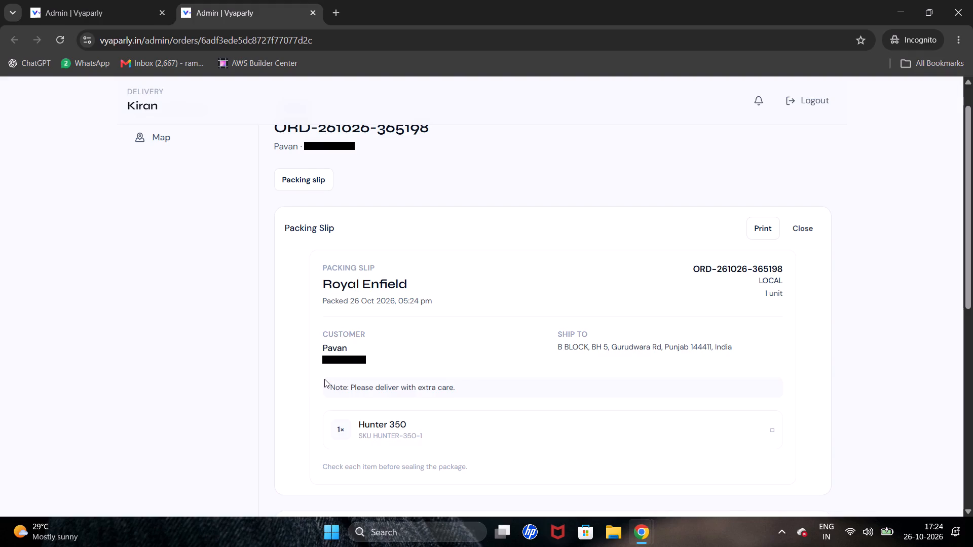
scroll(324, 379, right, 1)
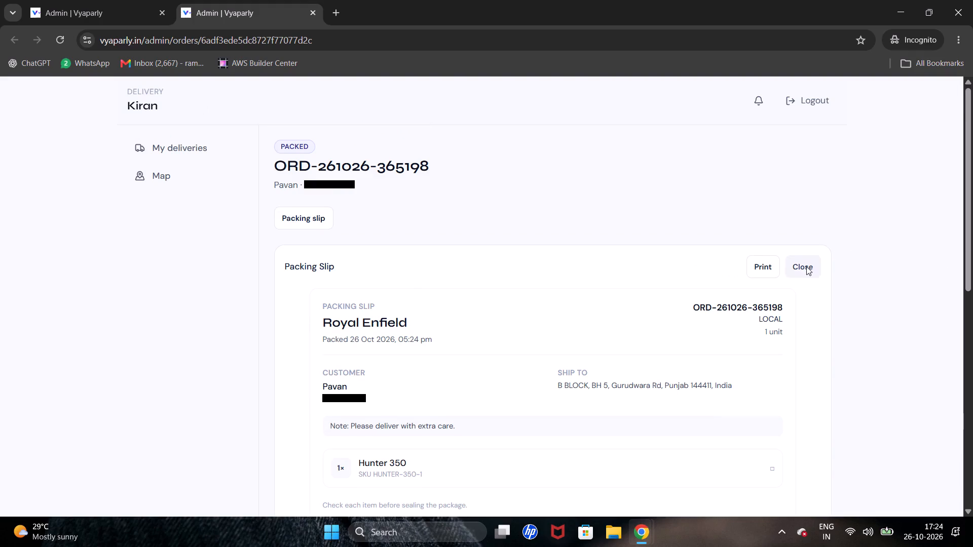
click(806, 266)
Recheck the rider's order page from its assignment and payment sections down to the available status actions.
scroll(602, 246, up, 2)
scroll(602, 246, down, 5)
scroll(602, 246, up, 2)
scroll(602, 246, down, 3)
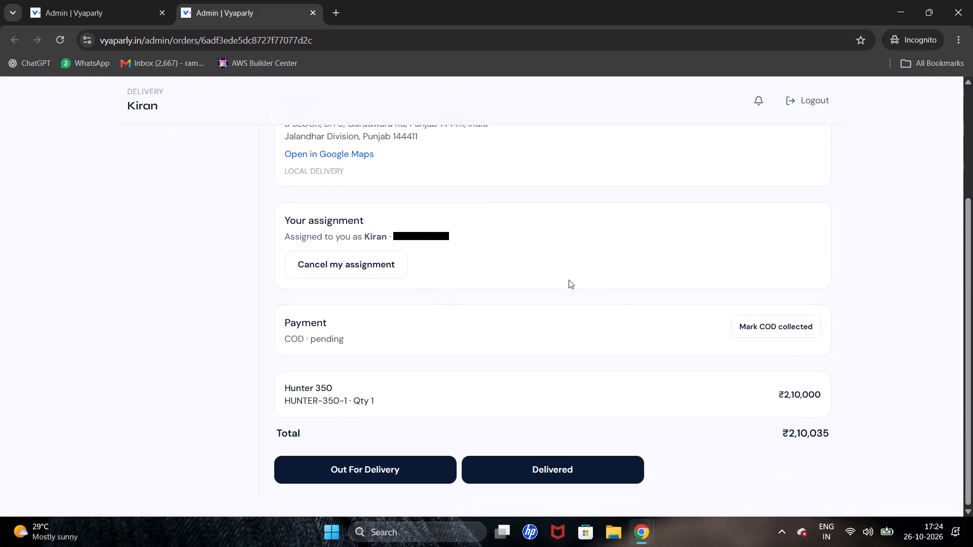
click(565, 282)
scroll(565, 282, up, 2)
Return to the delivery map tab and close it, keeping the rider's order page open.
click(63, 0)
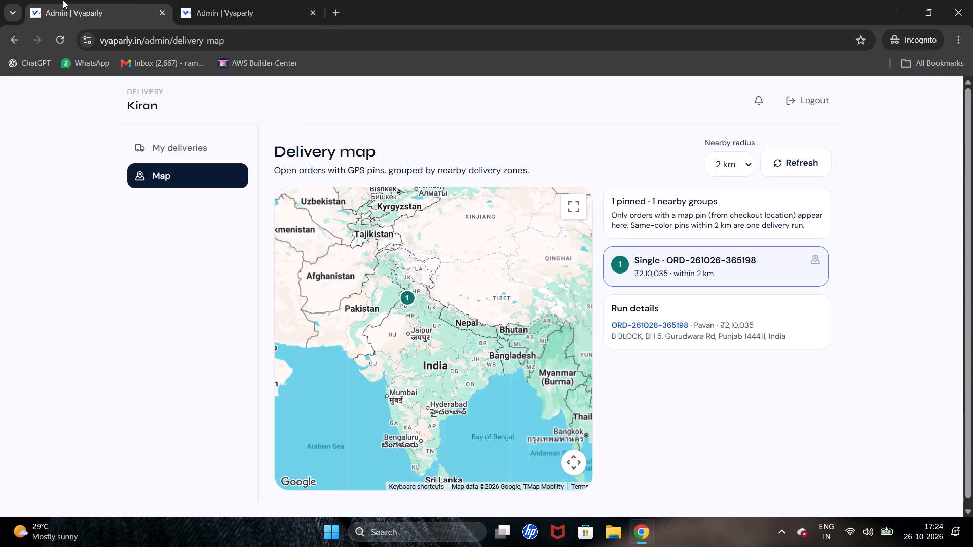
click(158, 10)
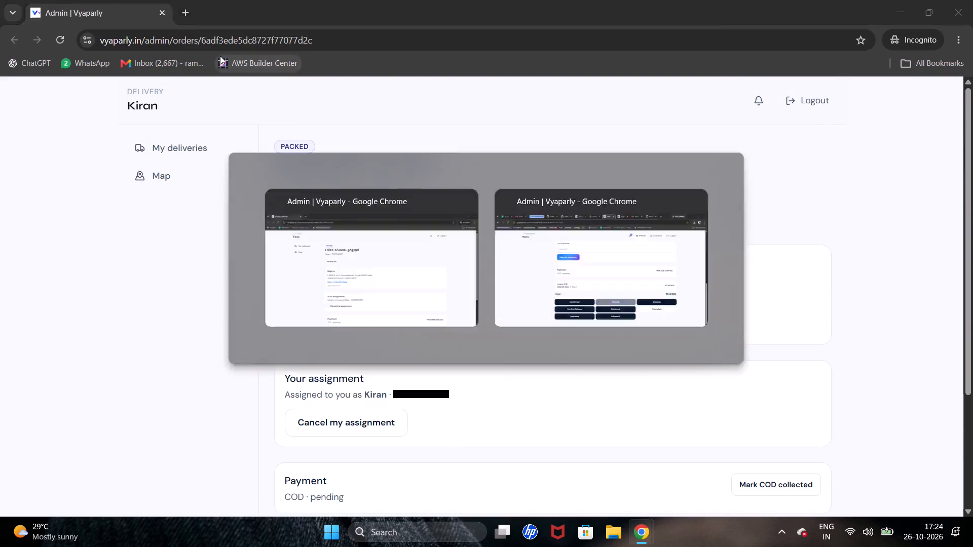
Switch to the tenant admin window and check the order's status and assigned delivery person.
scroll(536, 303, down, 2)
scroll(536, 303, up, 5)
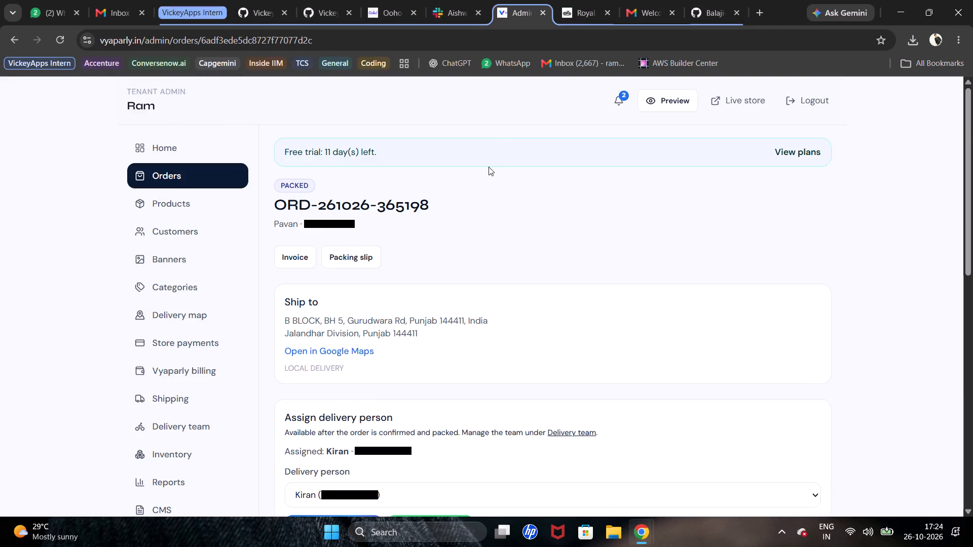
scroll(461, 267, down, 7)
click(369, 465)
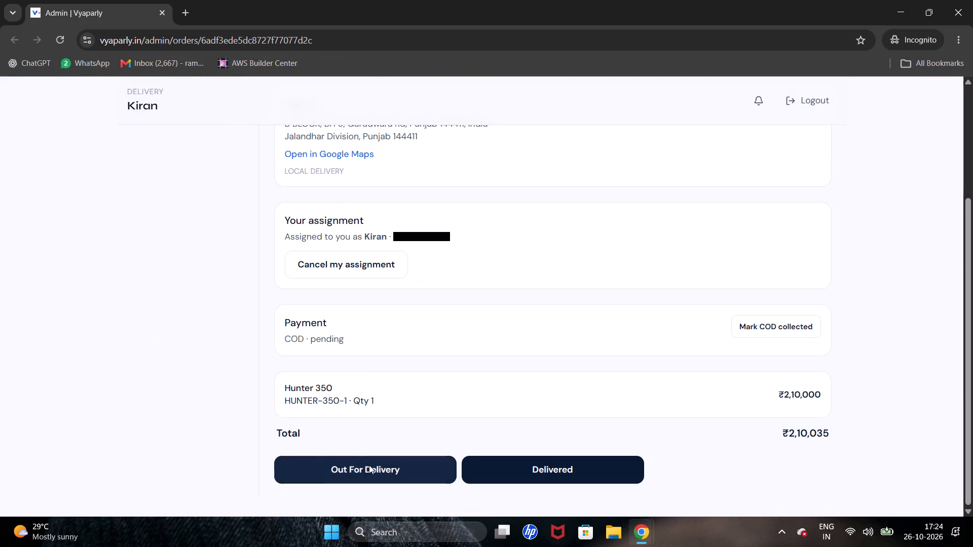
Switch to the storefront's order tracking page and reload it to check the order's progress.
click(498, 333)
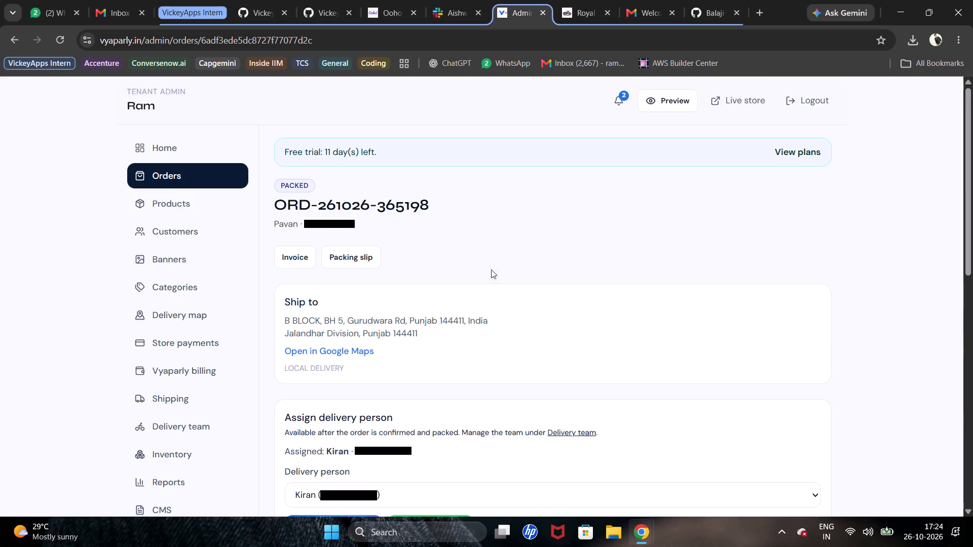
click(574, 10)
click(585, 34)
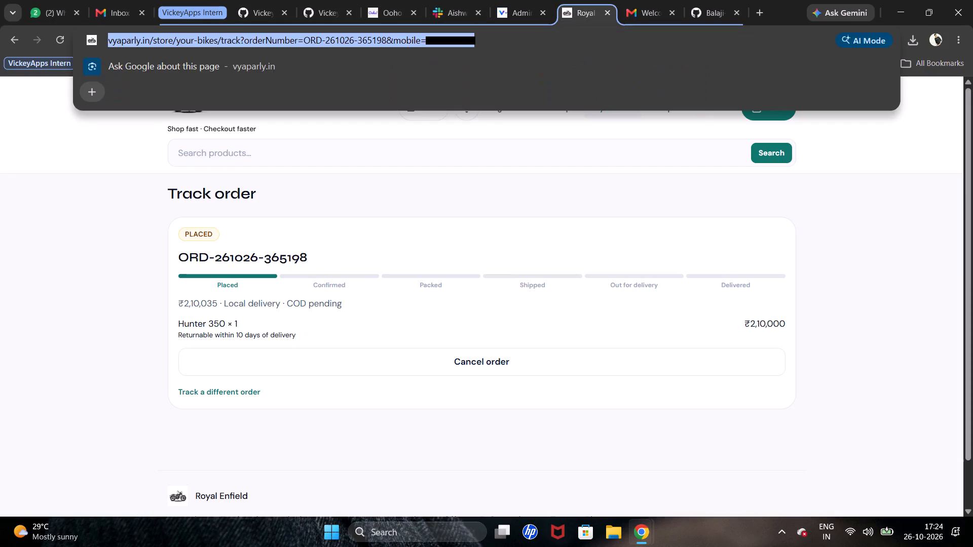
key(Return)
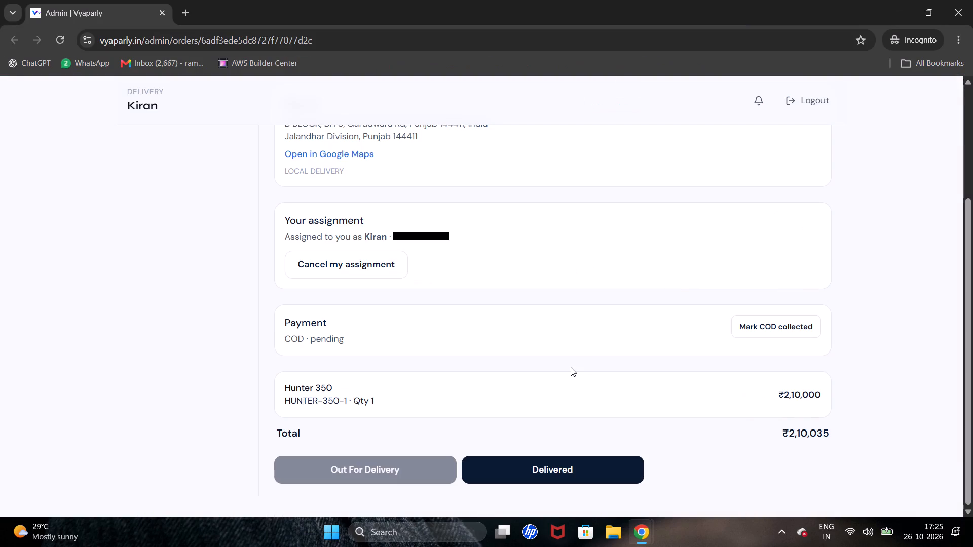
scroll(573, 390, down, 1)
click(586, 470)
Reload the order in the tenant admin window and check its payment, external delivery and status sections.
click(574, 326)
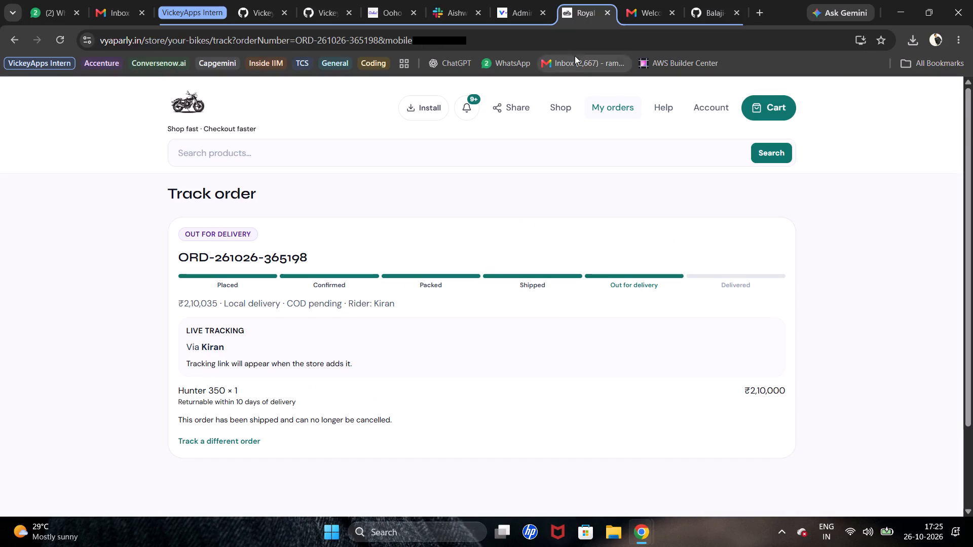
click(522, 3)
click(545, 43)
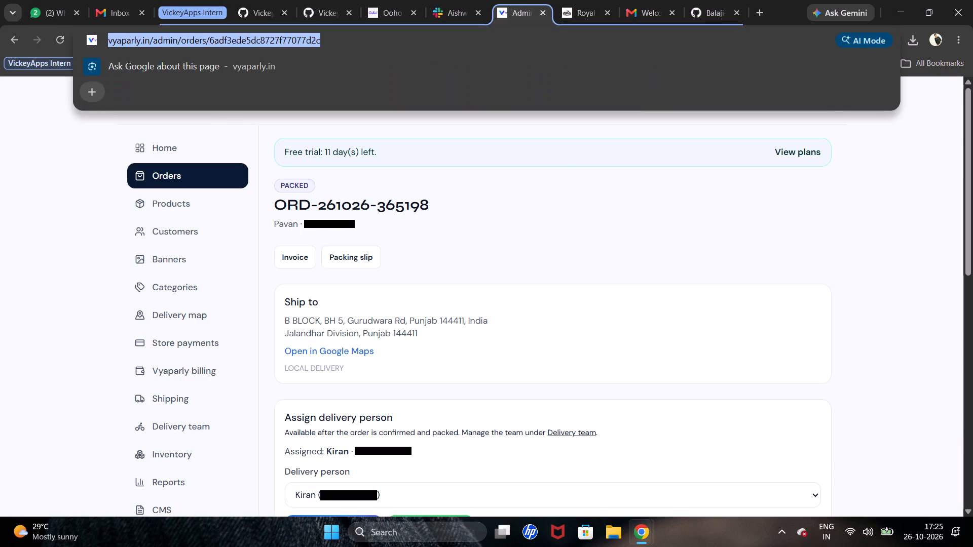
key(Return)
scroll(616, 251, down, 8)
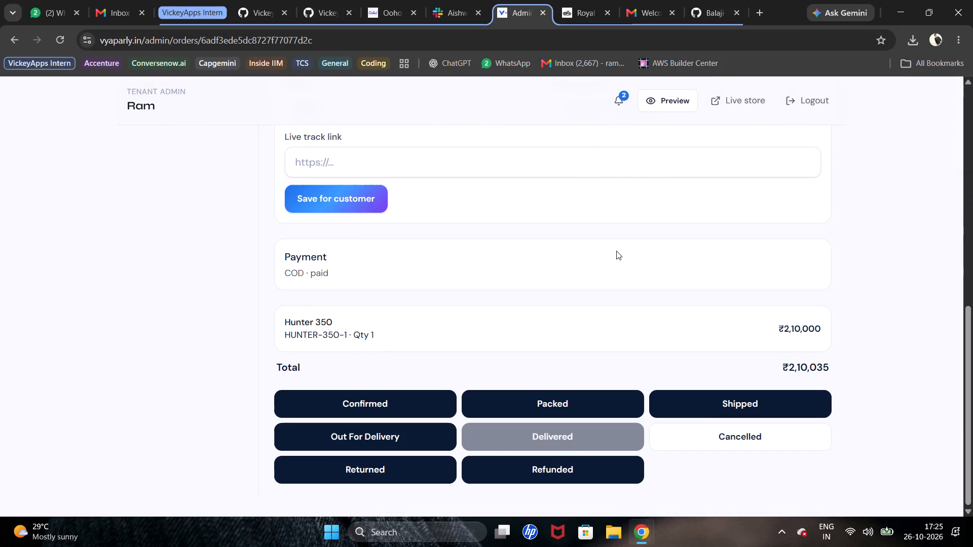
scroll(581, 391, up, 3)
scroll(547, 424, up, 1)
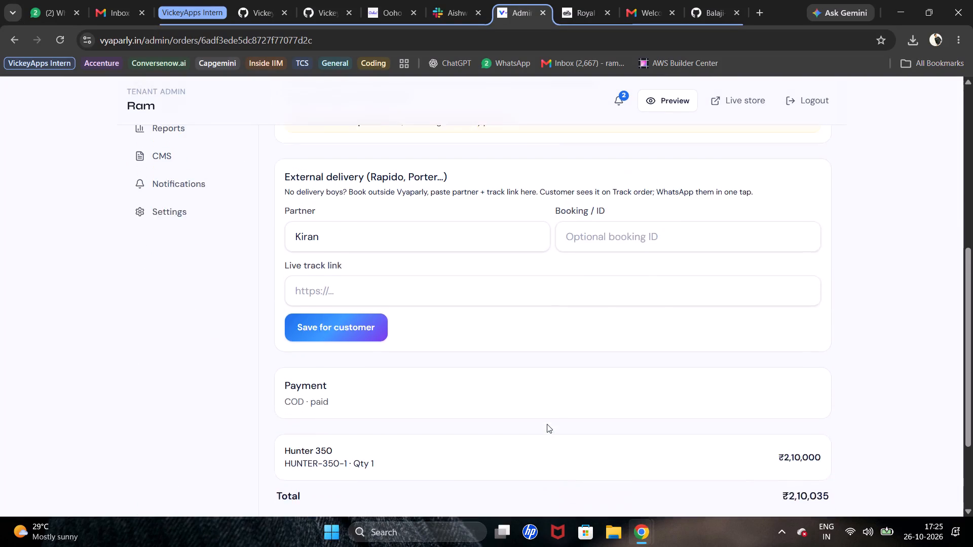
click(325, 409)
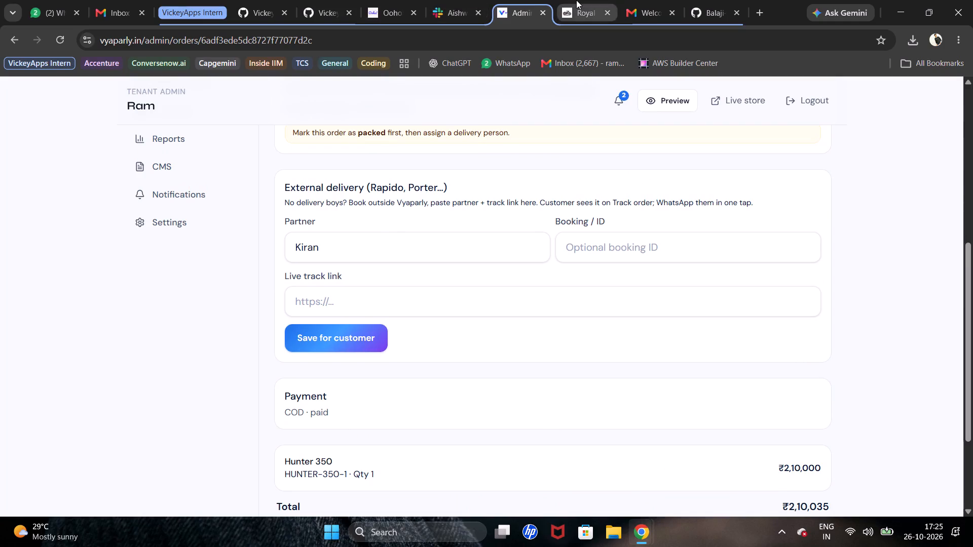
drag(576, 0, 596, 32)
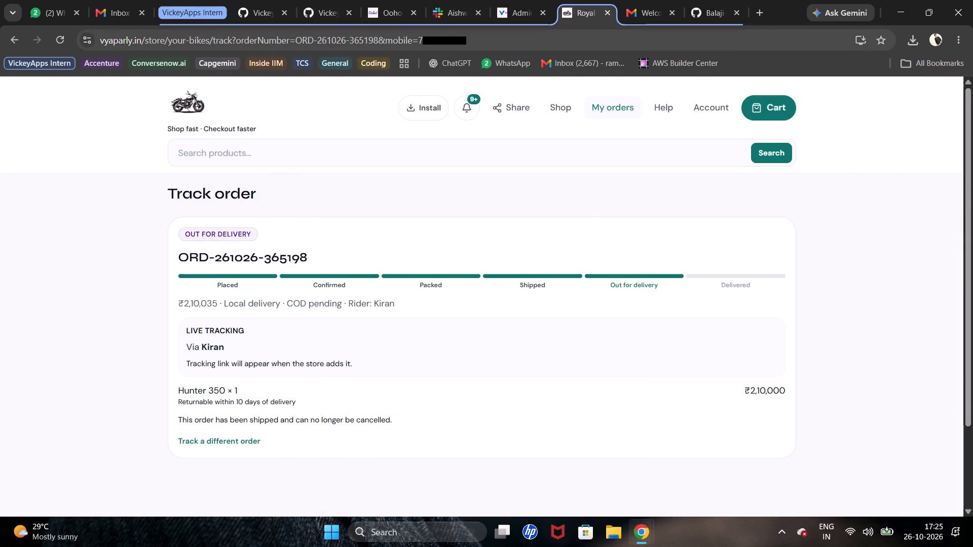
key(Return)
click(594, 41)
key(Return)
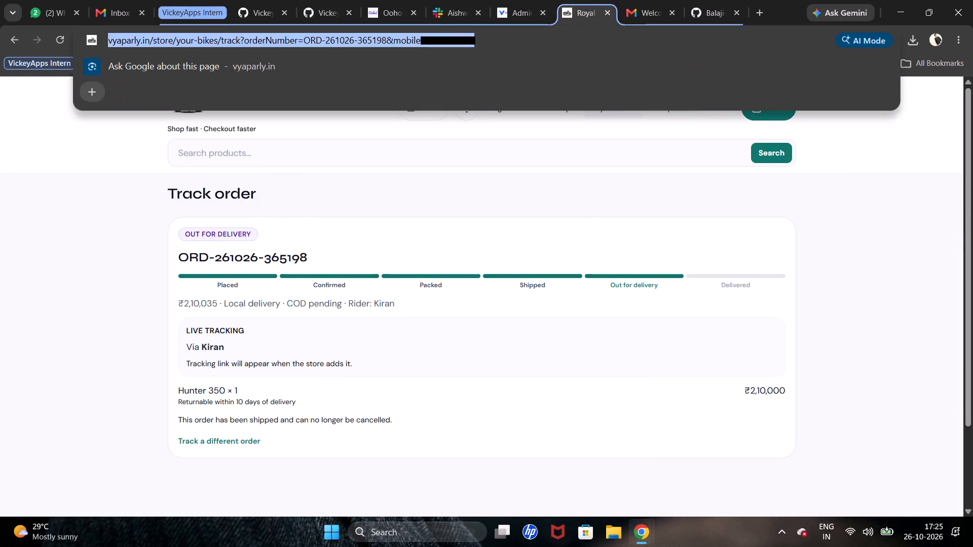
scroll(535, 324, down, 2)
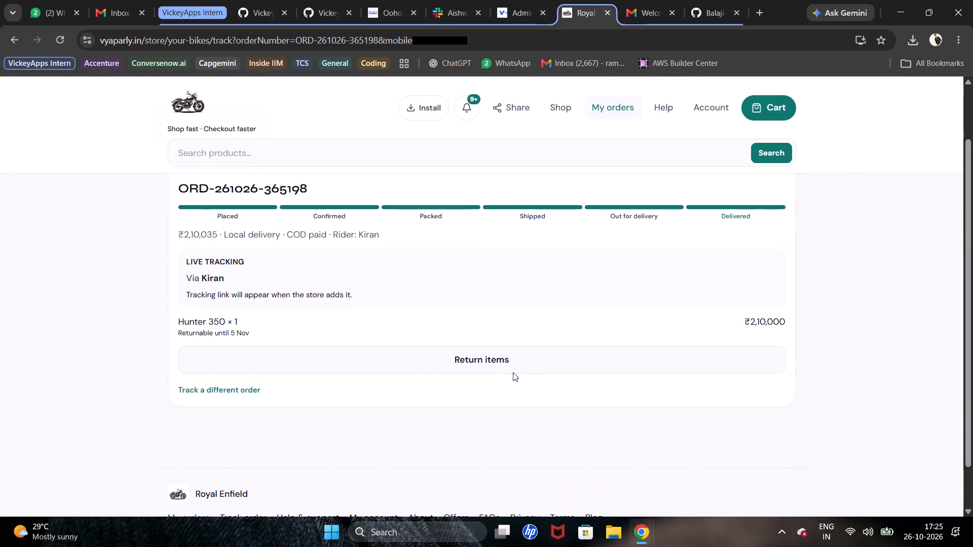
Start an item return for the delivered order and set the Hunter 350 to Return 1.
click(485, 361)
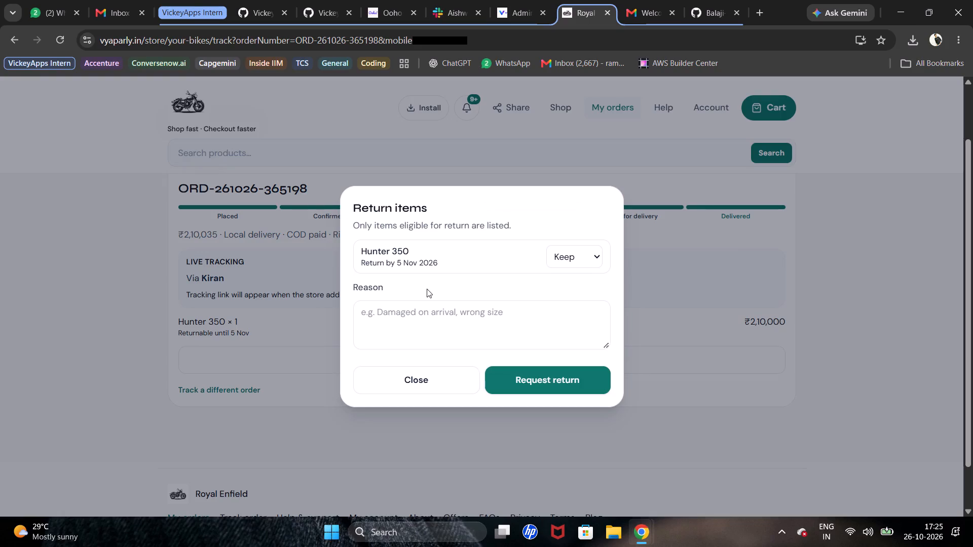
click(427, 289)
click(456, 309)
click(567, 259)
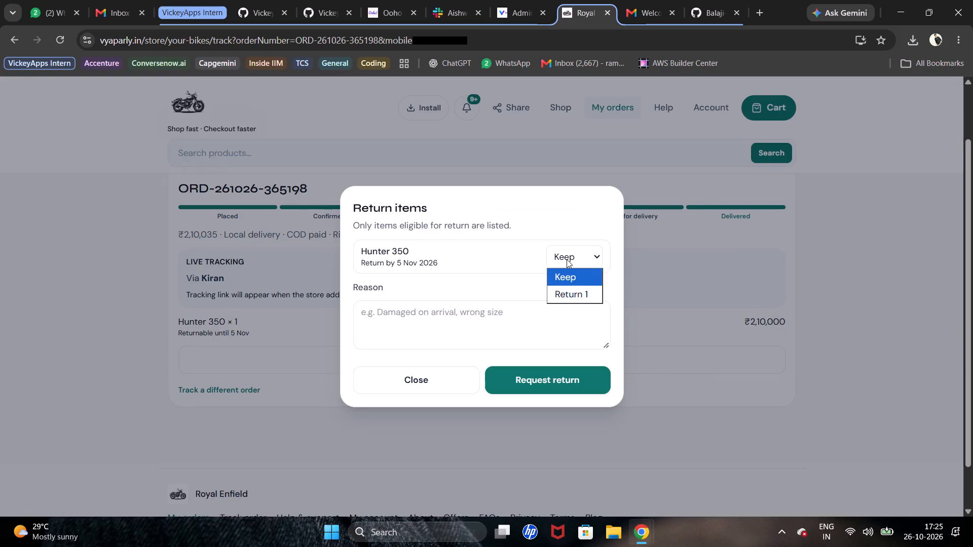
click(585, 297)
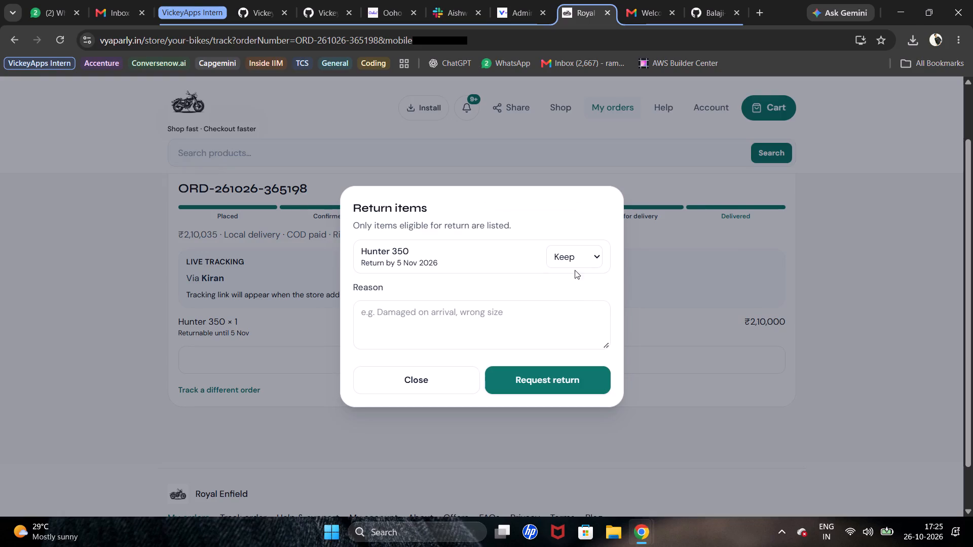
click(572, 262)
click(586, 285)
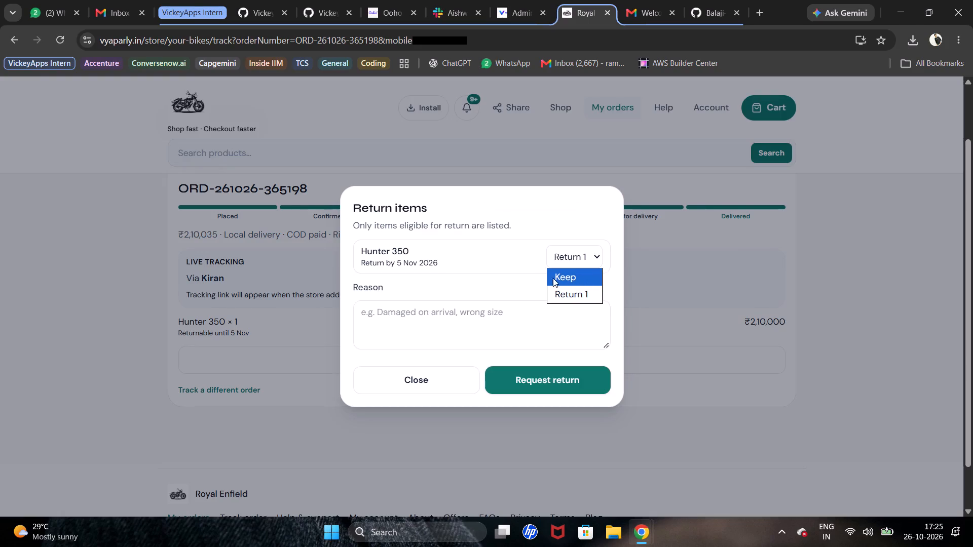
click(550, 277)
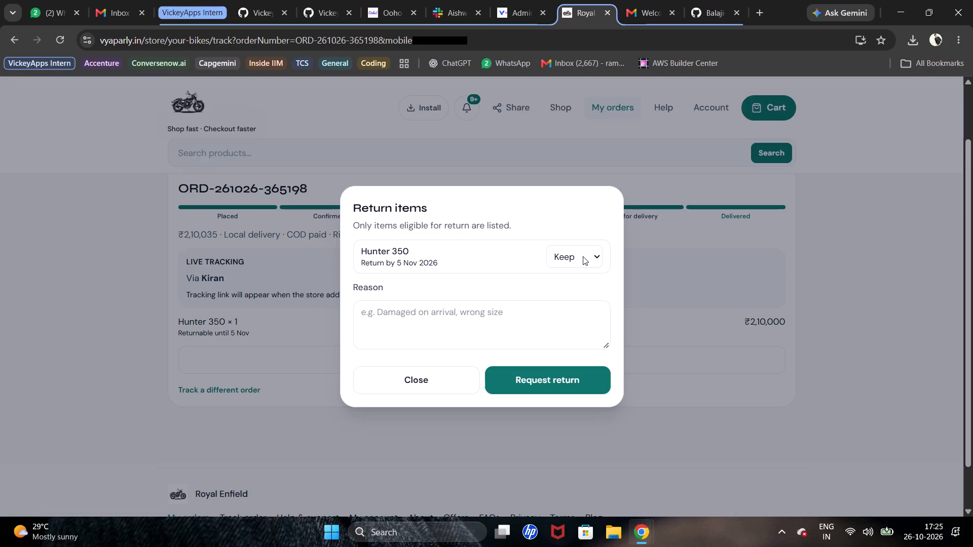
click(583, 256)
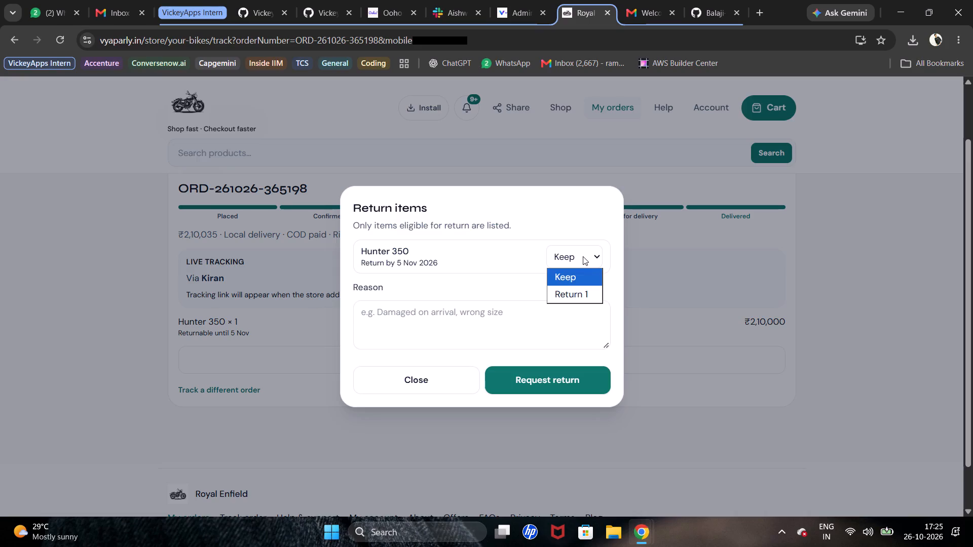
click(589, 287)
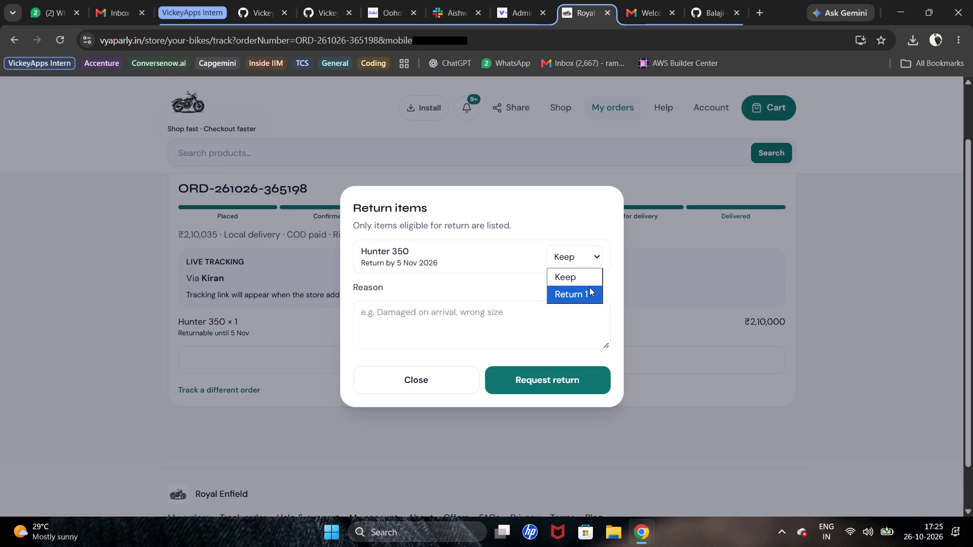
click(576, 245)
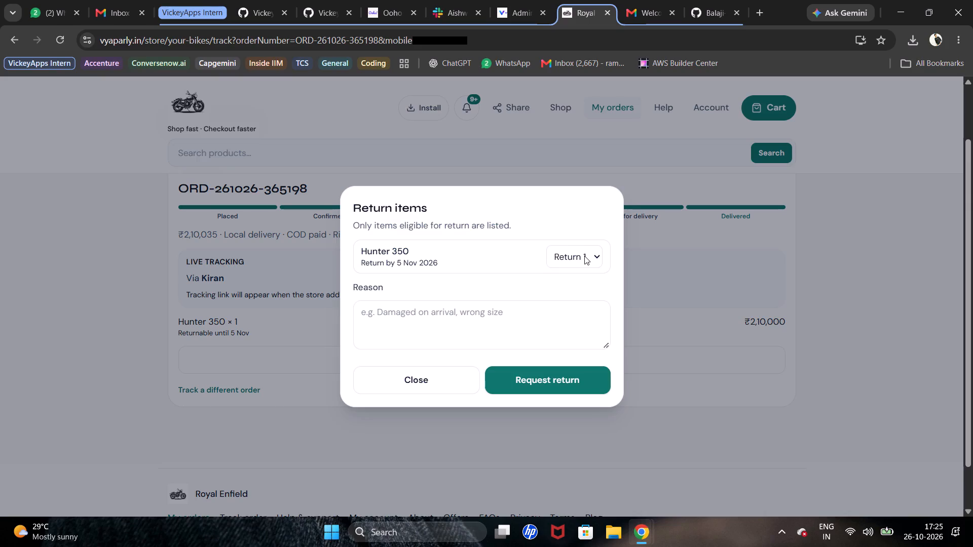
click(584, 256)
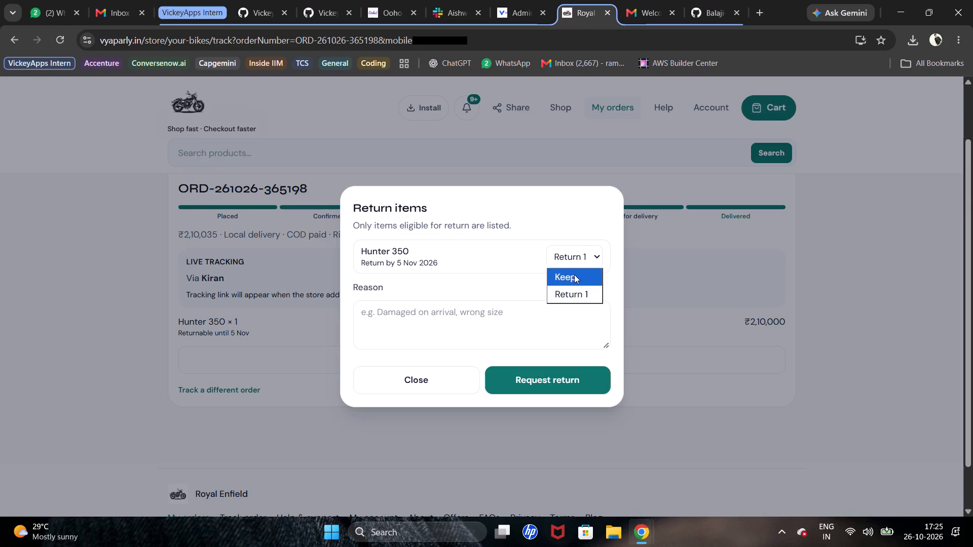
click(574, 275)
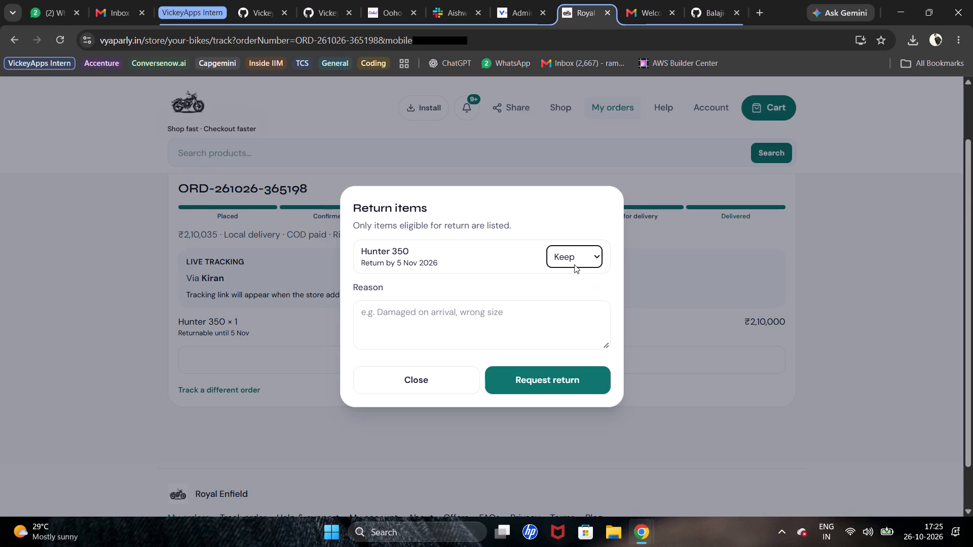
click(574, 263)
click(574, 263)
click(574, 263)
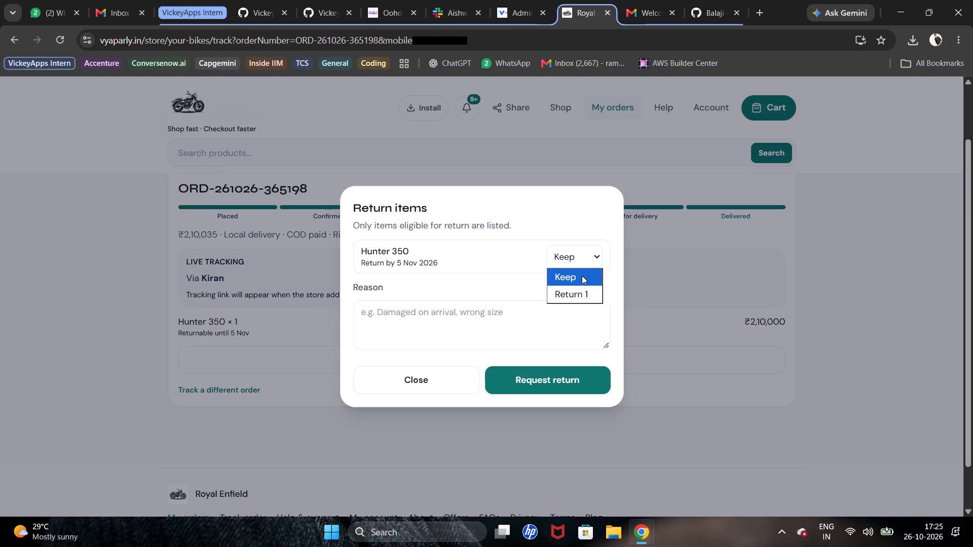
click(592, 287)
Enter "Wrong product recived" as the return reason, submit the return request and review its details on the tracking page.
click(512, 312)
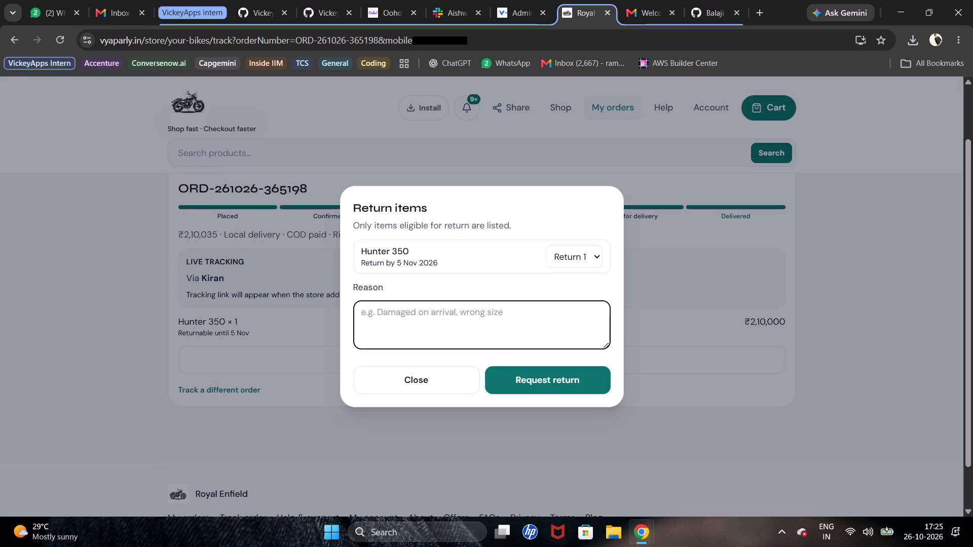
text(Wrong product)
key(space)
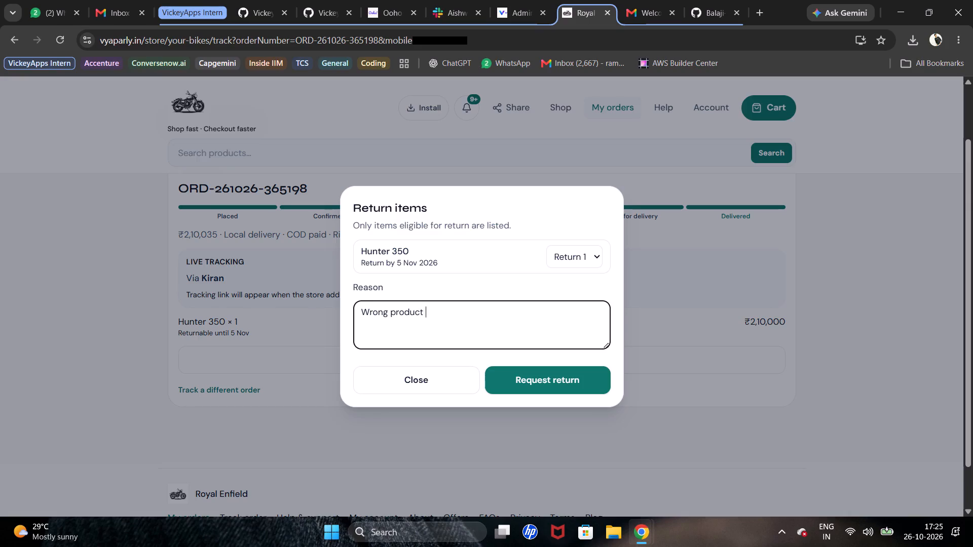
key(BackSpace)
key(space)
text(recived)
click(532, 384)
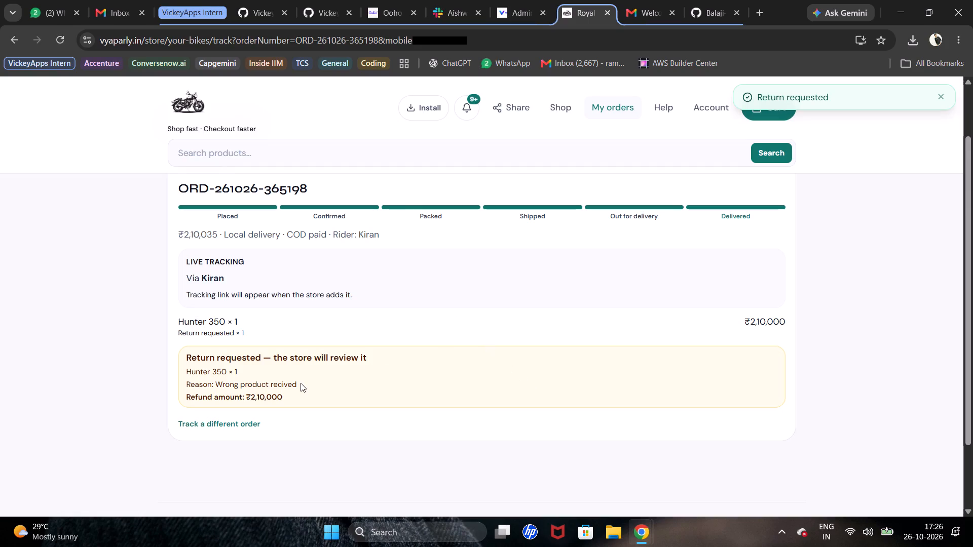
scroll(301, 376, down, 2)
click(282, 289)
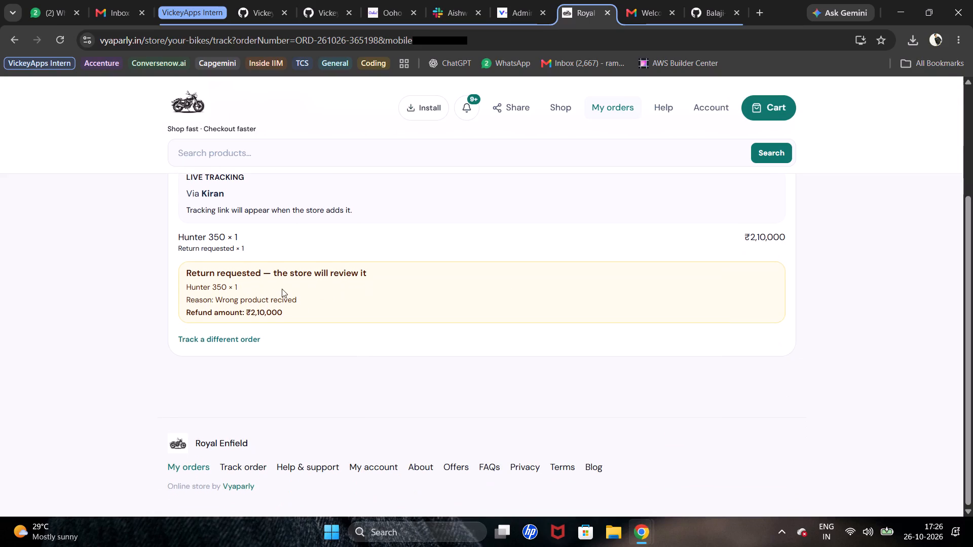
scroll(282, 289, up, 1)
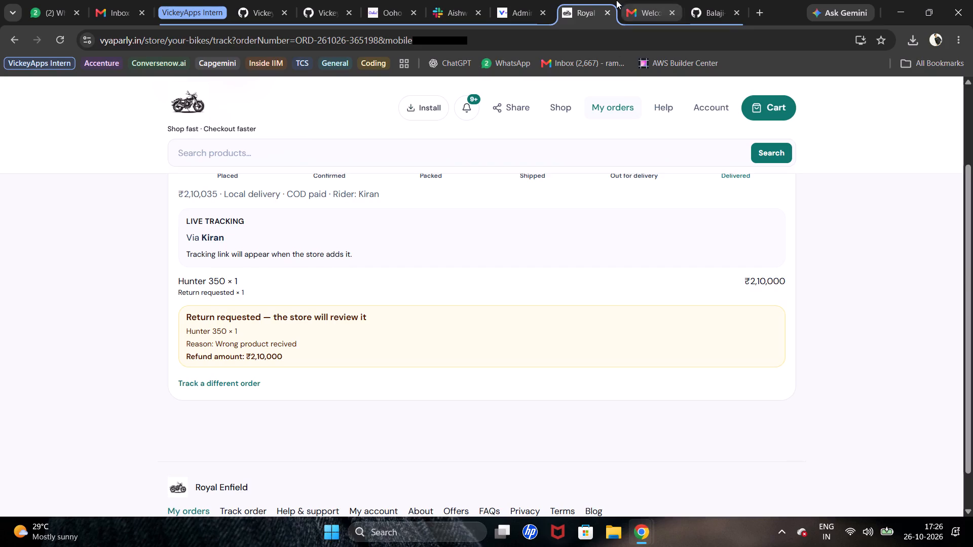
click(521, 0)
click(440, 34)
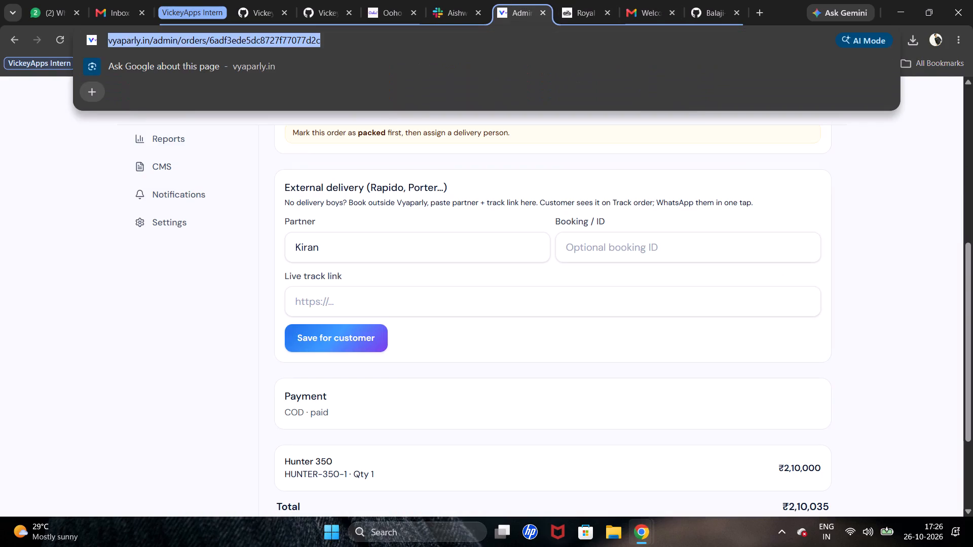
key(Return)
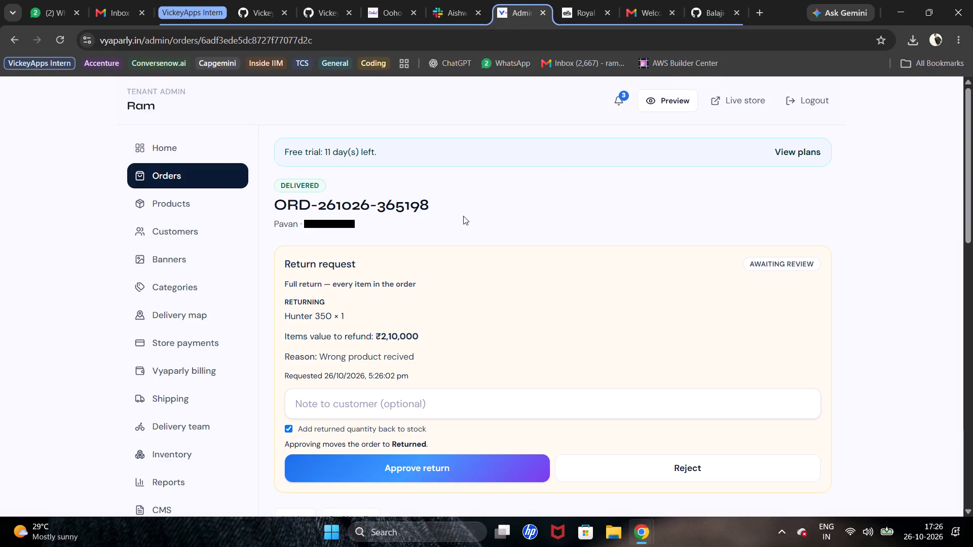
scroll(463, 216, down, 1)
click(410, 358)
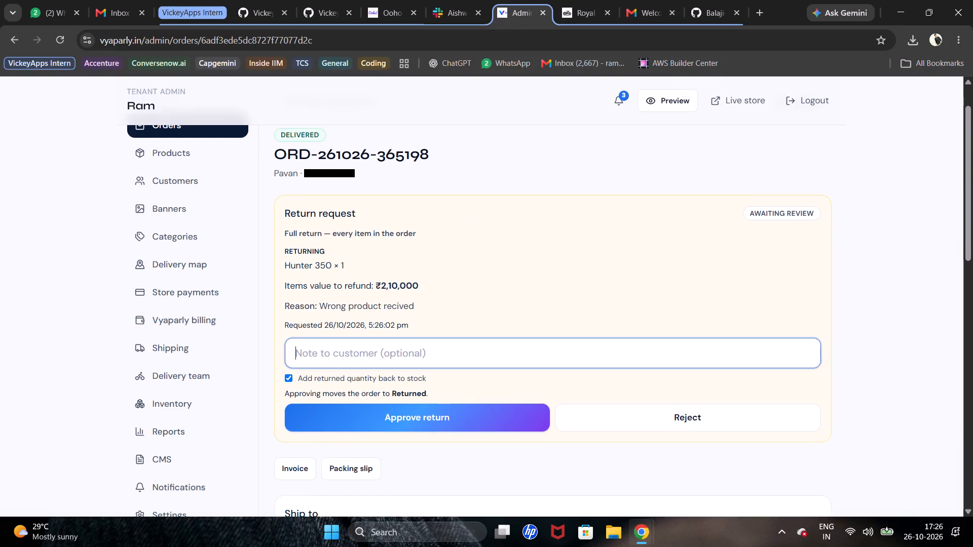
scroll(410, 358, down, 1)
scroll(440, 294, down, 1)
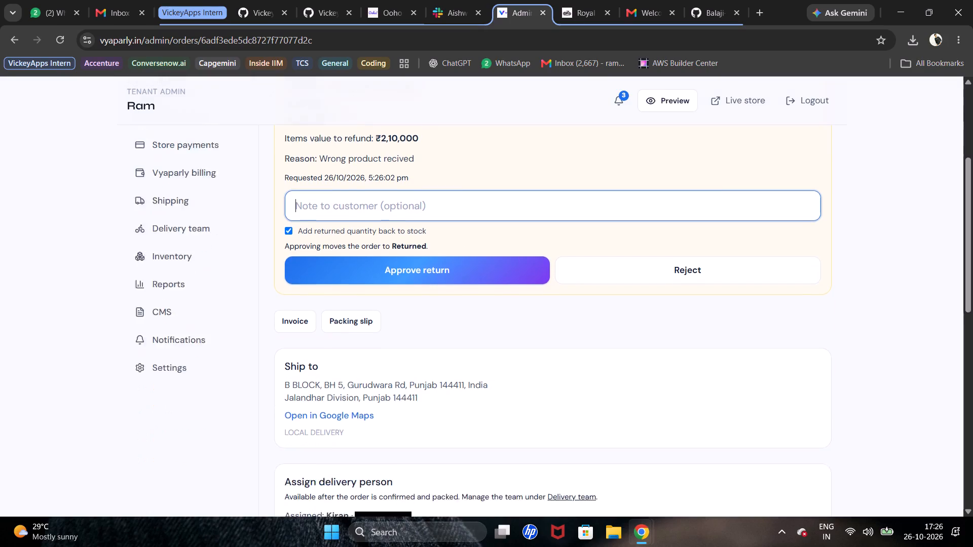
scroll(440, 294, down, 1)
scroll(440, 294, up, 1)
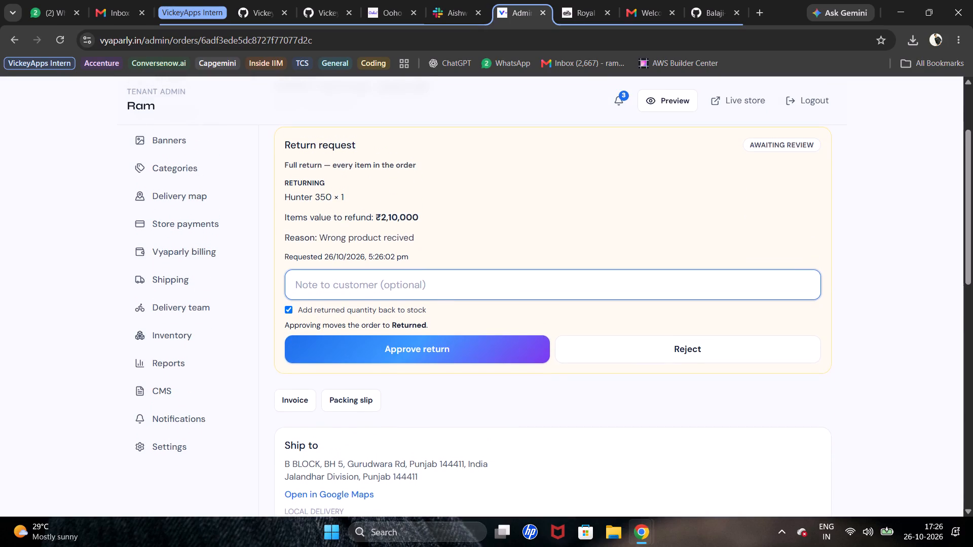
click(469, 276)
scroll(469, 276, down, 1)
click(427, 211)
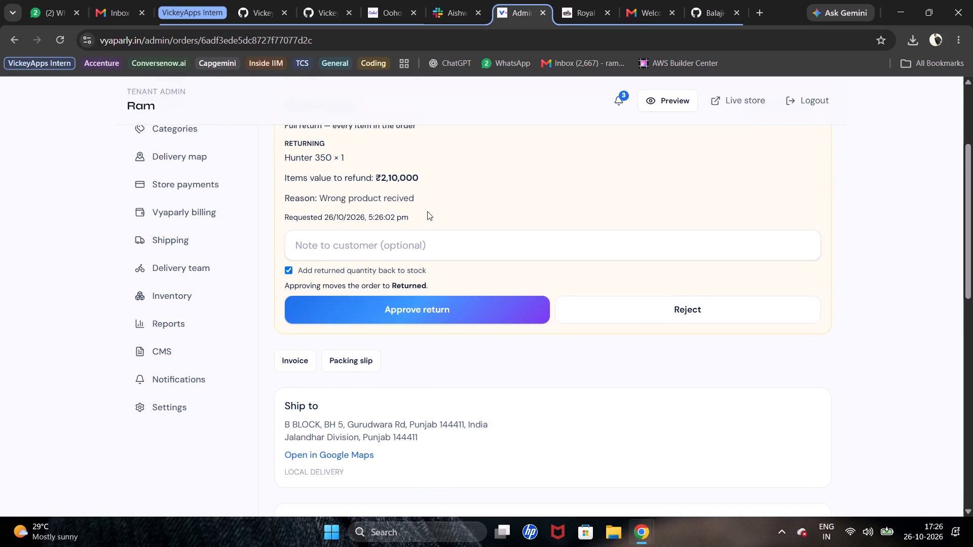
click(422, 311)
Set the refund amount to 210000 in the order's return request and mark the refund as sent.
scroll(422, 311, down, 7)
scroll(422, 311, up, 3)
scroll(422, 311, down, 3)
scroll(422, 311, up, 5)
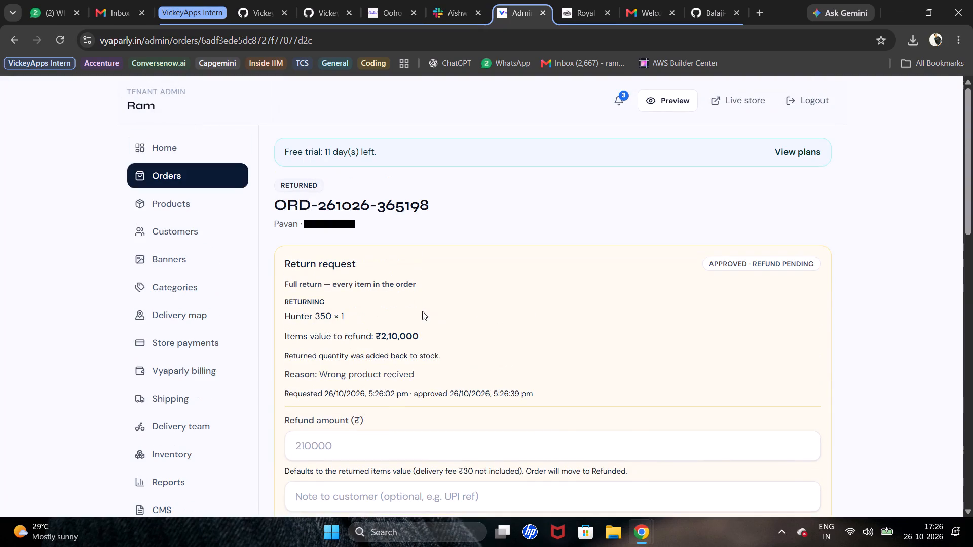
scroll(422, 311, down, 3)
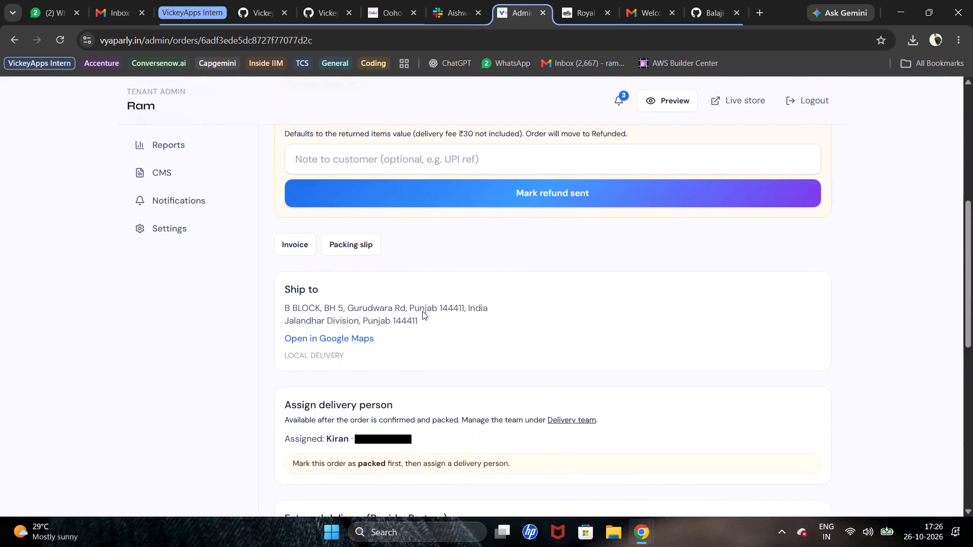
scroll(422, 311, up, 2)
click(401, 279)
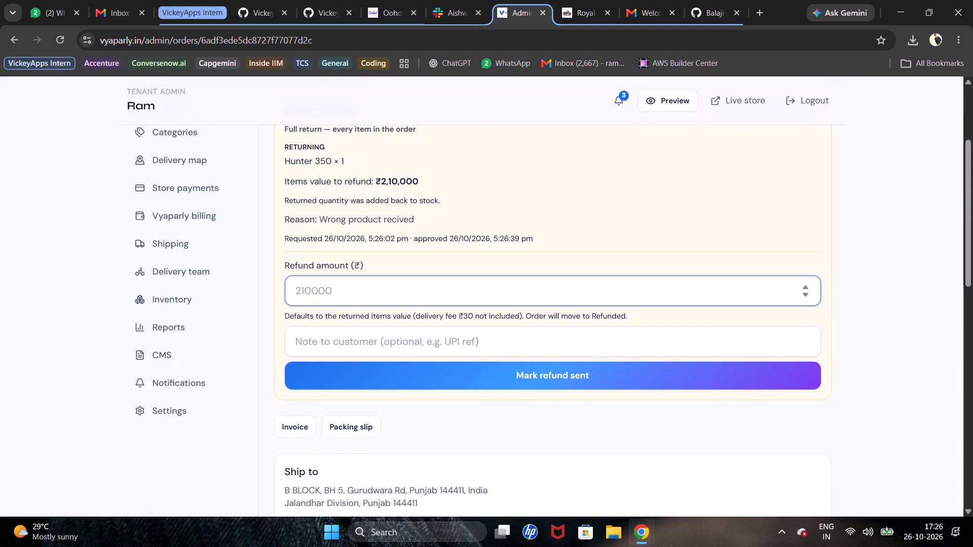
click(414, 284)
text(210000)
click(519, 389)
click(513, 378)
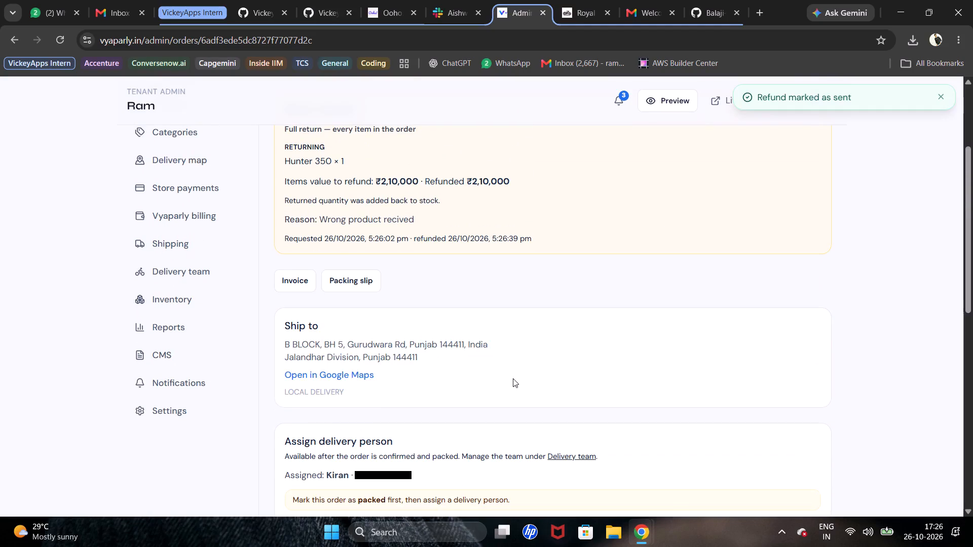
scroll(513, 378, down, 2)
scroll(513, 378, up, 2)
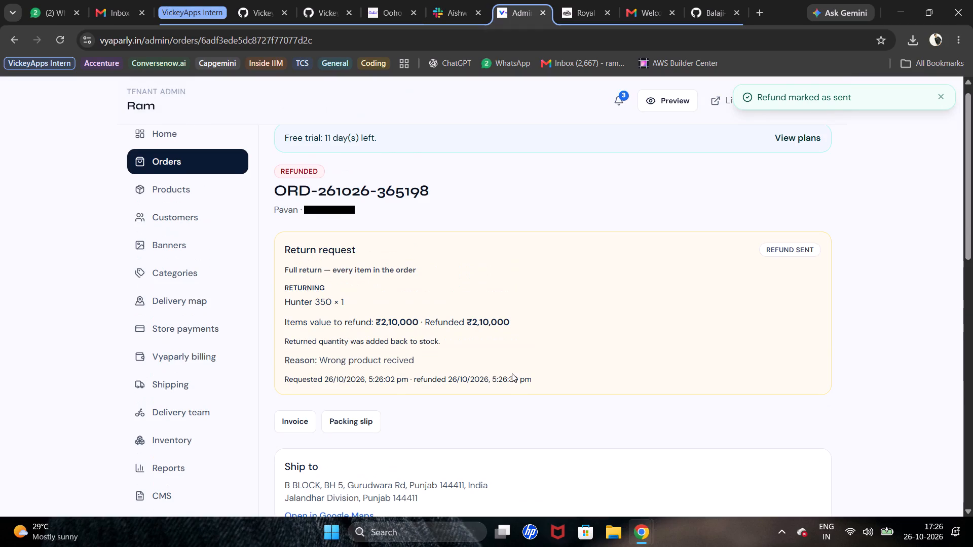
Switch to the storefront's order tracking page and reload it to check the order's return and refund details.
click(567, 2)
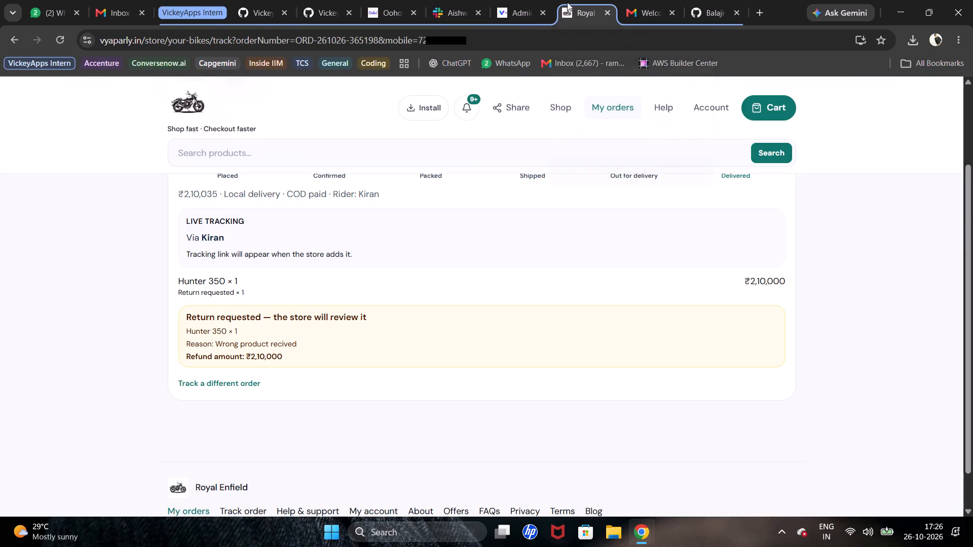
click(569, 38)
key(Return)
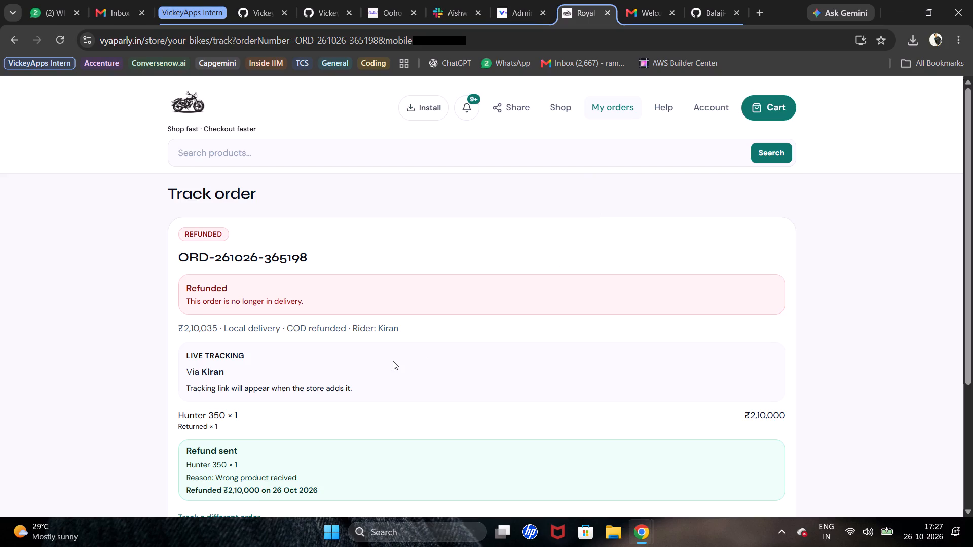
scroll(393, 361, down, 2)
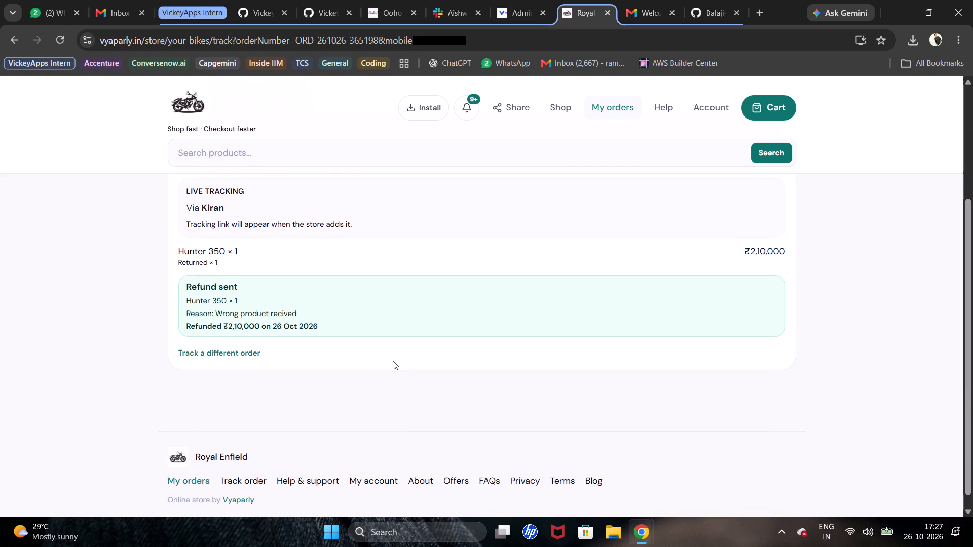